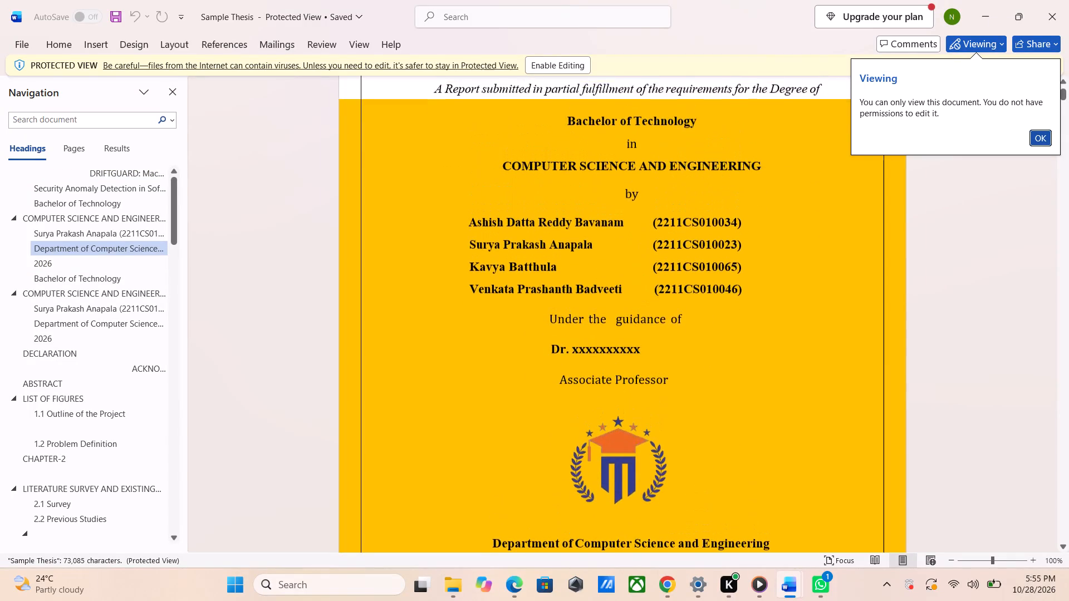
# Enable editing of the protected Sample Thesis document.
pyautogui.scroll(1, 587, 268)
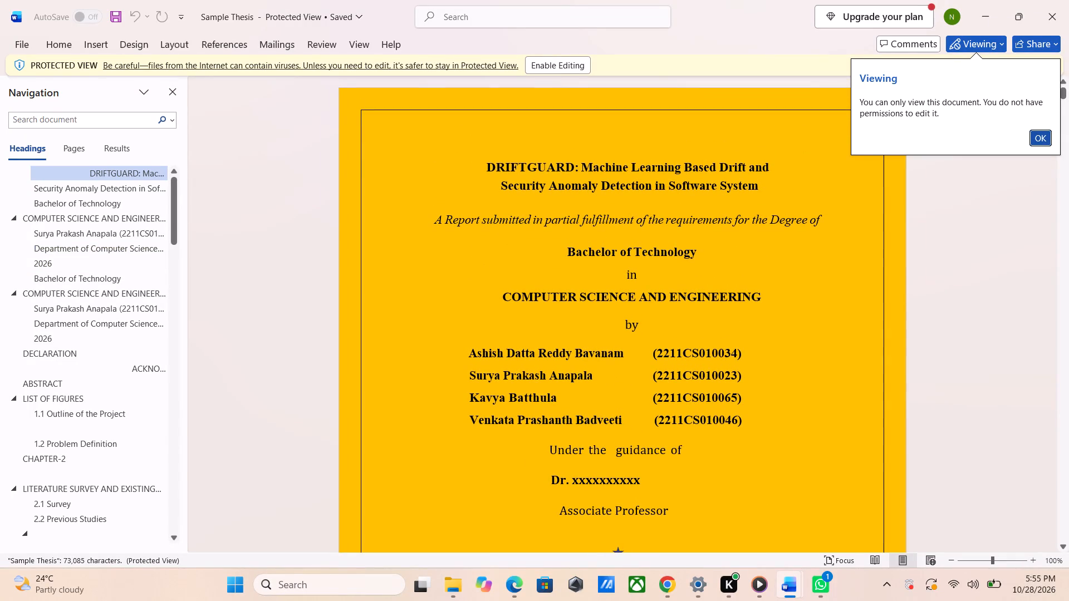
pyautogui.click(558, 75)
pyautogui.click(560, 71)
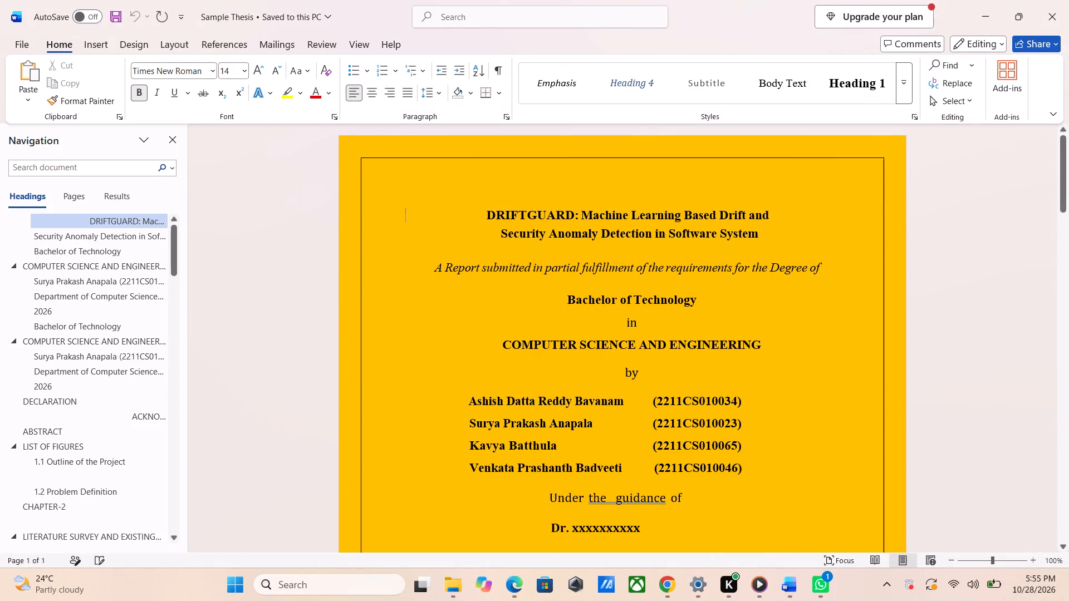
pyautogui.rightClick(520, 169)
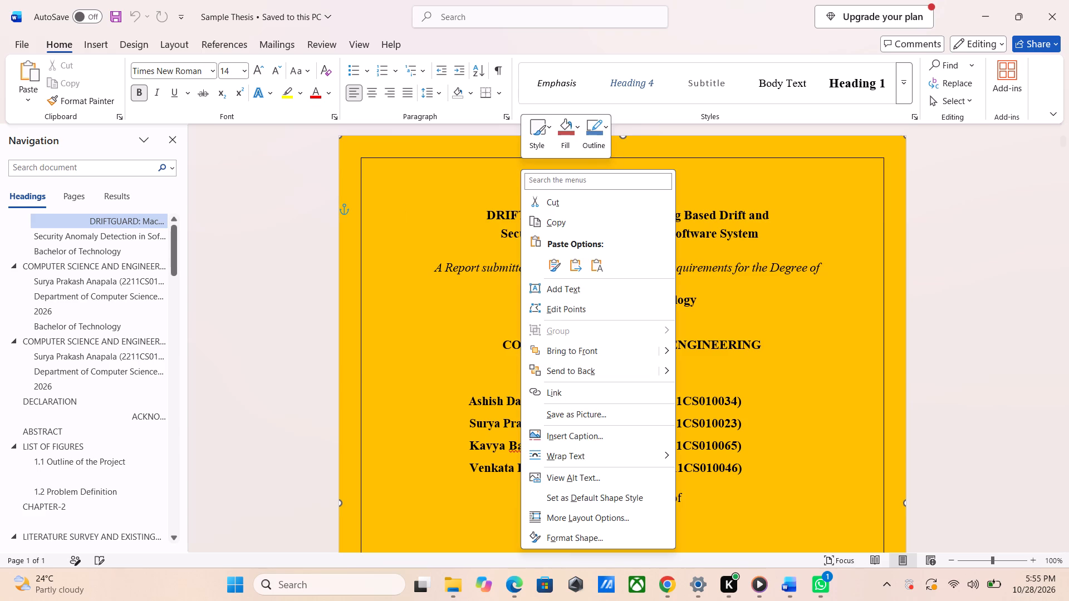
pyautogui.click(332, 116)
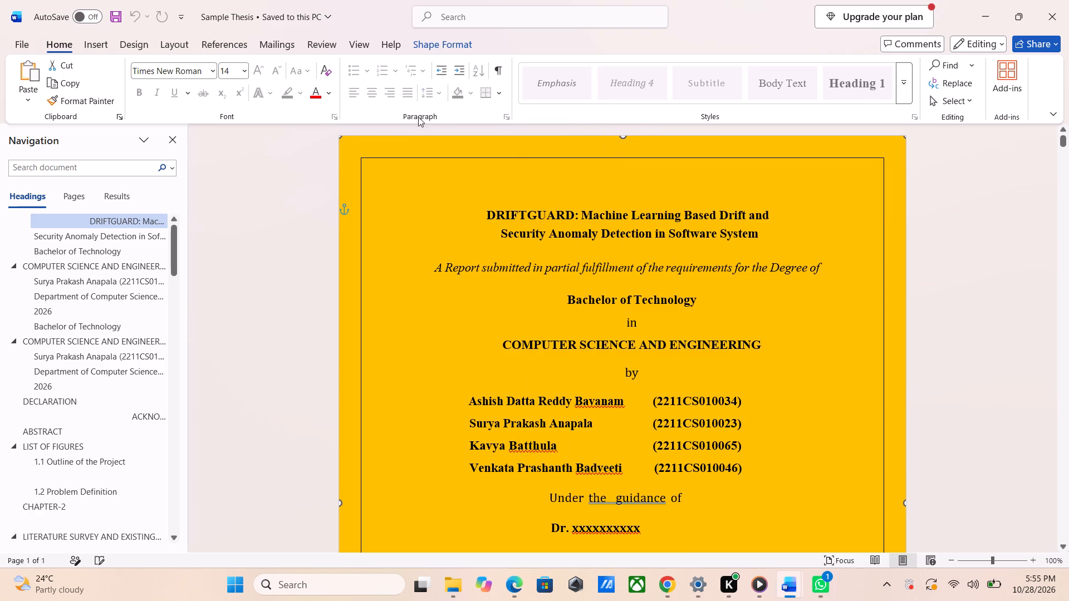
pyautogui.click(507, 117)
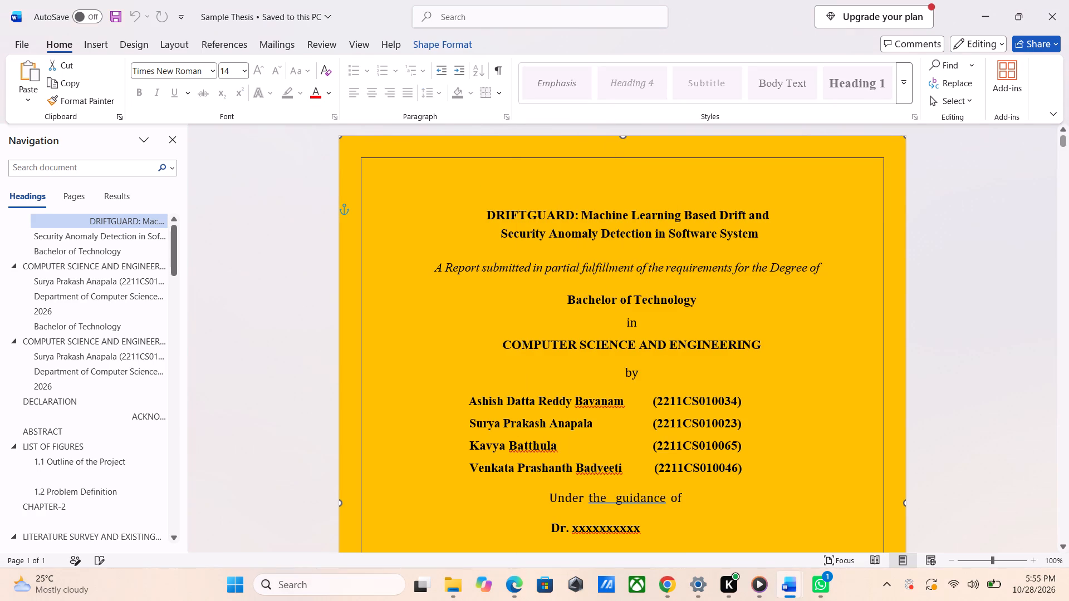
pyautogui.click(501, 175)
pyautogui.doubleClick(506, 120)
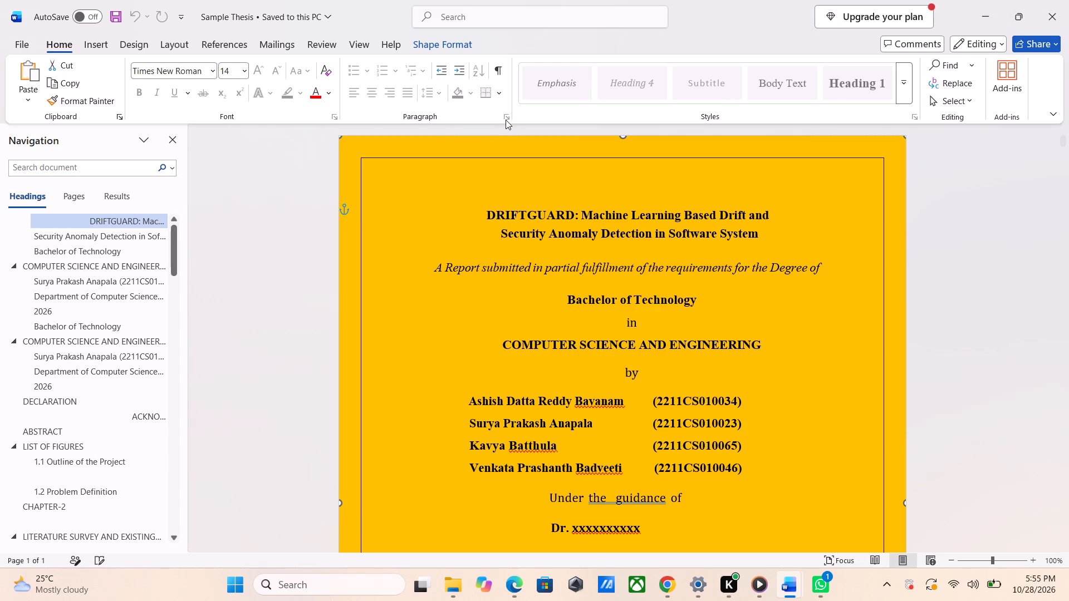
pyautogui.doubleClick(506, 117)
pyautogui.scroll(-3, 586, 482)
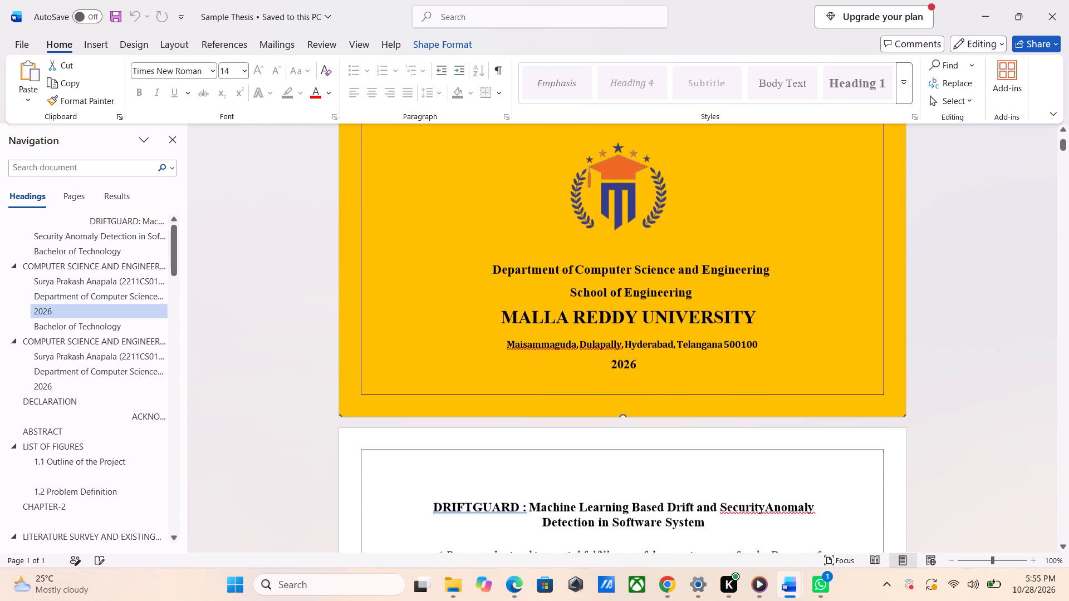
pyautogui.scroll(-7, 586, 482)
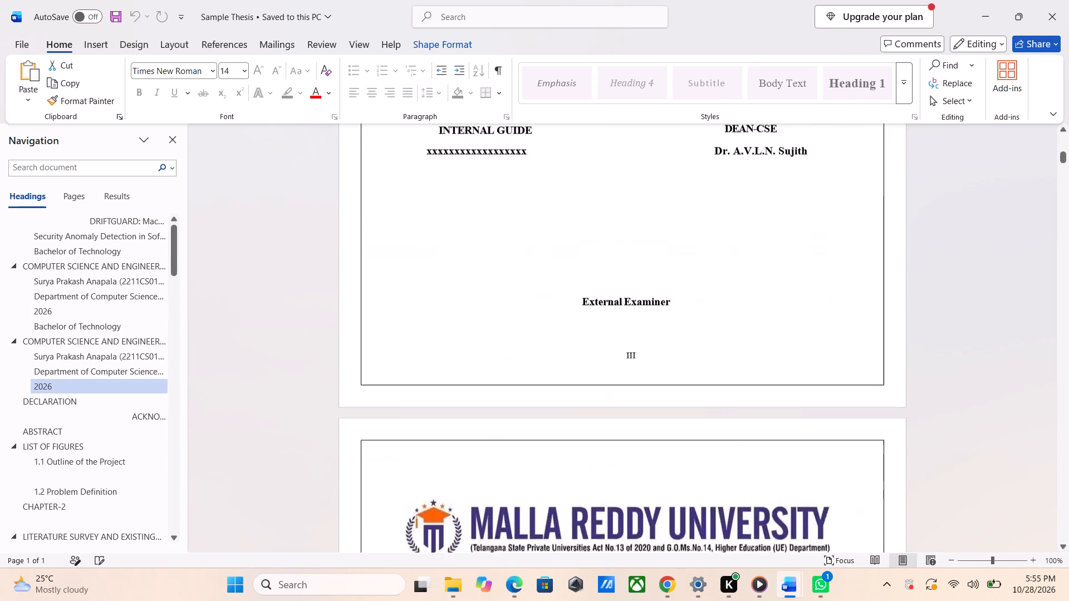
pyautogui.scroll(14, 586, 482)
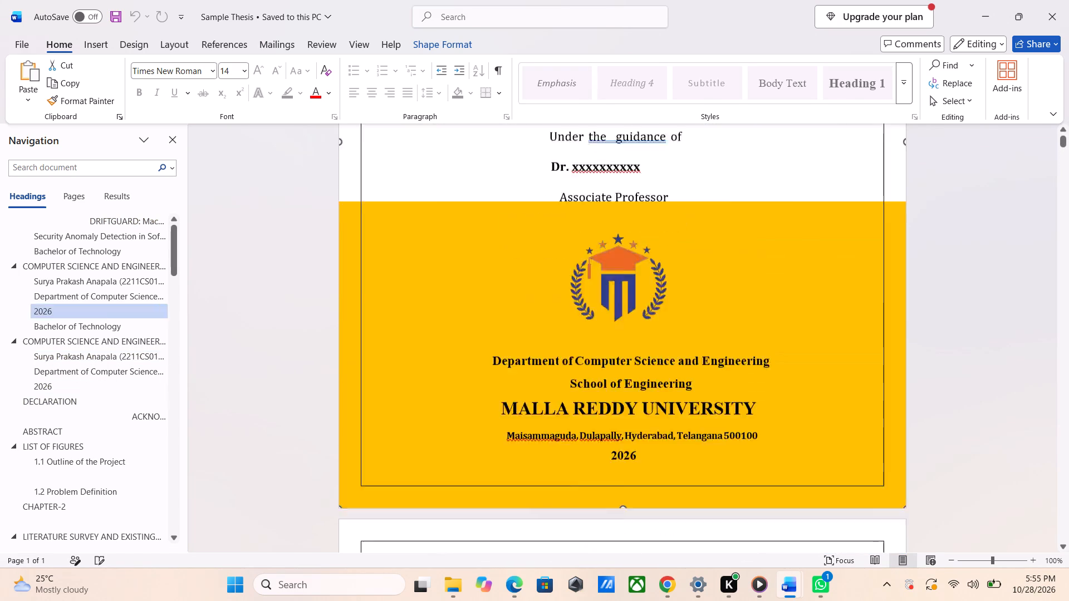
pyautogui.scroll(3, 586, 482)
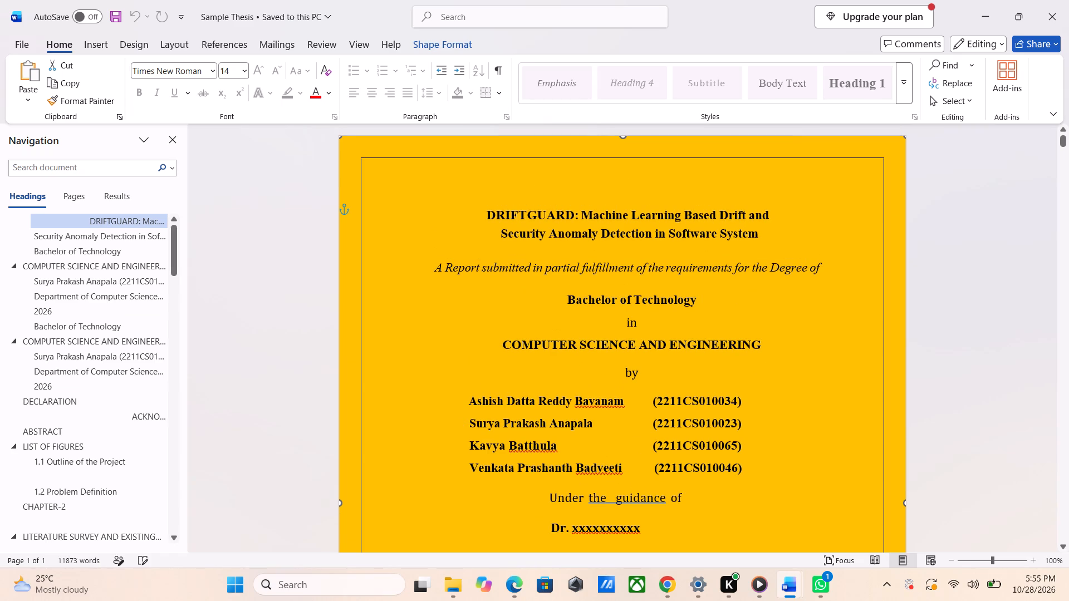
# Open the custom colour definition for the solid fill of the yellow background shape on the thesis cover page.
pyautogui.click(415, 341)
pyautogui.rightClick(415, 341)
pyautogui.click(395, 317)
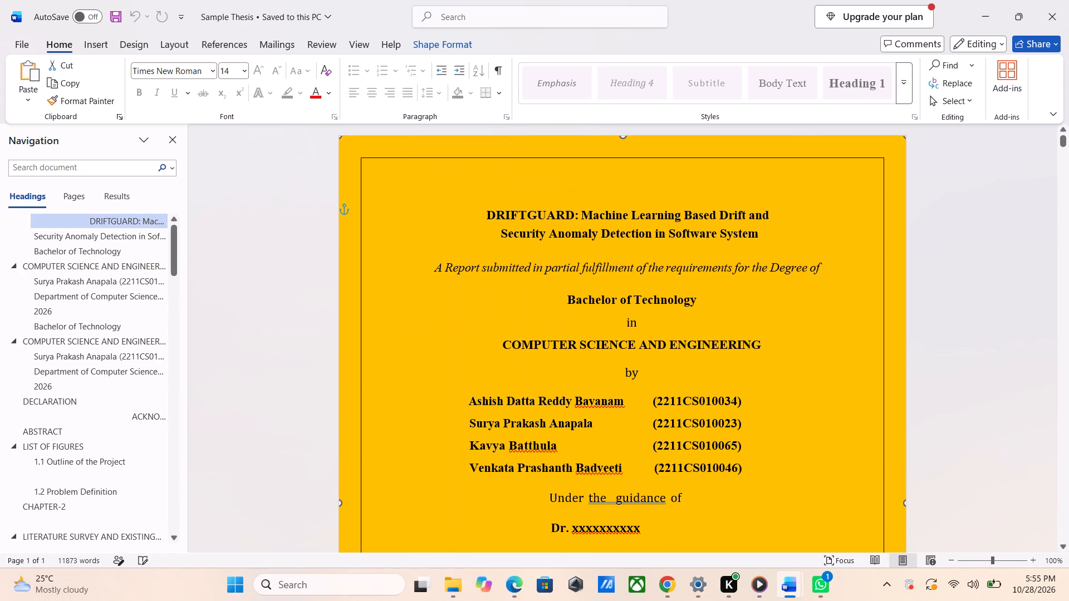
pyautogui.click(396, 307)
pyautogui.rightClick(396, 307)
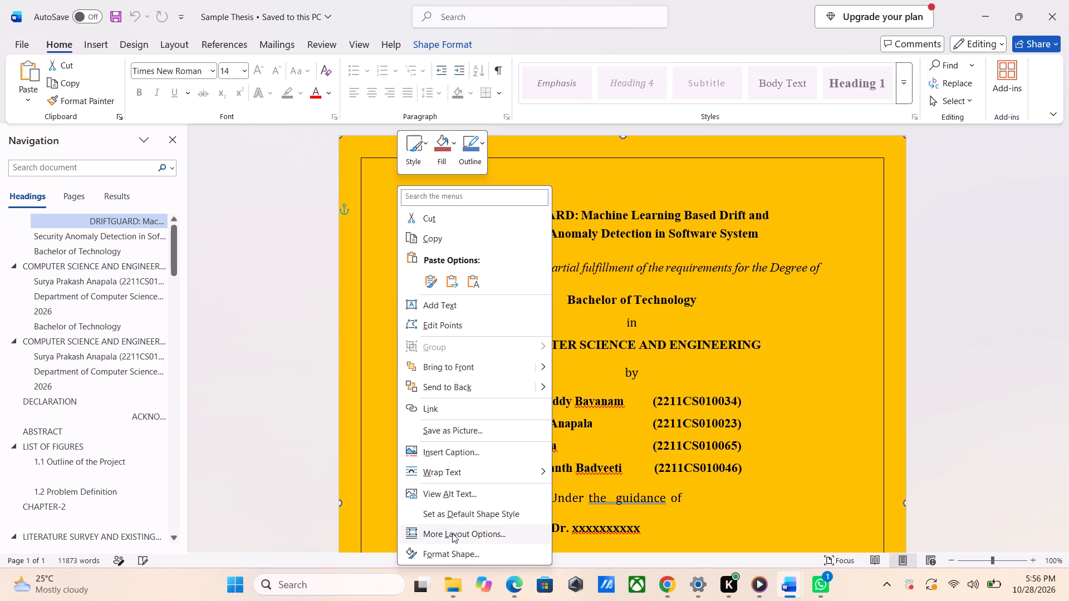
pyautogui.click(453, 556)
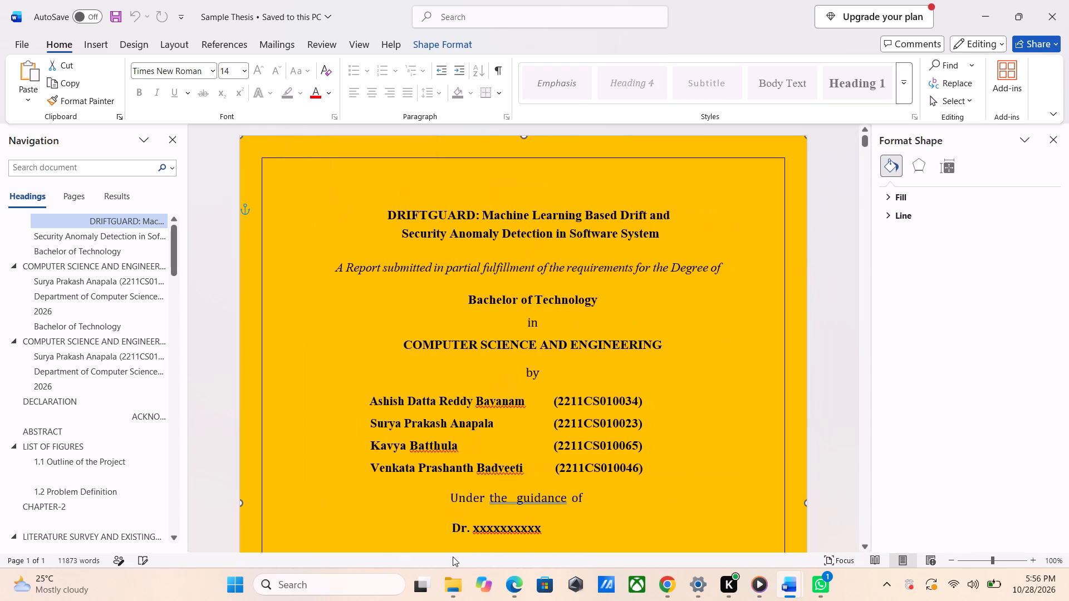
pyautogui.click(895, 175)
pyautogui.click(891, 192)
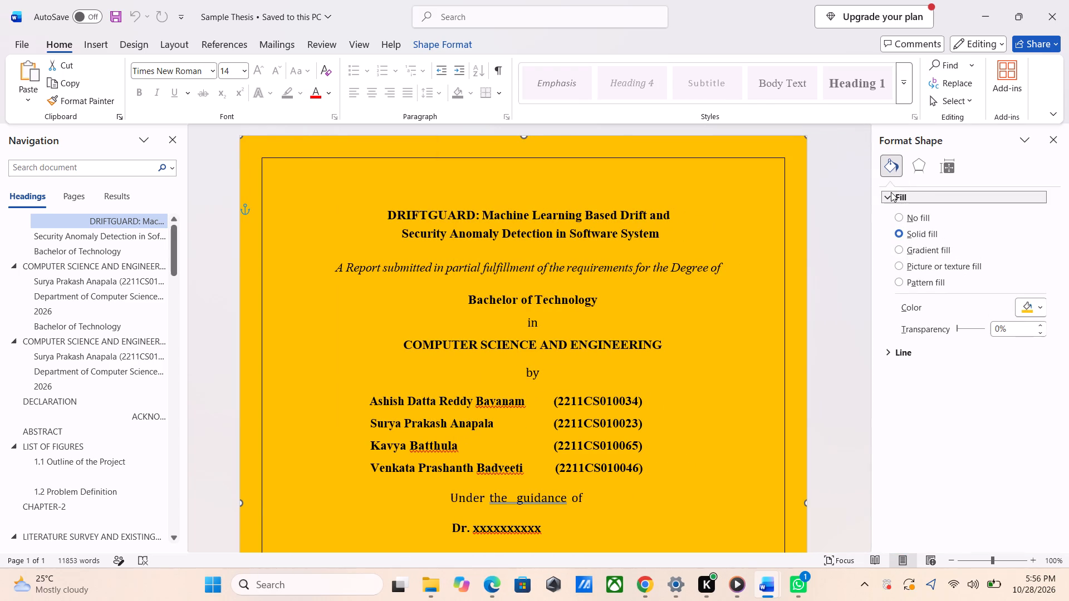
pyautogui.click(1043, 303)
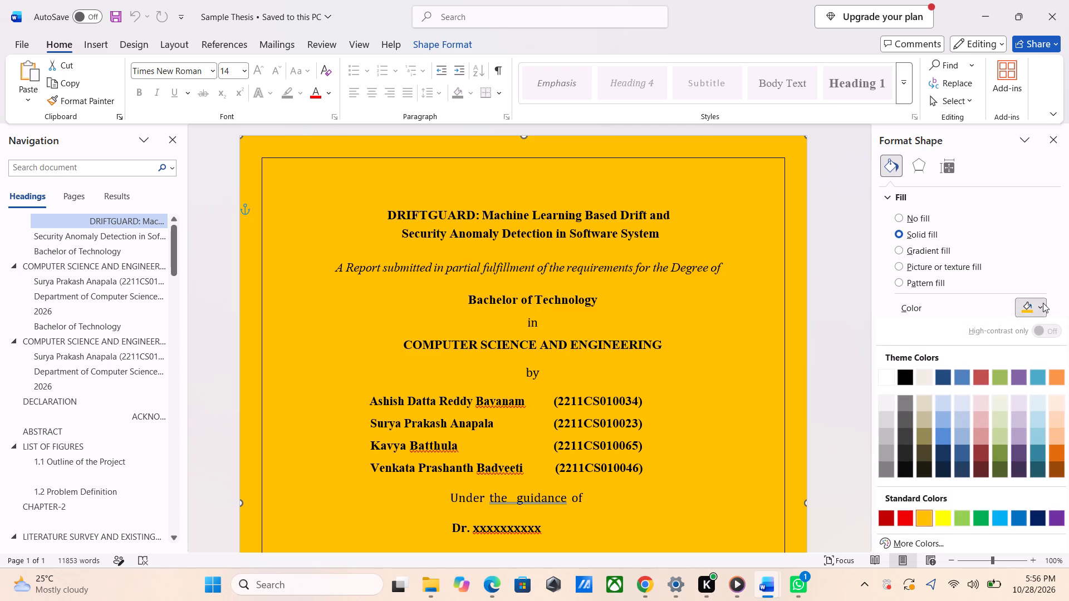
pyautogui.click(1043, 303)
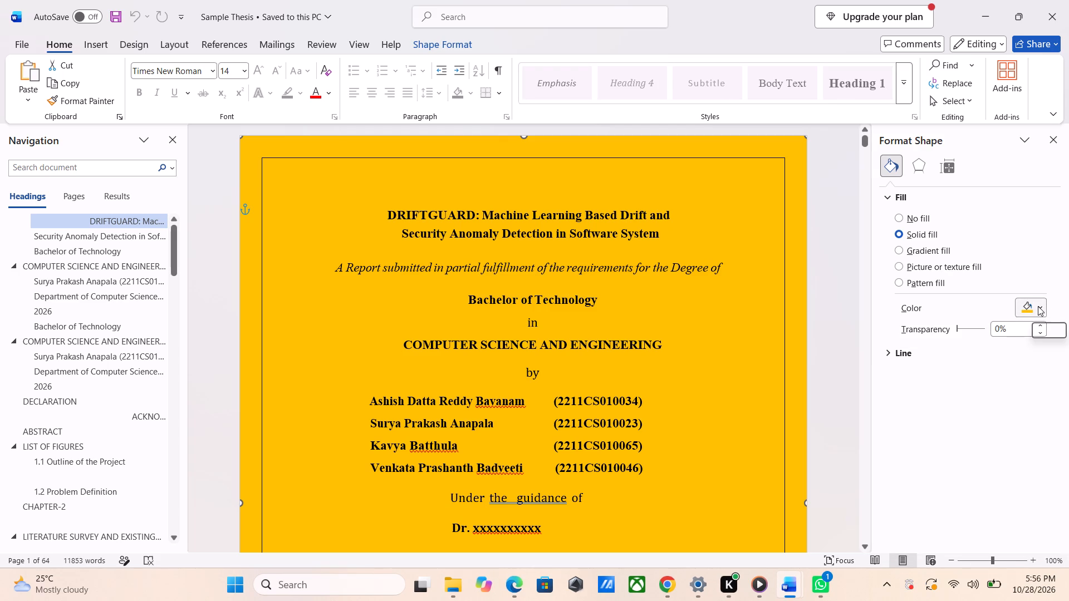
pyautogui.click(1042, 305)
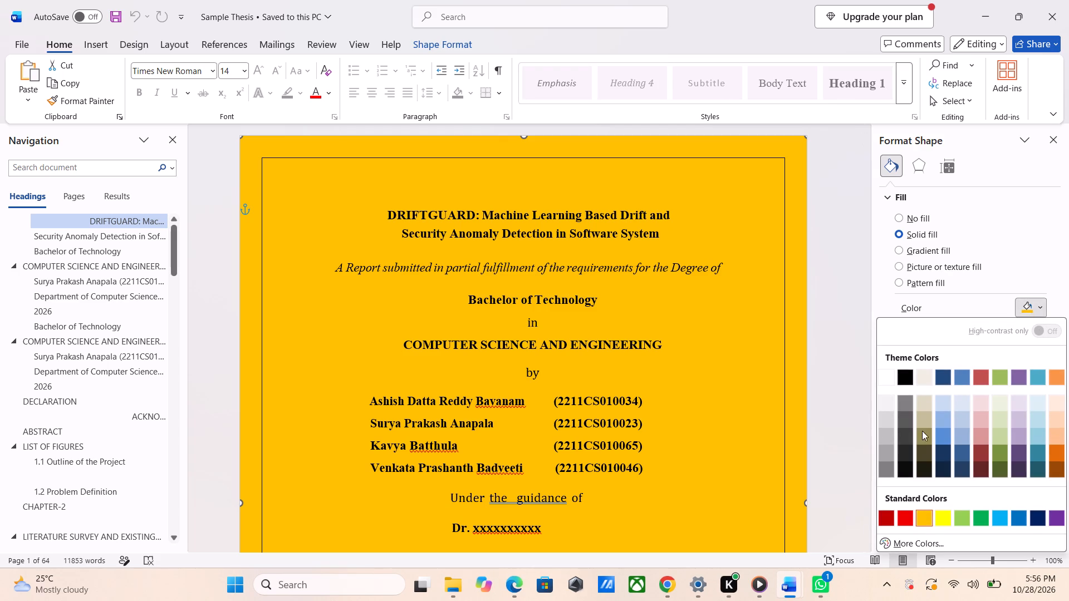
pyautogui.click(918, 543)
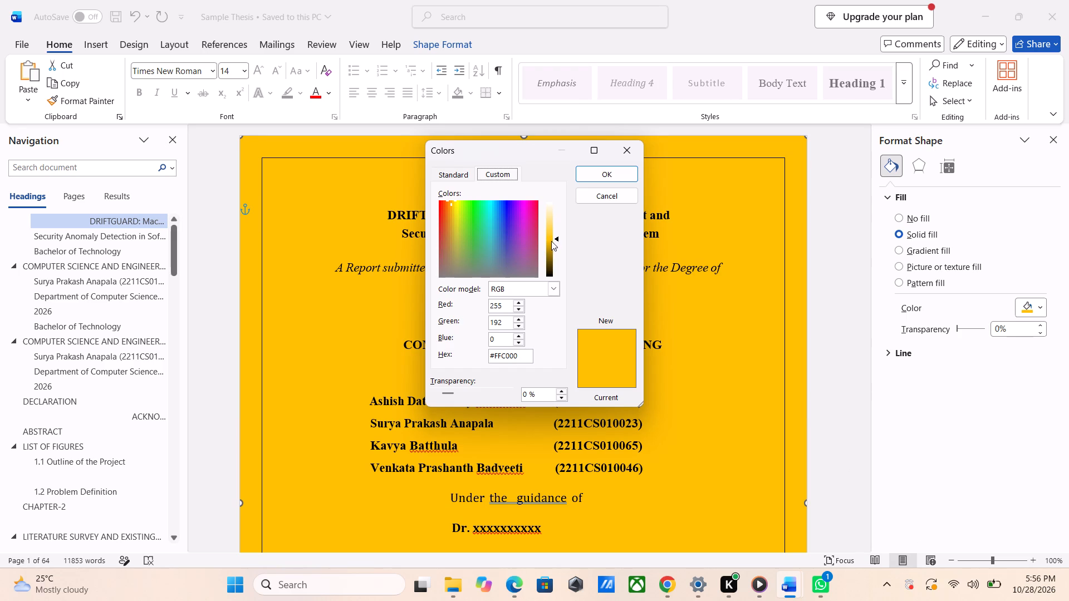
# Dismiss the custom colour definition of the cover page shape without changing its fill.
pyautogui.click(591, 199)
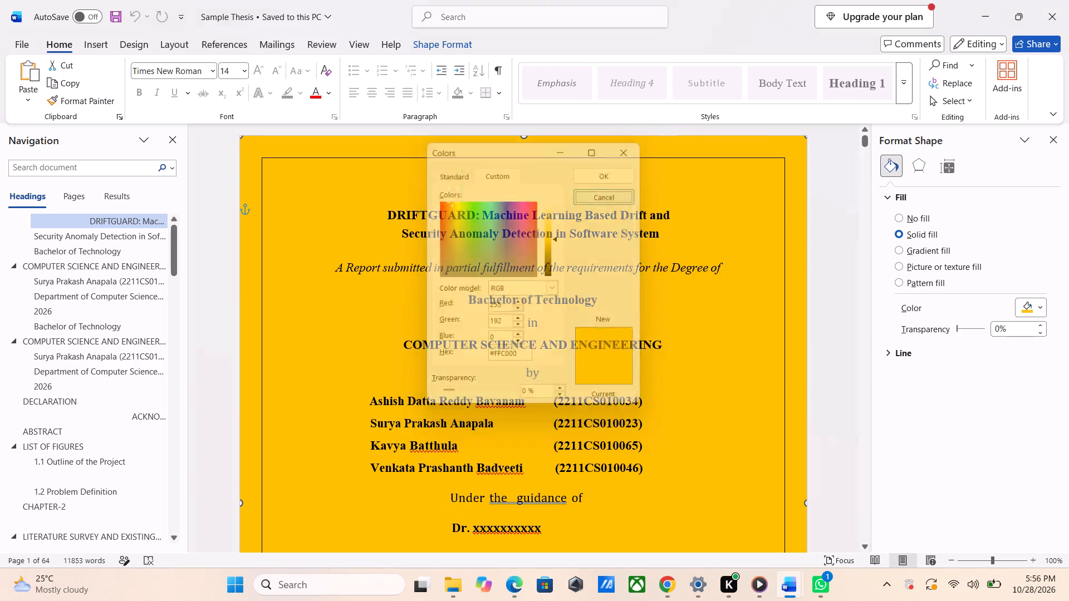
# Look through the thesis front matter from the cover page past the inner title page to the certificate page.
pyautogui.scroll(-4, 528, 360)
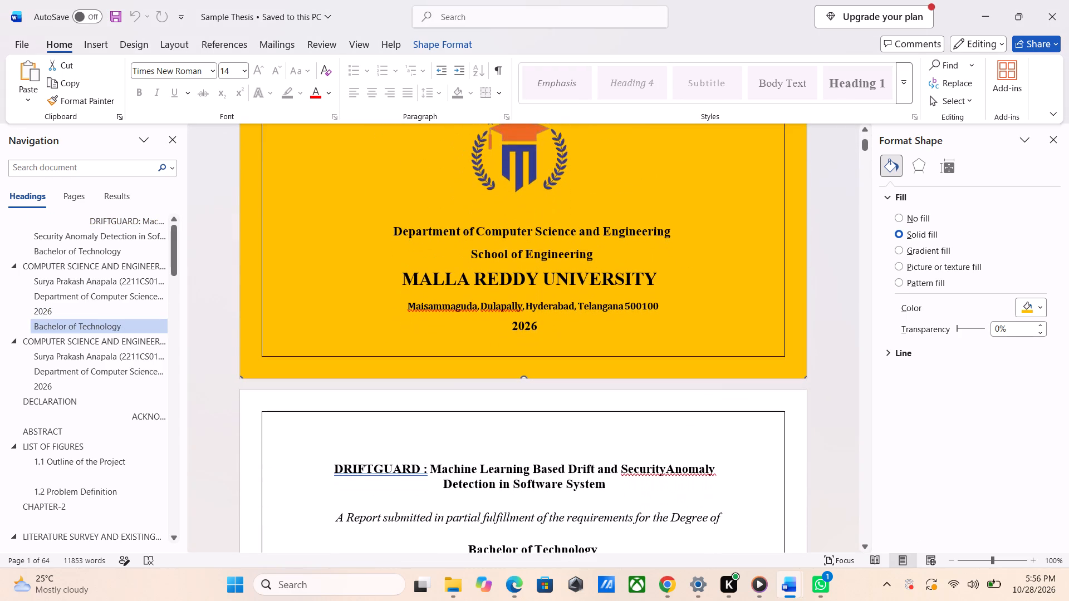
pyautogui.scroll(-2, 482, 401)
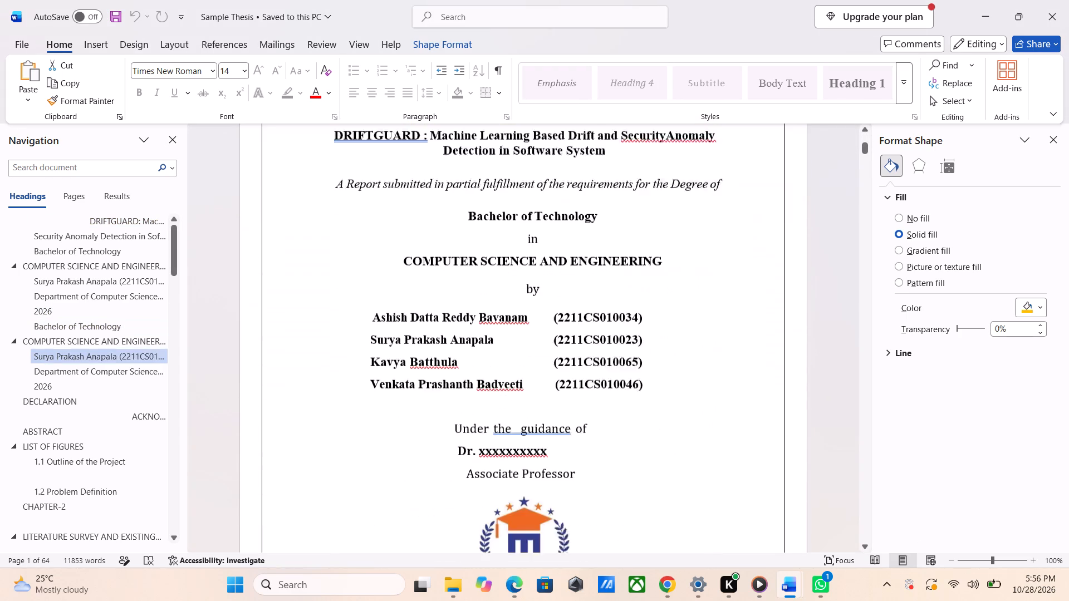
pyautogui.scroll(-4, 482, 401)
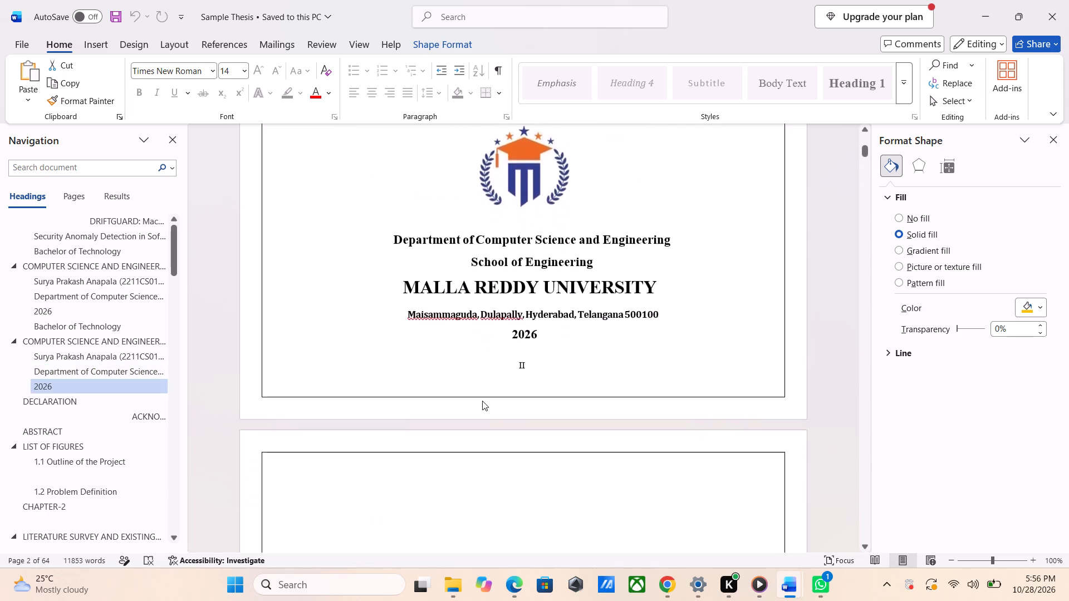
pyautogui.scroll(-3, 482, 401)
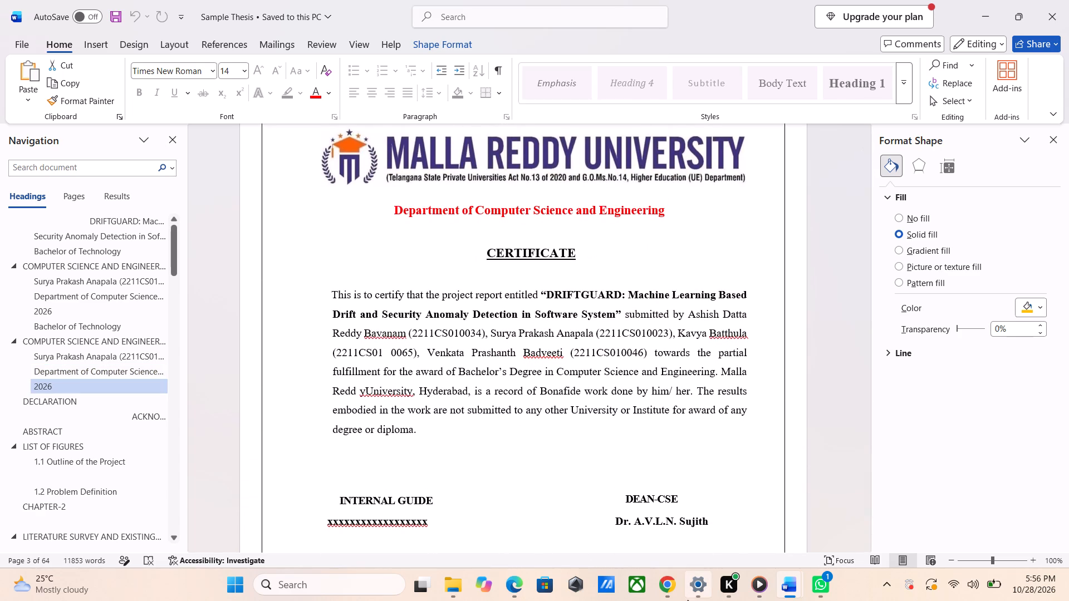
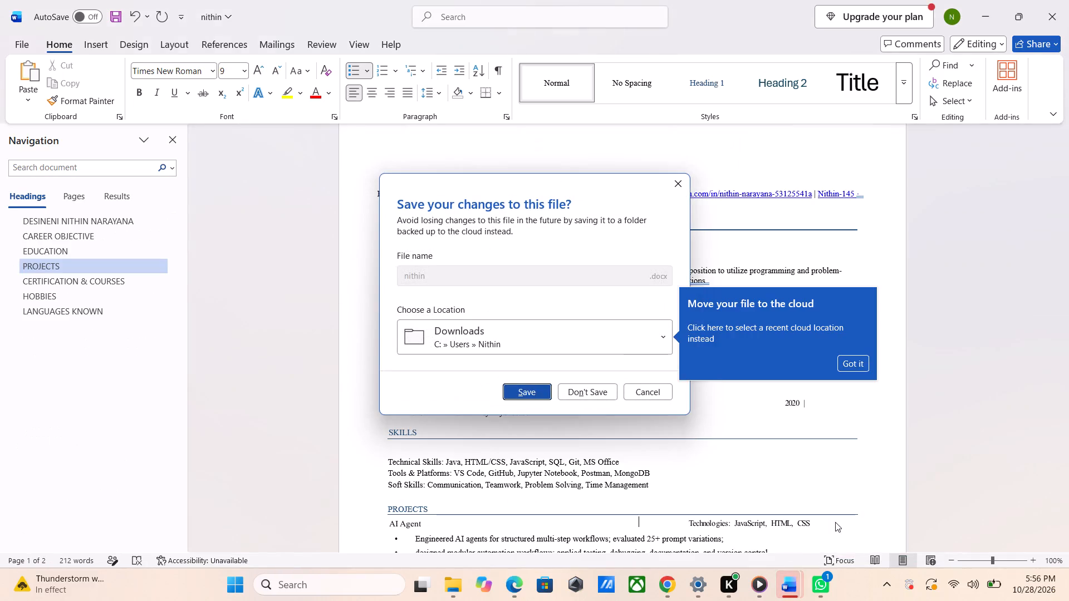
pyautogui.click(529, 387)
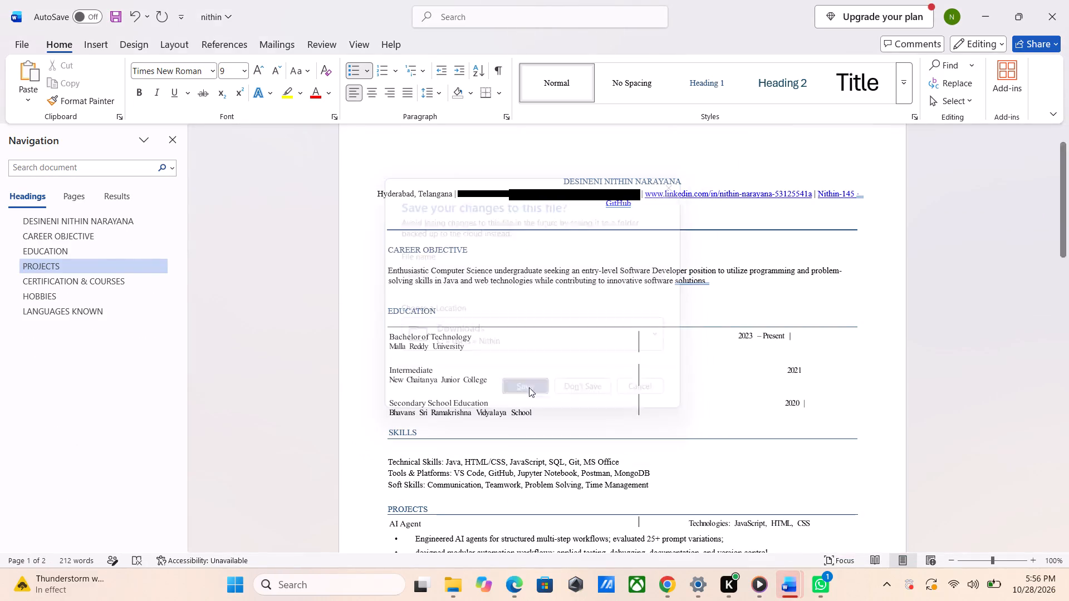
pyautogui.click(442, 323)
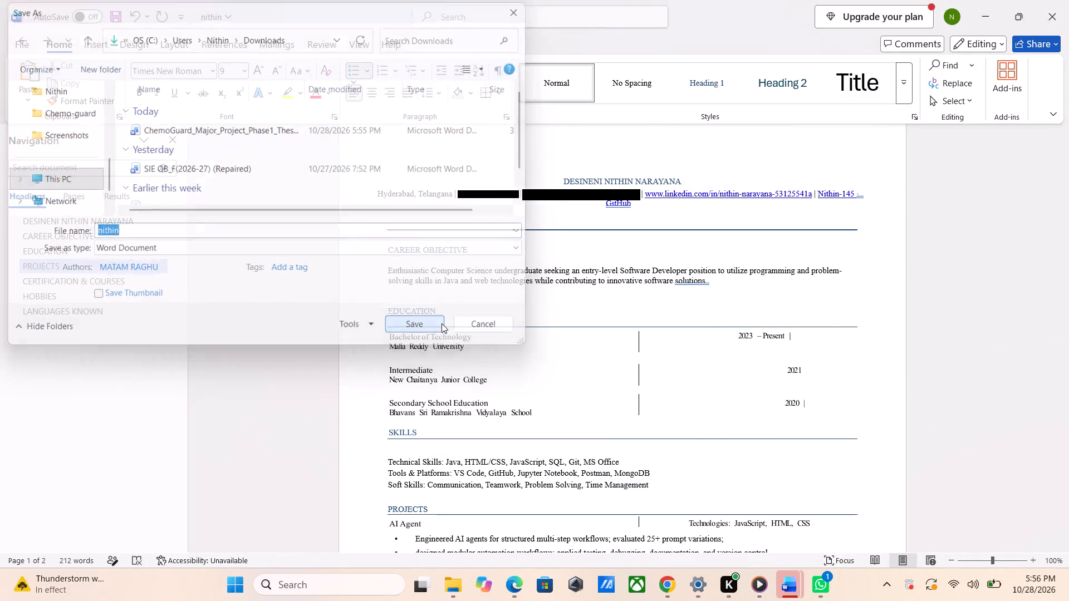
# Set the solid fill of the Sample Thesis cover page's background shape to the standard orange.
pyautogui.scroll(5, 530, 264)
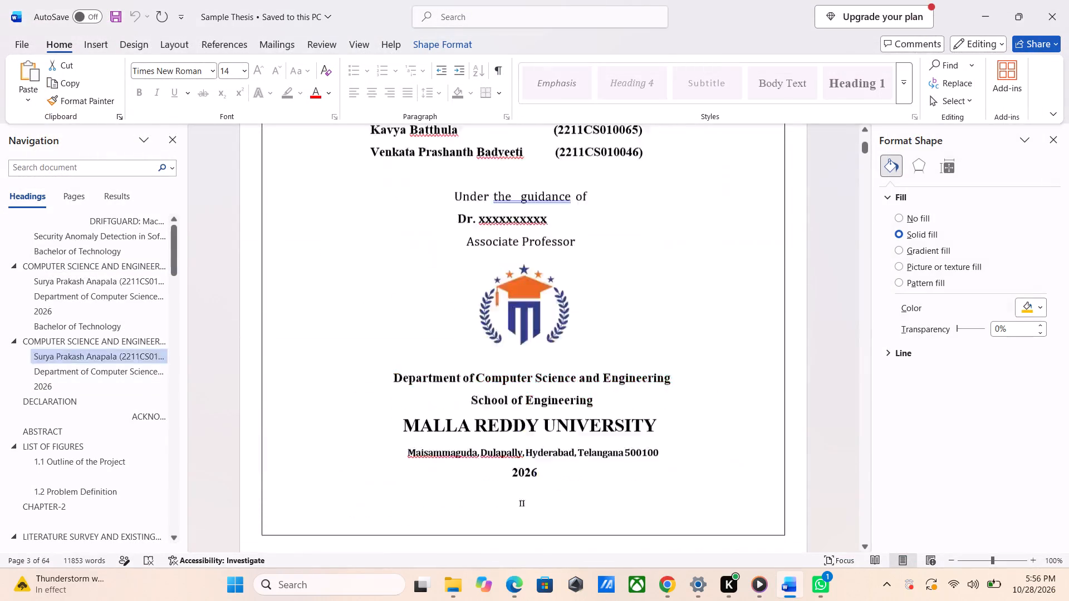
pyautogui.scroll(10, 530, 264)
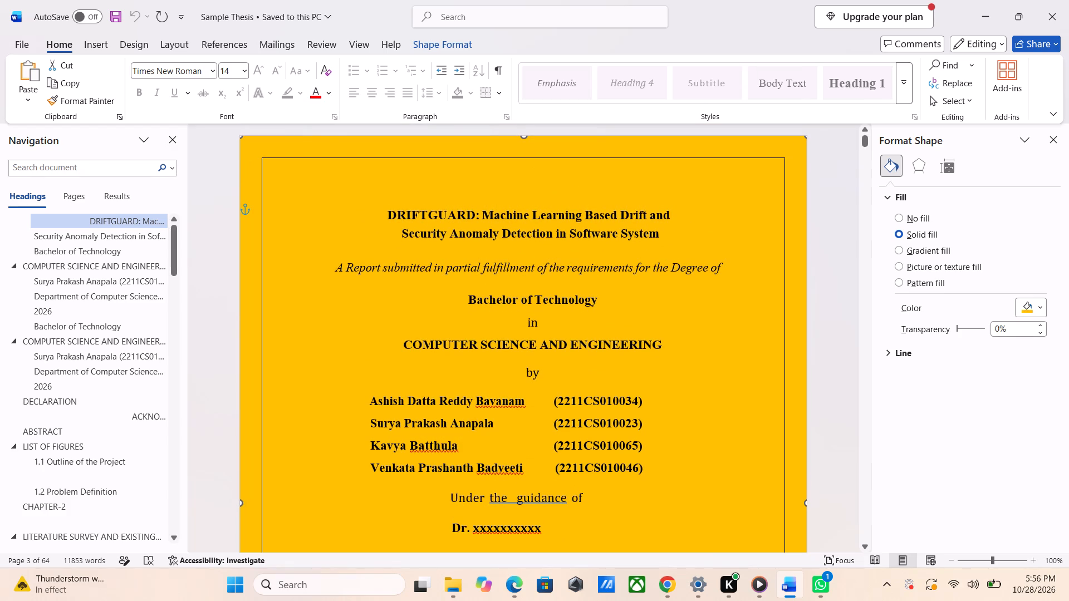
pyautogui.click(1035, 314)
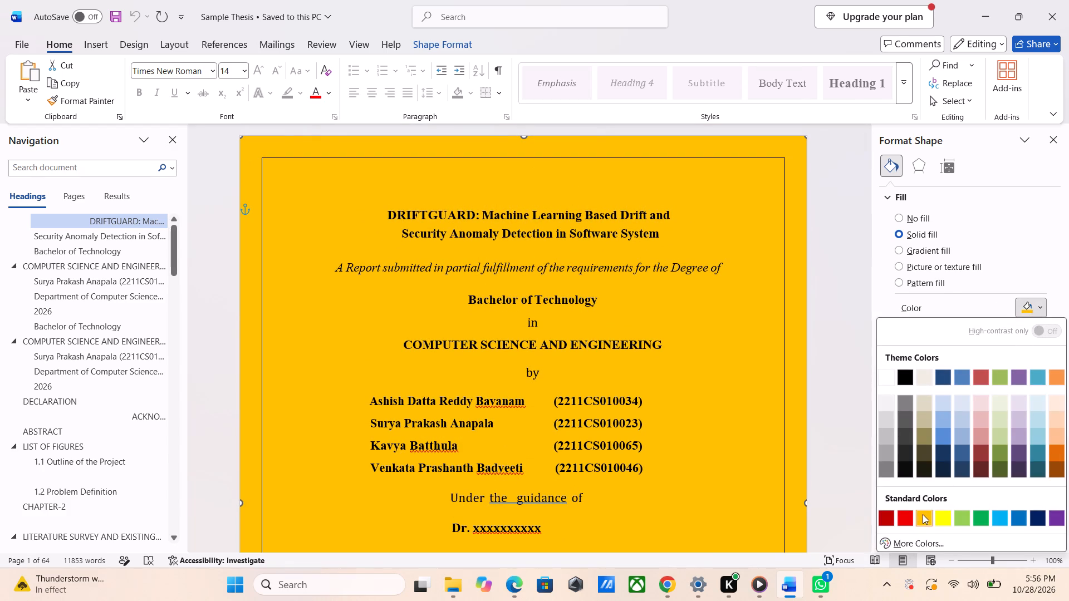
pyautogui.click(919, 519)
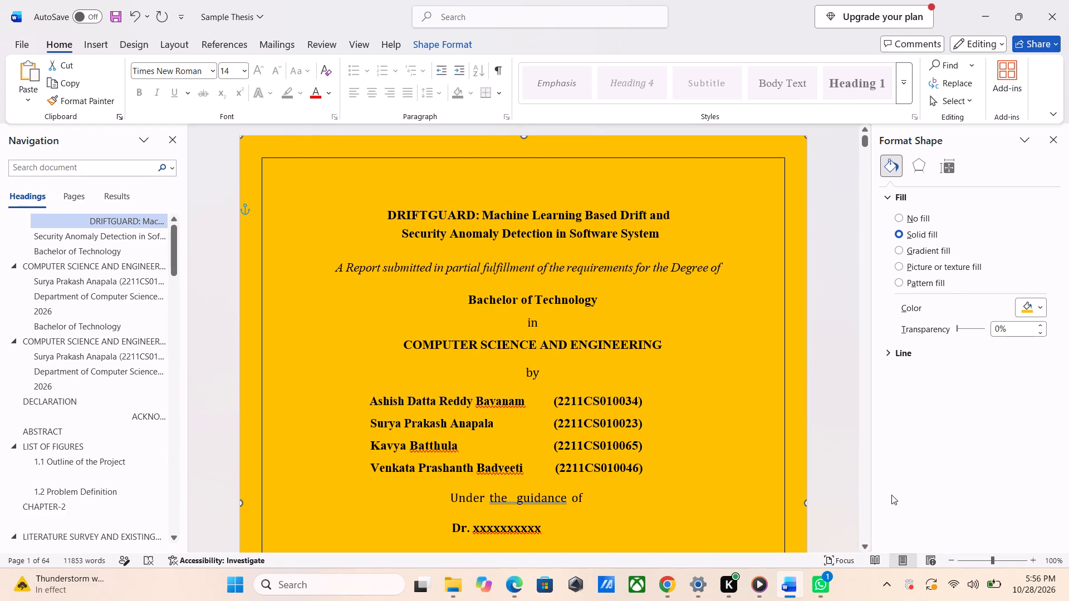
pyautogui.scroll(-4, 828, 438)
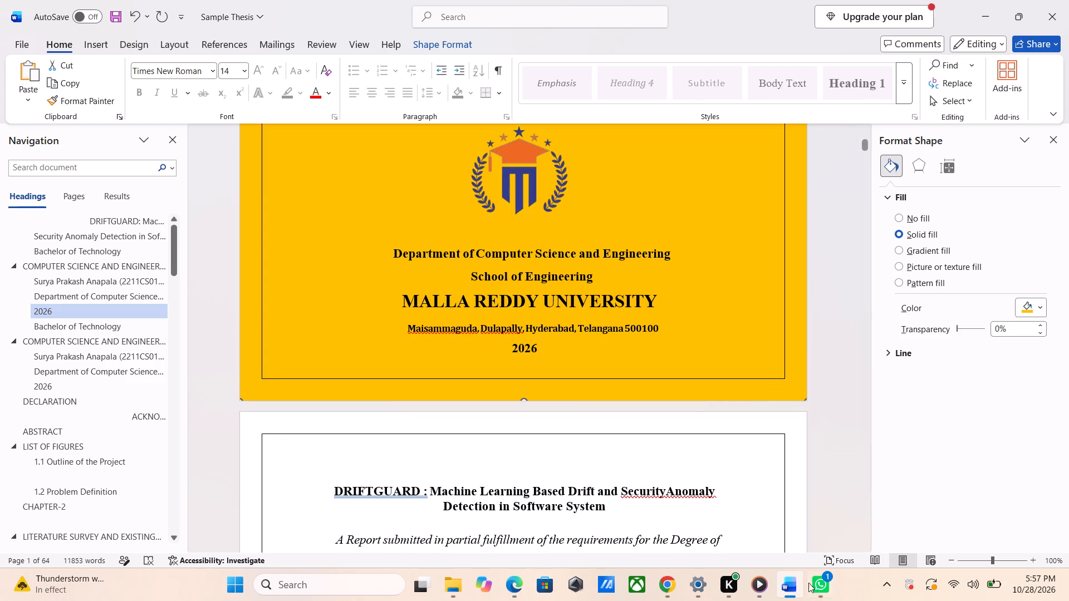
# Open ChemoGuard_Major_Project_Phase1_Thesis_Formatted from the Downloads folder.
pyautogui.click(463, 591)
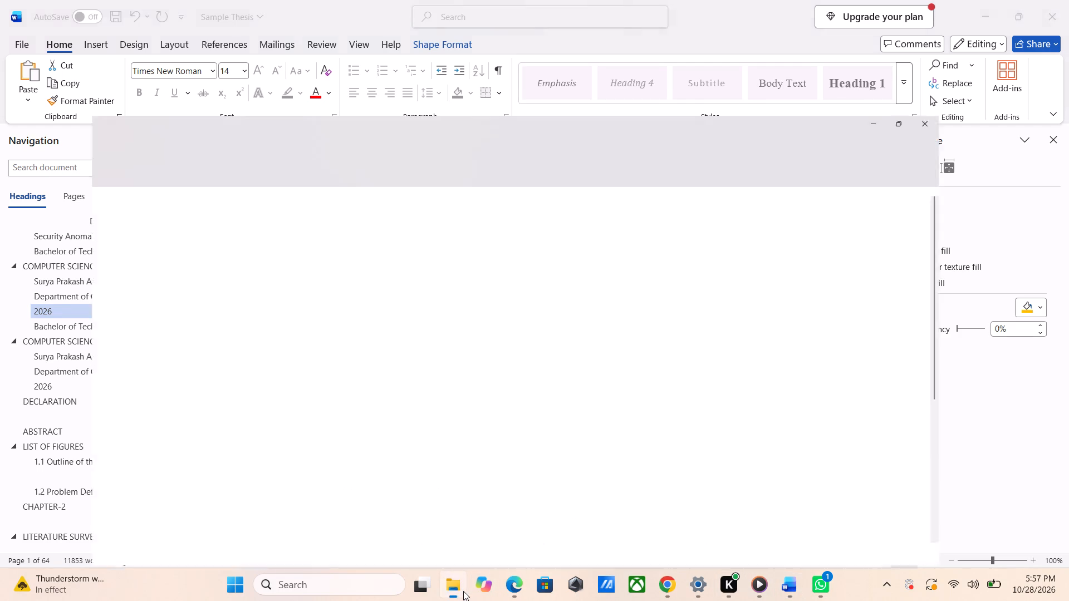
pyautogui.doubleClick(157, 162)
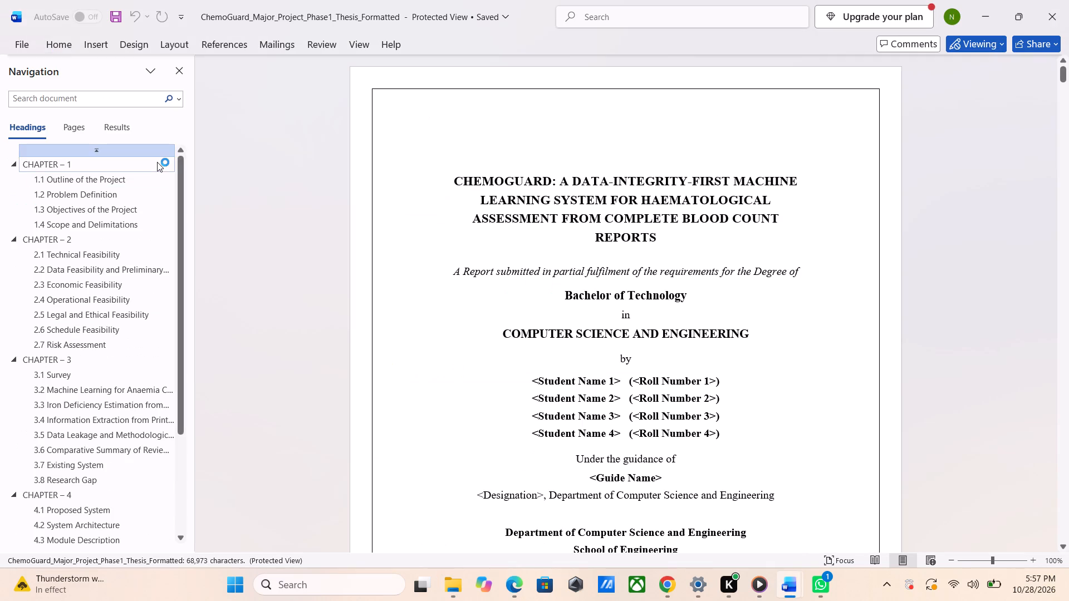
# Check the ChemoGuard cover page's header area and text lines for available formatting options, and hide the navigation pane.
pyautogui.click(425, 126)
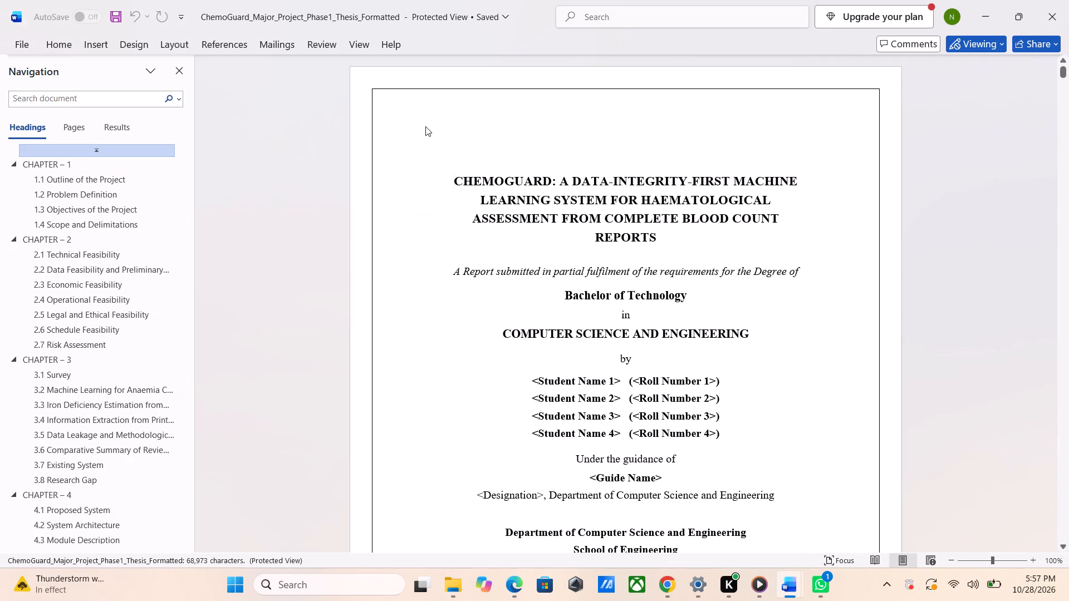
pyautogui.rightClick(425, 126)
pyautogui.click(401, 129)
pyautogui.rightClick(401, 129)
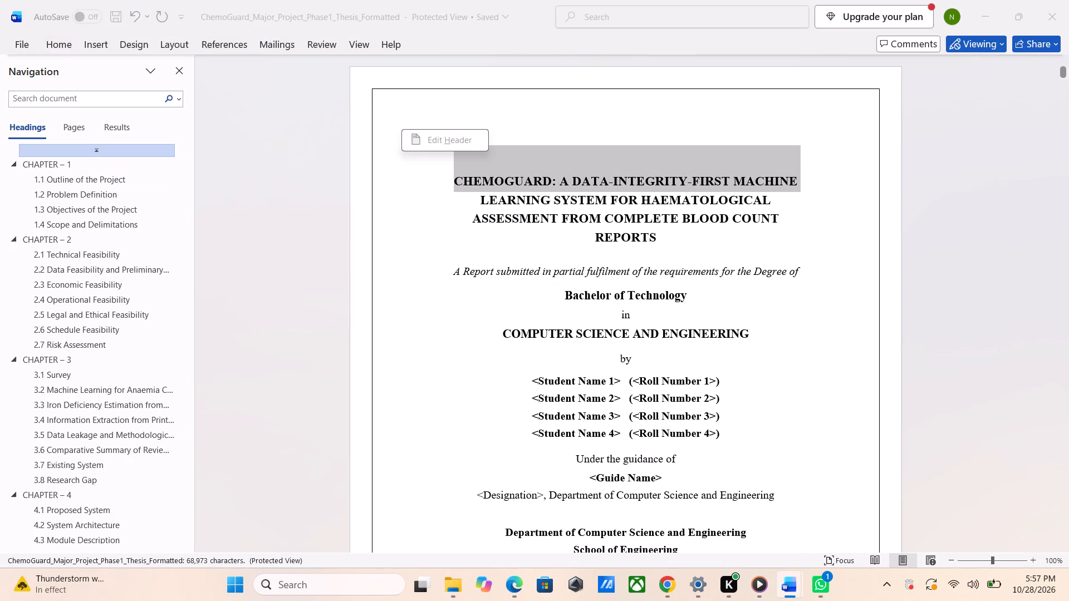
pyautogui.click(395, 282)
pyautogui.click(396, 301)
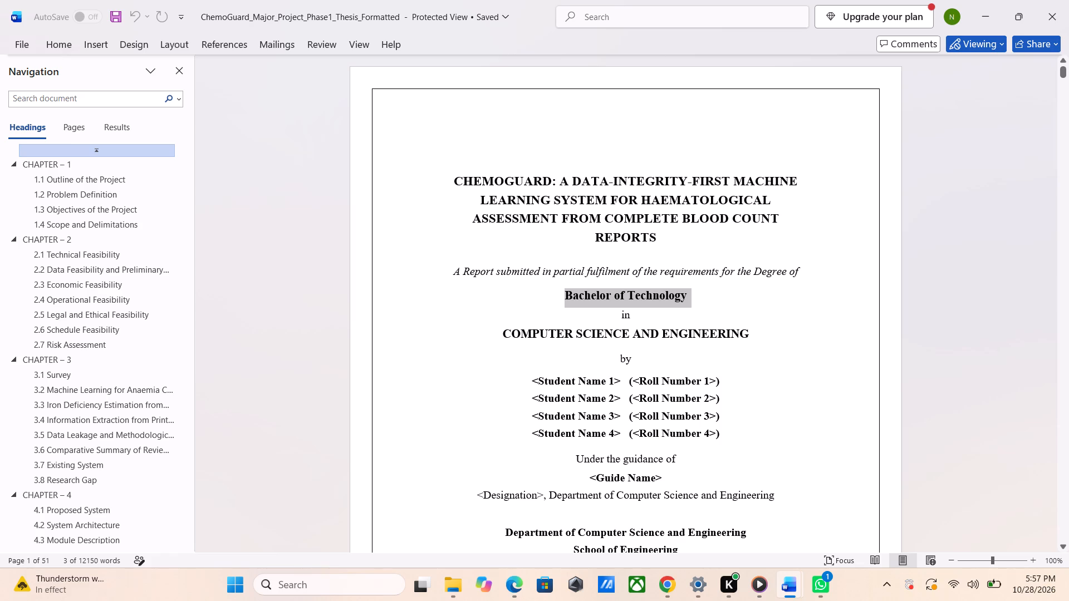
pyautogui.click(442, 363)
pyautogui.click(392, 327)
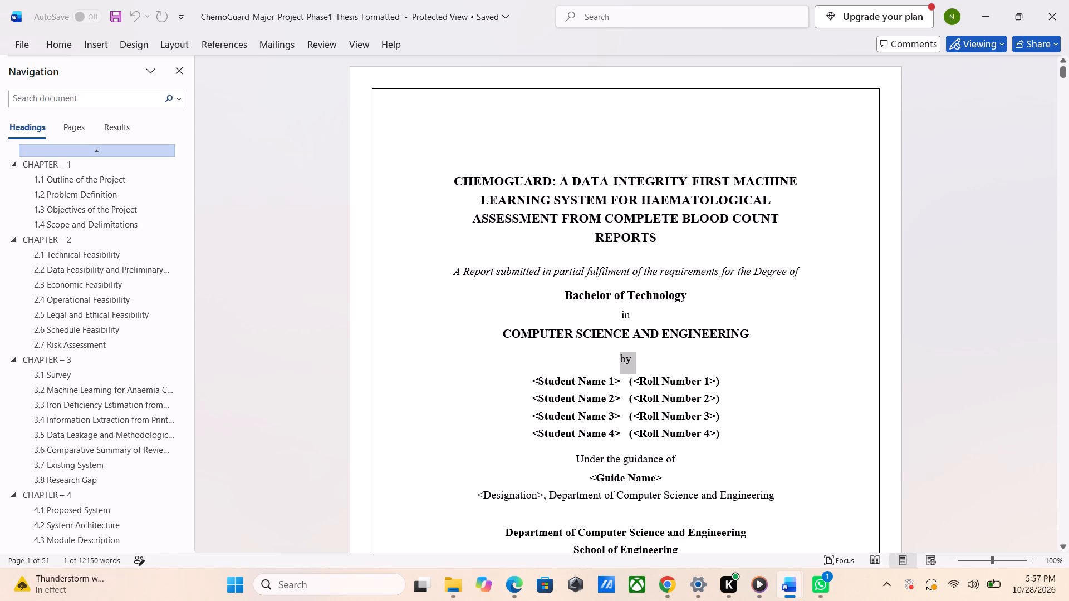
pyautogui.click(355, 327)
pyautogui.click(355, 327)
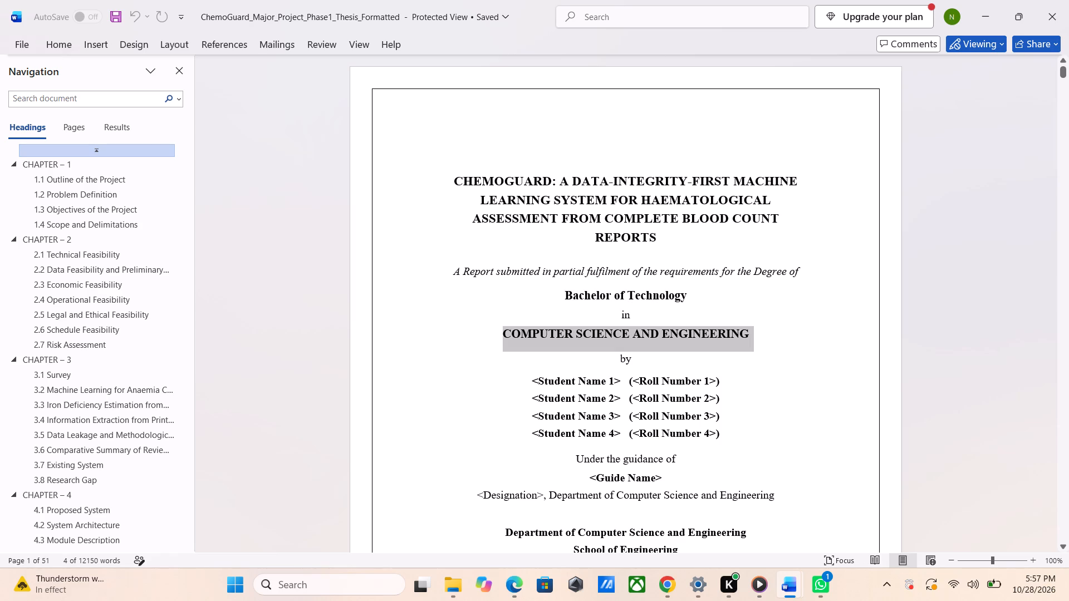
pyautogui.click(360, 326)
pyautogui.rightClick(360, 326)
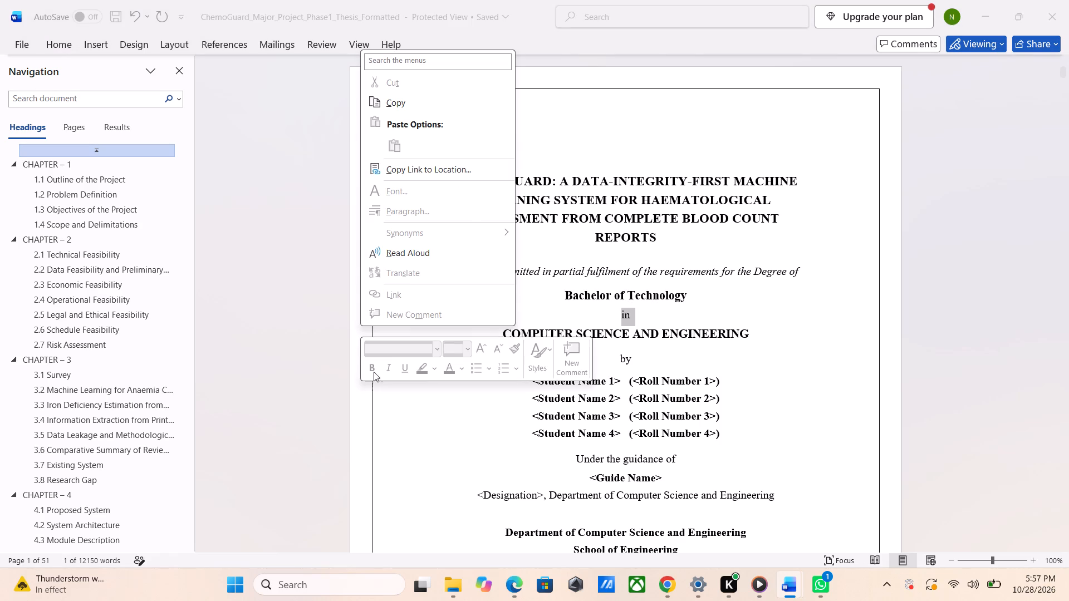
pyautogui.click(393, 432)
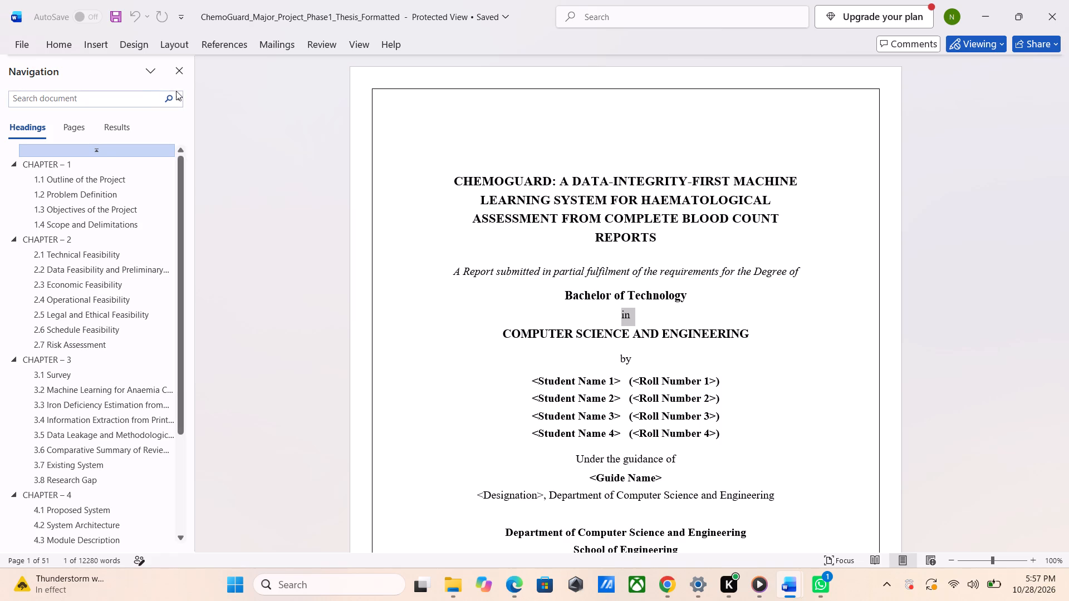
pyautogui.click(180, 70)
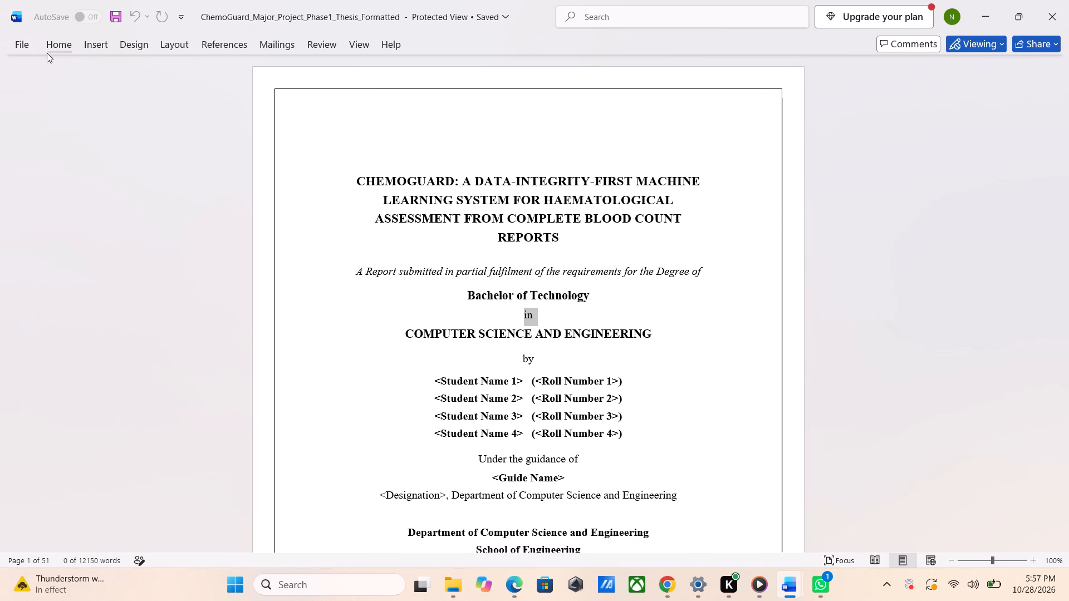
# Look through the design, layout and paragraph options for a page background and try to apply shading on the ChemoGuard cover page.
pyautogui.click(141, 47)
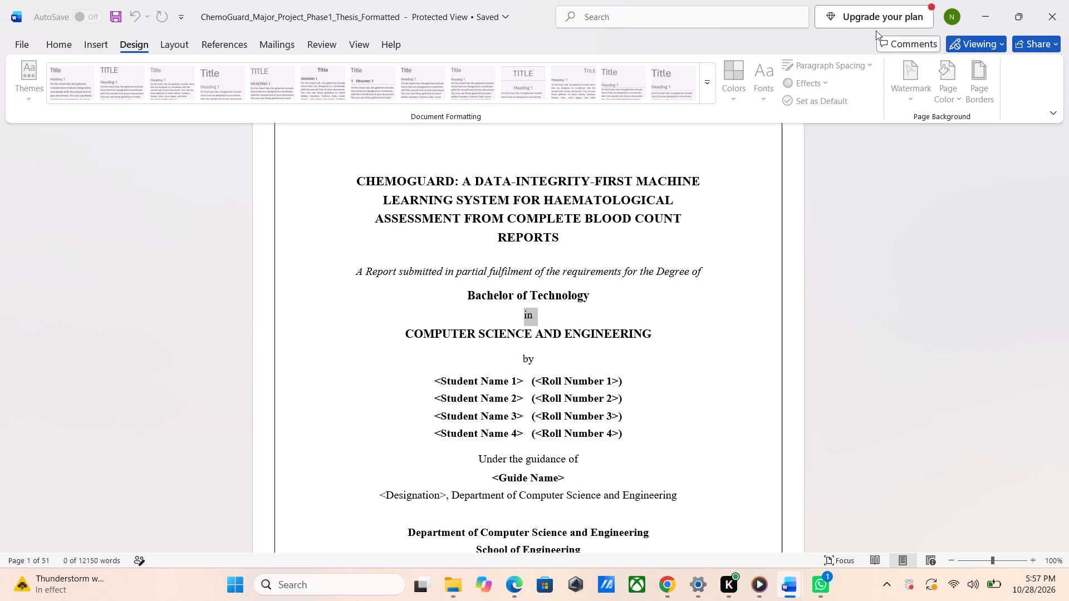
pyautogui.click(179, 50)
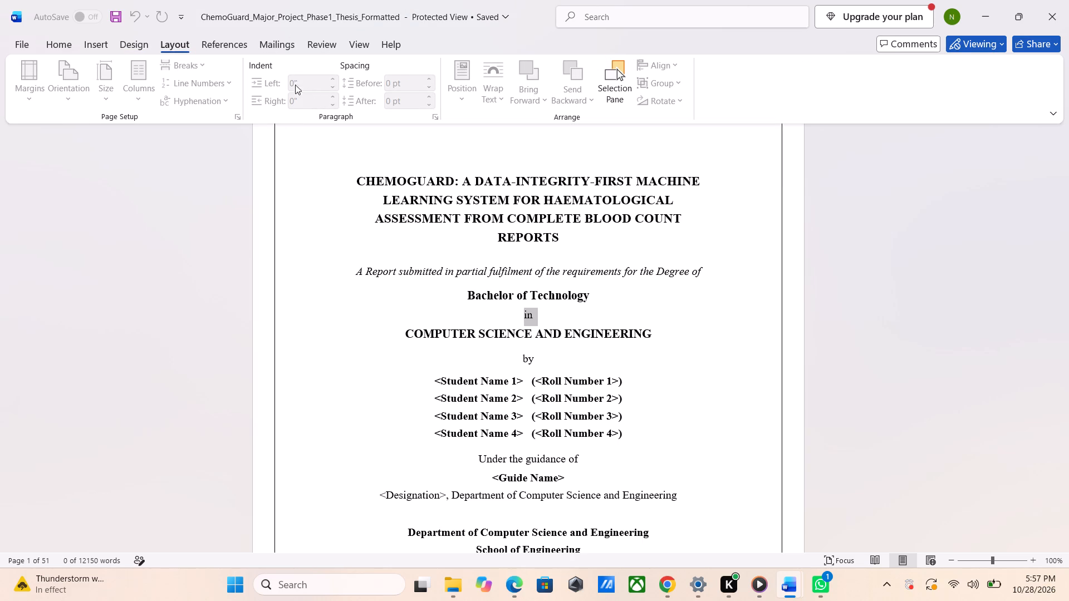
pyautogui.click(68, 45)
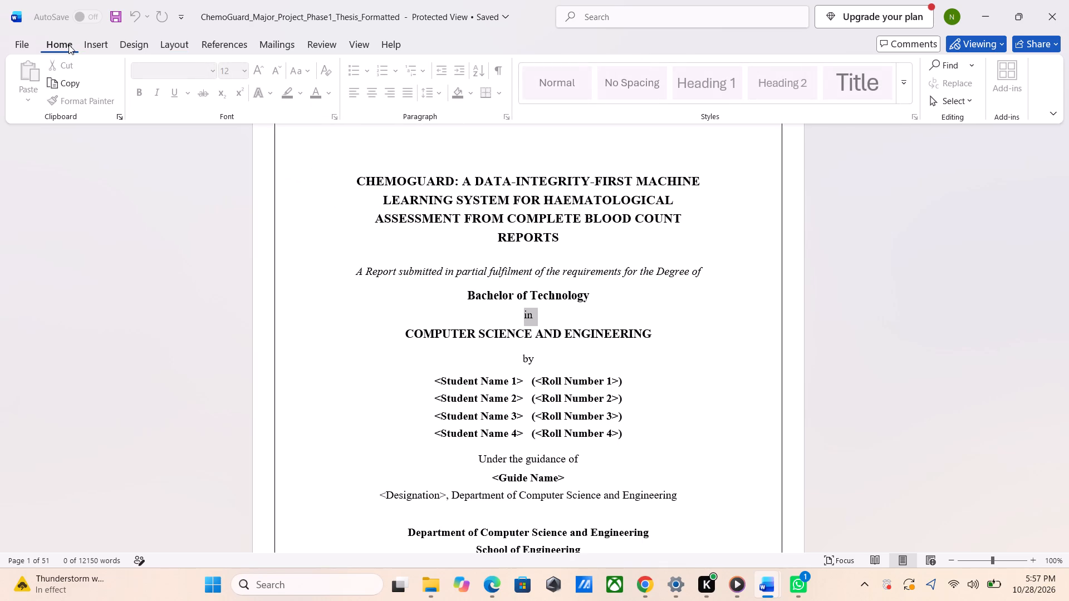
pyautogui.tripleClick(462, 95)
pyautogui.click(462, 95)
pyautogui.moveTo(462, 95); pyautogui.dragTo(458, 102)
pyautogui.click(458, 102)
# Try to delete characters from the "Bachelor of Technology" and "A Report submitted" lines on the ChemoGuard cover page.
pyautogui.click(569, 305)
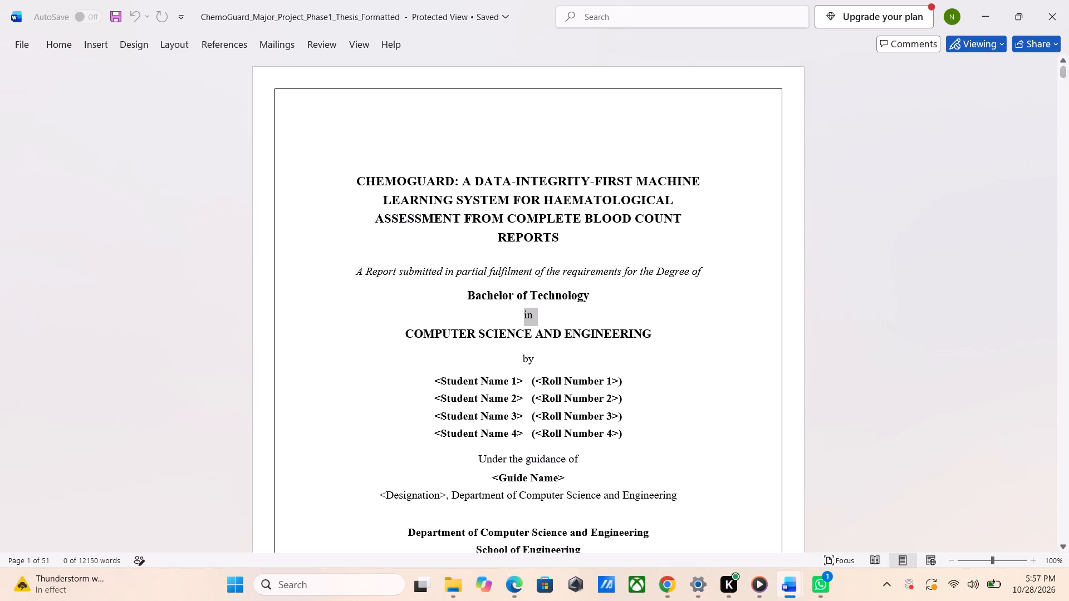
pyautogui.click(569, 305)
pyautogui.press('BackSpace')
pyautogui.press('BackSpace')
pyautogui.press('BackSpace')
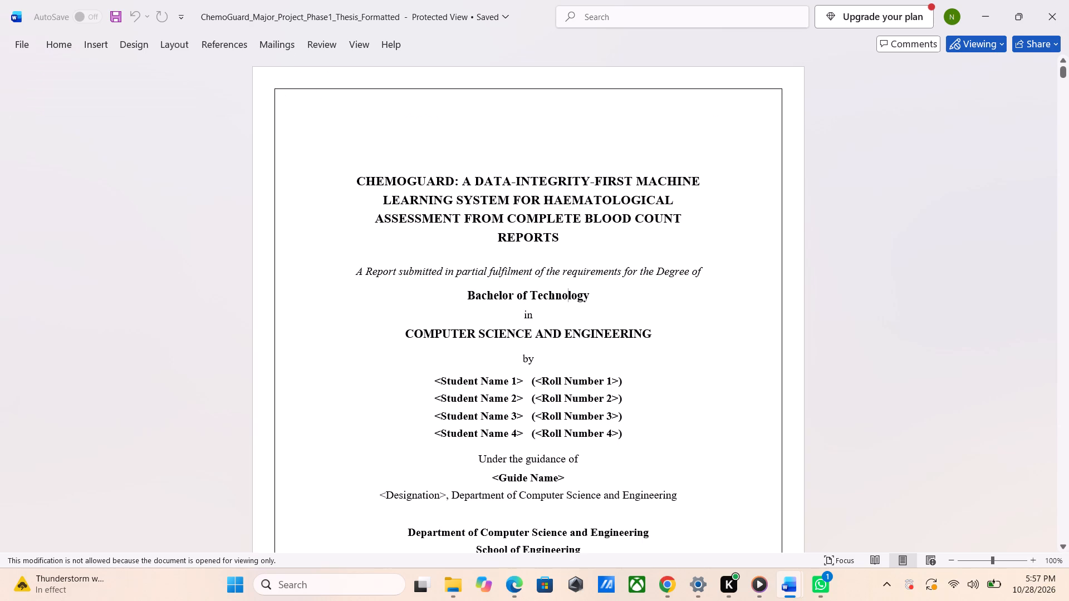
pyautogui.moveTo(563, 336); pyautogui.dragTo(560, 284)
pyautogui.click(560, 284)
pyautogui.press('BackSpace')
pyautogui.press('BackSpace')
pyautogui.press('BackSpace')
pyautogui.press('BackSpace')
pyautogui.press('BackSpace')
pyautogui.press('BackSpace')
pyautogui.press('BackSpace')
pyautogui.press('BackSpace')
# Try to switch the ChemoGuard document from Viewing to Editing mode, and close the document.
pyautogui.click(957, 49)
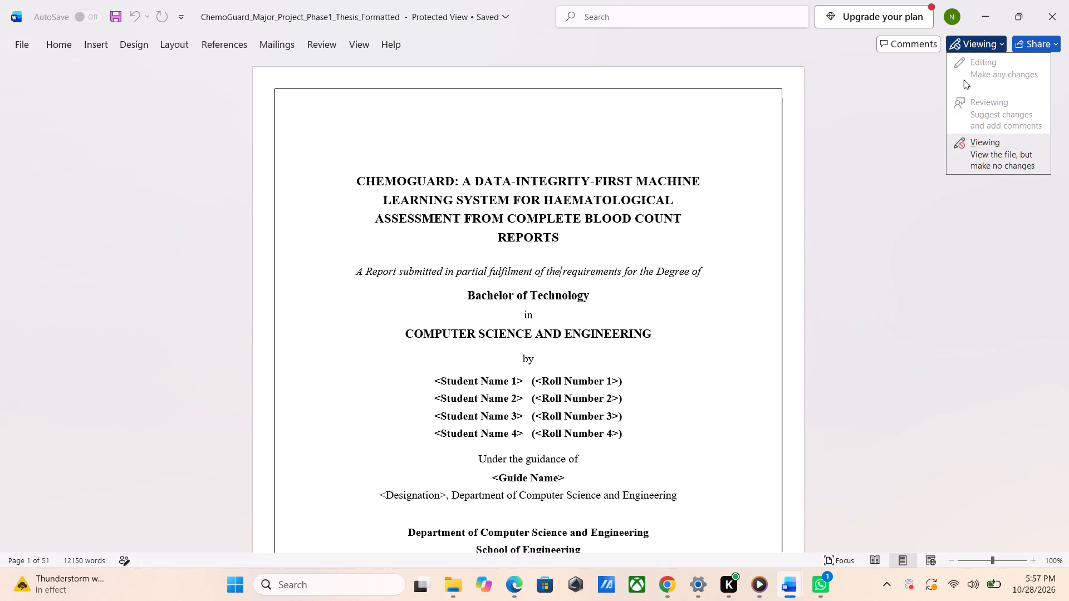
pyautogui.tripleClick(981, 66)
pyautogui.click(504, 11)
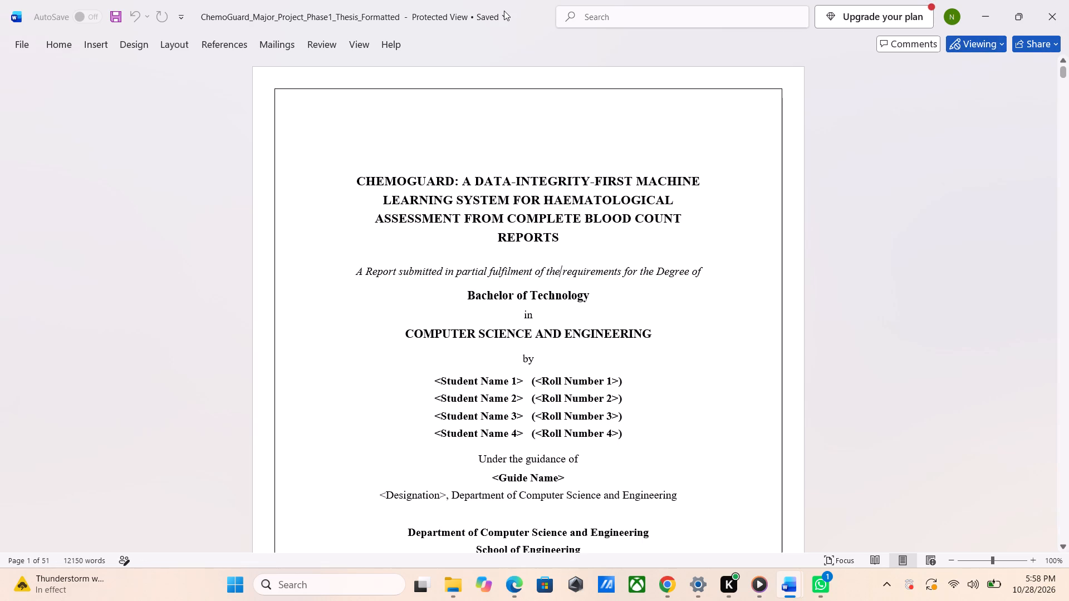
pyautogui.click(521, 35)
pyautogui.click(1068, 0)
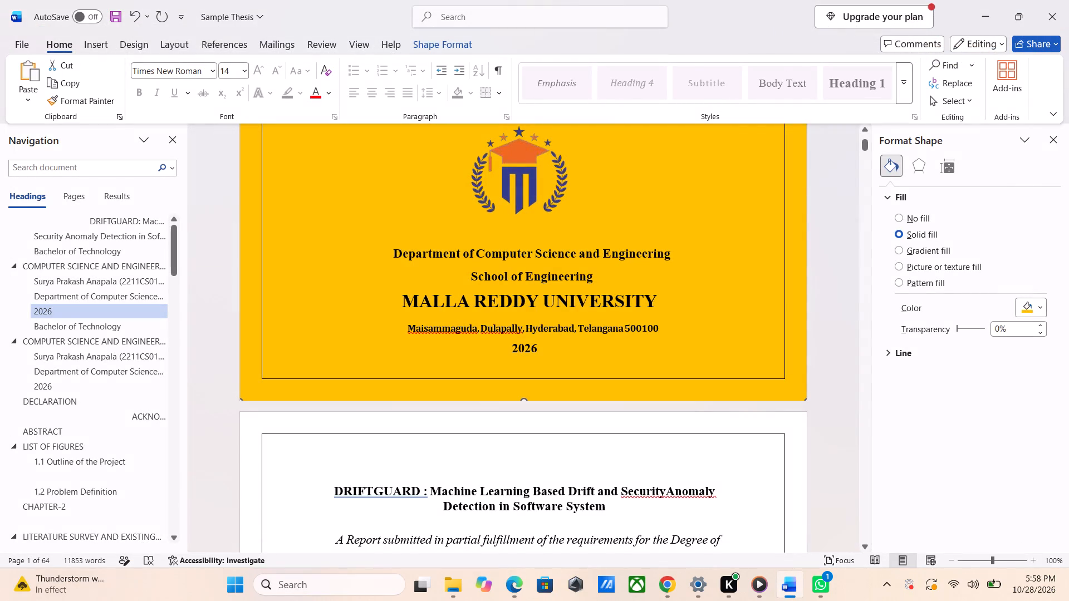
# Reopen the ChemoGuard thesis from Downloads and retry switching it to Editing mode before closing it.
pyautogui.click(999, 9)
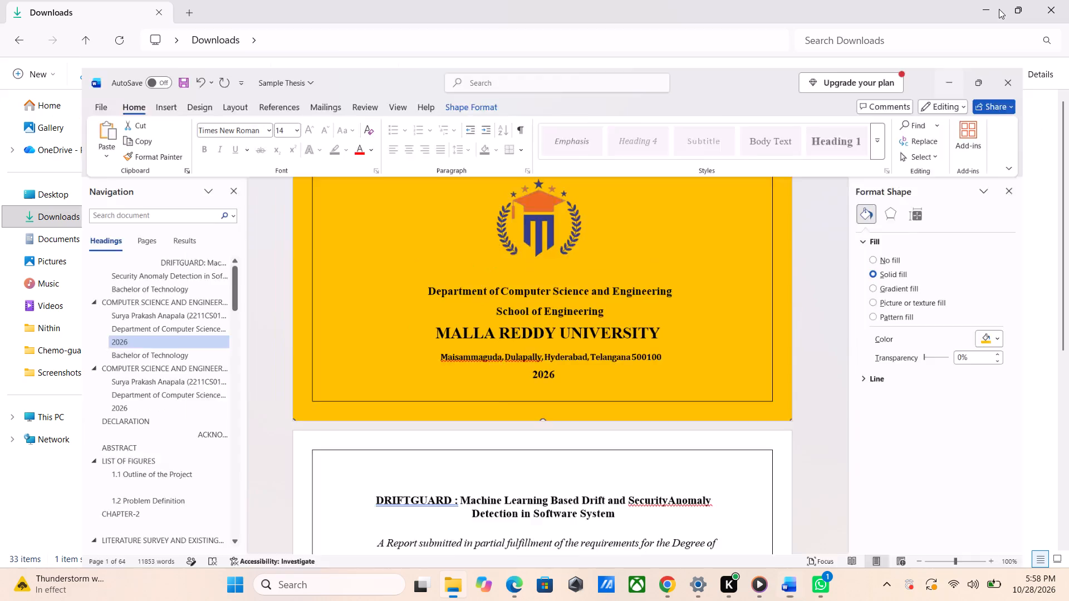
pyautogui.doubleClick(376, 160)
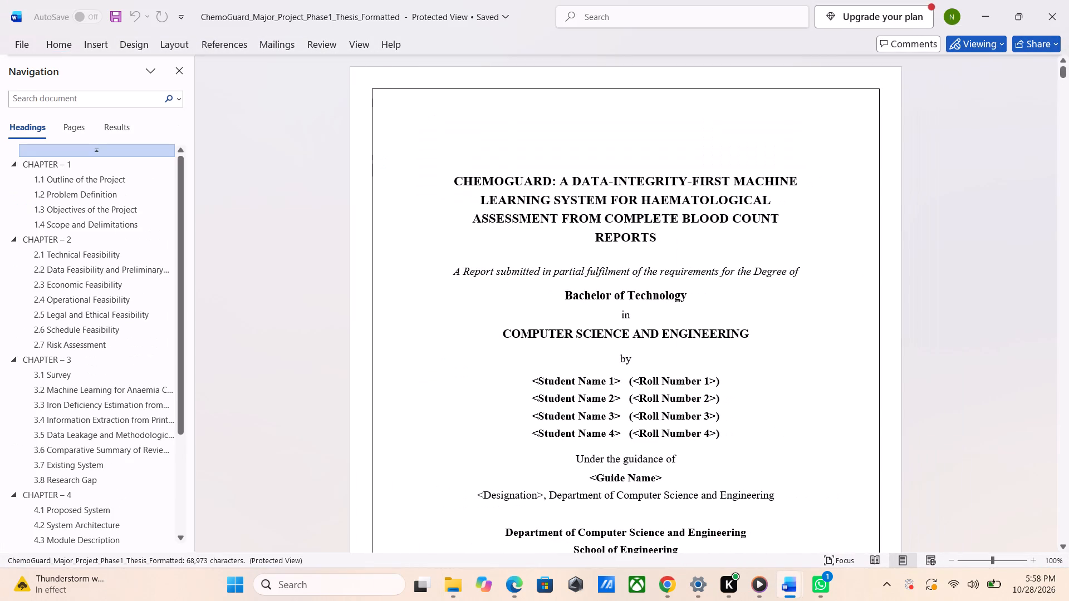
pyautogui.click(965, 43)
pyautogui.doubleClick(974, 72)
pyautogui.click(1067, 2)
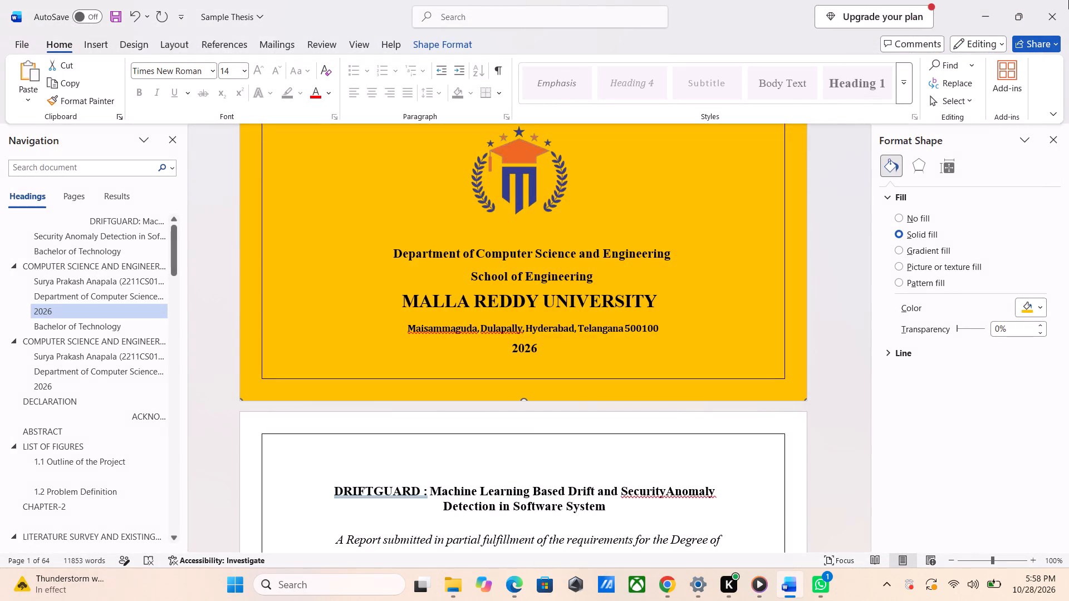
# Close the Sample Thesis document without saving its changes.
pyautogui.click(1068, 0)
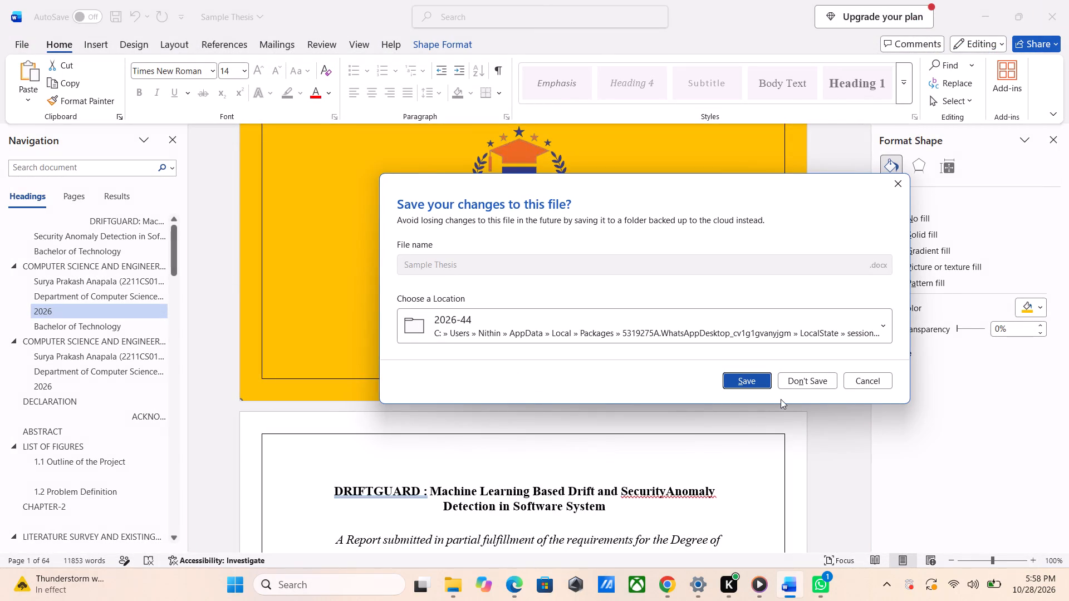
pyautogui.click(880, 381)
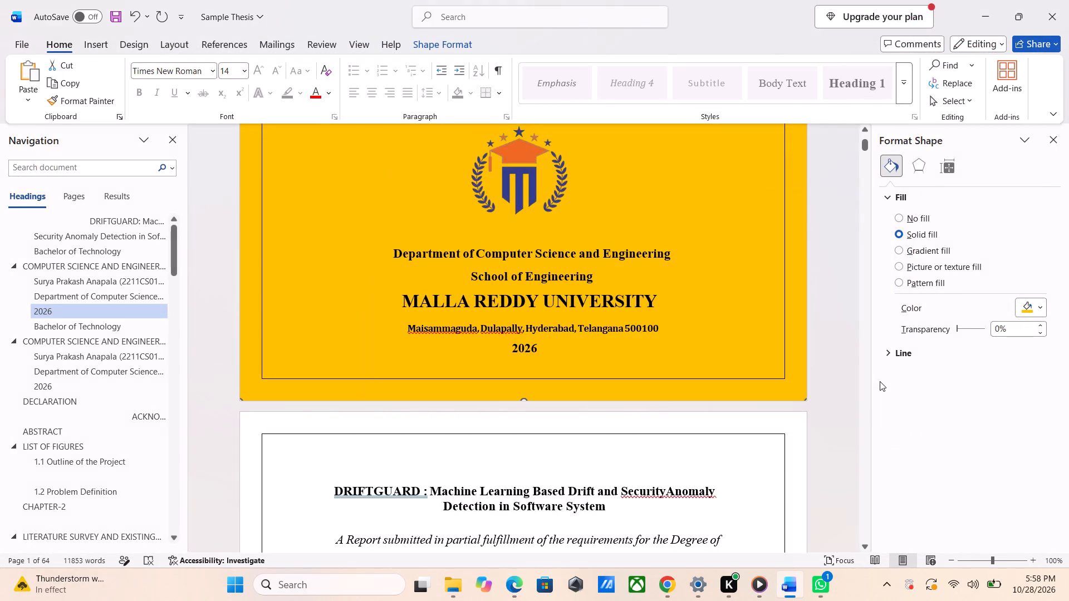
pyautogui.click(1064, 26)
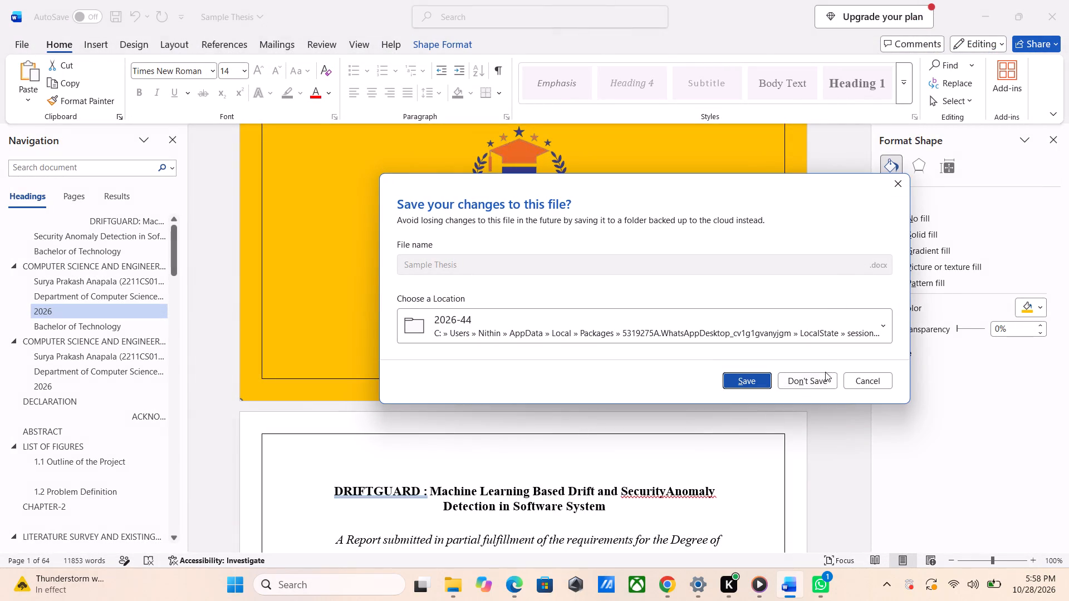
pyautogui.click(826, 376)
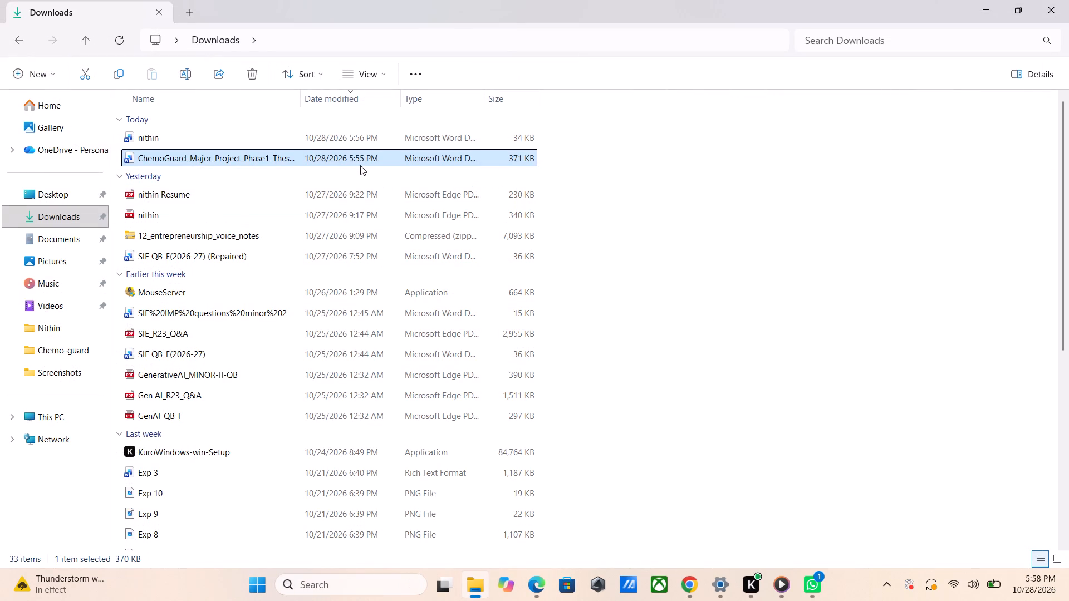
# Open ChemoGuard_Major_Project_Phase1_Thesis_Formatted from the Downloads folder again.
pyautogui.doubleClick(356, 160)
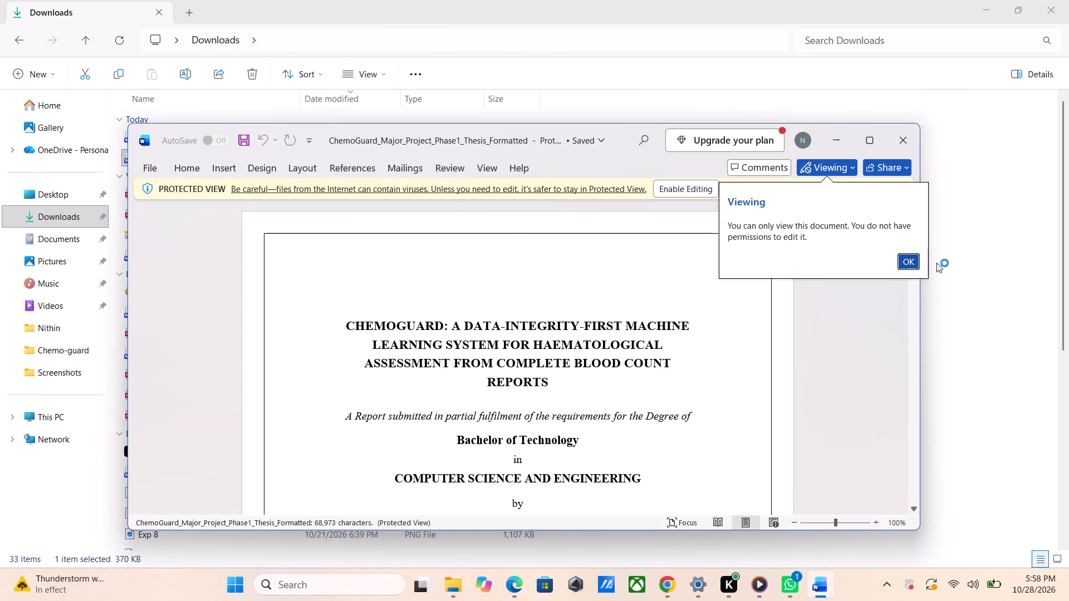
# Enable editing of the protected ChemoGuard thesis document and maximize its window.
pyautogui.click(895, 256)
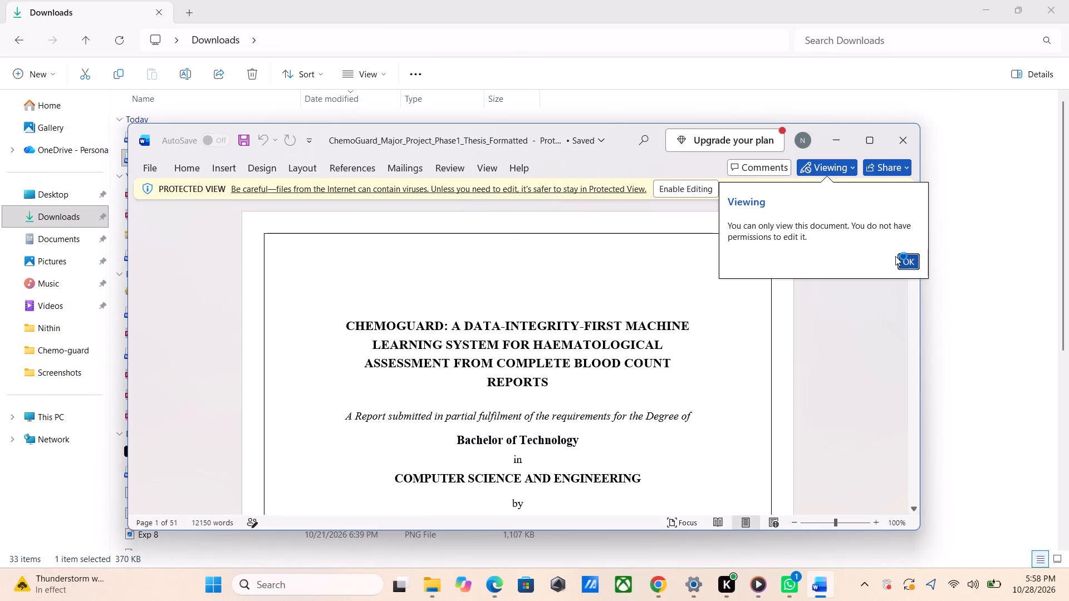
pyautogui.moveTo(695, 199); pyautogui.dragTo(694, 193)
pyautogui.click(694, 193)
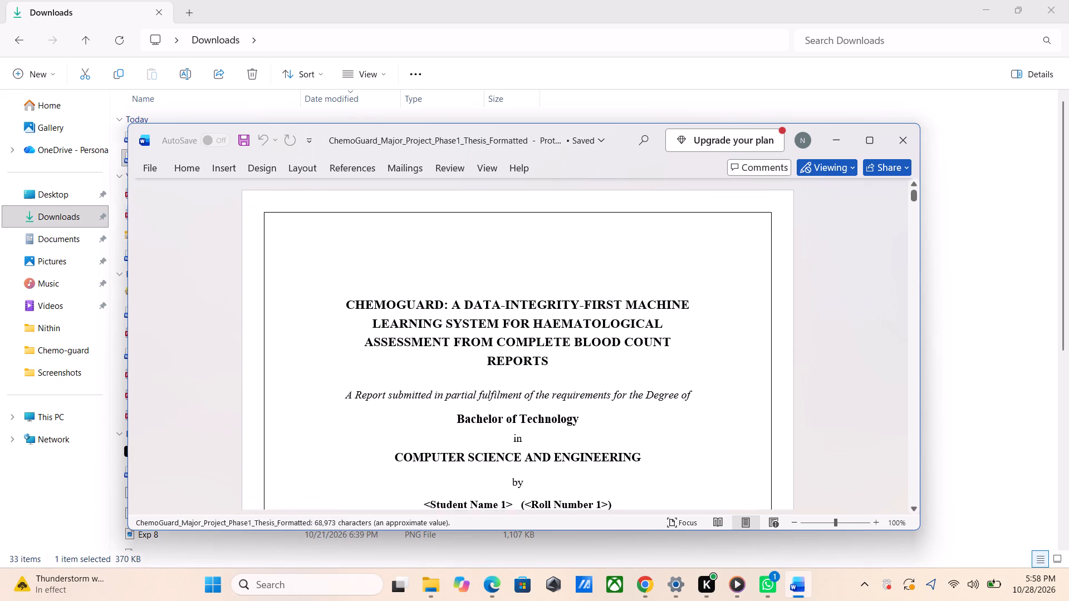
pyautogui.click(860, 137)
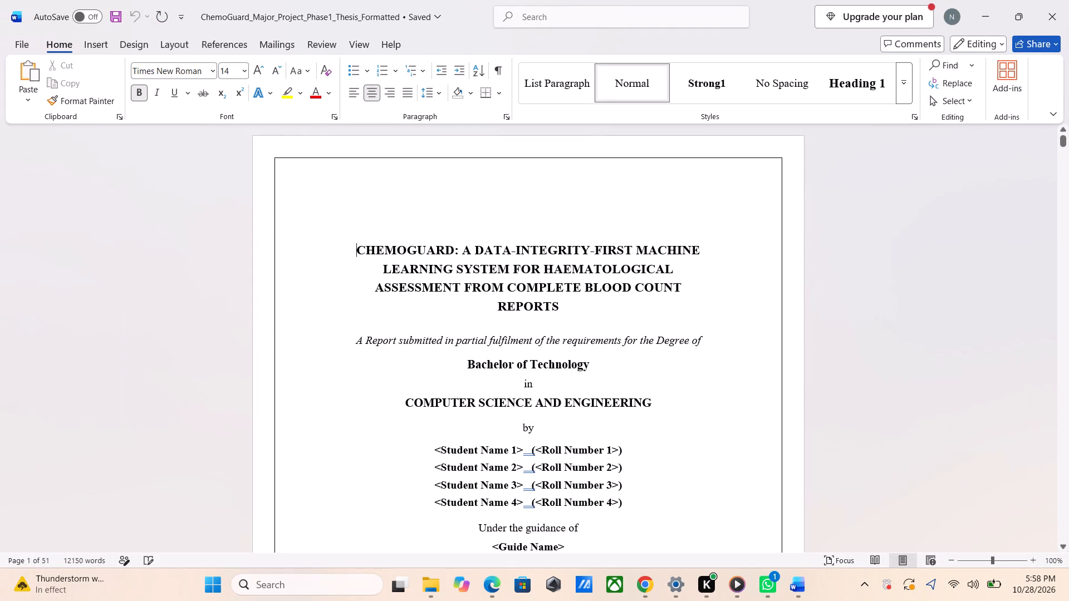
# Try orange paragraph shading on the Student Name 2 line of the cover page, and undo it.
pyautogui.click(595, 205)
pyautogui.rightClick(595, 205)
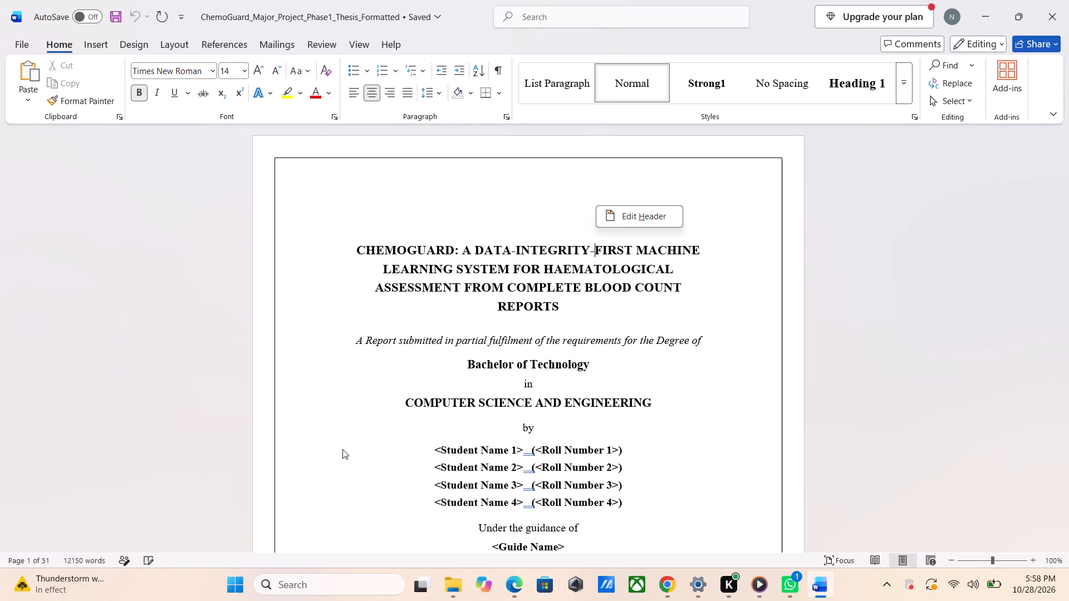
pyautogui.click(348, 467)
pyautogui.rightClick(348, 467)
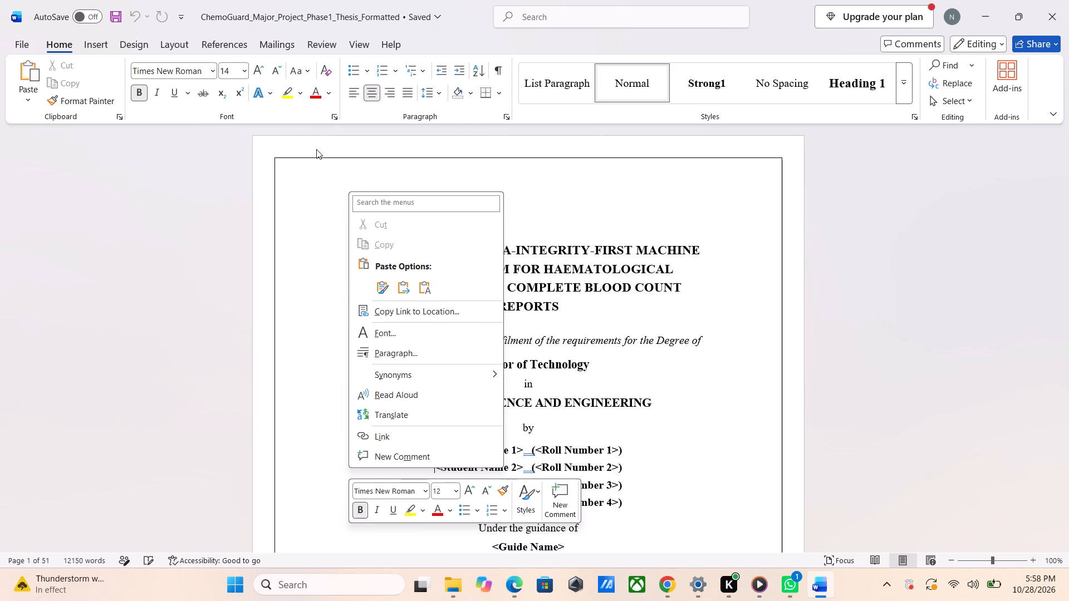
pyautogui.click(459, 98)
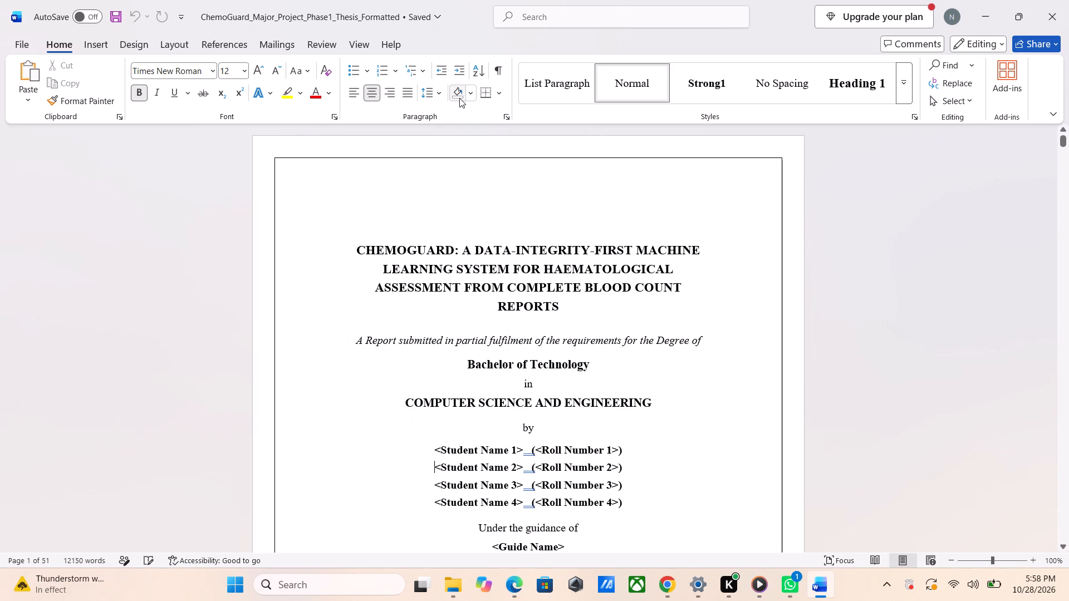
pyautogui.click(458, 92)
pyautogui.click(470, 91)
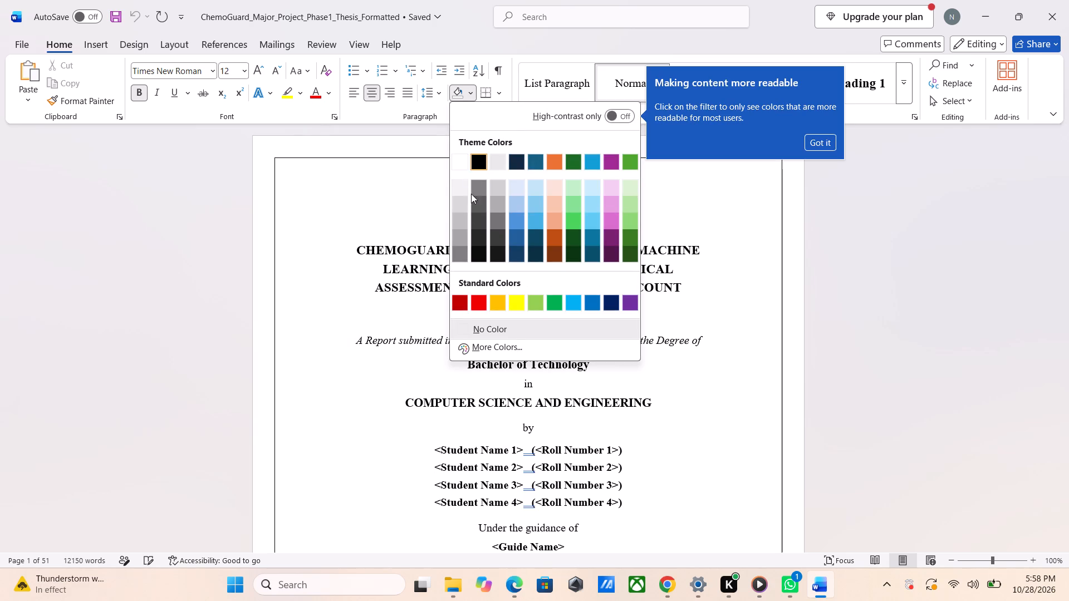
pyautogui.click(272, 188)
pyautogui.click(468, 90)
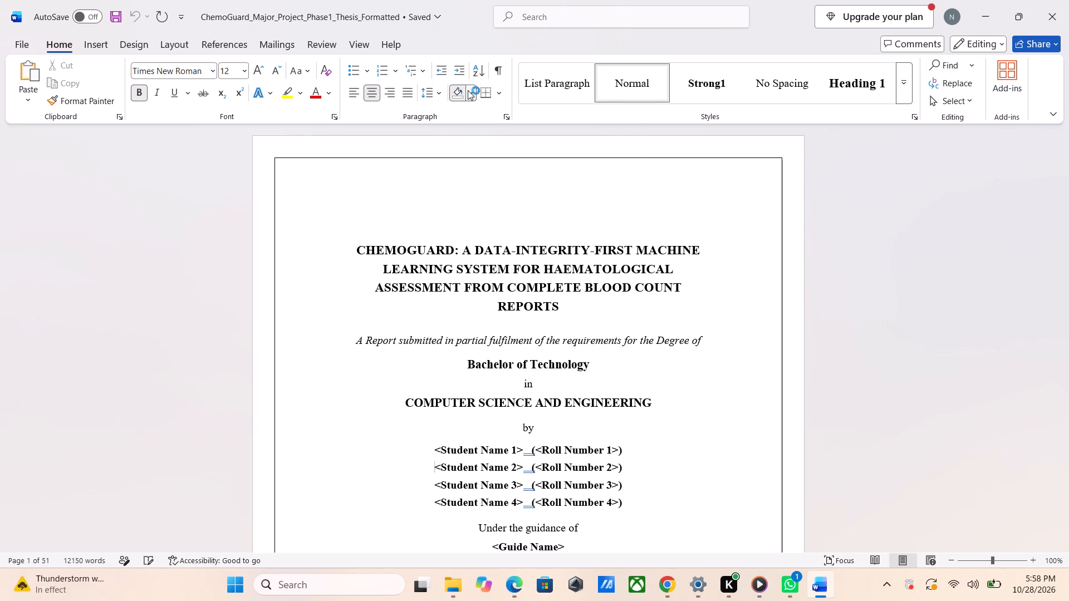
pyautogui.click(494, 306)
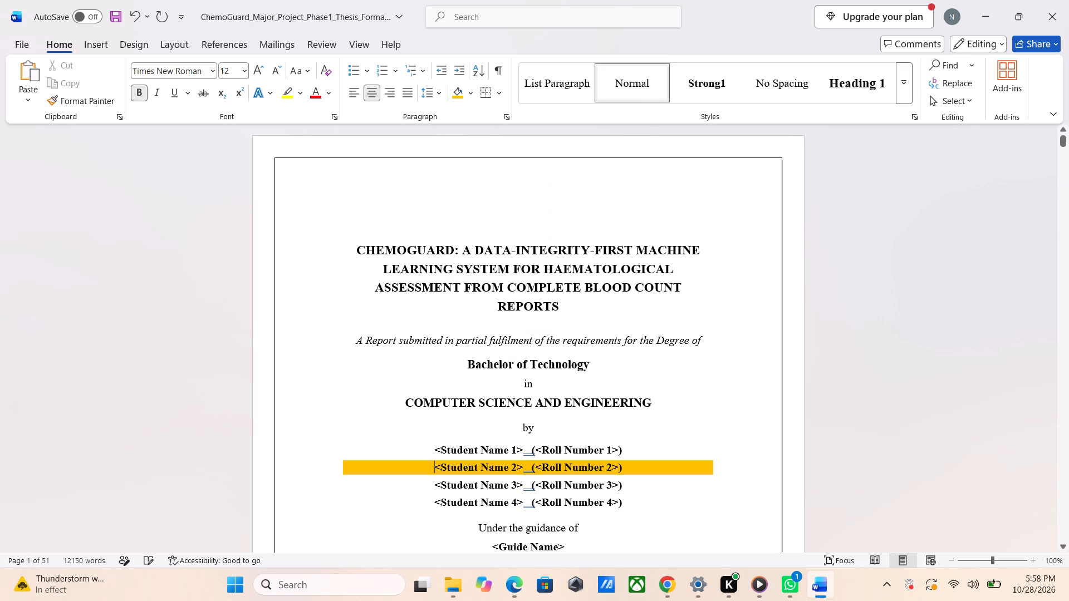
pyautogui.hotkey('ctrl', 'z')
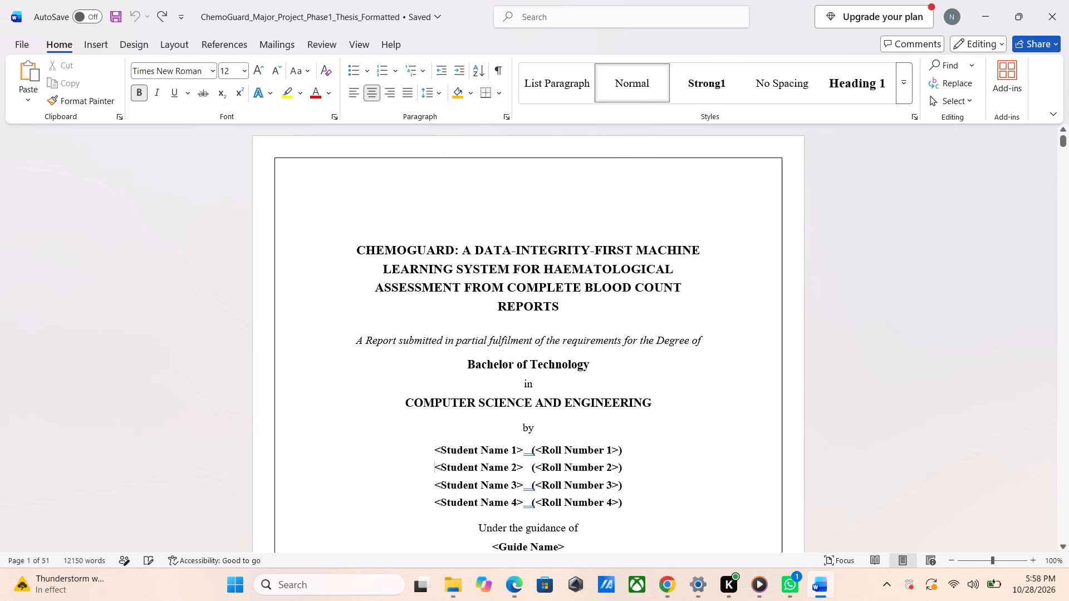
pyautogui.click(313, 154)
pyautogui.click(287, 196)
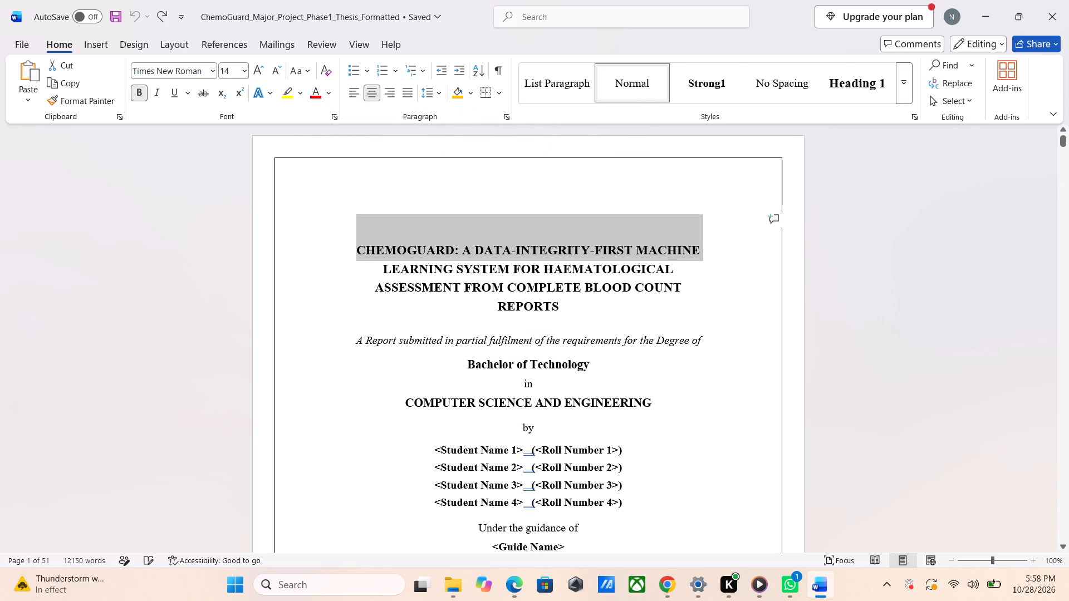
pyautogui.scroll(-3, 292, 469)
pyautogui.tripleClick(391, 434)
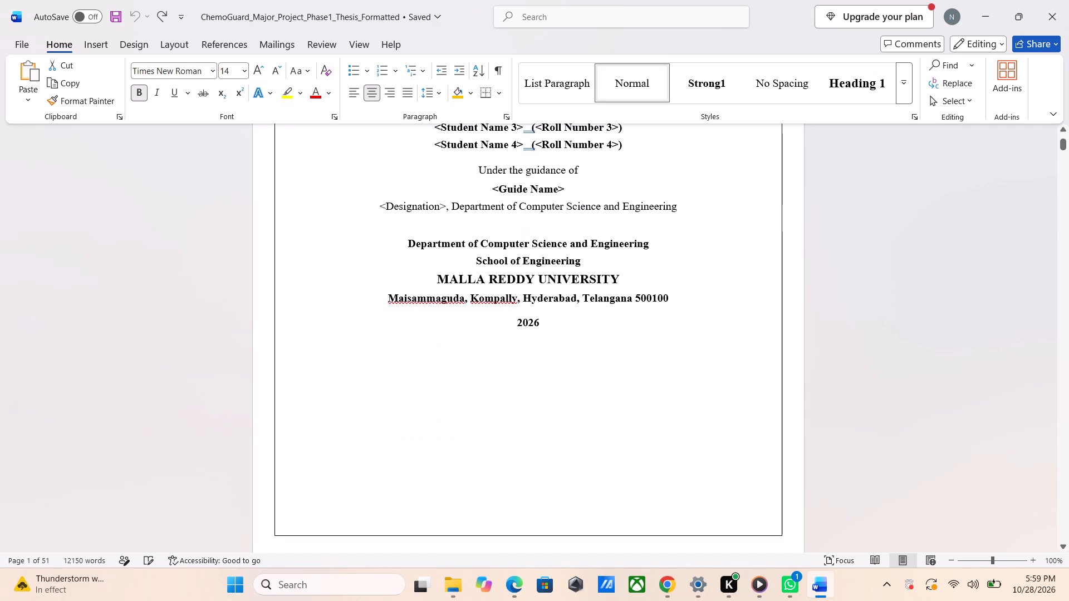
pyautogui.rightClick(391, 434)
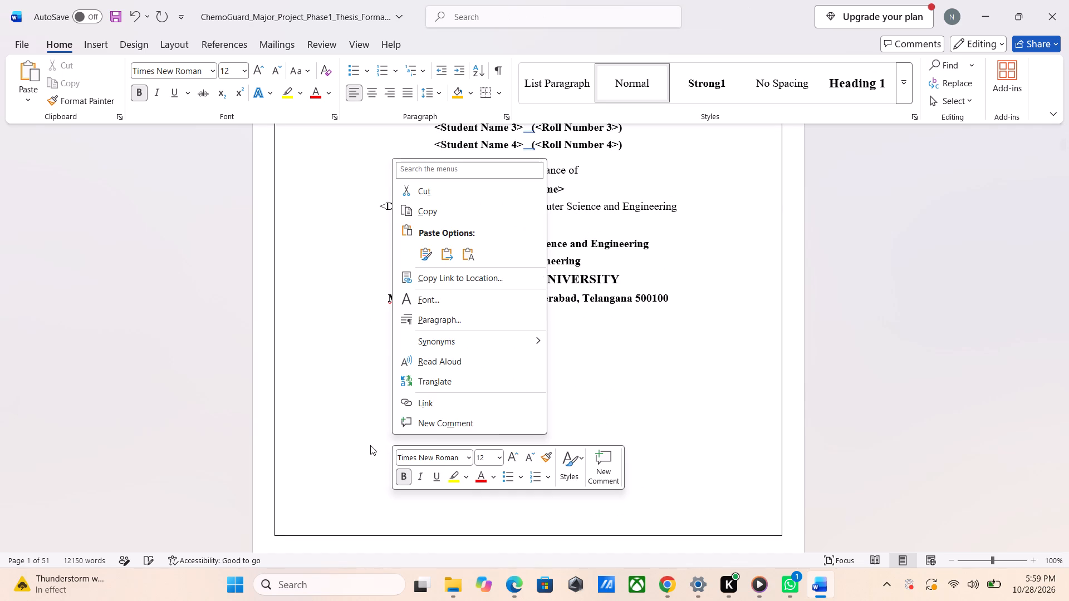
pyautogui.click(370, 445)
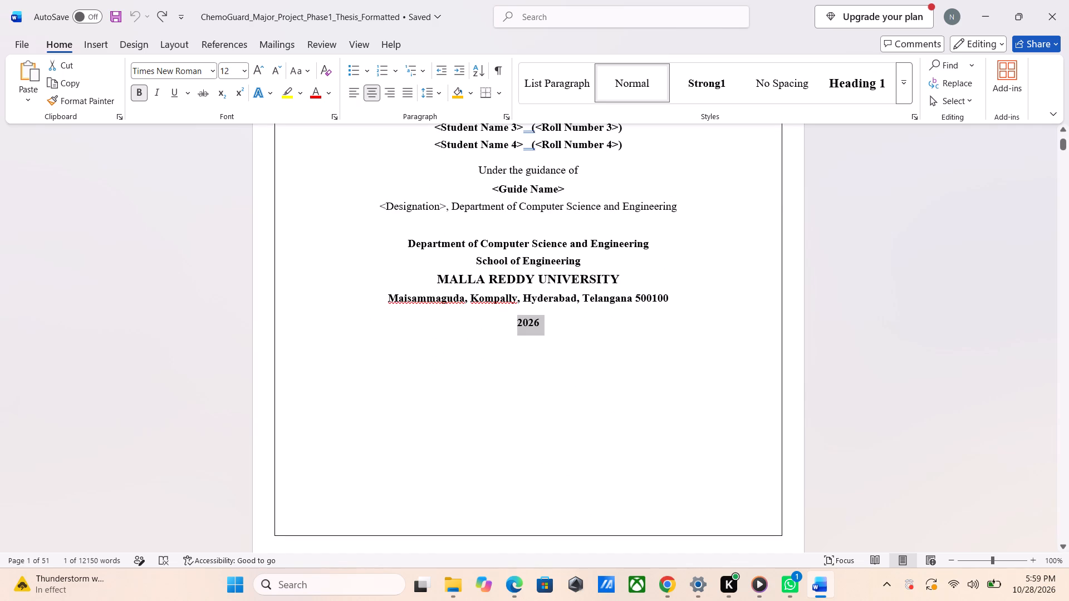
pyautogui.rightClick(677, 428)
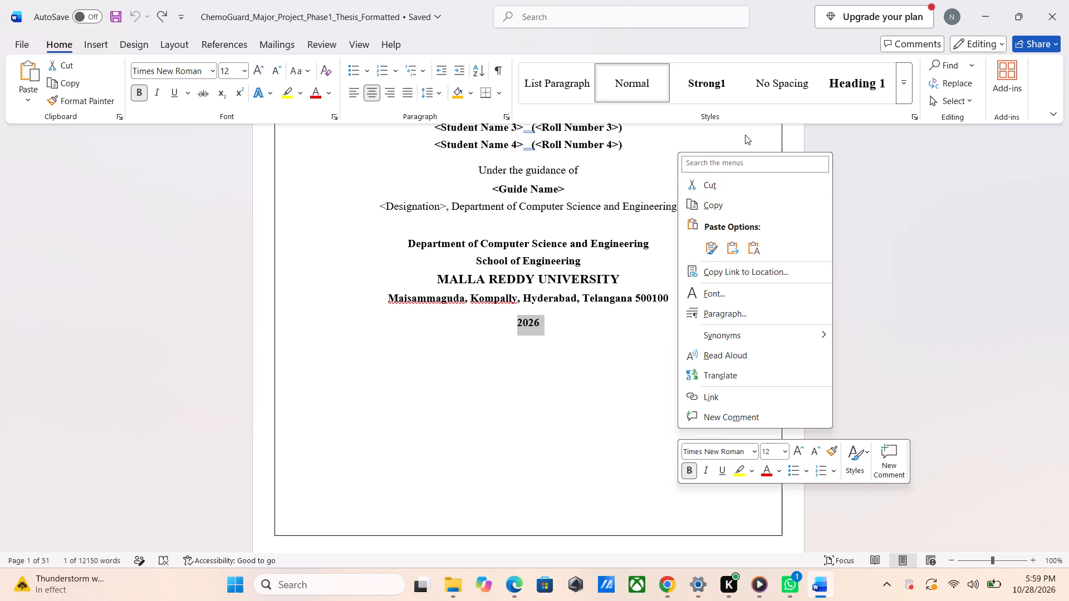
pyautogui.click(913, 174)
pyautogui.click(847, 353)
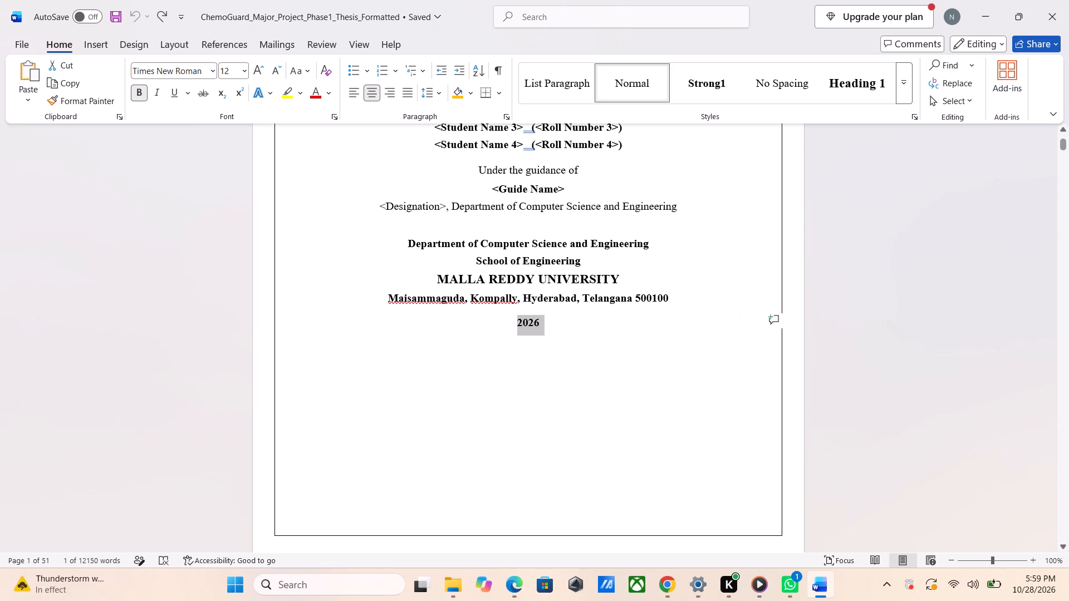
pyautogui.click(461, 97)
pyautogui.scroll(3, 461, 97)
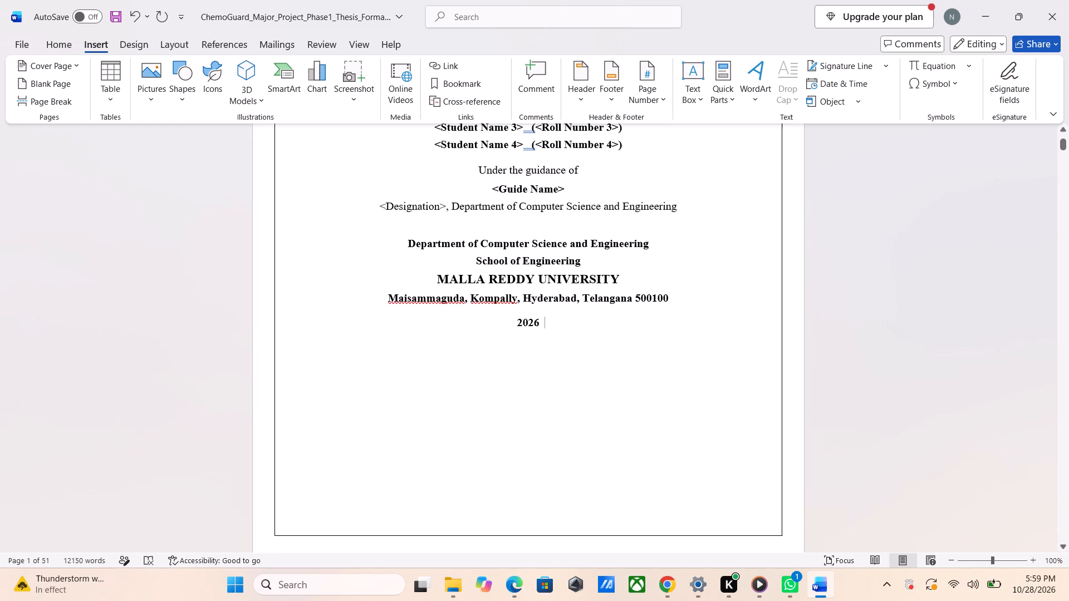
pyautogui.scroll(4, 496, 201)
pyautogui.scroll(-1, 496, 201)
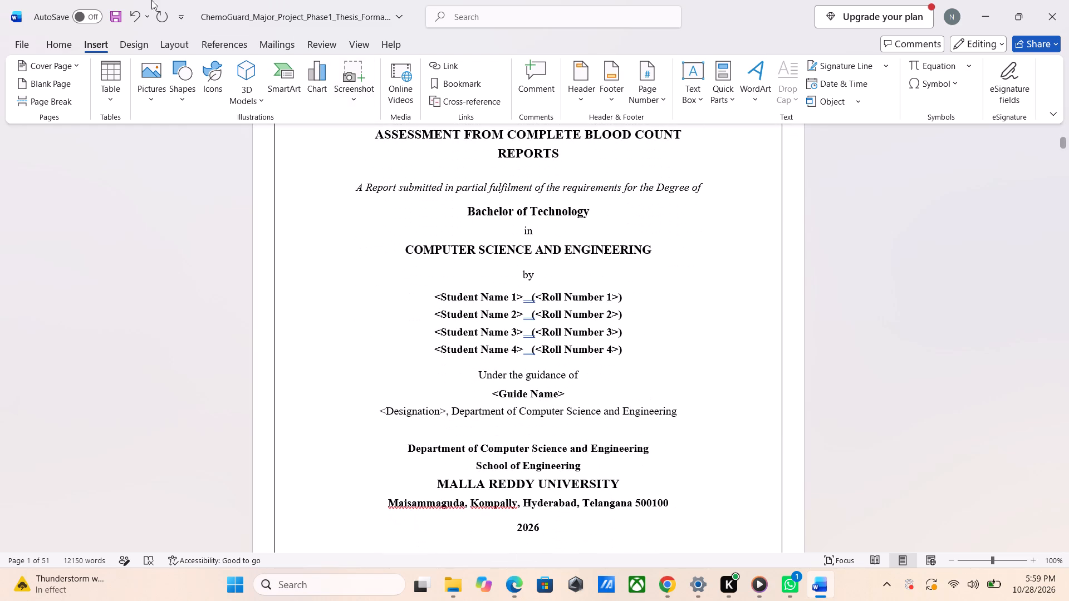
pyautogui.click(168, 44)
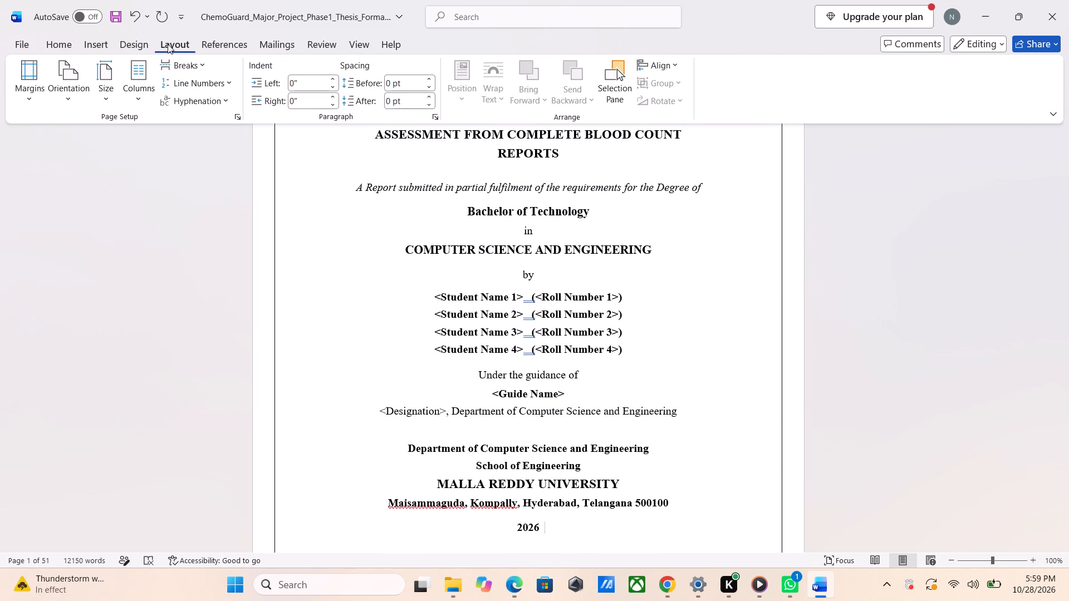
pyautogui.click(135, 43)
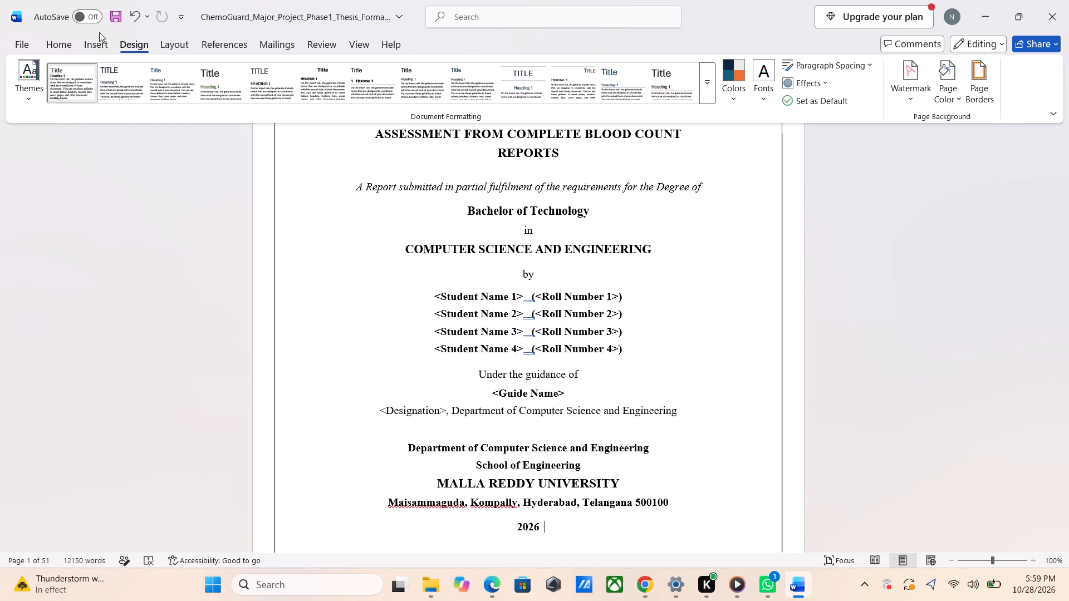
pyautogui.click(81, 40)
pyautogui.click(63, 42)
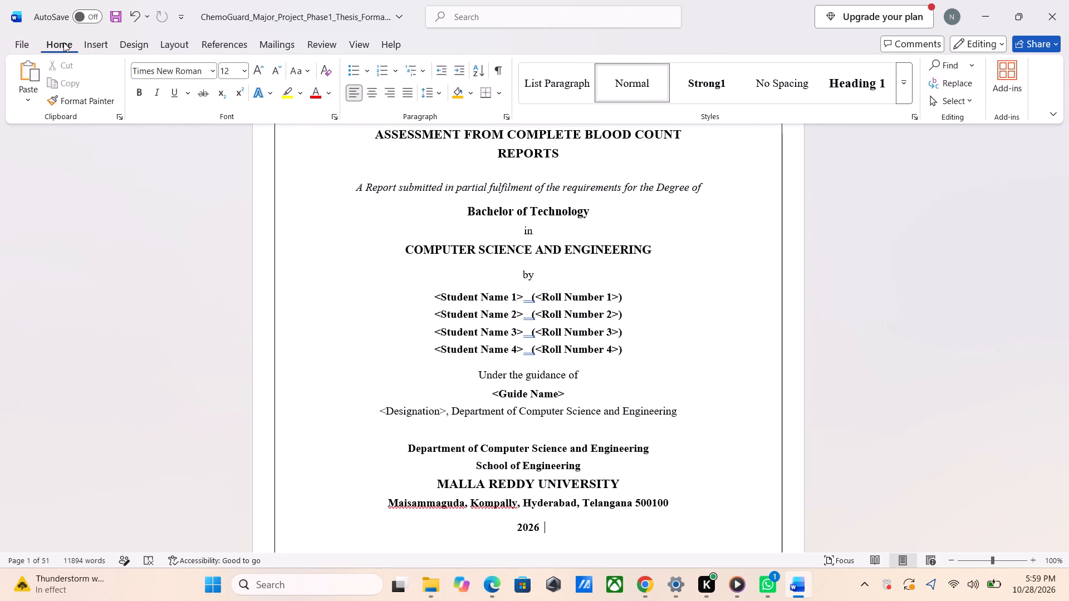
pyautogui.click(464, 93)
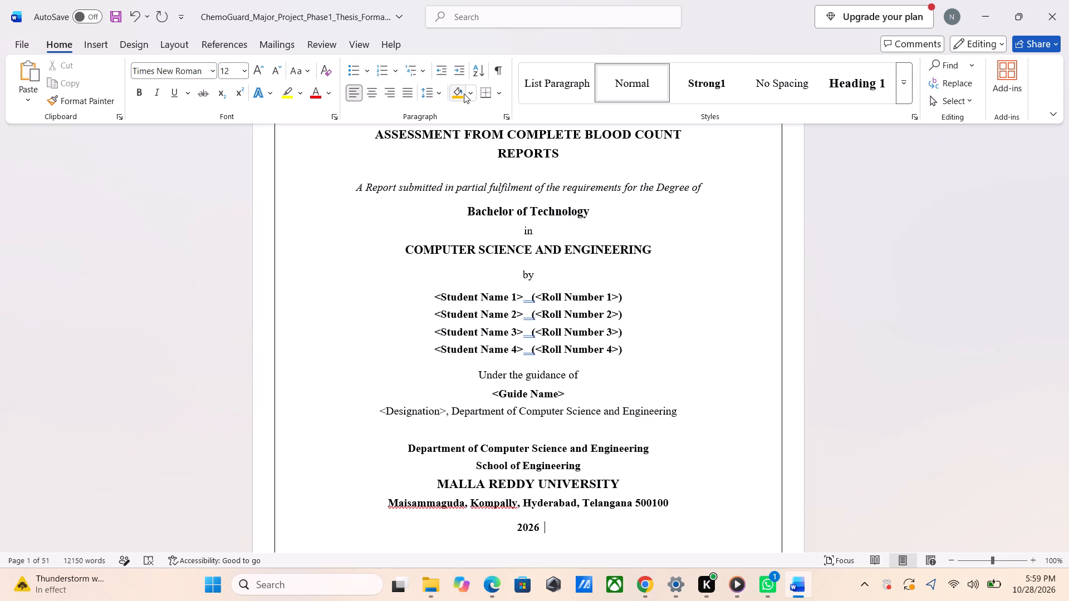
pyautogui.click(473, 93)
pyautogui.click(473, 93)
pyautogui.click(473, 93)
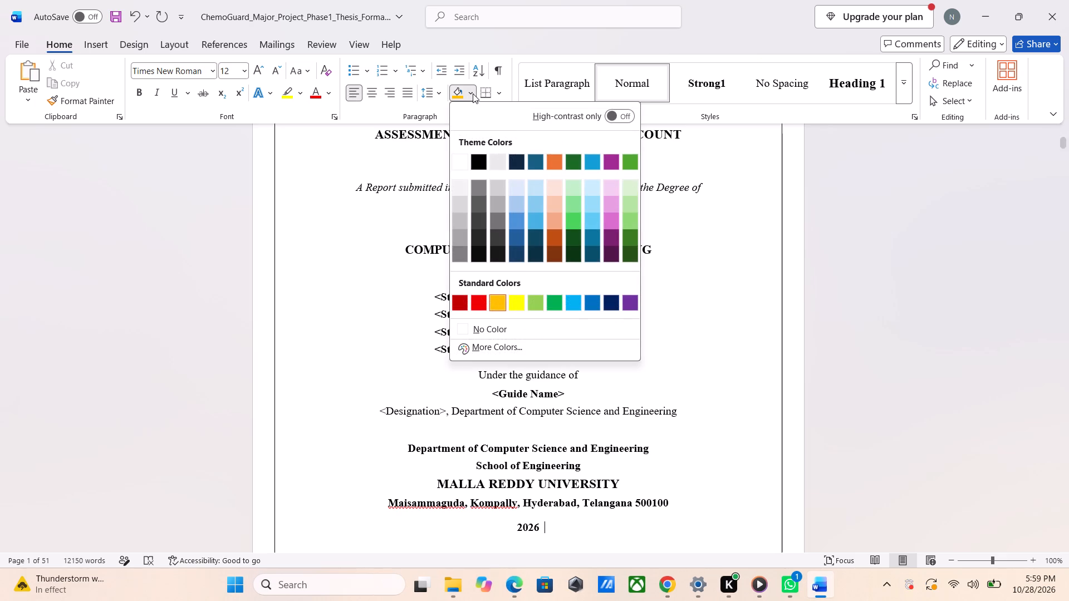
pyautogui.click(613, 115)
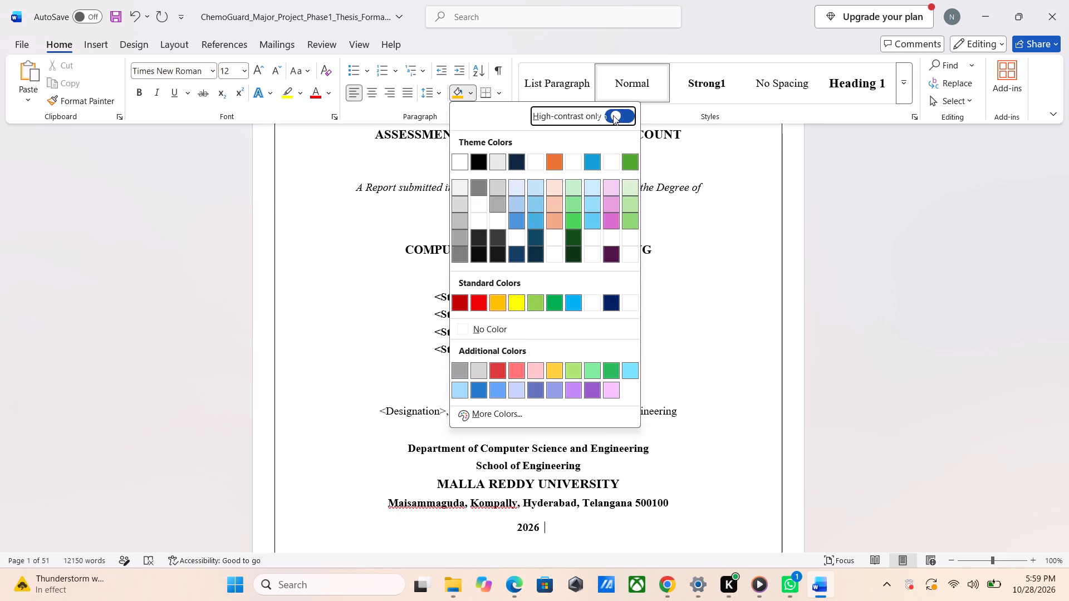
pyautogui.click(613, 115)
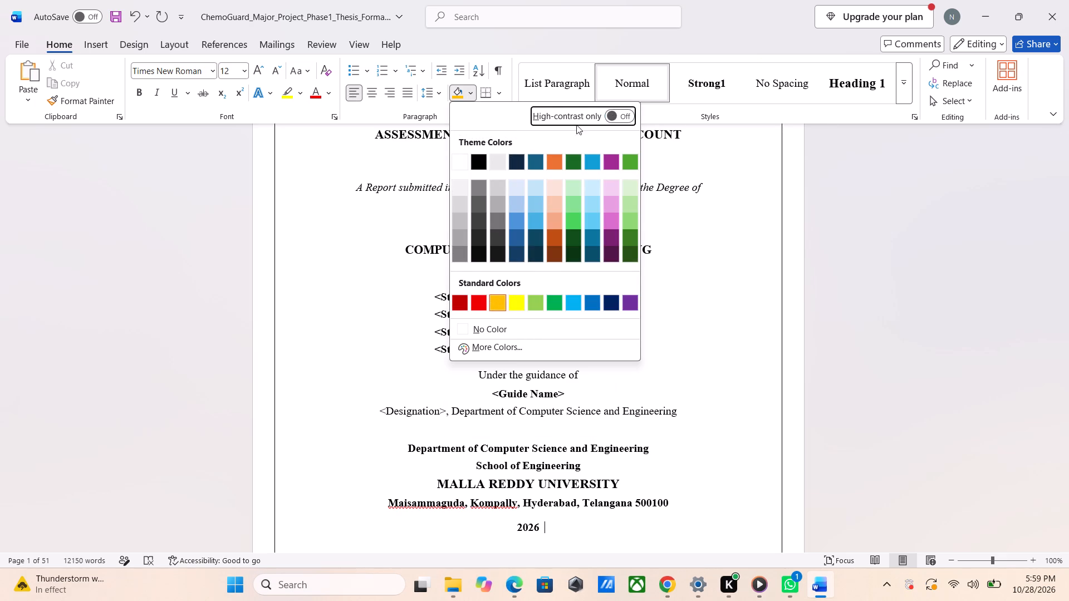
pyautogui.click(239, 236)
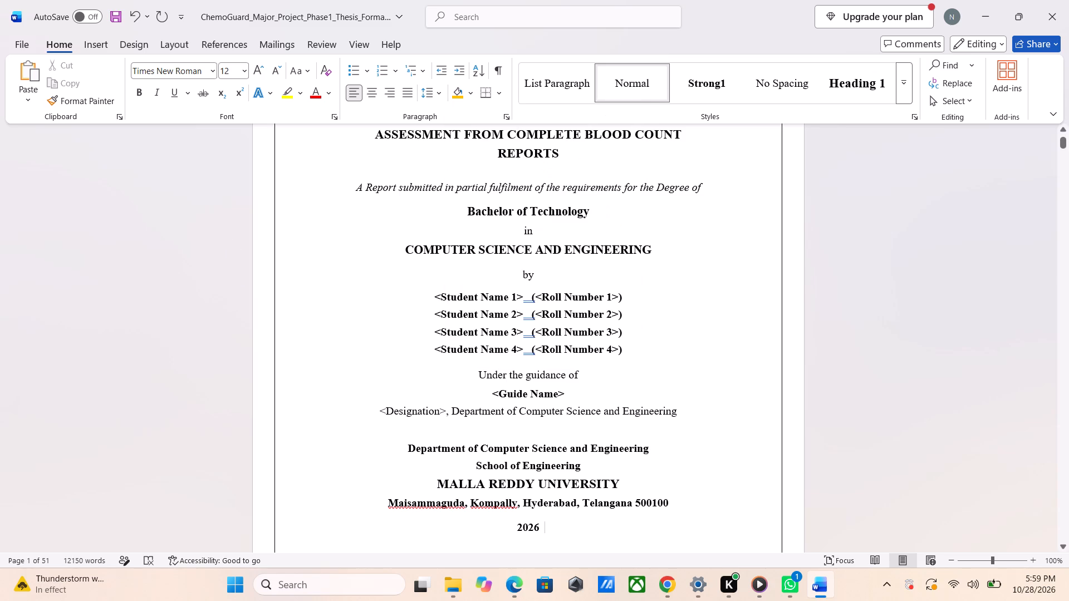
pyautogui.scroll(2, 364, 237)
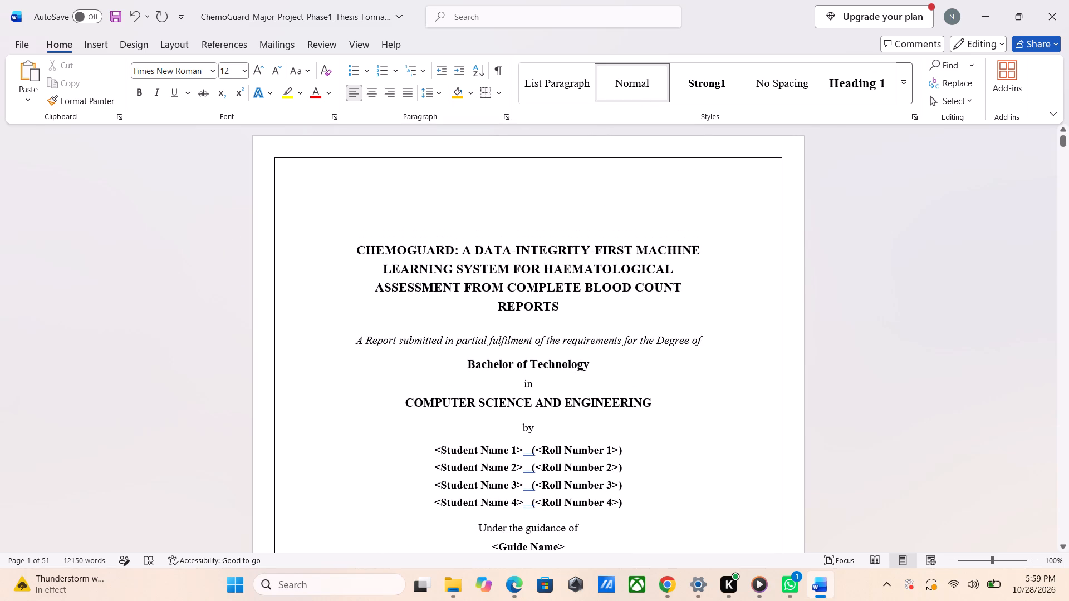
# Copy the Student Name 1 line's formatting onto the COMPUTER SCIENCE AND ENGINEERING line with Format Painter.
pyautogui.rightClick(334, 444)
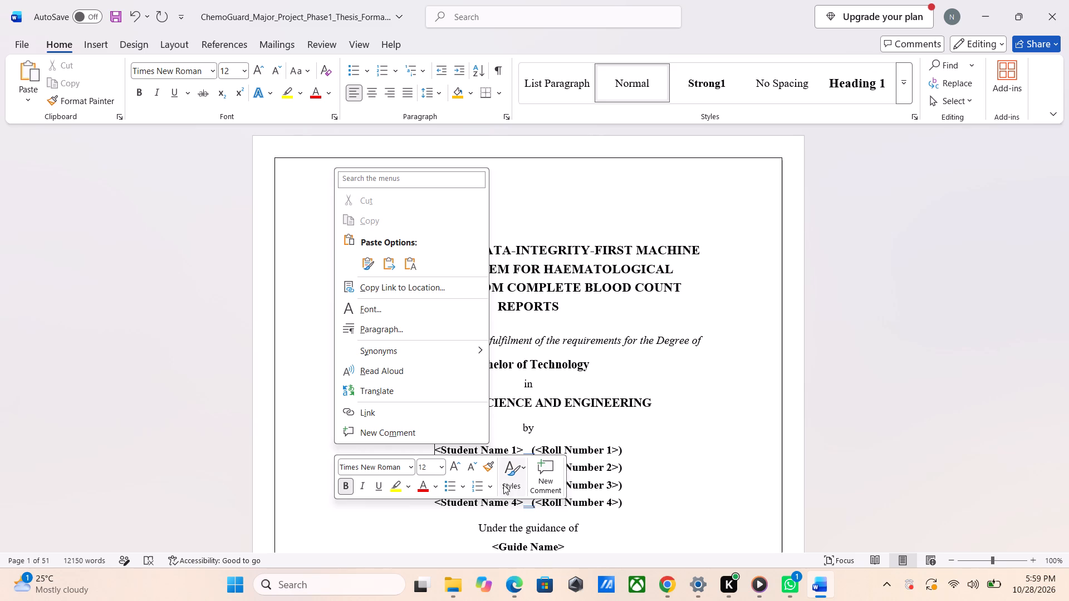
pyautogui.click(491, 470)
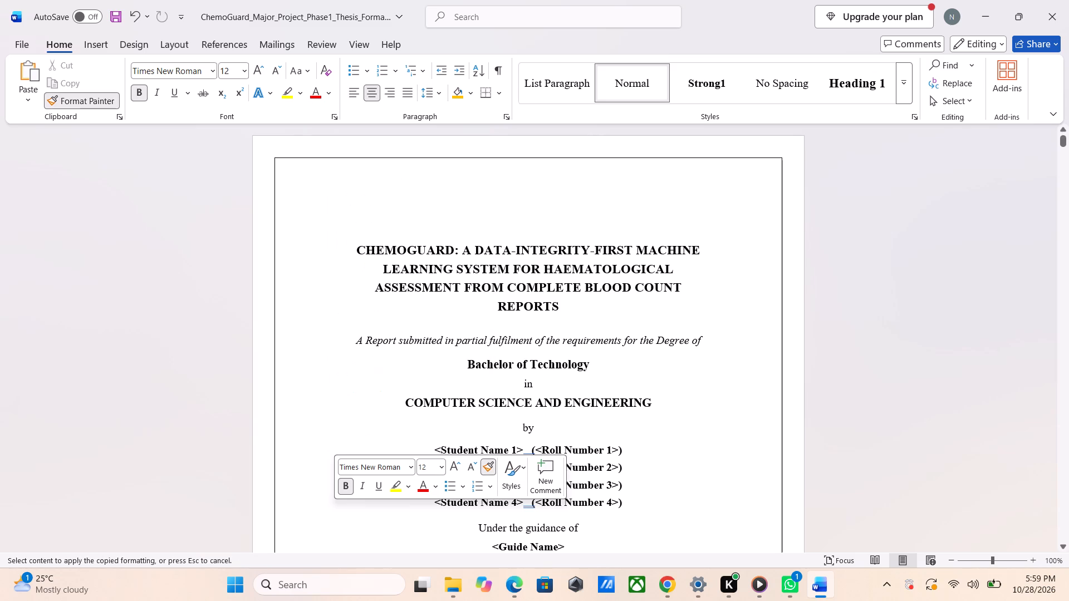
pyautogui.click(367, 418)
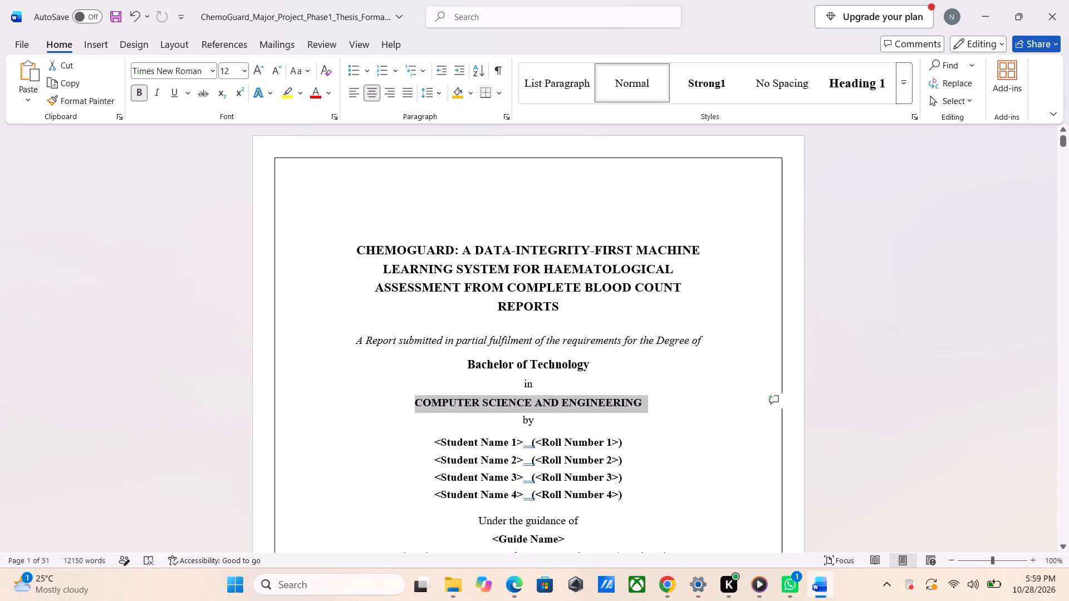
pyautogui.click(366, 400)
pyautogui.tripleClick(570, 407)
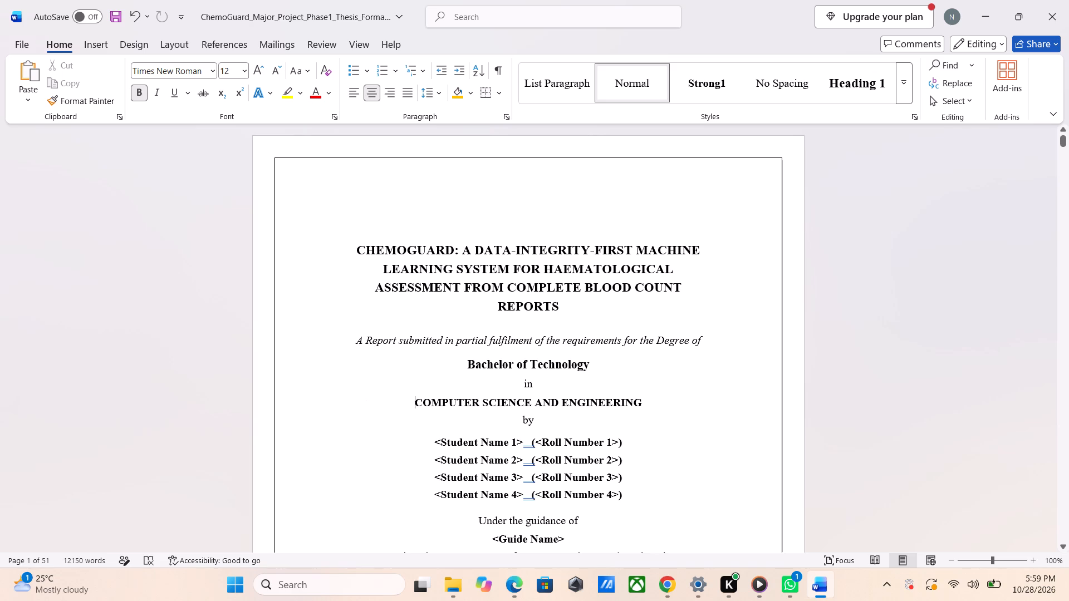
pyautogui.click(570, 407)
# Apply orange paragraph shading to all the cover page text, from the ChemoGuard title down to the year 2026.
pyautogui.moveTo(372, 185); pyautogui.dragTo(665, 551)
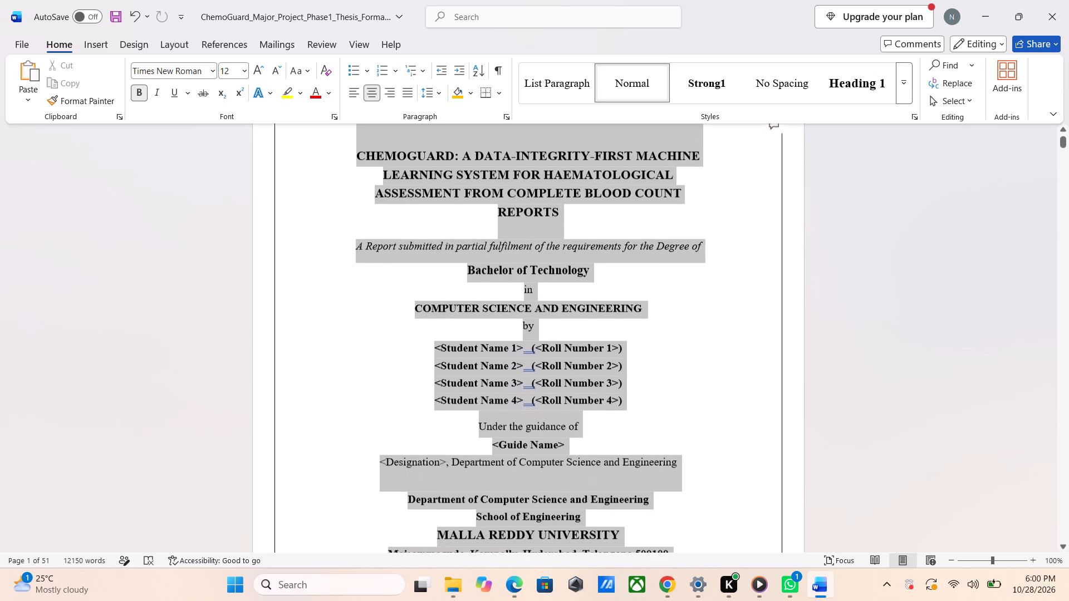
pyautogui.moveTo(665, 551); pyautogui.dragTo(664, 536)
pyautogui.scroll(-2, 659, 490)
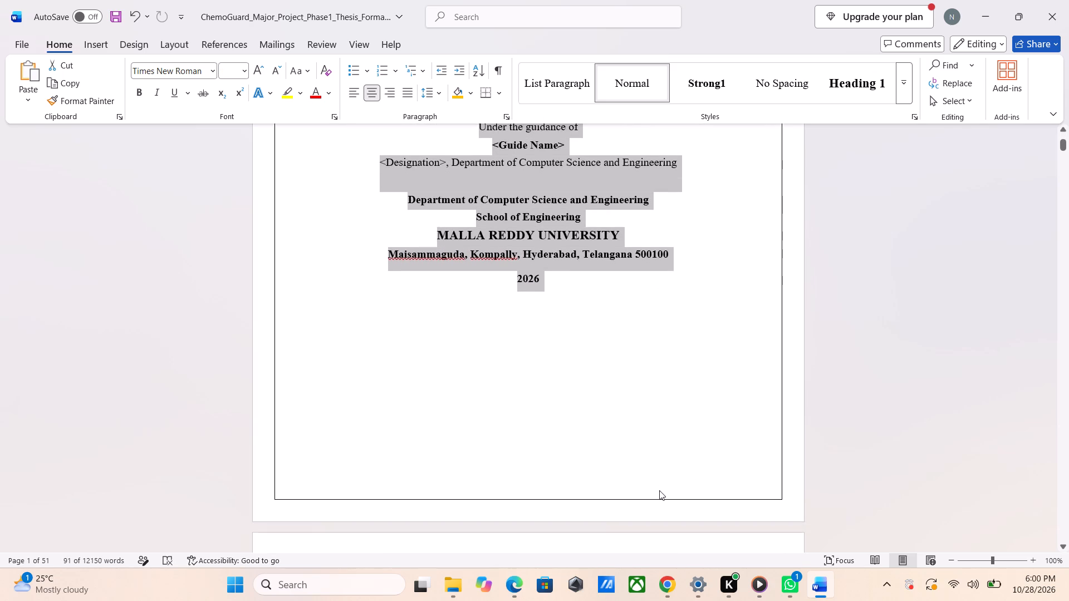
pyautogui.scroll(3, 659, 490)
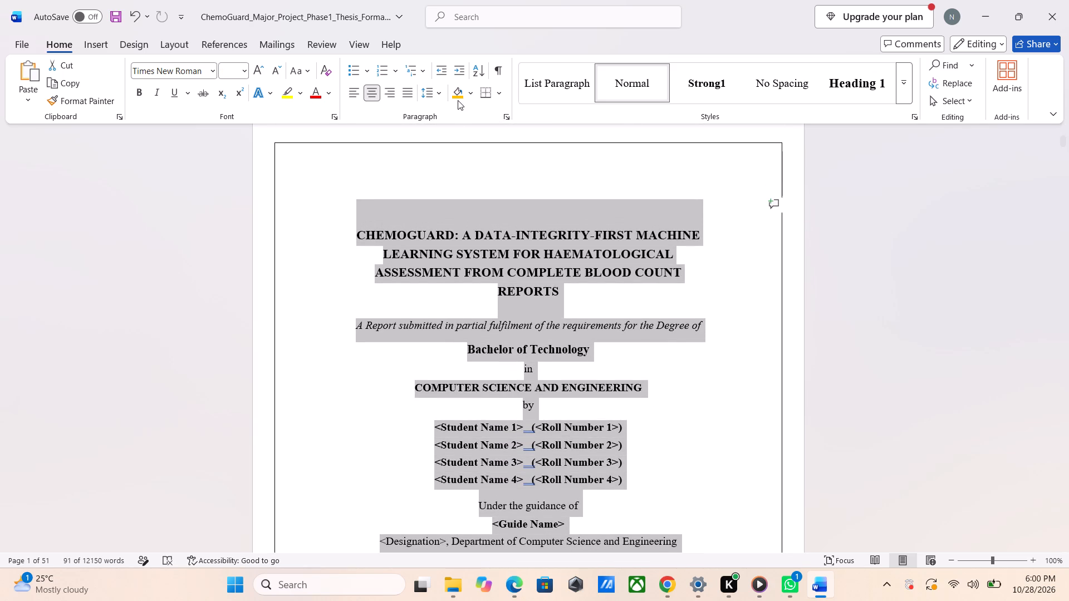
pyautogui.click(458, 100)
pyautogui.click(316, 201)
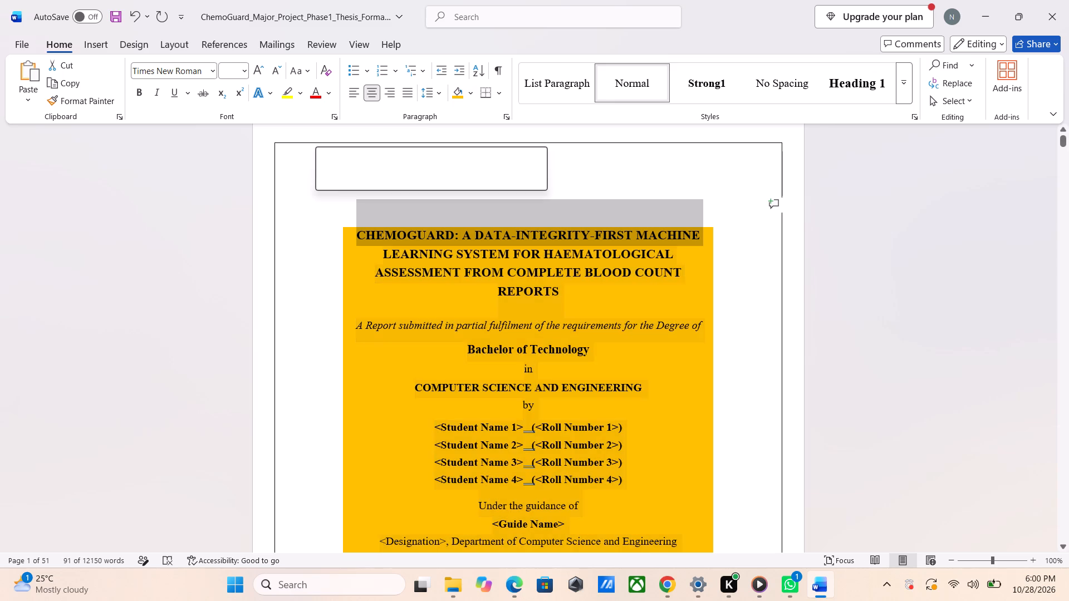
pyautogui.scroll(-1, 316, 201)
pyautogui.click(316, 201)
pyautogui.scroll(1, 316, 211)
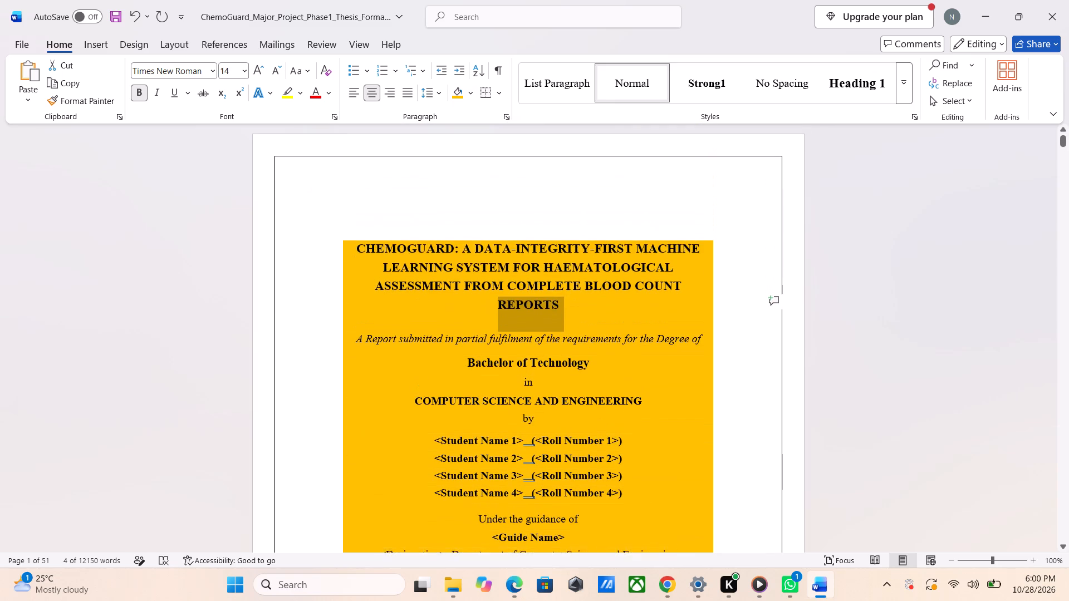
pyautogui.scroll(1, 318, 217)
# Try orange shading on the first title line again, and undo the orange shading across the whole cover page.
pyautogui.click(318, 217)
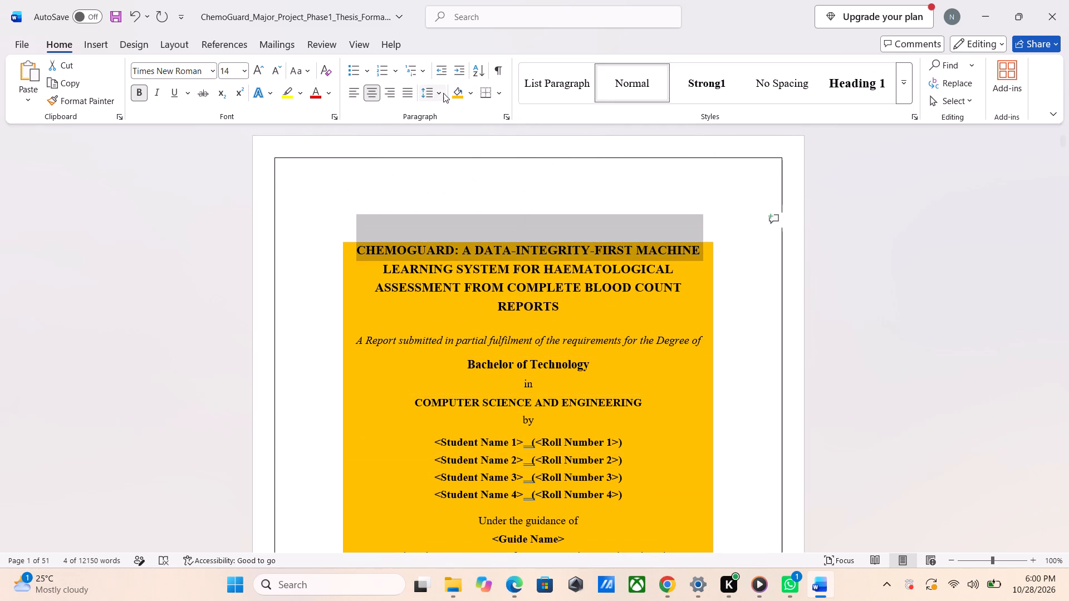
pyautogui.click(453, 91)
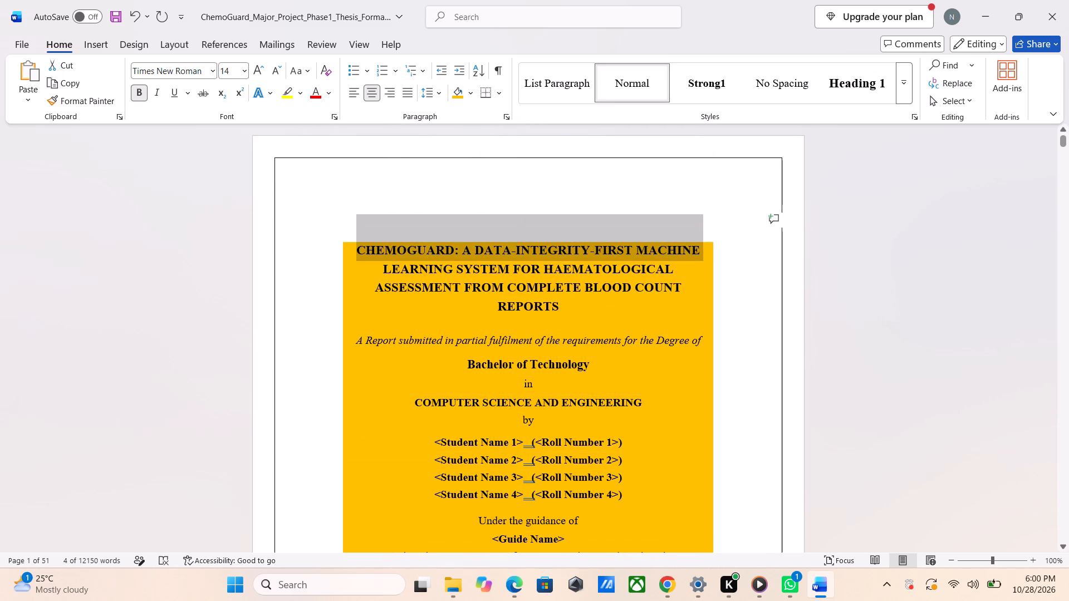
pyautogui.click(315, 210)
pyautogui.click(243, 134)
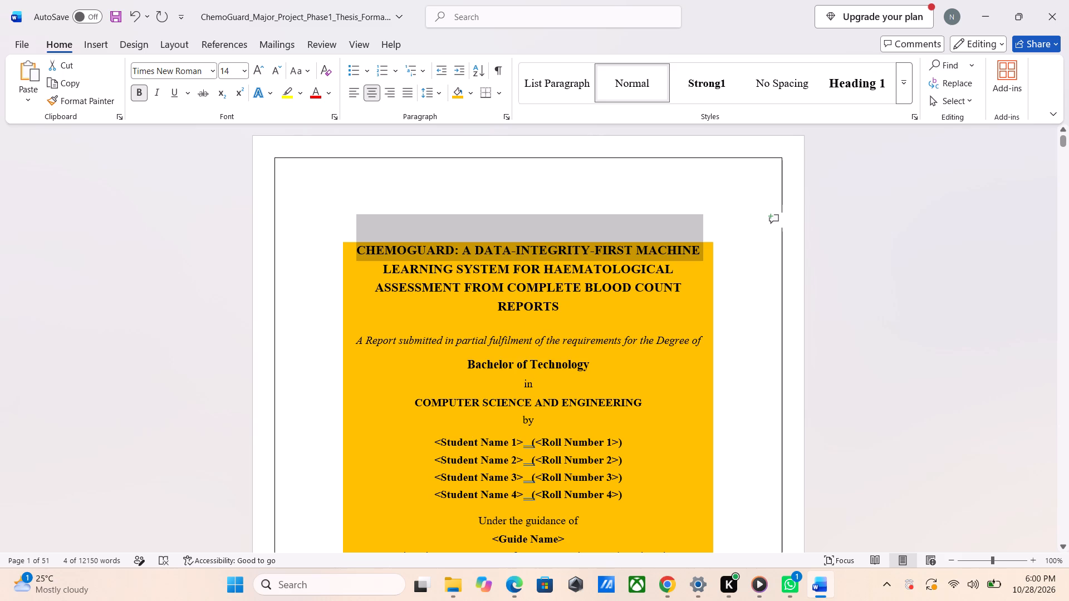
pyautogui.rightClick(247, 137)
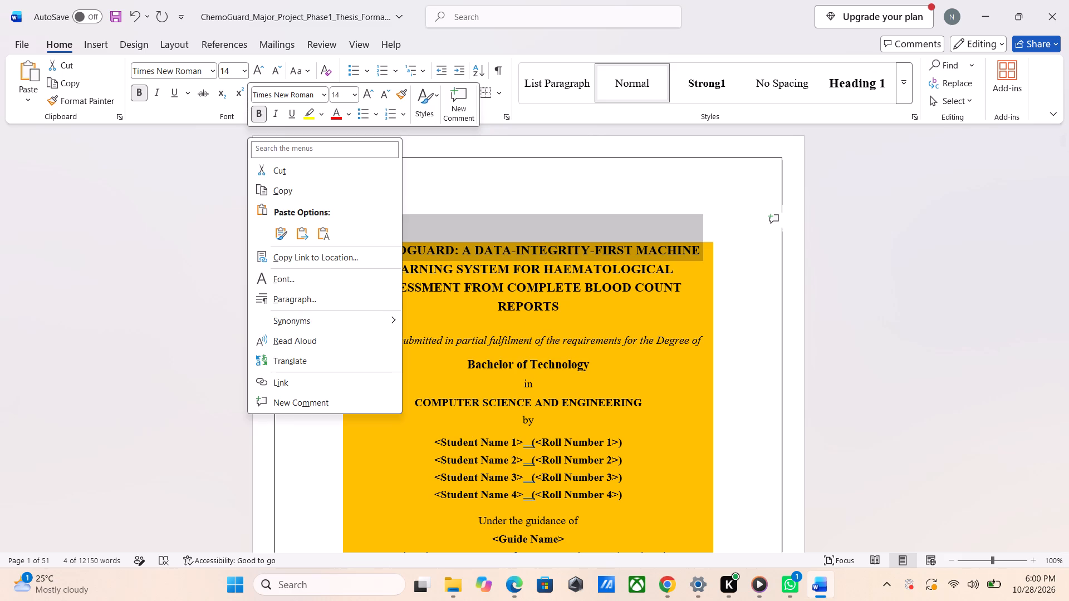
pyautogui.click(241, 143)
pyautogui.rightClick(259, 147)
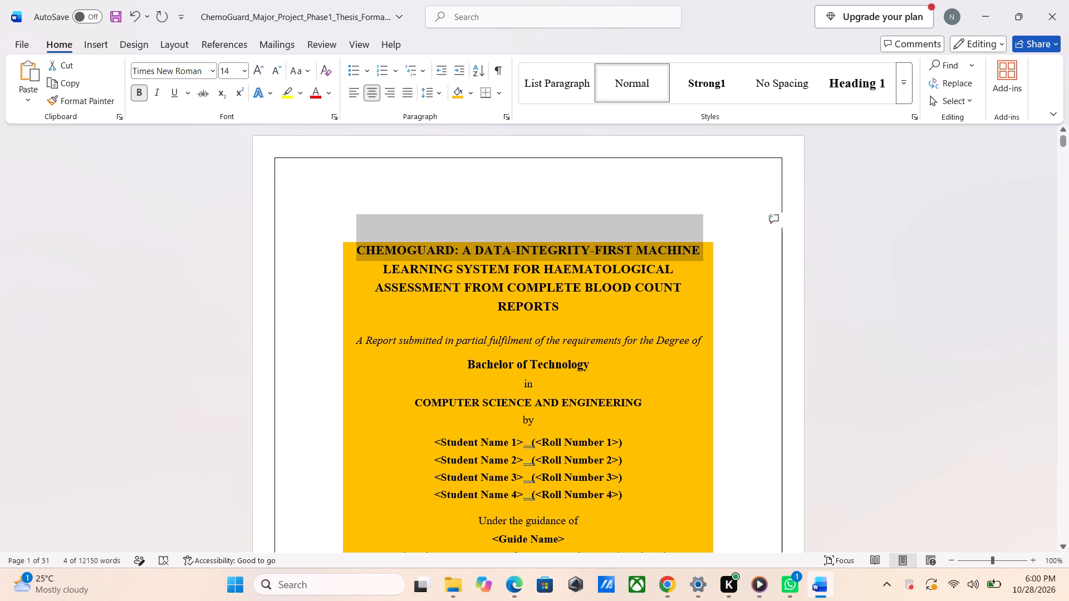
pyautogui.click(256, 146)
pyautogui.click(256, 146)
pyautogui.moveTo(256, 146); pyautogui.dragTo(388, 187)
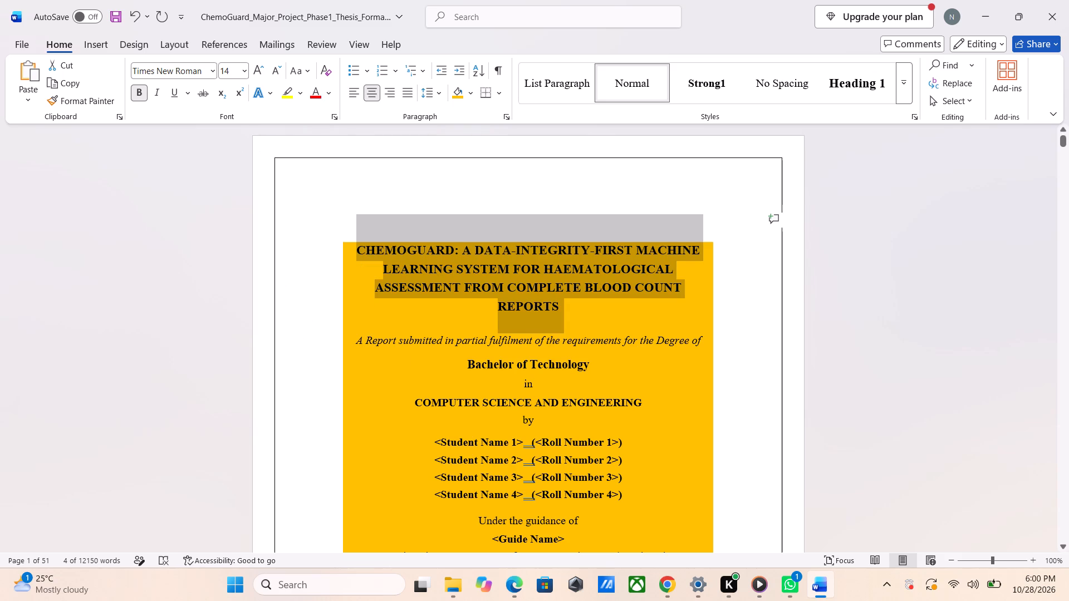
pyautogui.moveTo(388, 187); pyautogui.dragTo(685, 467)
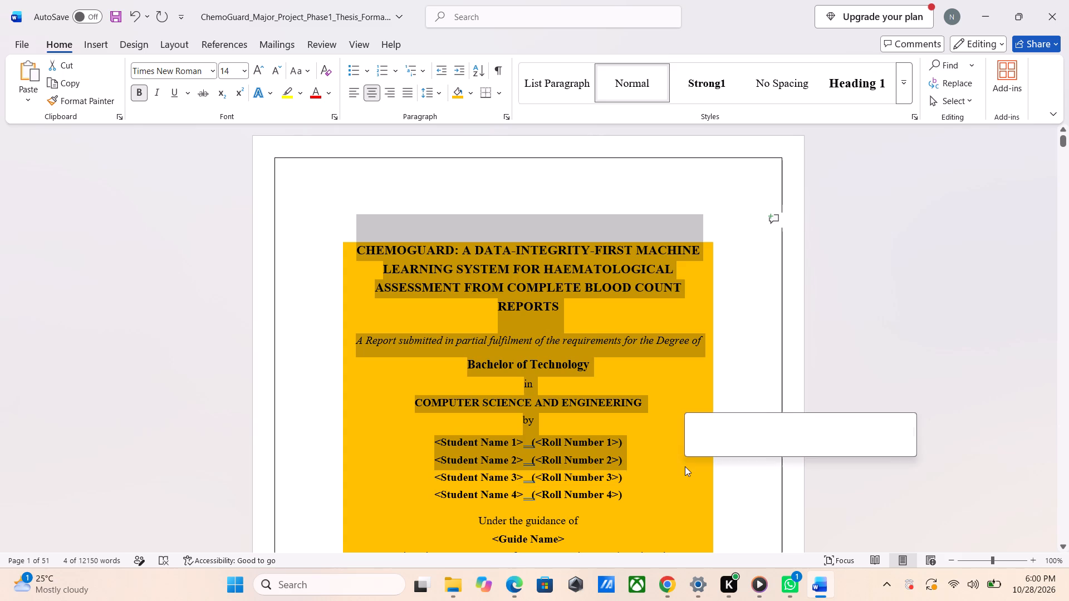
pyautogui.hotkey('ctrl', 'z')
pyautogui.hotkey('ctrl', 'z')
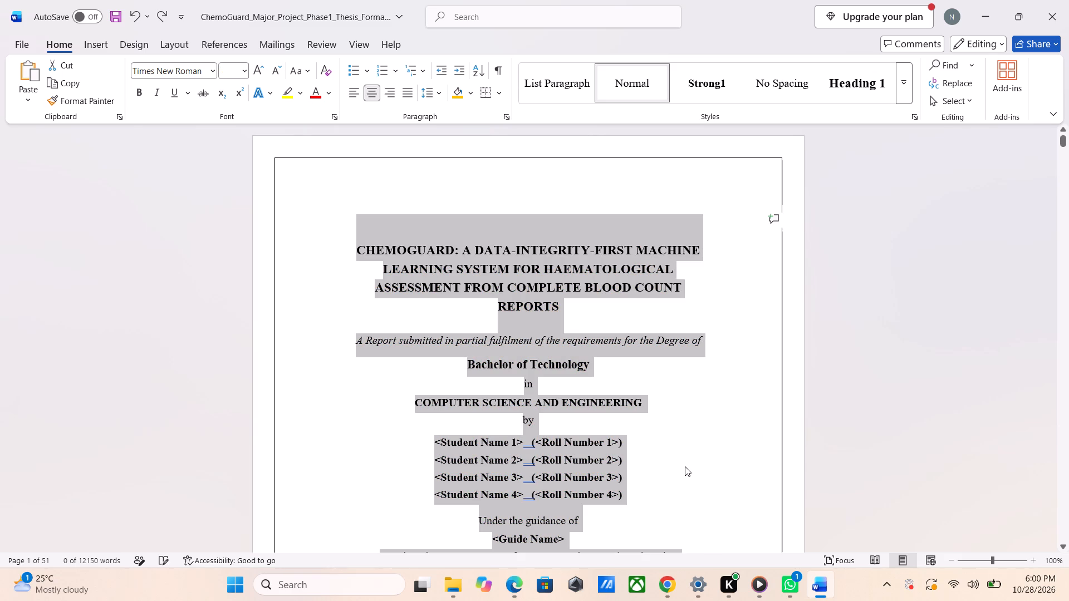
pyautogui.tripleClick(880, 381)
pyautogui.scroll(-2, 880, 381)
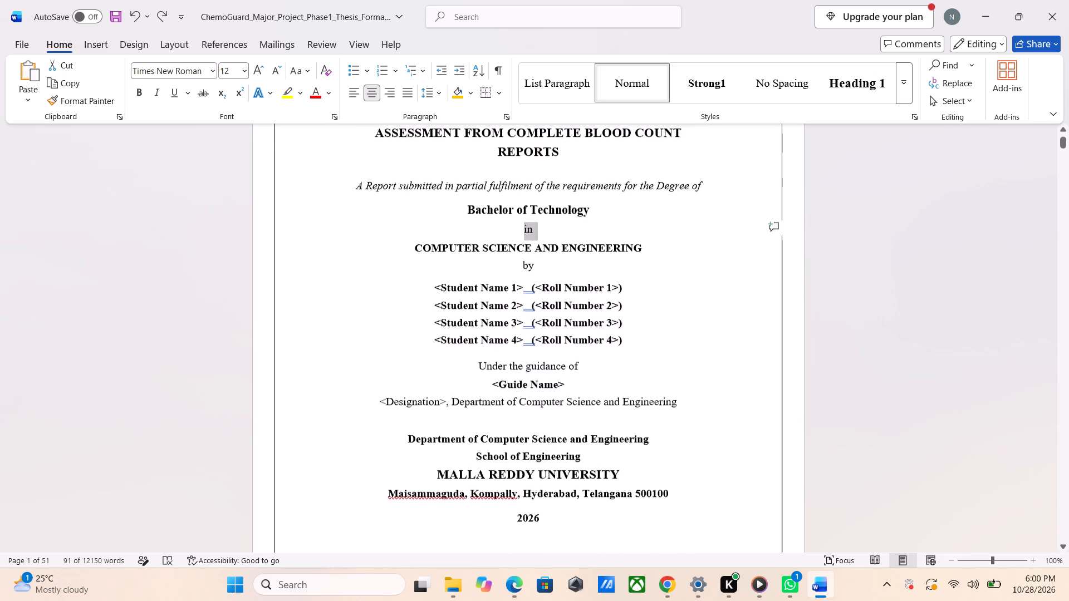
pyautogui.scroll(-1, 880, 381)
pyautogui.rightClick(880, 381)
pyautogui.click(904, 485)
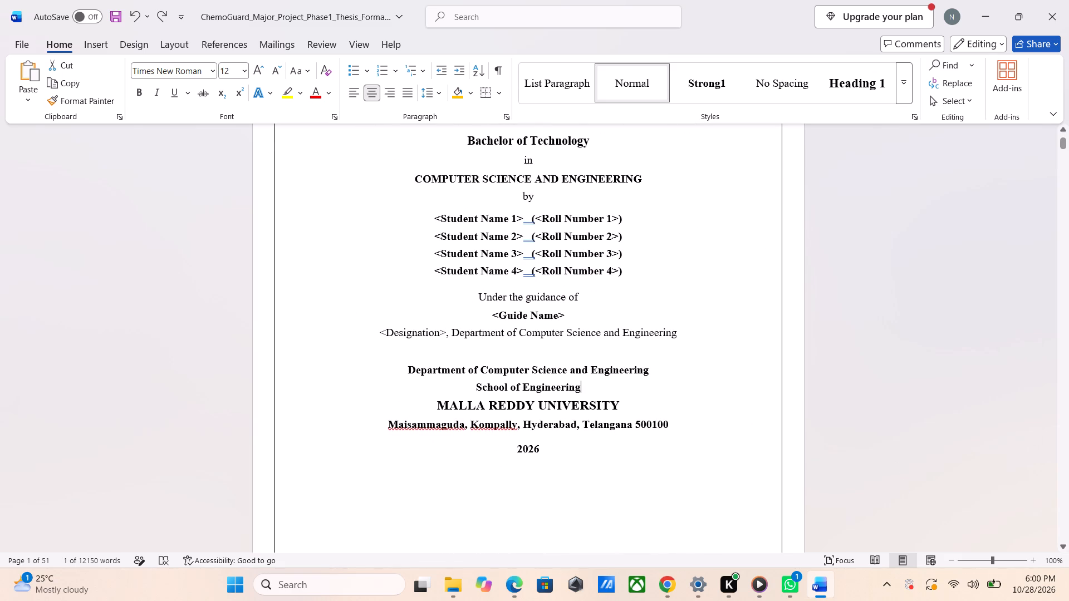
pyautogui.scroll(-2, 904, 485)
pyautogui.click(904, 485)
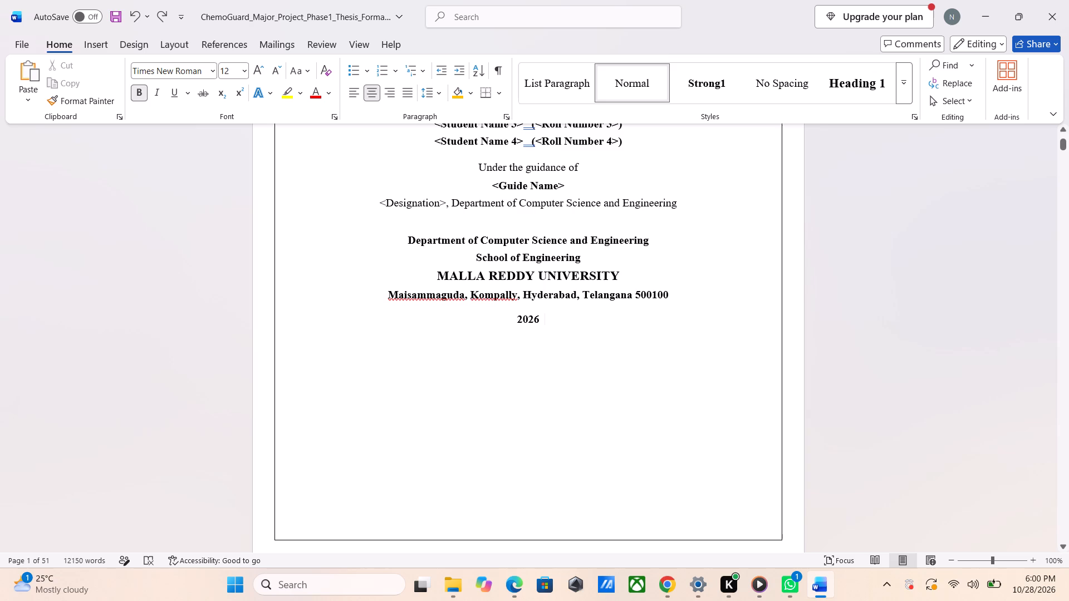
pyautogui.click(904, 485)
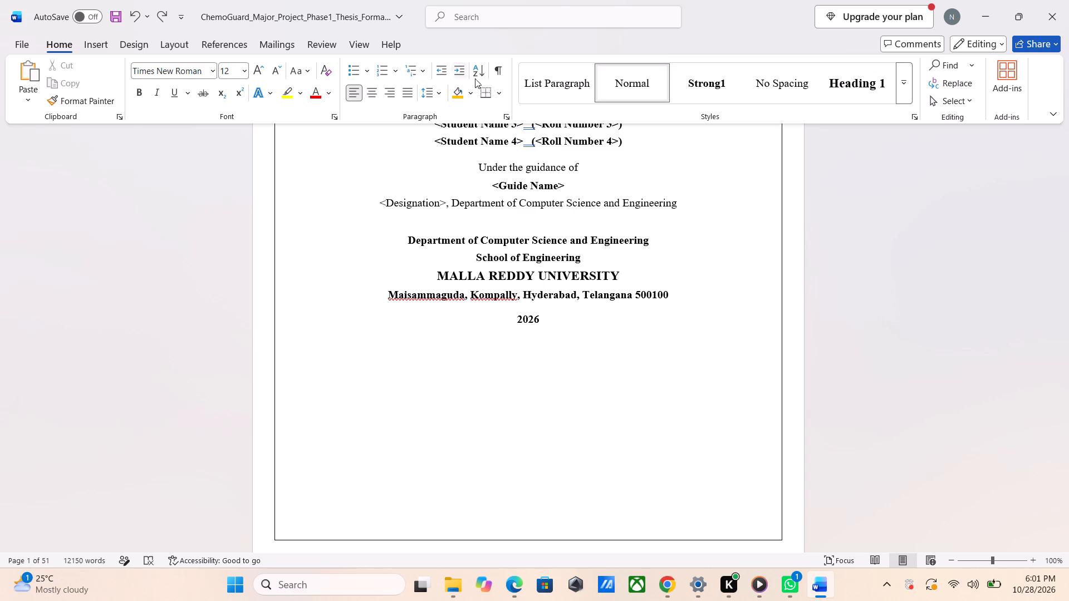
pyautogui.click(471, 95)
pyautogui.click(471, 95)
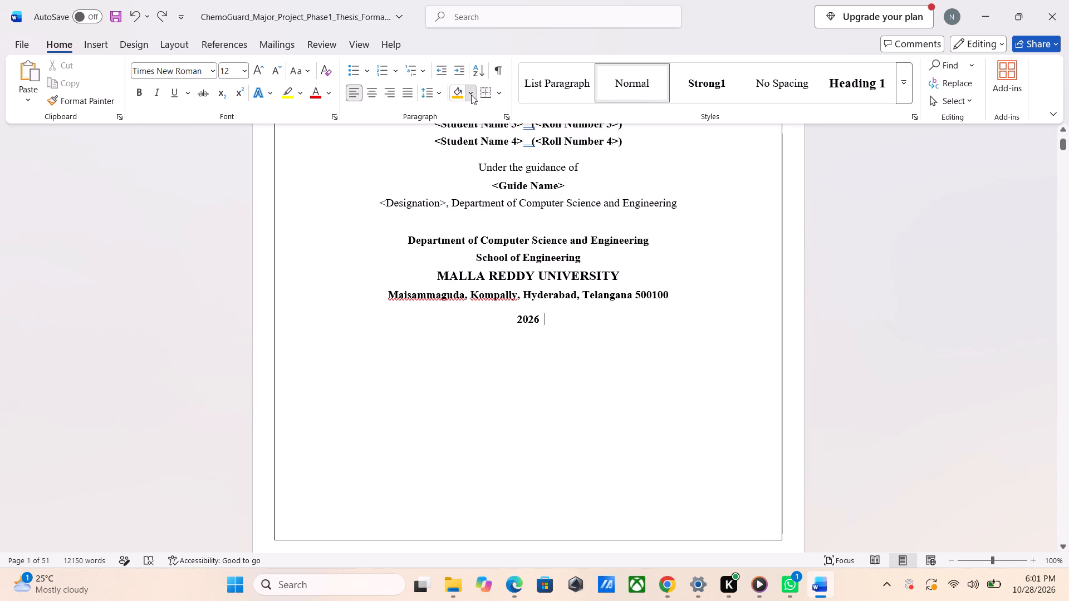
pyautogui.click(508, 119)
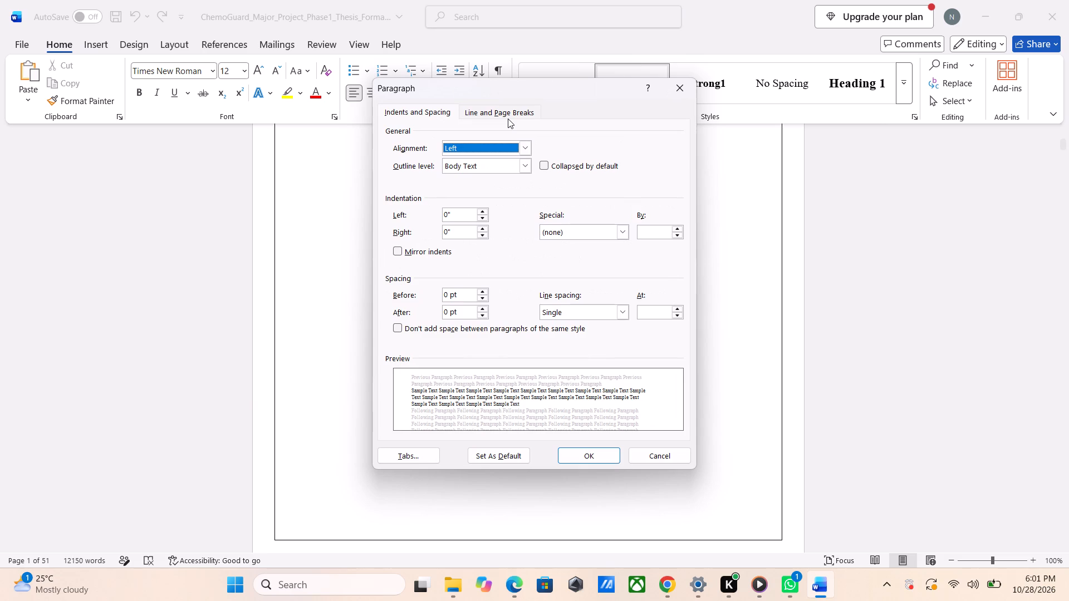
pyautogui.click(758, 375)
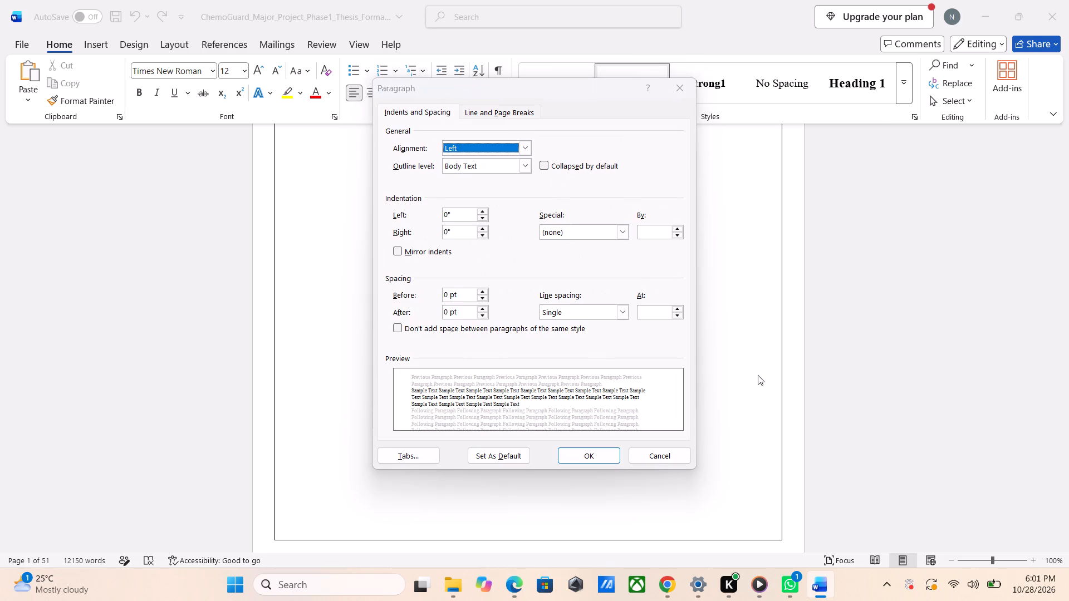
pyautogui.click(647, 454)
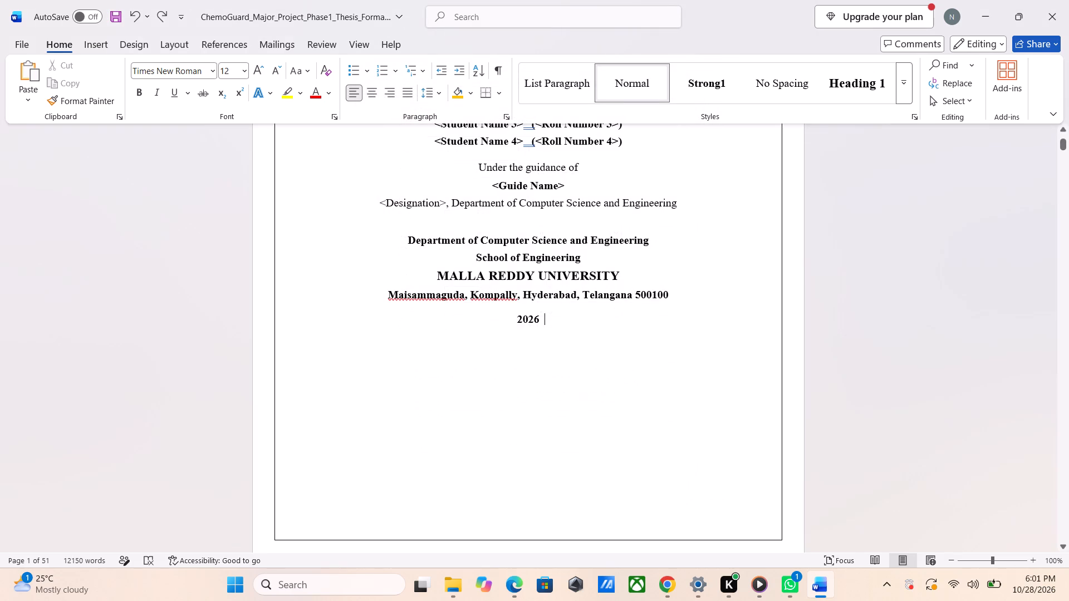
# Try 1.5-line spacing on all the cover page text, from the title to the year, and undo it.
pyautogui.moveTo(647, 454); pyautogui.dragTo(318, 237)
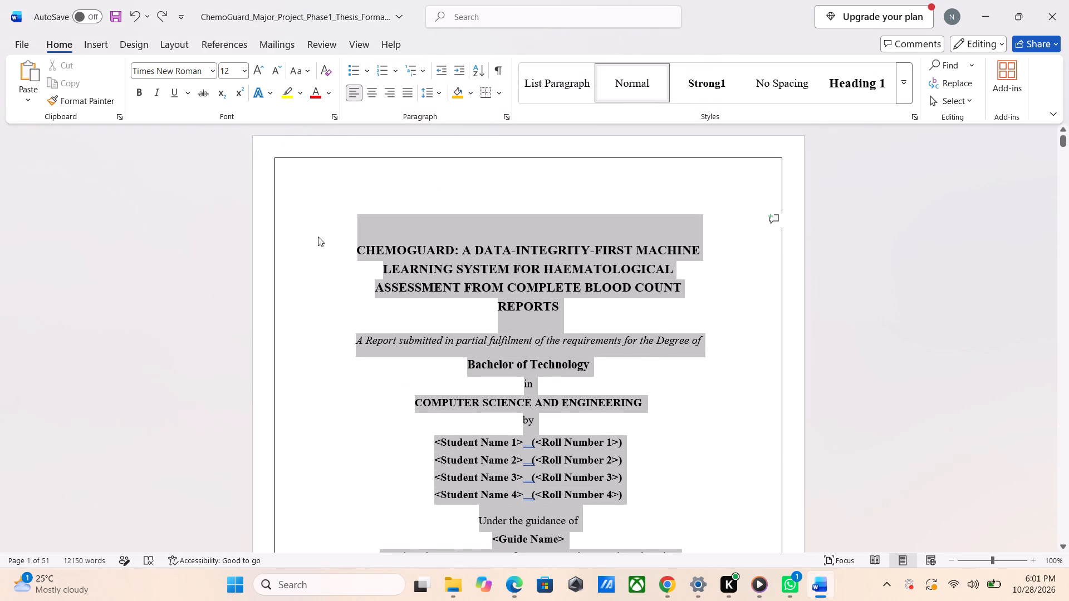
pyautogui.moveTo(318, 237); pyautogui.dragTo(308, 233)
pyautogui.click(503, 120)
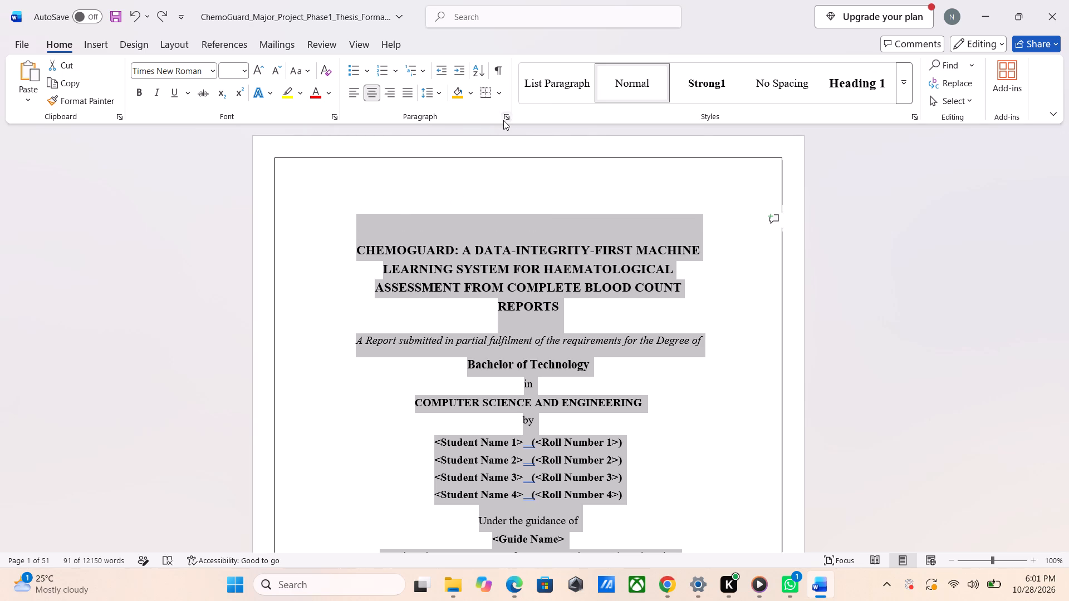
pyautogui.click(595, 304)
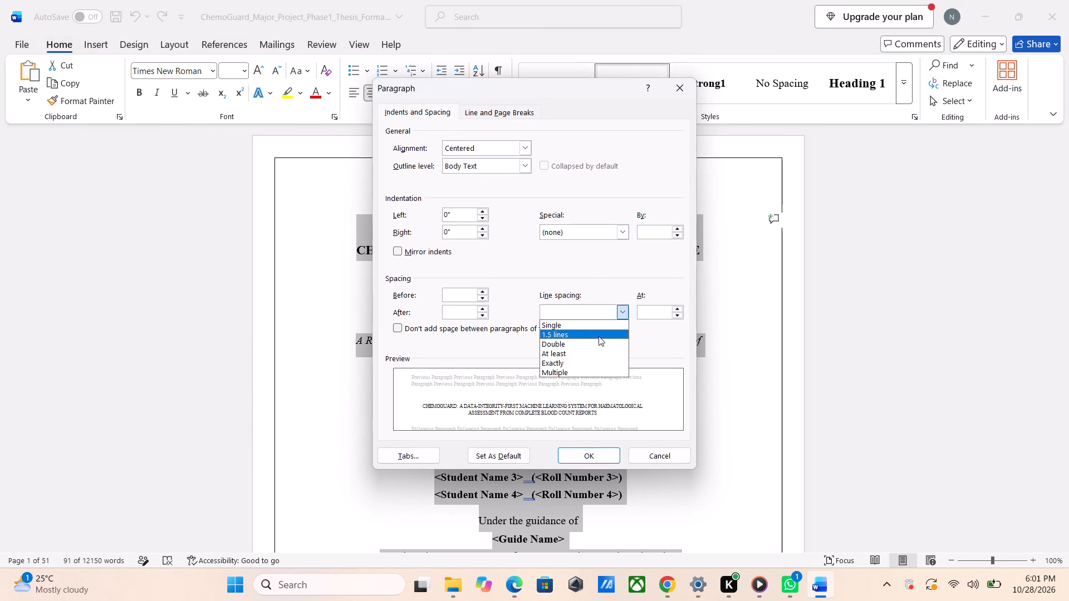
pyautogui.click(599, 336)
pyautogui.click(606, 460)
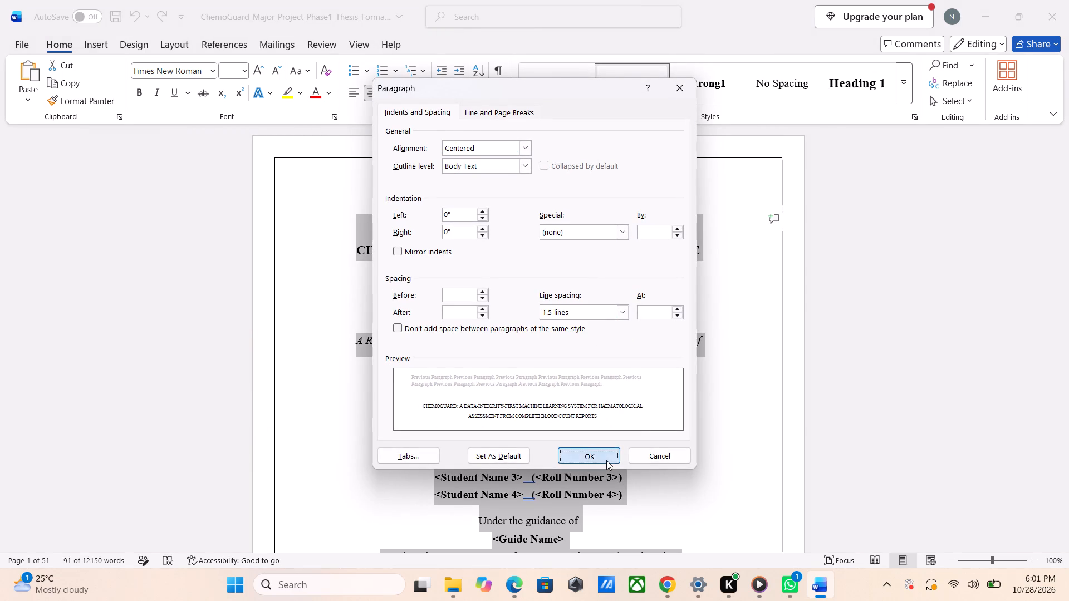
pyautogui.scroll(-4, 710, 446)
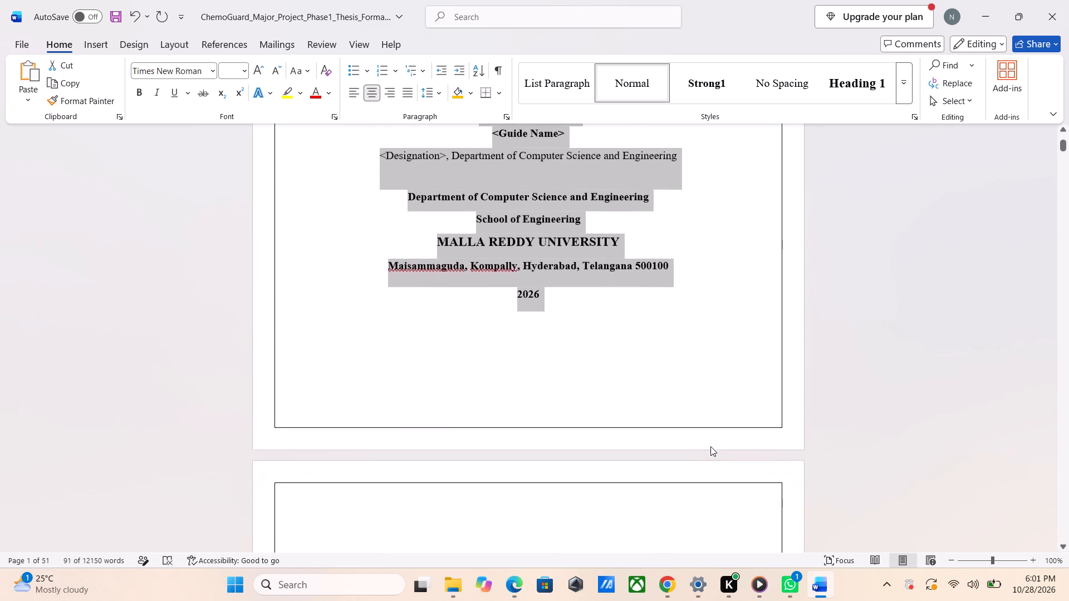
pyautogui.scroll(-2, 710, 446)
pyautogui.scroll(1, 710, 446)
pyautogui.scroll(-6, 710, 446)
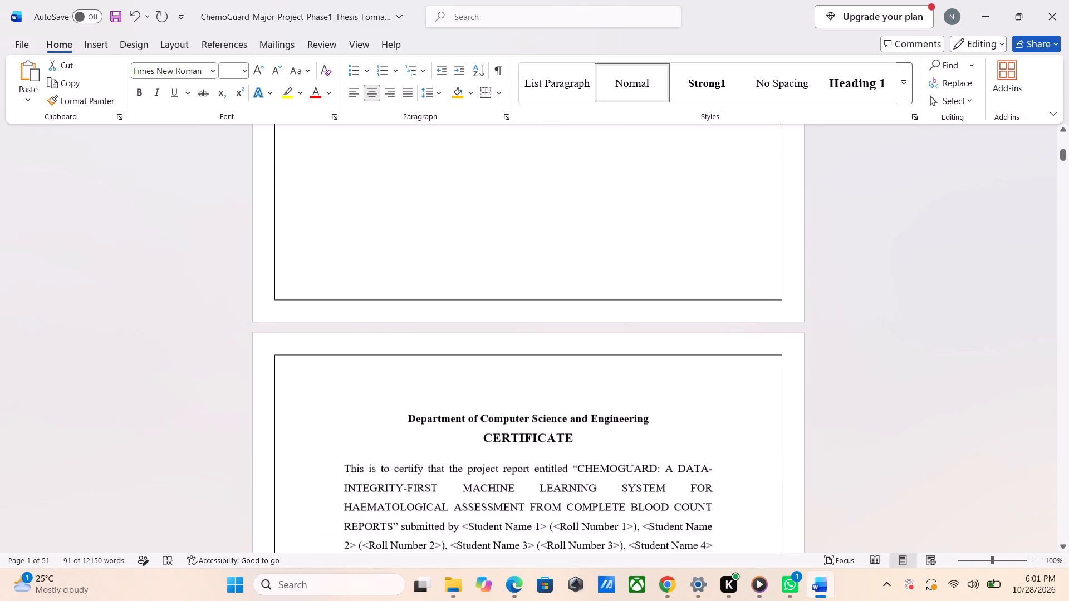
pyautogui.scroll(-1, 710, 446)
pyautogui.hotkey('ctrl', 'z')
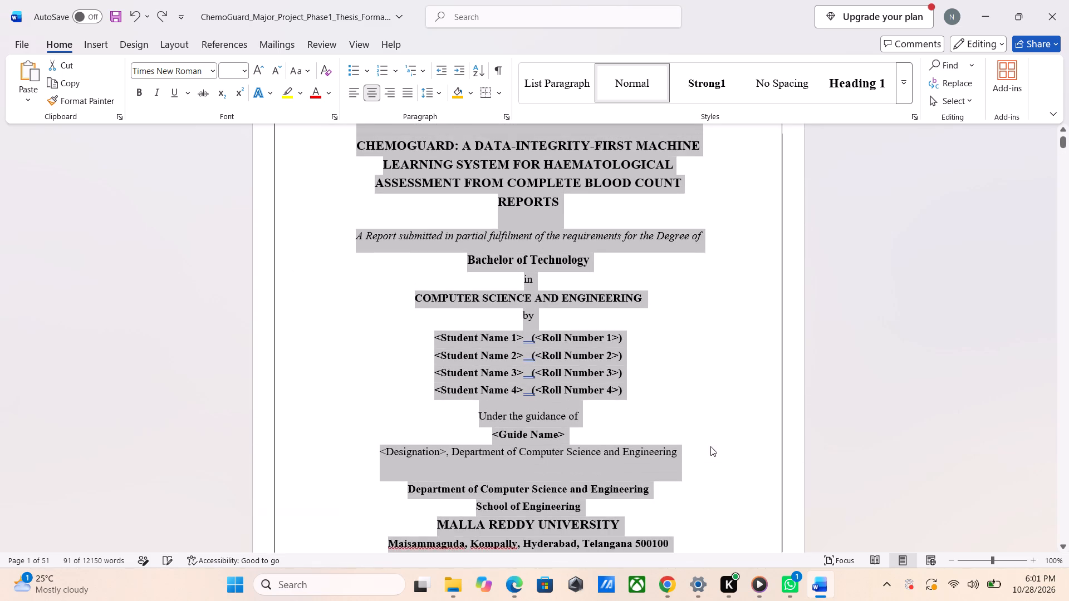
# Examine the repeated title page on page 2 against the layout of the cover page.
pyautogui.scroll(-3, 710, 446)
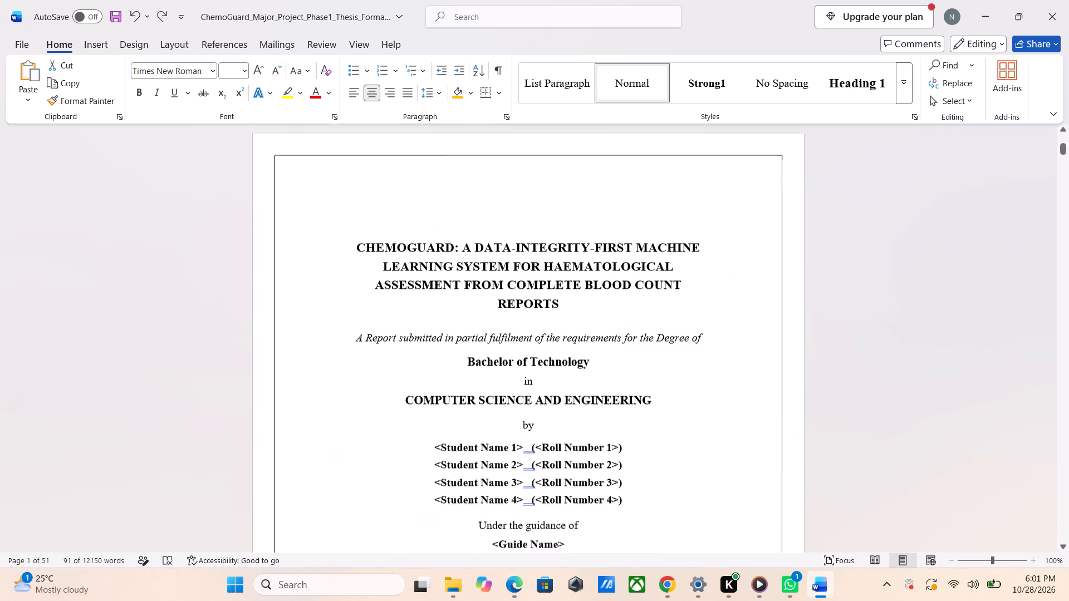
pyautogui.scroll(-1, 710, 446)
pyautogui.click(535, 244)
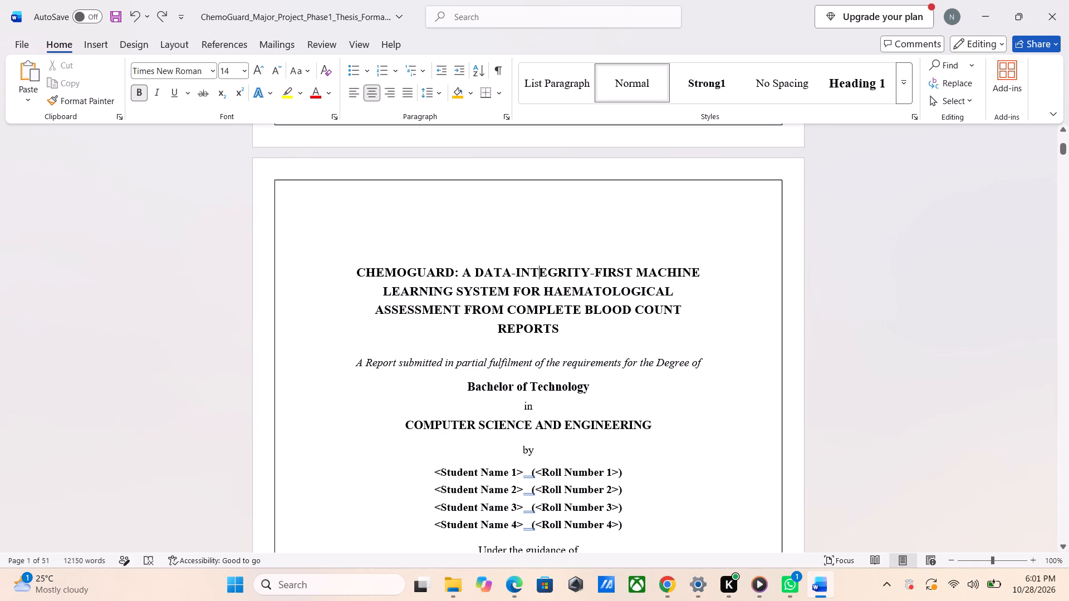
pyautogui.click(535, 244)
pyautogui.scroll(2, 512, 223)
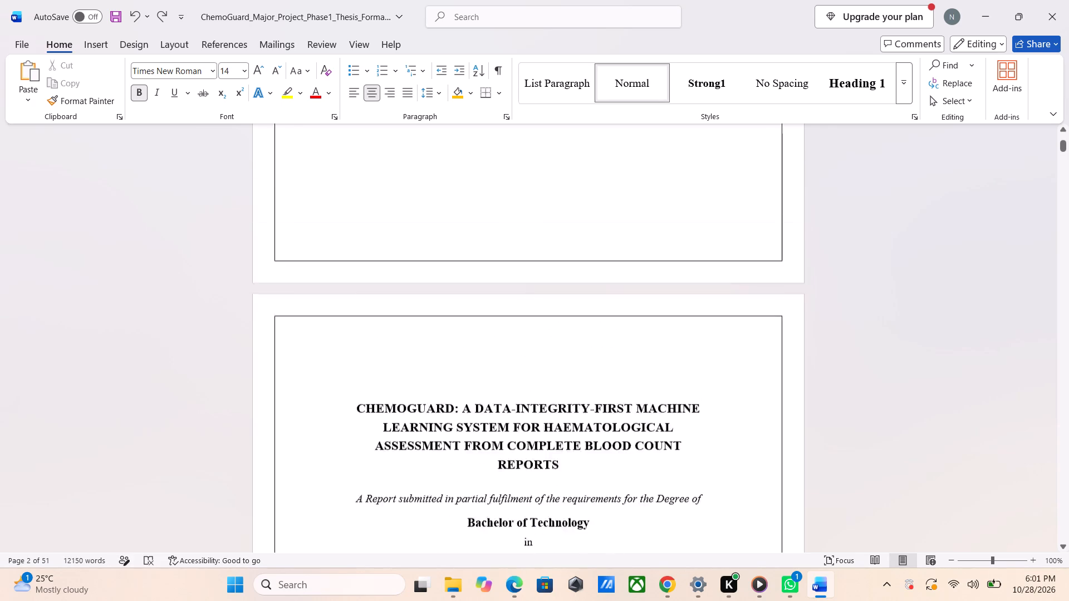
pyautogui.scroll(2, 512, 223)
# Set the line spacing of all the cover page text, from the ChemoGuard title down to the year 2026, to 1.5 lines.
pyautogui.click(603, 406)
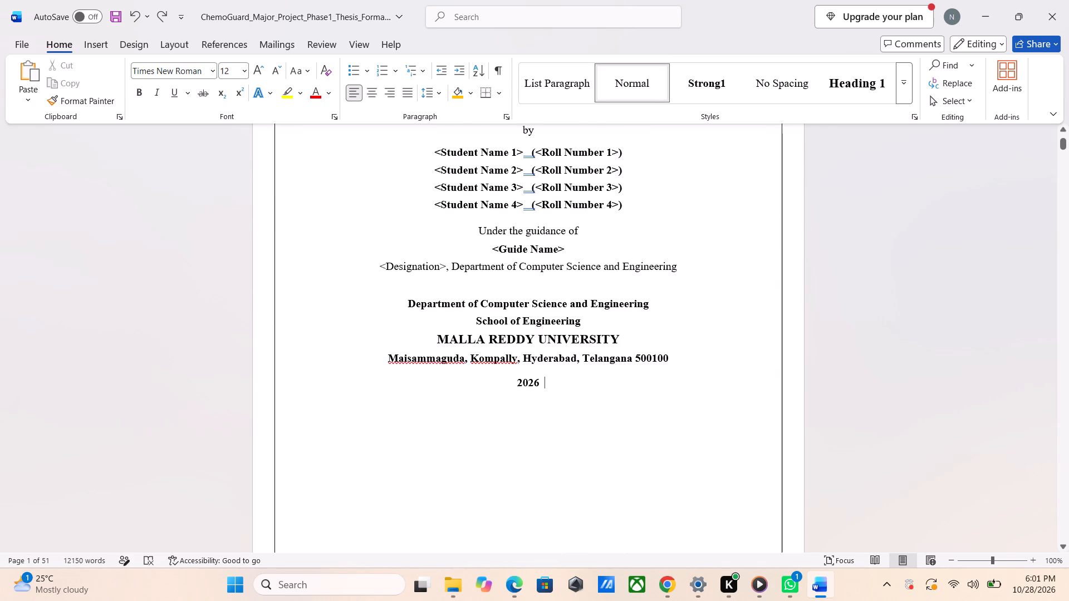
pyautogui.hotkey('ctrl', 'a')
pyautogui.scroll(-5, 603, 406)
pyautogui.scroll(5, 603, 406)
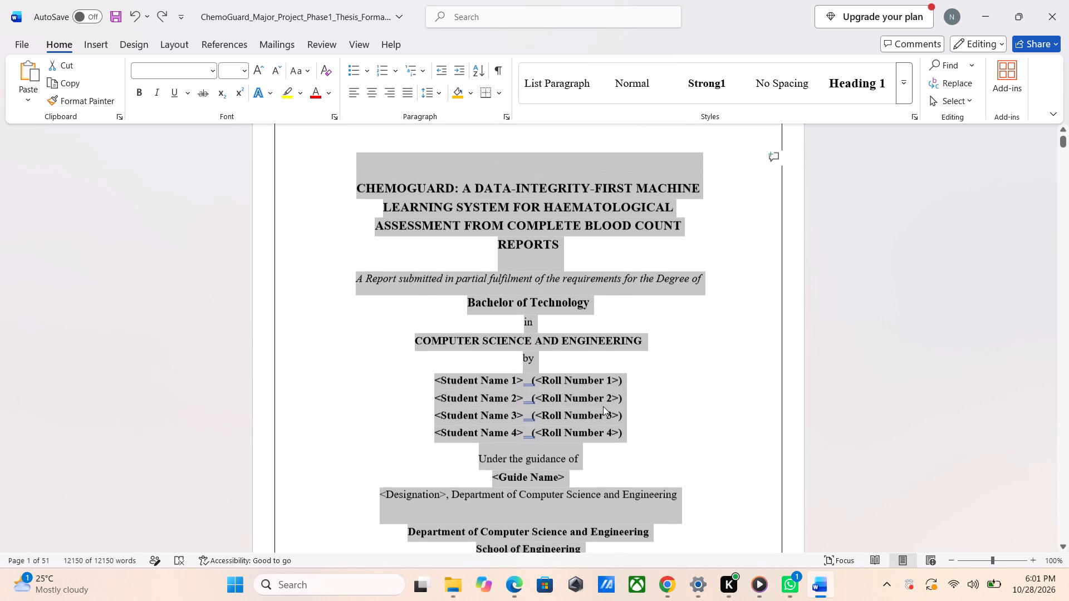
pyautogui.click(725, 348)
pyautogui.scroll(-3, 725, 348)
pyautogui.click(725, 348)
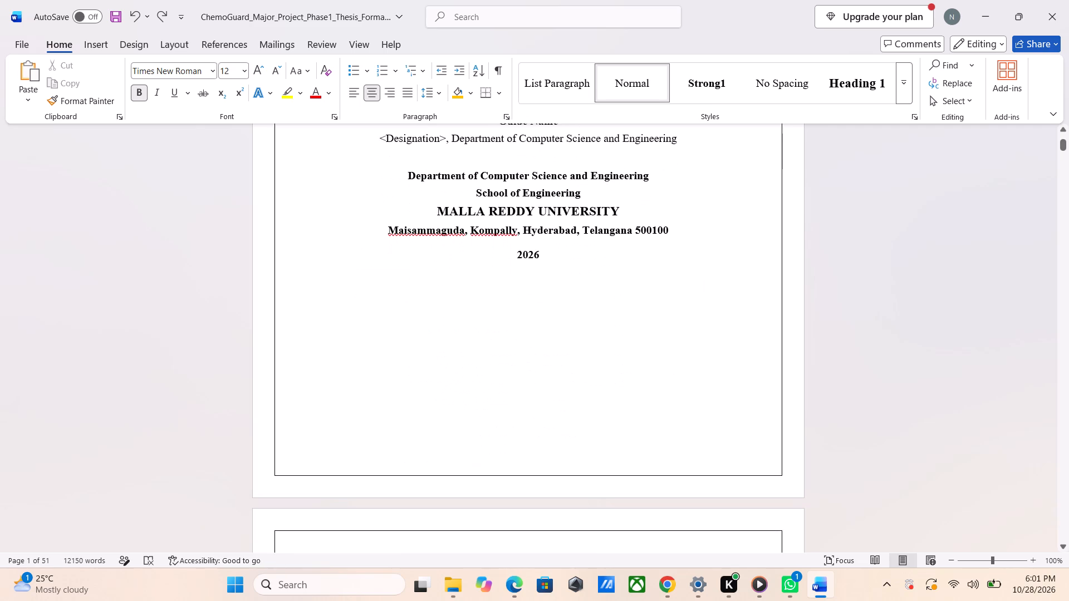
pyautogui.moveTo(725, 348); pyautogui.dragTo(350, 183)
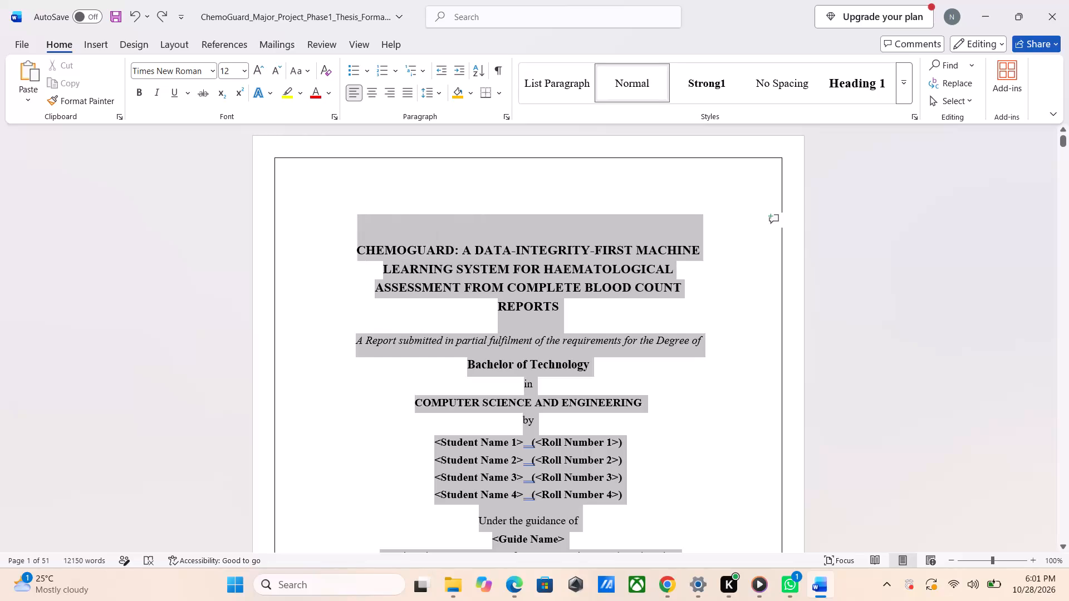
pyautogui.moveTo(350, 183); pyautogui.dragTo(349, 182)
pyautogui.click(510, 120)
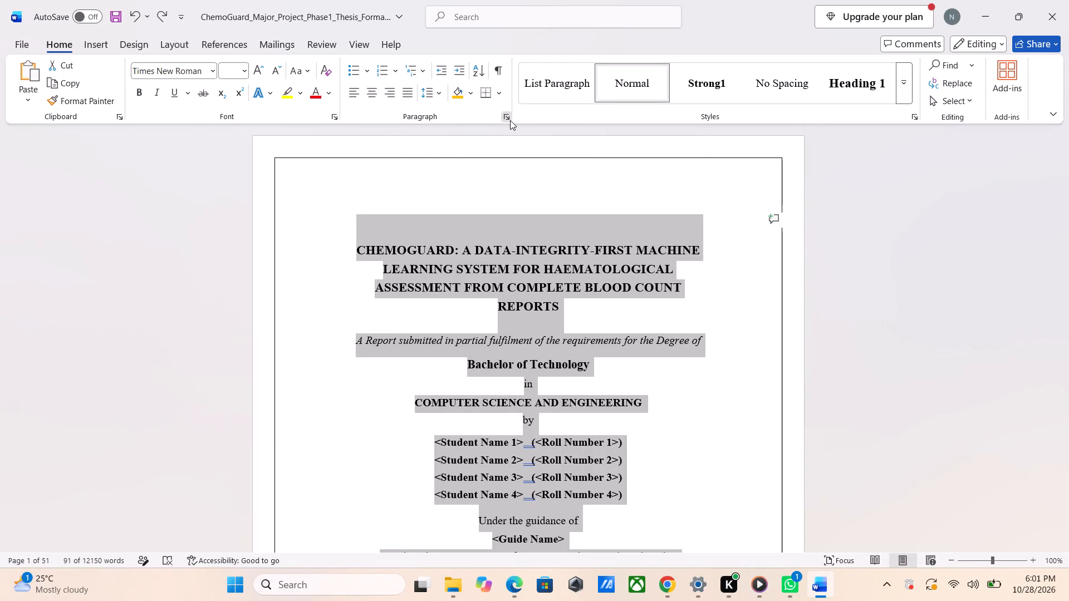
pyautogui.click(584, 306)
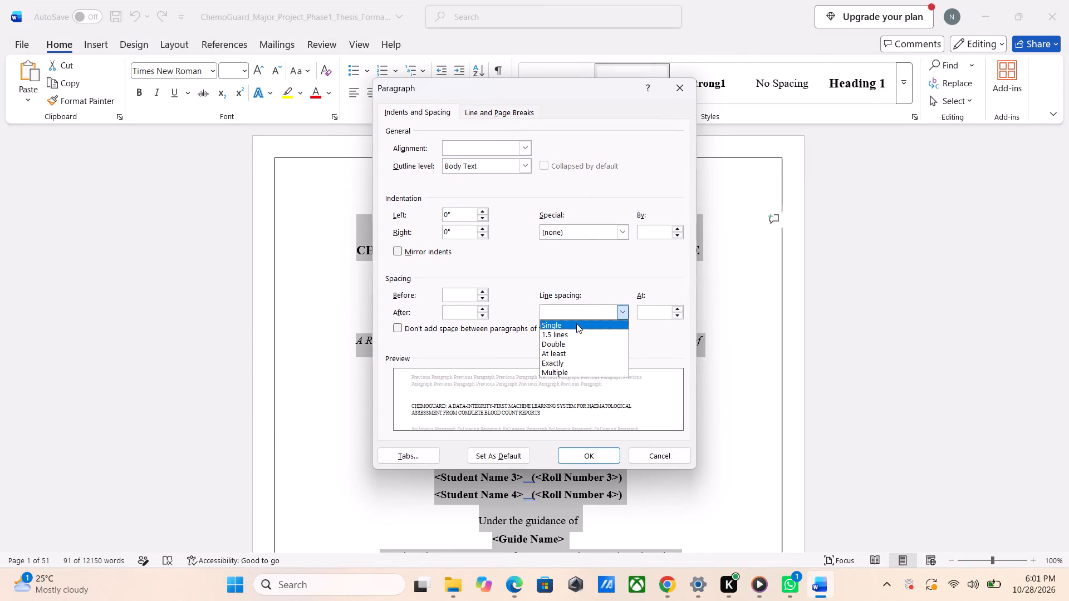
pyautogui.click(572, 331)
pyautogui.press('Return')
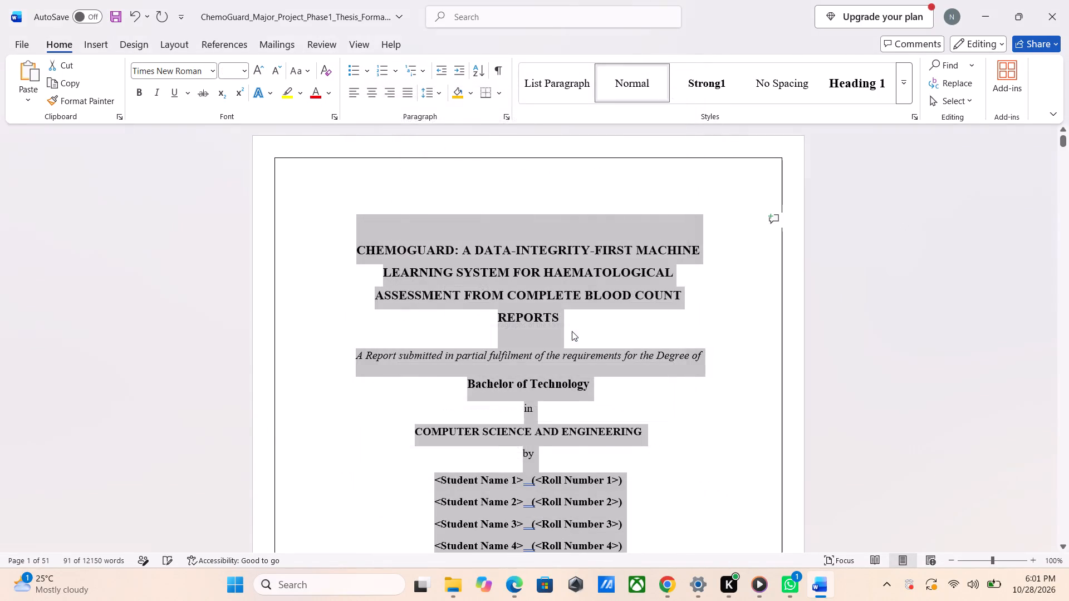
# Examine the layout of the pages after the cover, including the Declaration, Acknowledgement and Abstract, and return to the cover page.
pyautogui.scroll(-8, 714, 417)
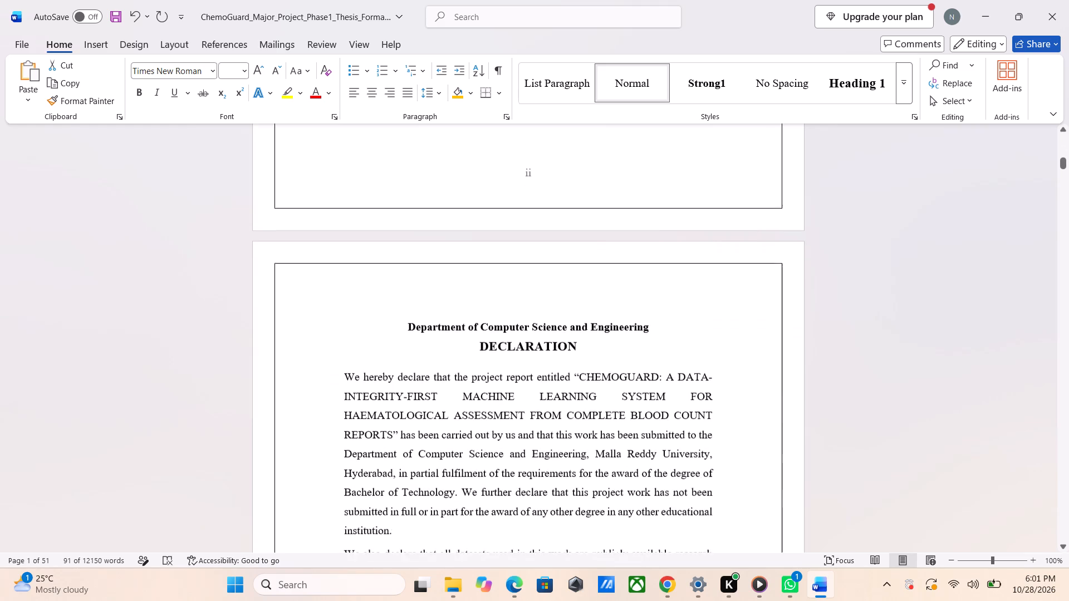
pyautogui.scroll(-2, 714, 417)
pyautogui.scroll(1, 714, 417)
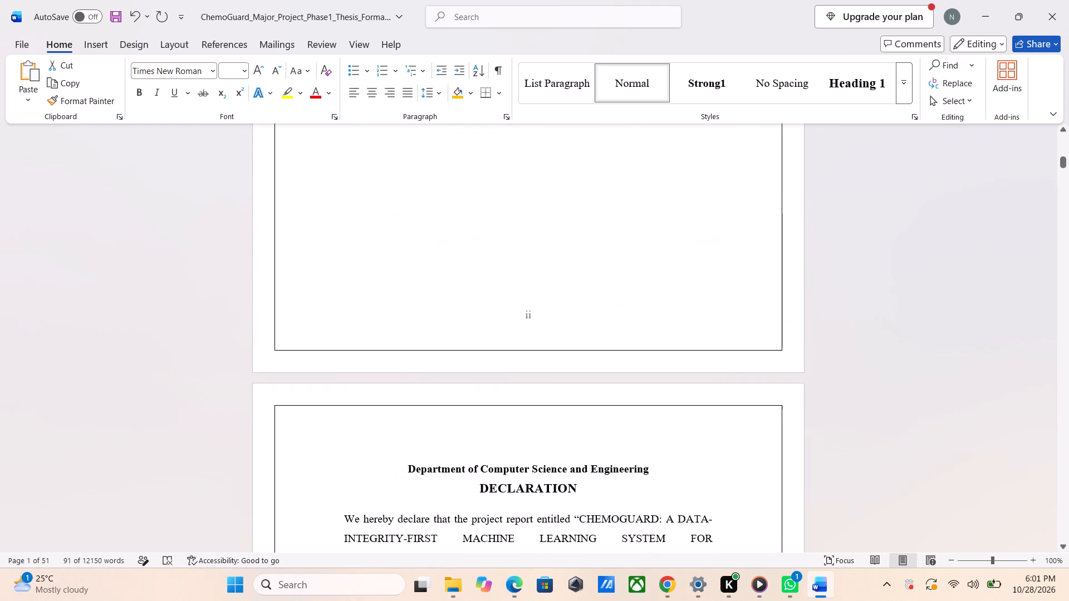
pyautogui.scroll(2, 714, 417)
pyautogui.scroll(-2, 714, 417)
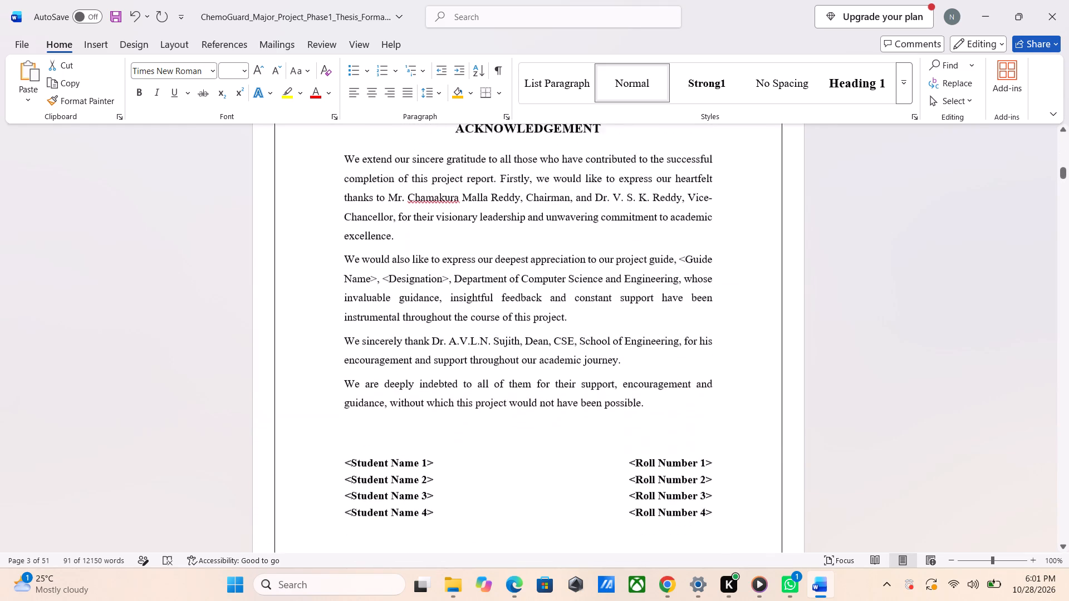
pyautogui.scroll(-5, 714, 417)
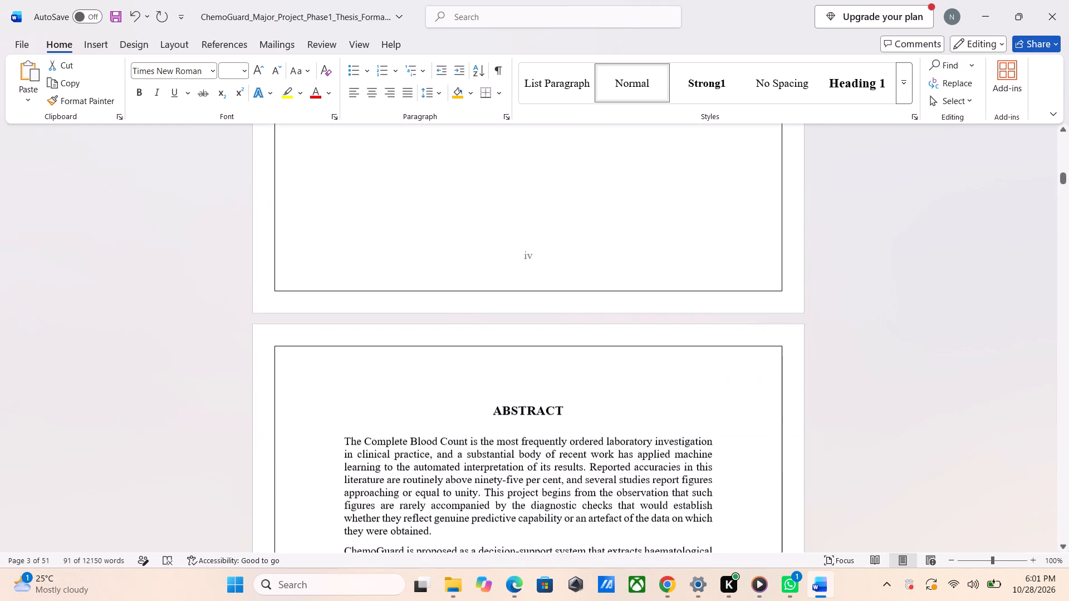
pyautogui.scroll(-3, 714, 417)
pyautogui.scroll(11, 714, 417)
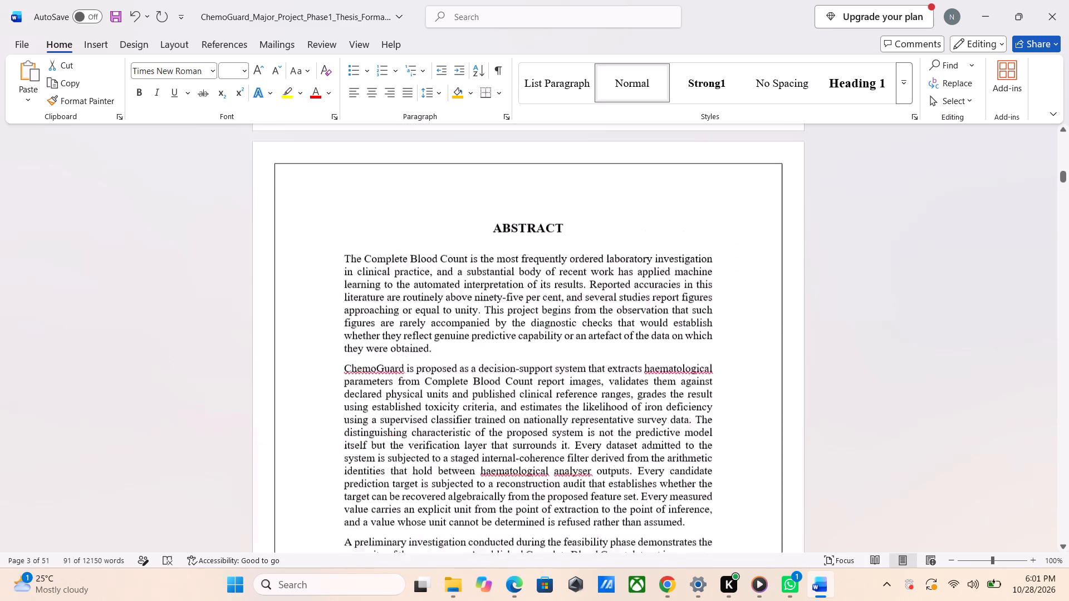
pyautogui.scroll(6, 714, 417)
pyautogui.scroll(20, 714, 417)
pyautogui.scroll(7, 714, 417)
pyautogui.scroll(-1, 714, 417)
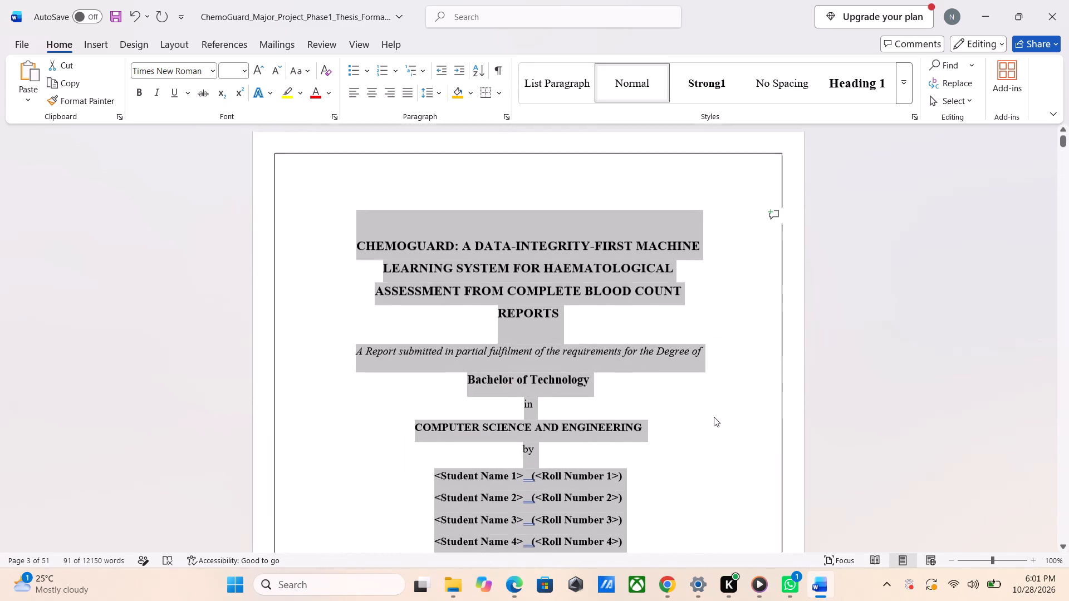
pyautogui.scroll(-1, 714, 417)
# Review the paragraph spacing and the line and page break settings of the second student line on the cover page, without changing them.
pyautogui.click(714, 417)
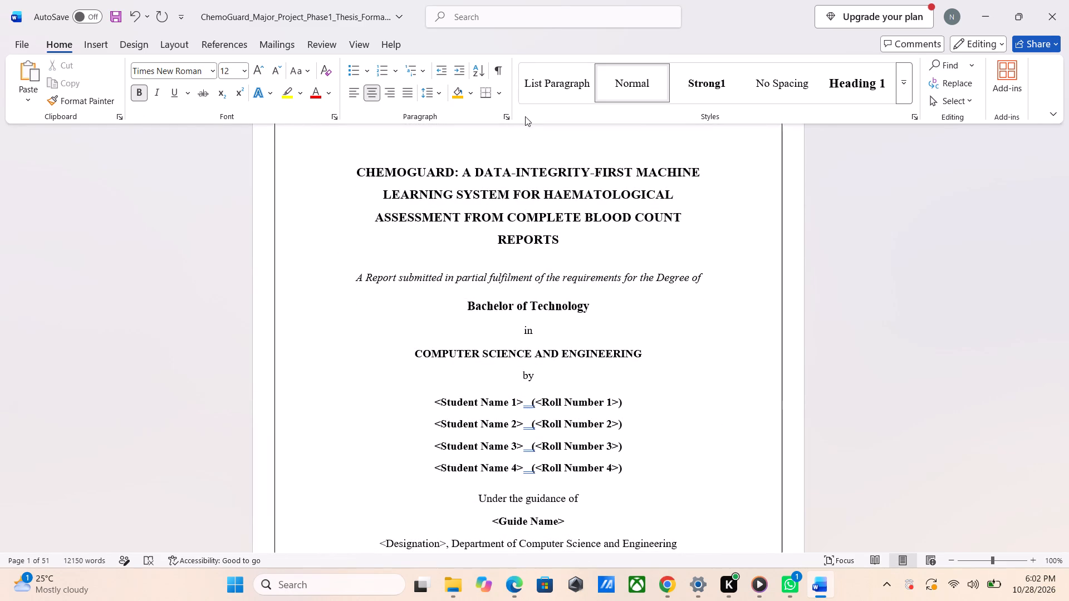
pyautogui.click(507, 115)
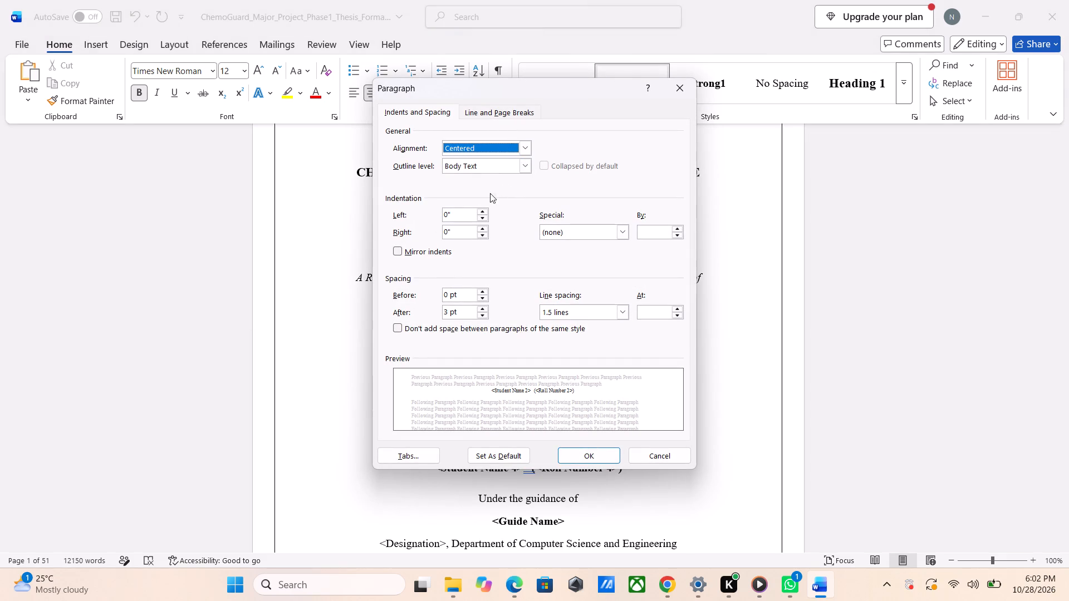
pyautogui.scroll(-1, 499, 387)
pyautogui.click(496, 115)
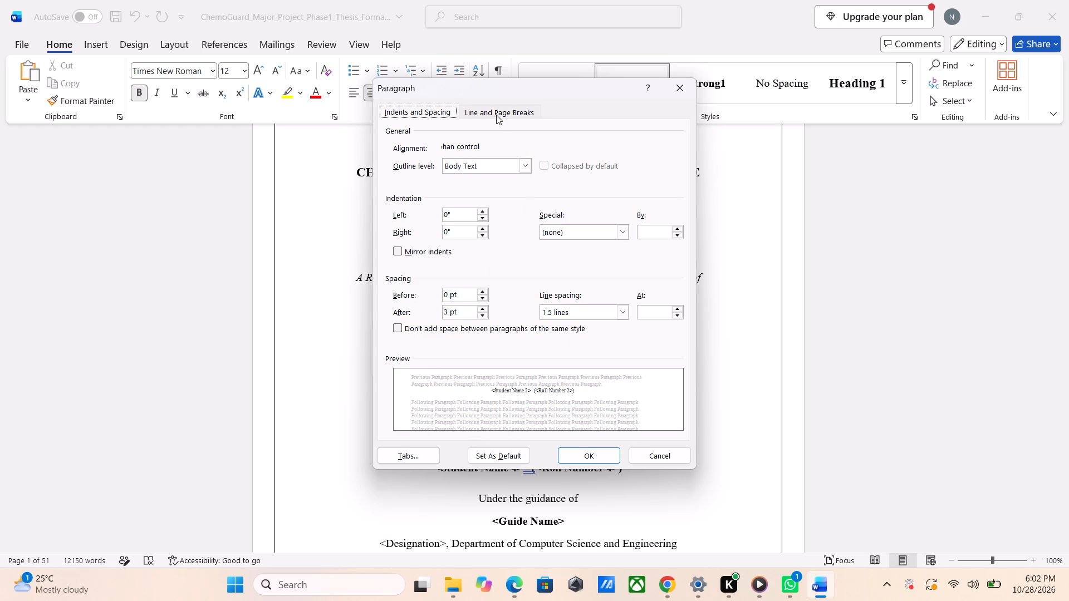
pyautogui.scroll(-3, 527, 288)
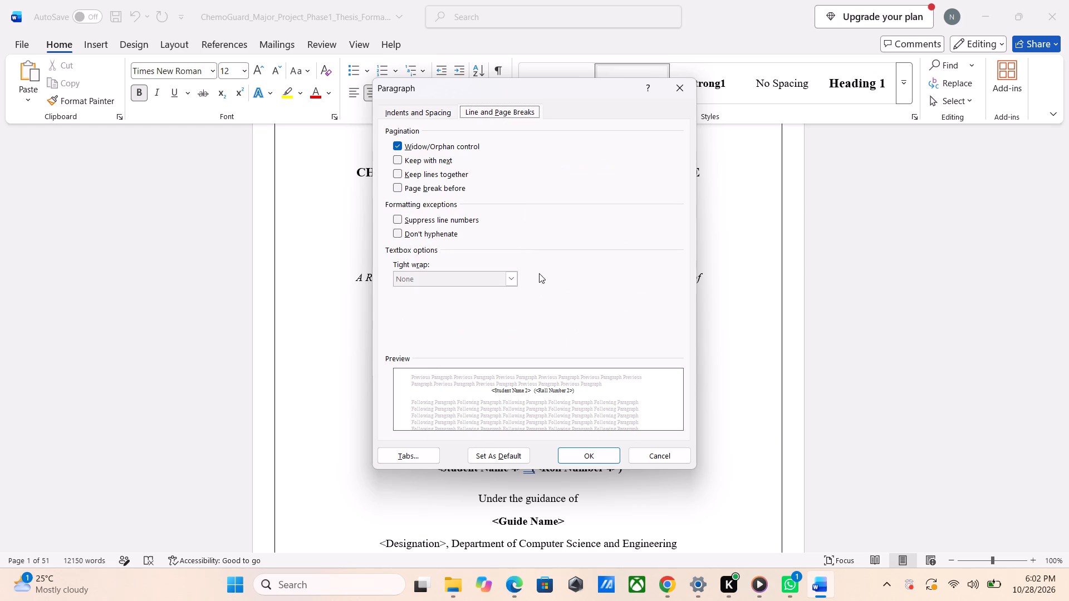
pyautogui.click(683, 82)
pyautogui.click(878, 224)
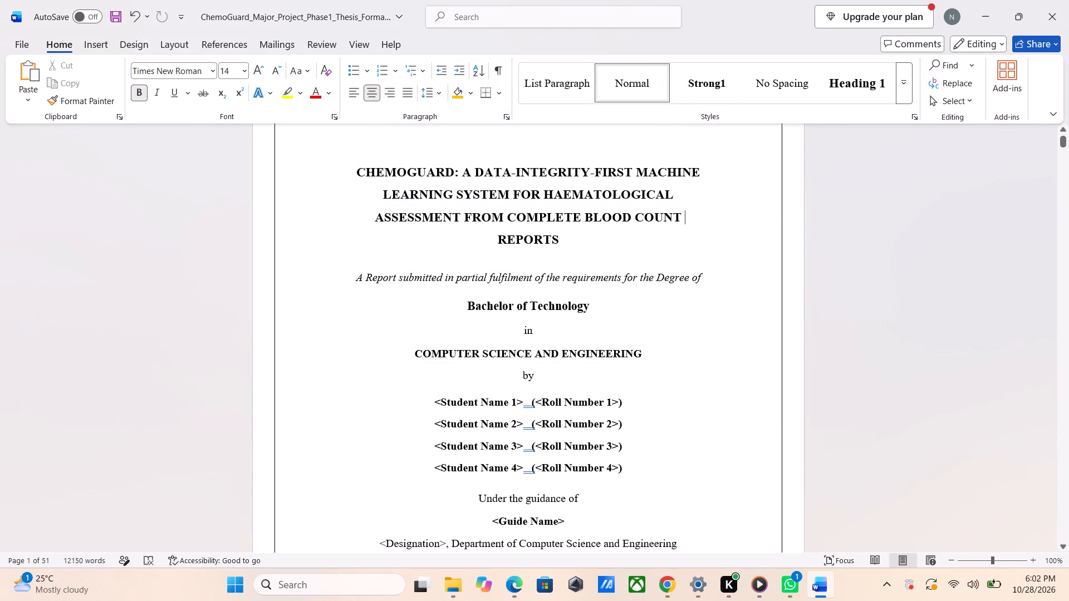
# Look over the top of the cover page and bring up the open windows to switch away from the document.
pyautogui.scroll(2, 778, 306)
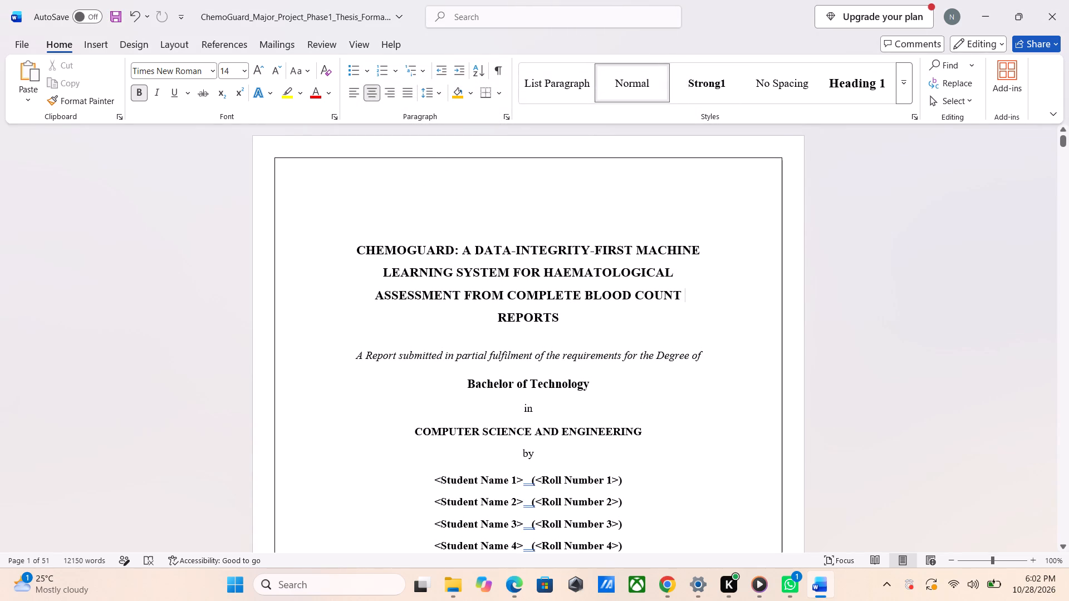
pyautogui.hotkey('alt', 'Tab')
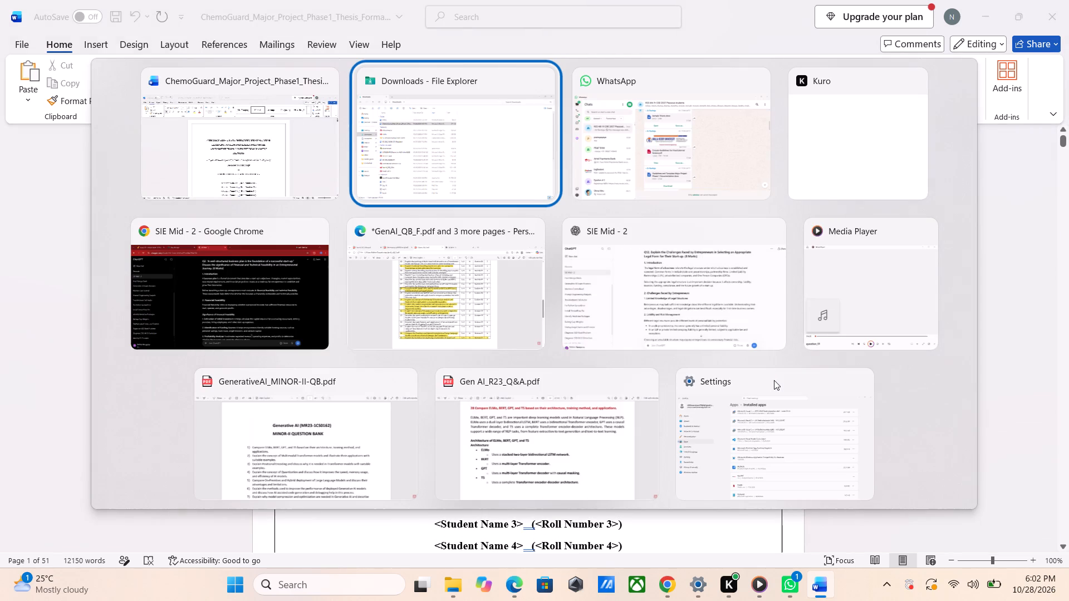
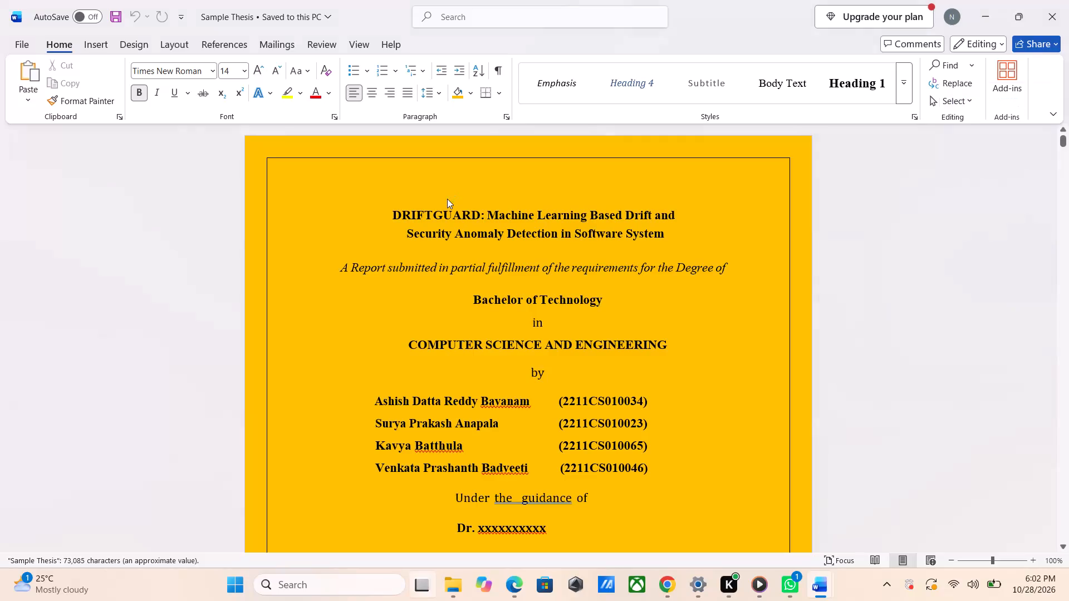
# Switch to the Sample Thesis document and compare its cover page with the ChemoGuard cover page.
pyautogui.click(243, 188)
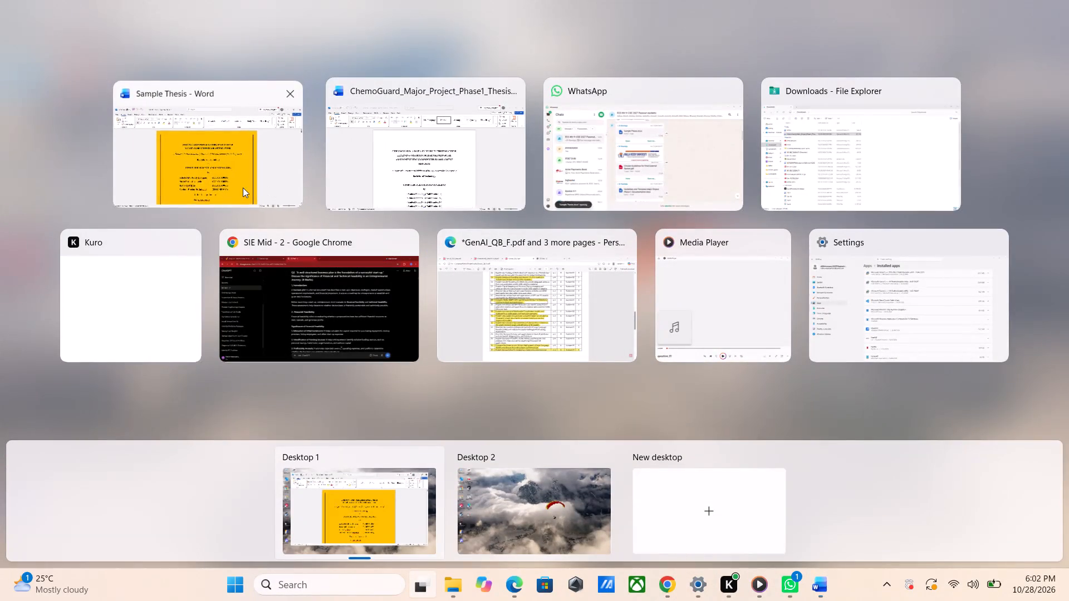
pyautogui.hscroll(-1, 243, 188)
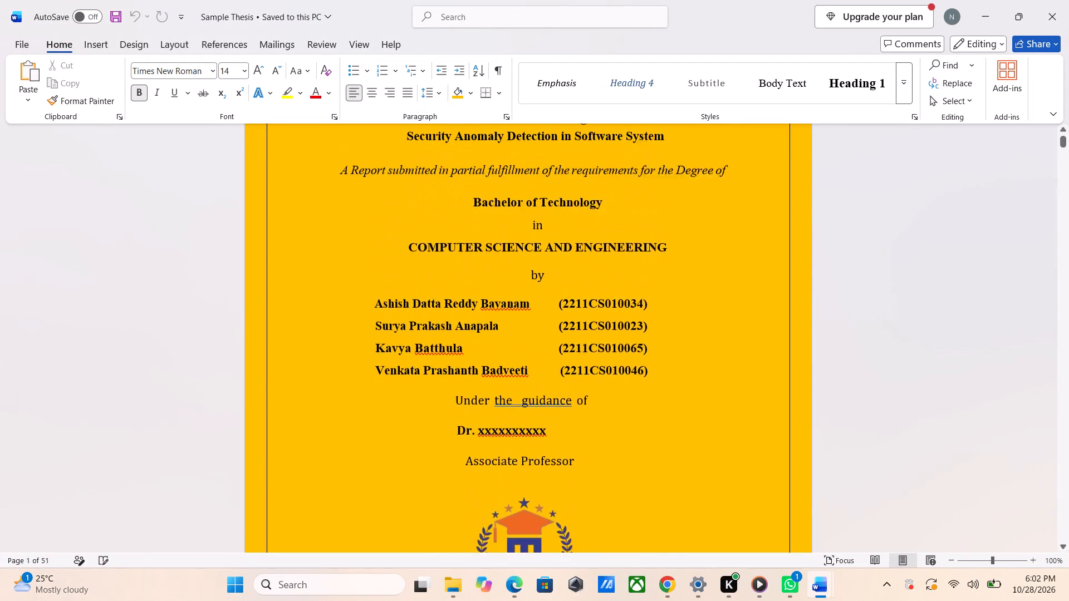
pyautogui.hscroll(-1, 243, 188)
pyautogui.hotkey('alt', 'Tab')
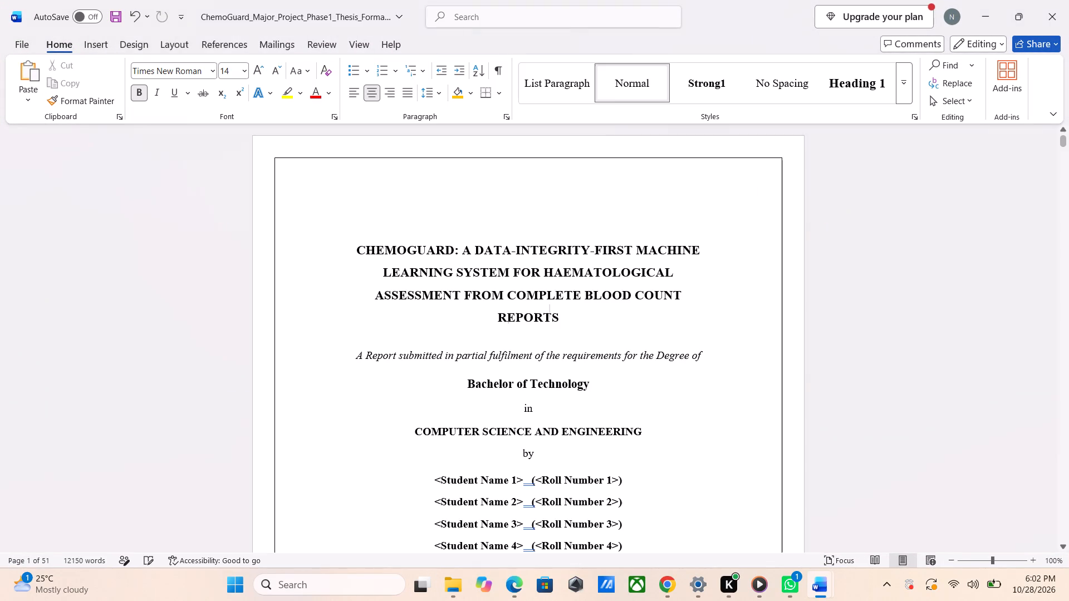
pyautogui.hotkey('alt', 'Tab')
pyautogui.hotkey('alt', 'Tab')
pyautogui.hotkey('alt', 'Tab')
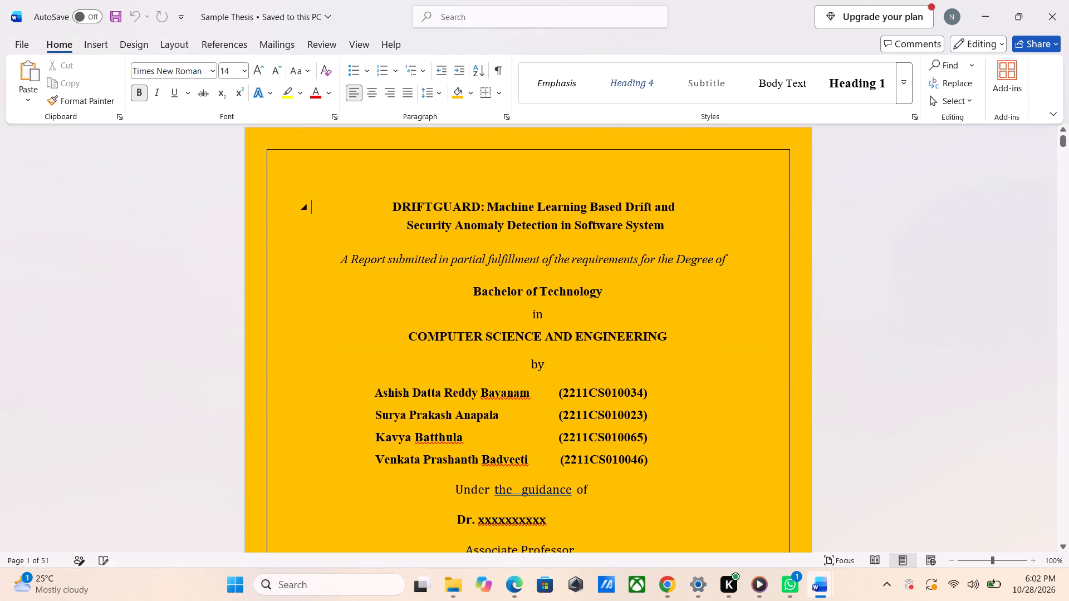
# Check the font formatting of the title, the italic submission line and the Bachelor of Technology line on the Sample Thesis cover.
pyautogui.click(587, 200)
pyautogui.click(587, 200)
pyautogui.click(556, 253)
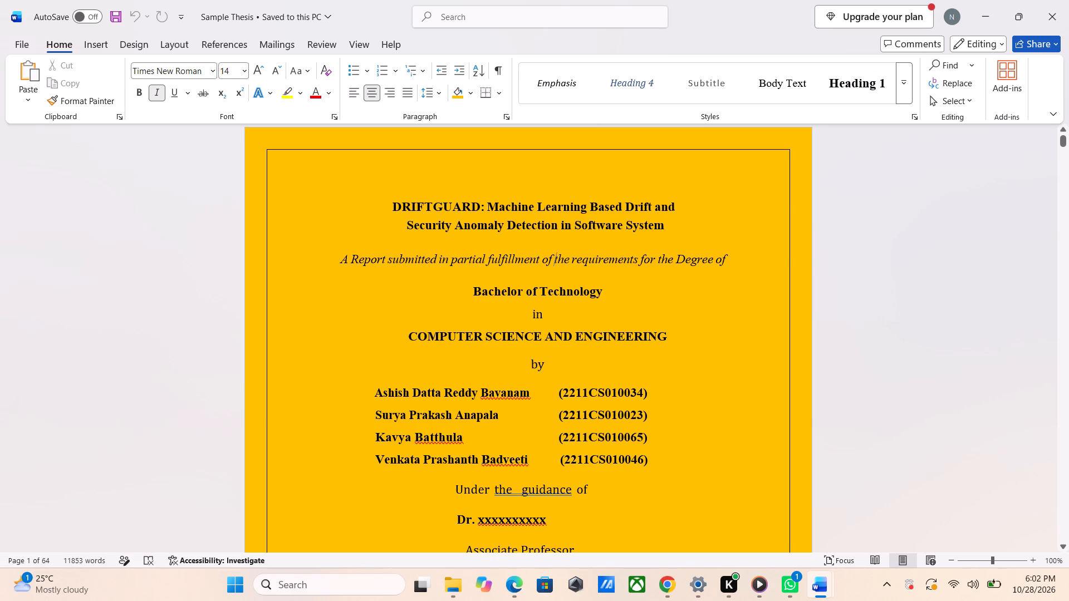
pyautogui.click(552, 294)
pyautogui.press('BackSpace')
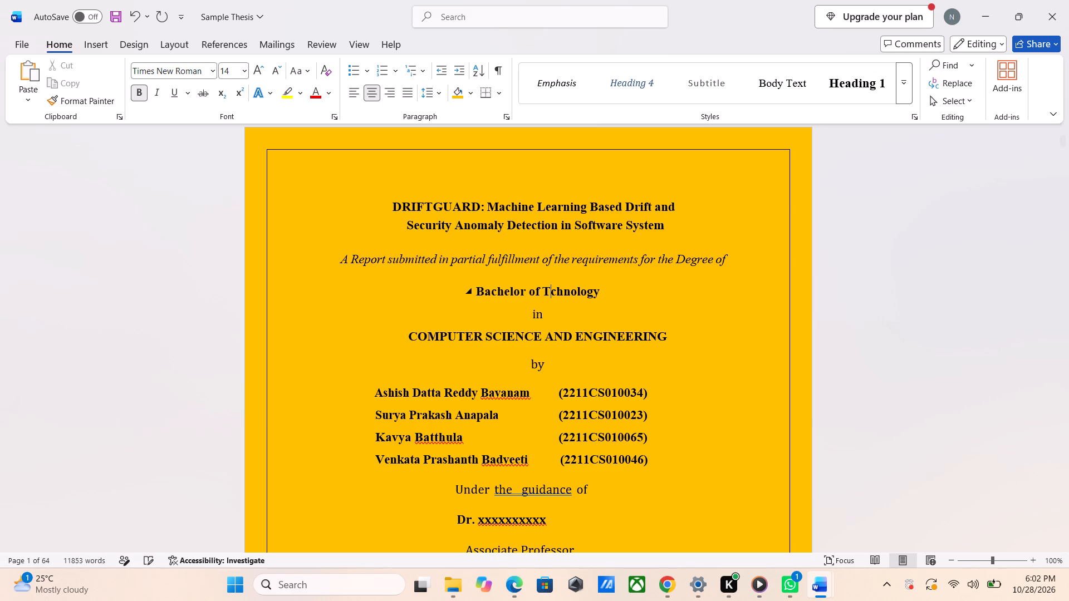
pyautogui.hotkey('ctrl', 'z')
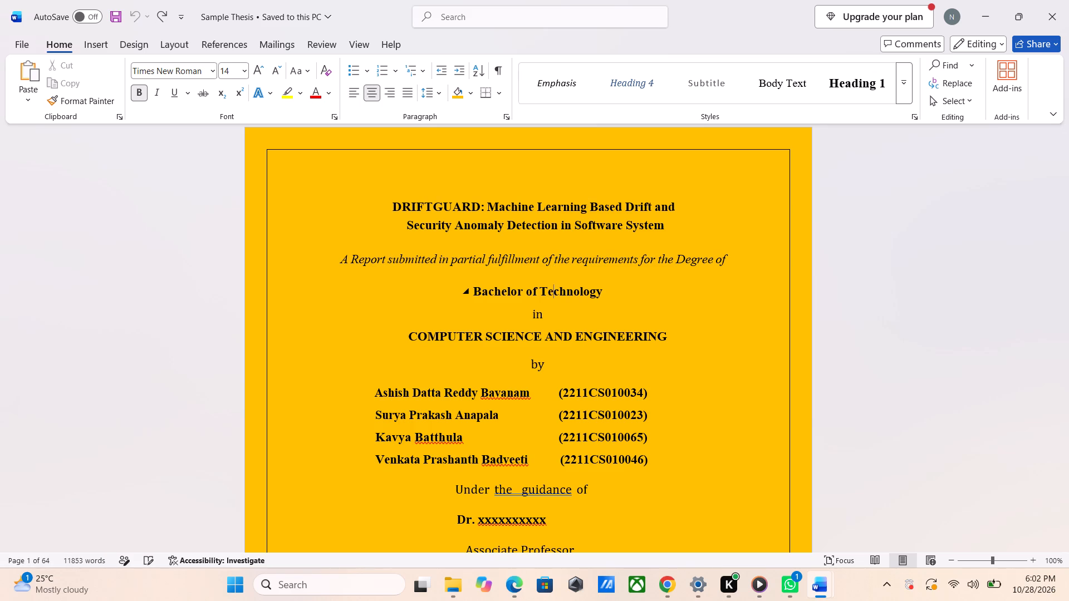
pyautogui.click(548, 263)
pyautogui.click(548, 263)
pyautogui.click(498, 260)
# On the ChemoGuard cover page, set the italic "A Report submitted in partial fulfilment" line to font size 14.
pyautogui.hotkey('alt', 'Tab')
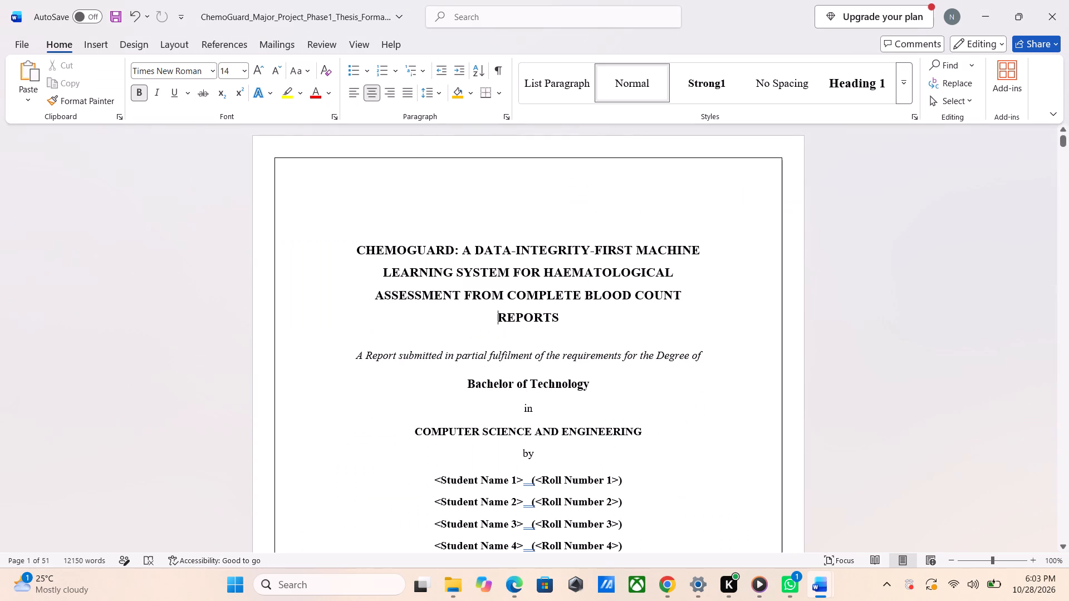
pyautogui.click(486, 239)
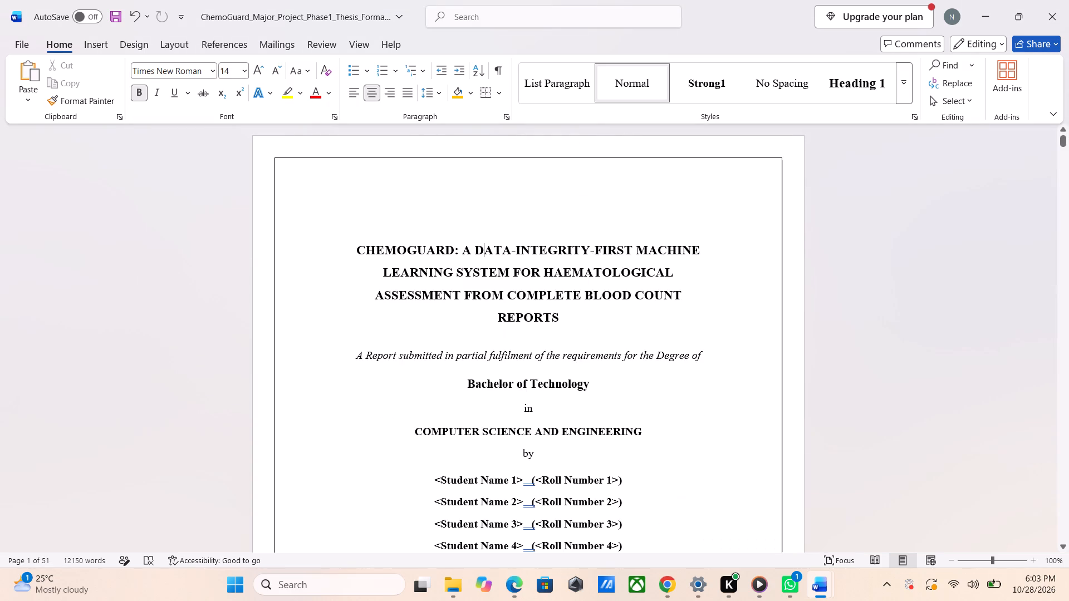
pyautogui.click(459, 356)
pyautogui.click(297, 366)
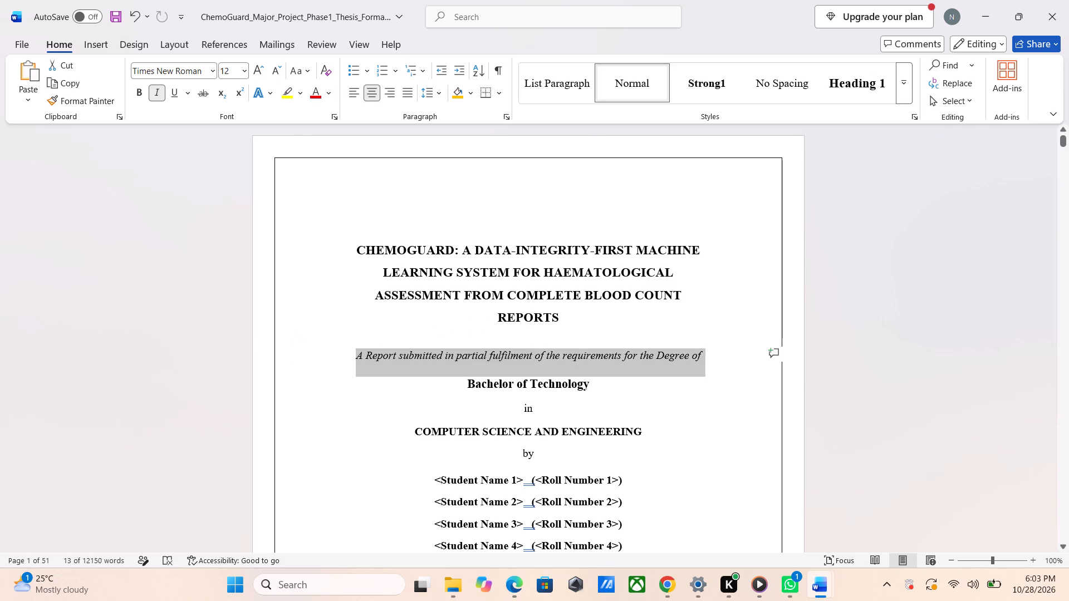
pyautogui.click(261, 73)
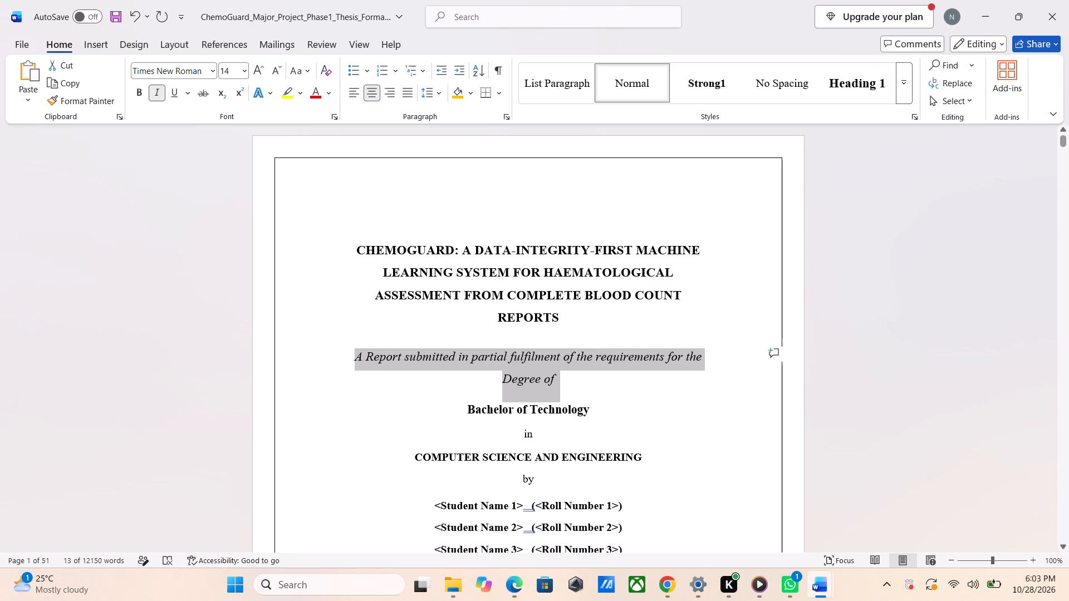
# Compare the italic submission line with the Sample Thesis cover and view its line and page break settings in the ChemoGuard document.
pyautogui.hotkey('alt', 'Tab')
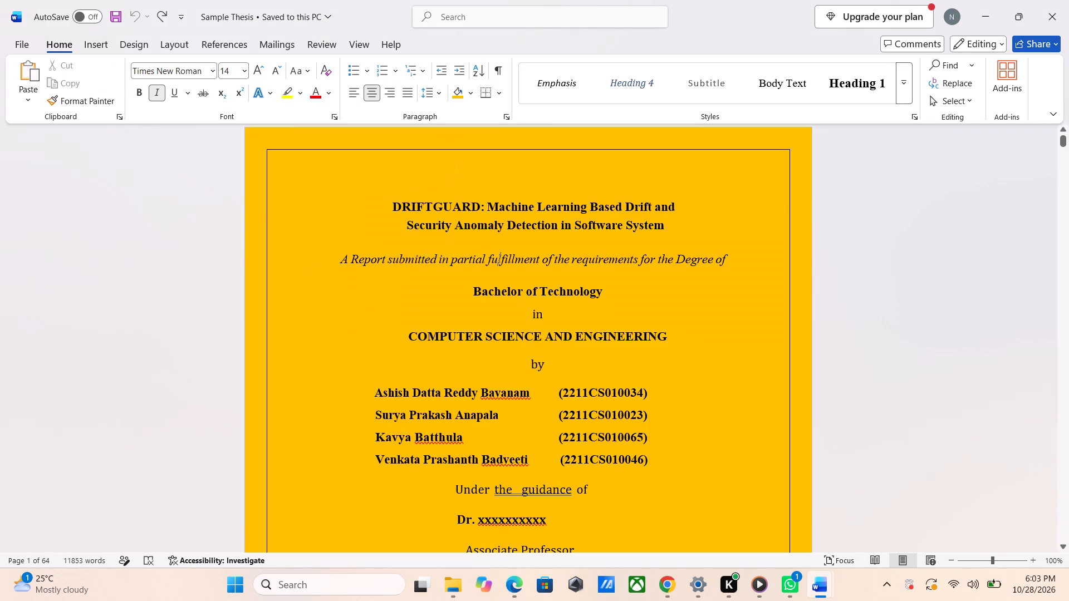
pyautogui.hotkey('alt', 'Tab')
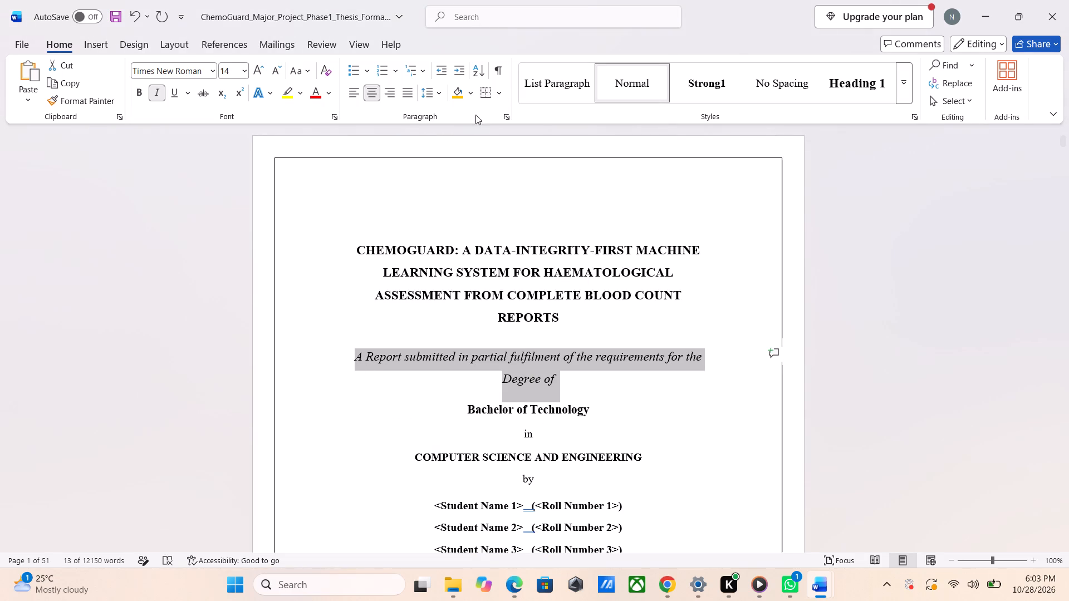
pyautogui.click(502, 115)
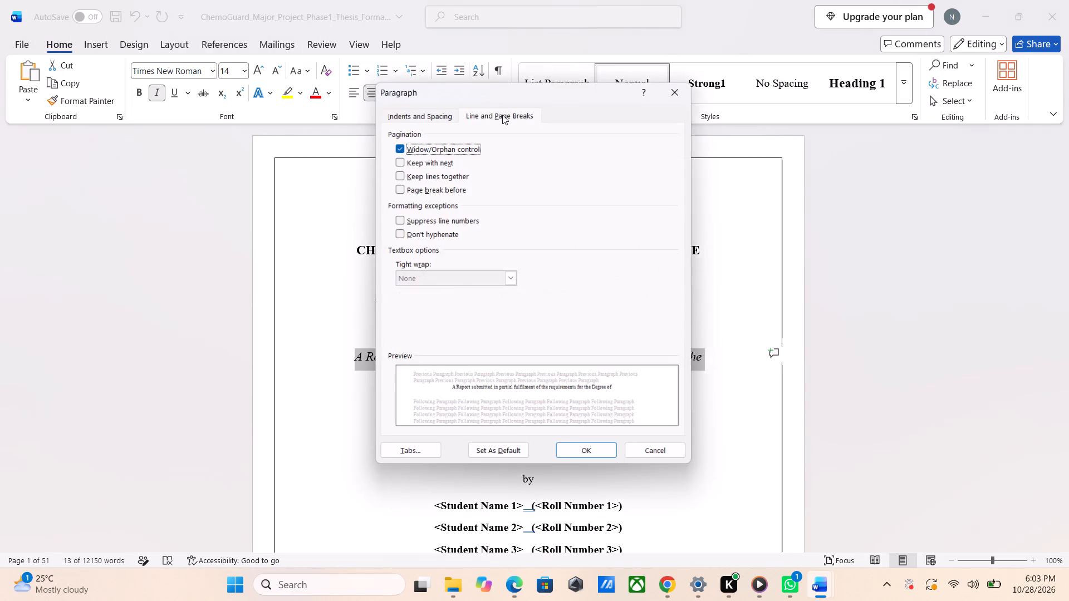
pyautogui.click(671, 82)
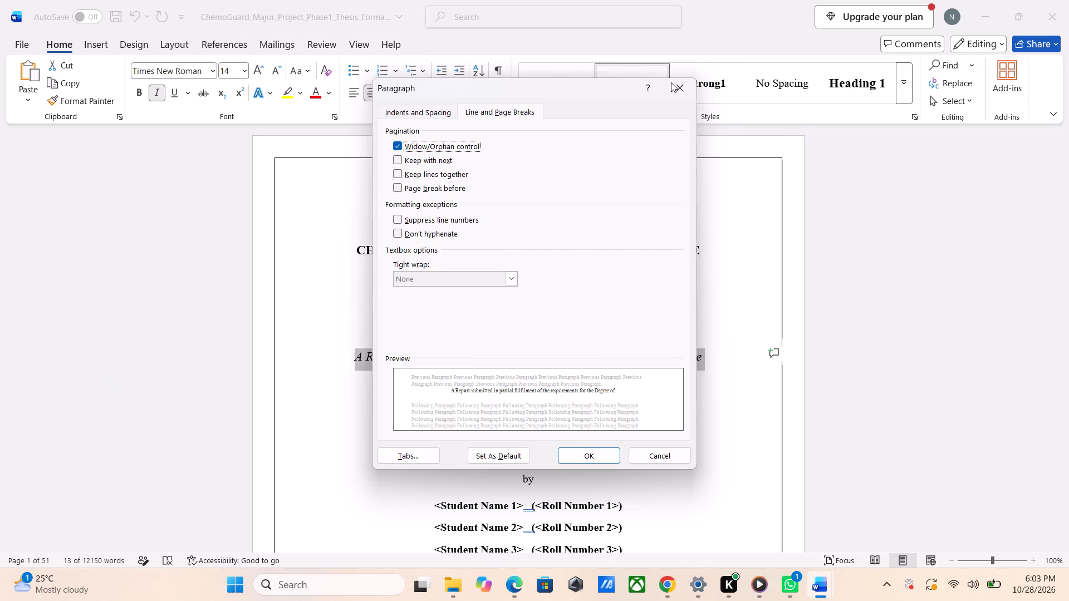
# Set the left and right page margins of the ChemoGuard cover page's section to 1.1".
pyautogui.click(134, 43)
pyautogui.click(166, 45)
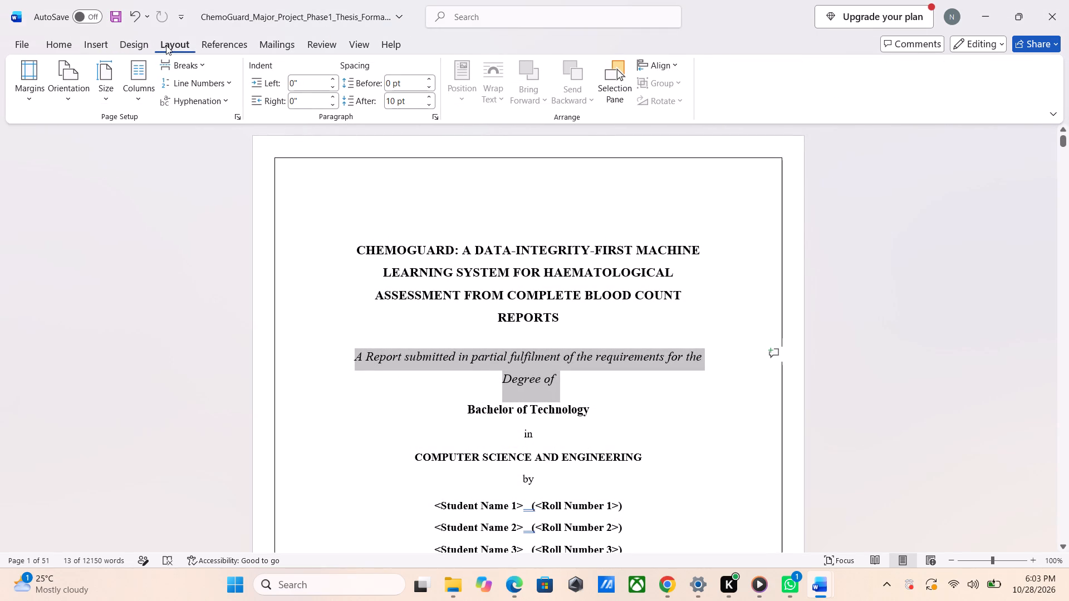
pyautogui.click(31, 98)
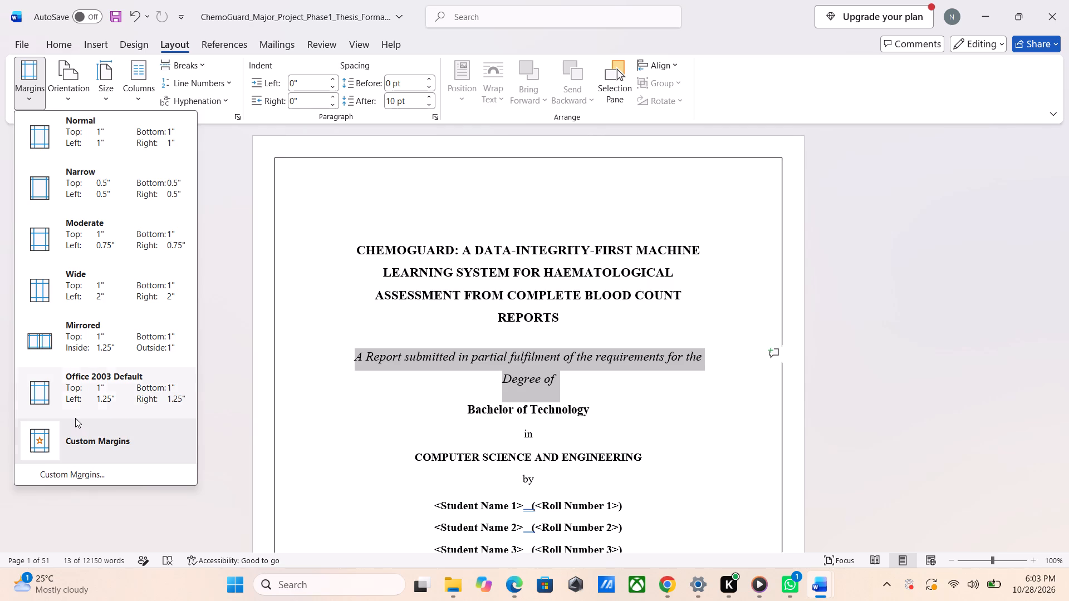
pyautogui.click(238, 119)
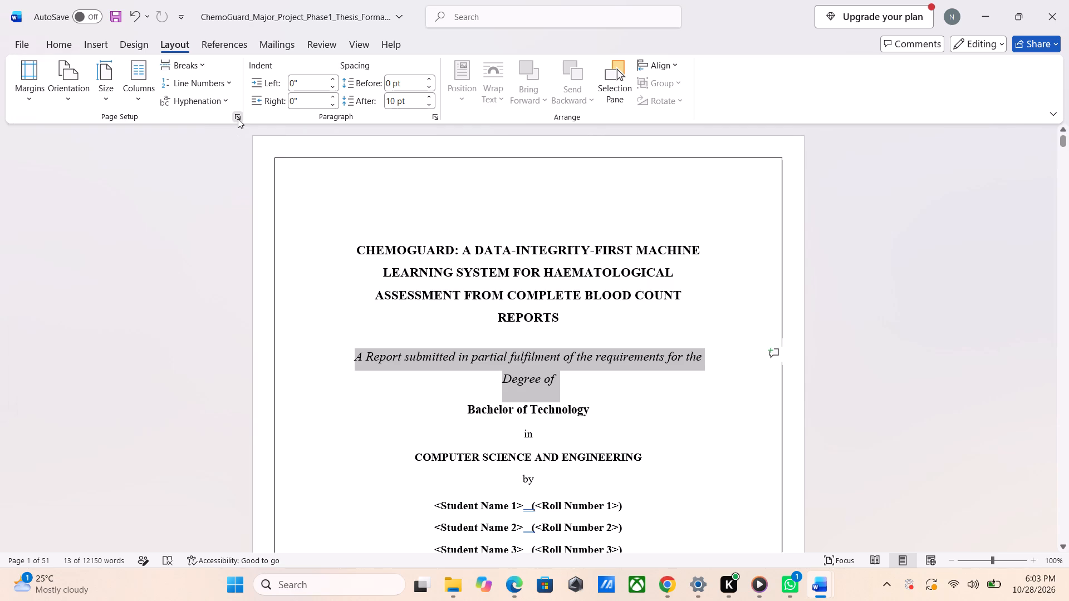
pyautogui.click(238, 119)
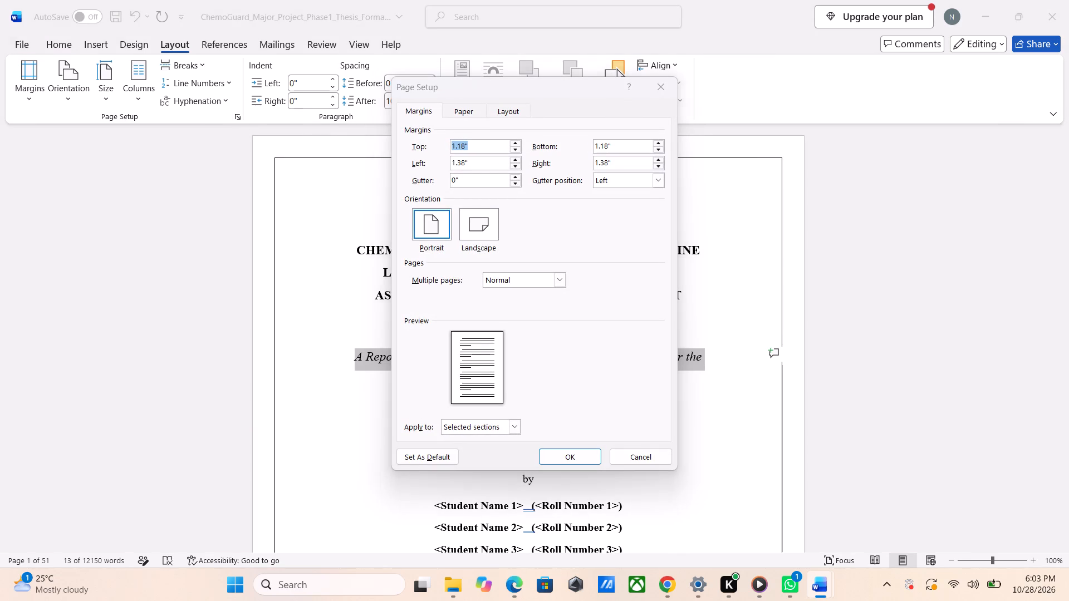
pyautogui.click(520, 237)
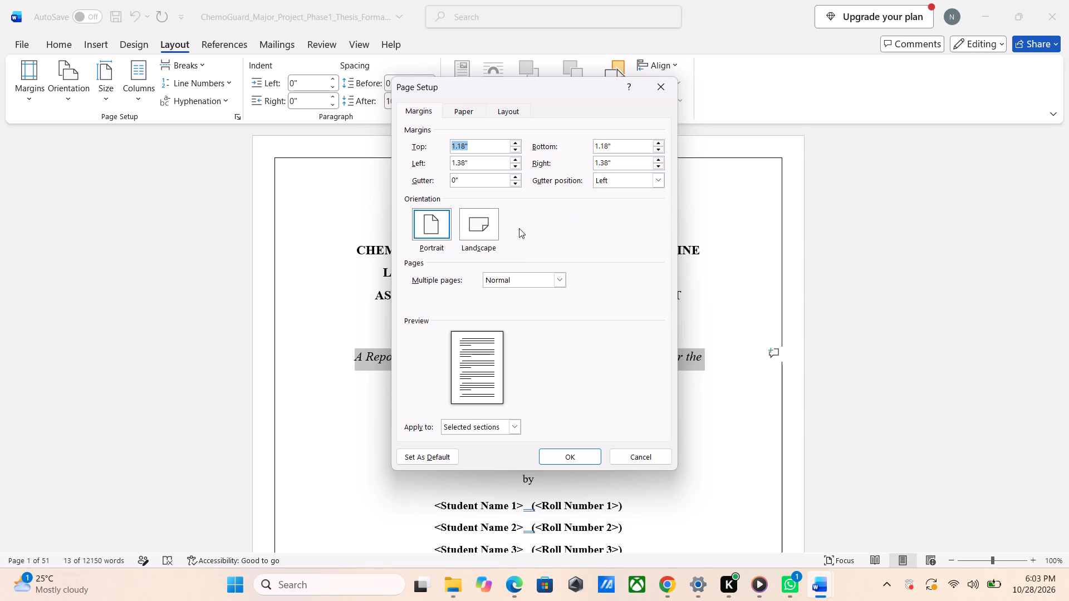
pyautogui.tripleClick(512, 167)
pyautogui.tripleClick(659, 168)
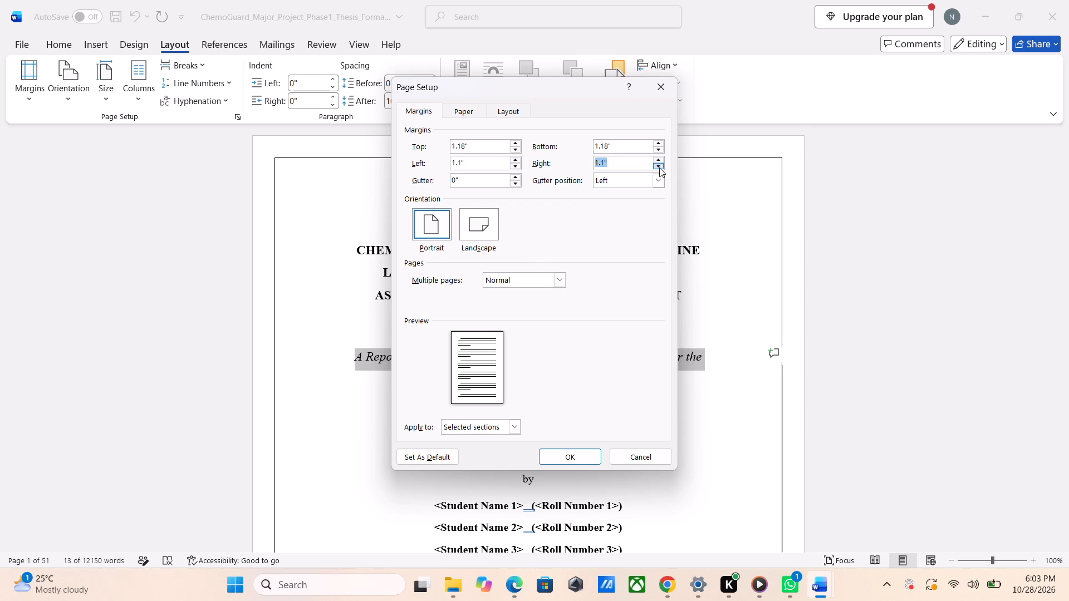
pyautogui.click(591, 455)
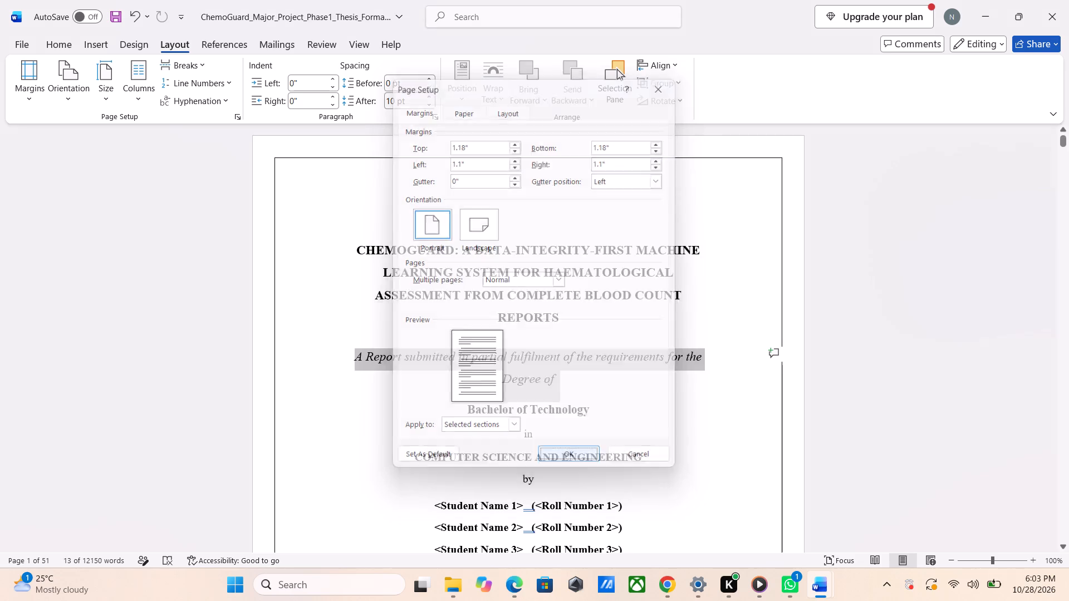
pyautogui.click(828, 328)
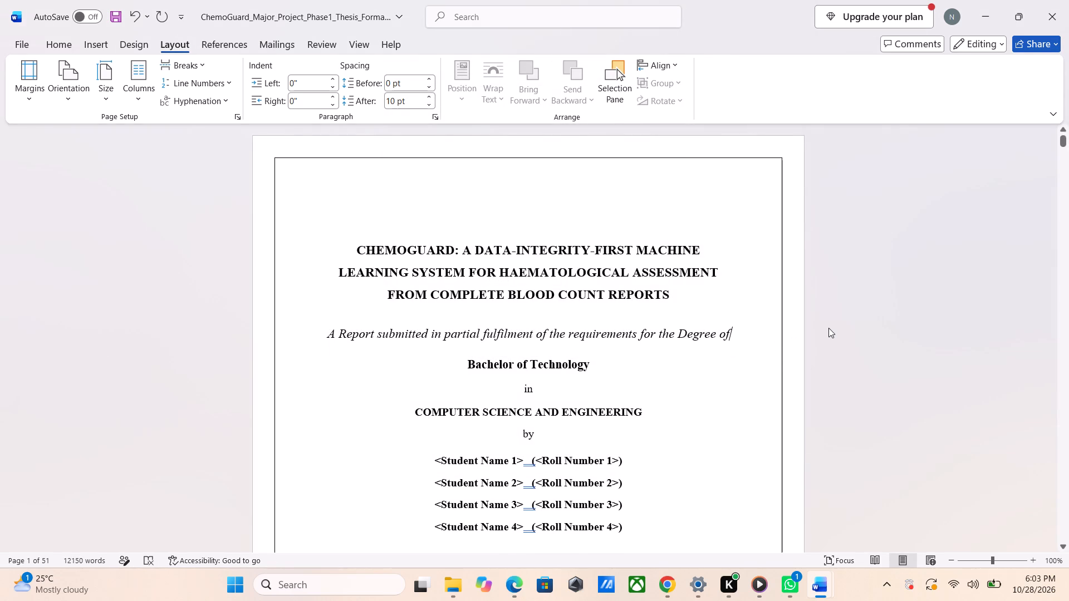
# Review the ChemoGuard cover page from top to bottom and compare it with the Sample Thesis cover, including the italic submission line.
pyautogui.scroll(-2, 828, 328)
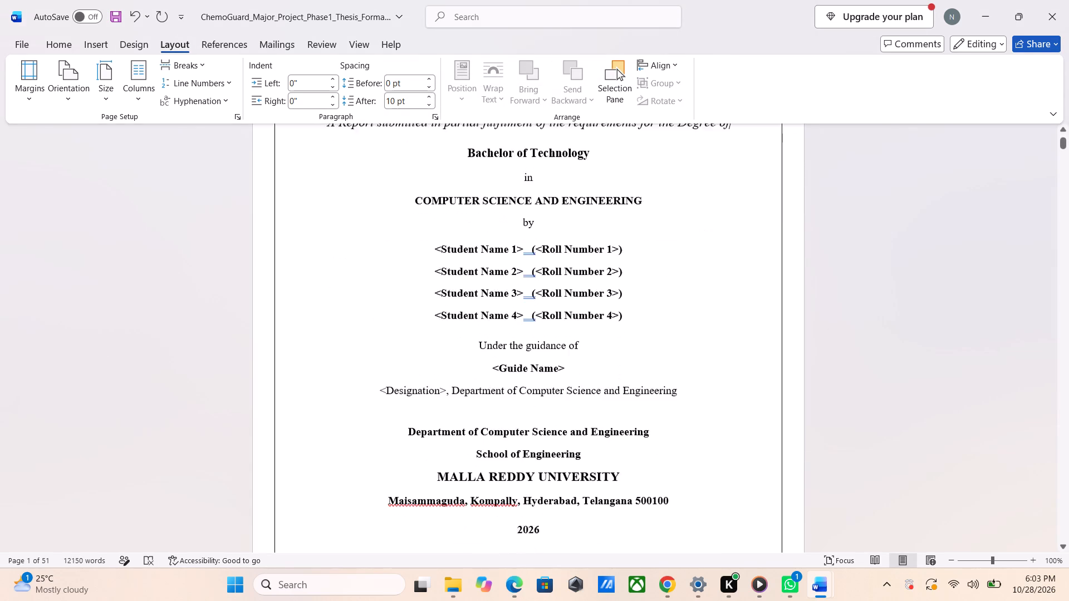
pyautogui.scroll(-1, 828, 328)
pyautogui.scroll(1, 828, 328)
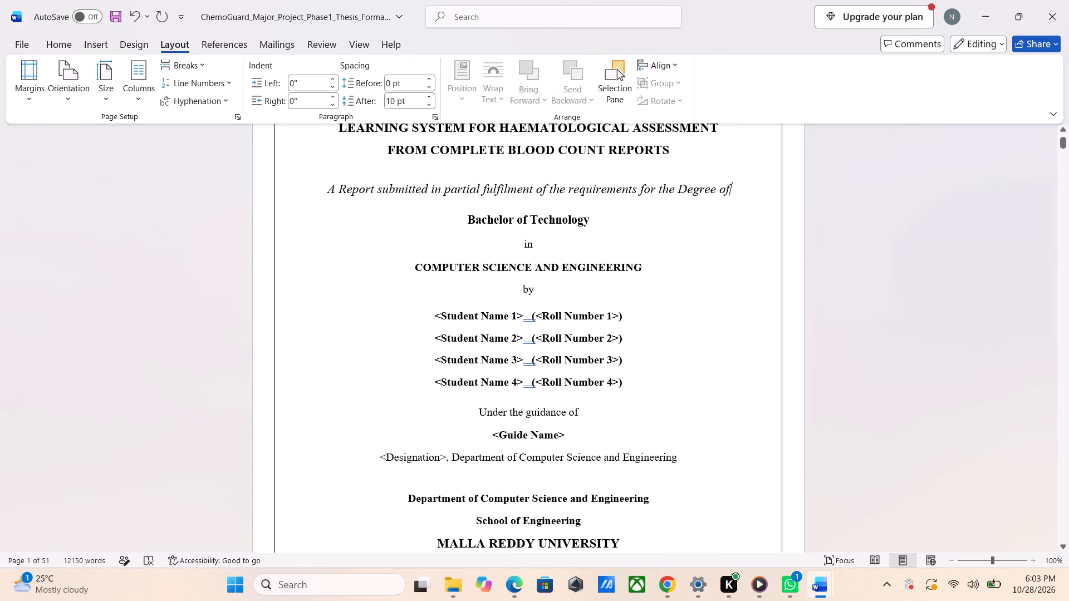
pyautogui.scroll(2, 828, 328)
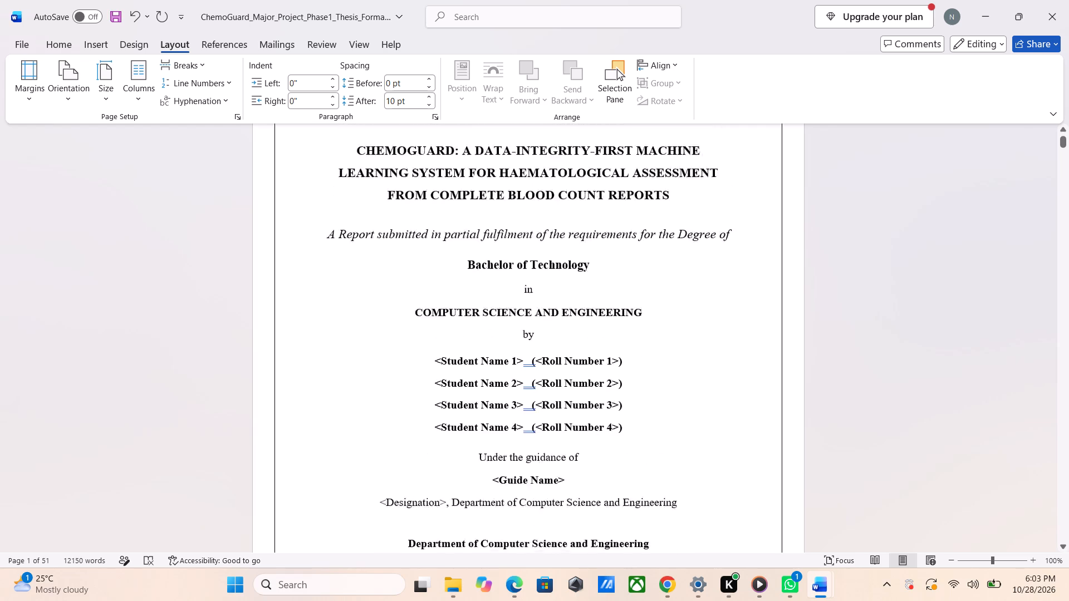
pyautogui.scroll(1, 828, 328)
pyautogui.hotkey('alt', 'Tab')
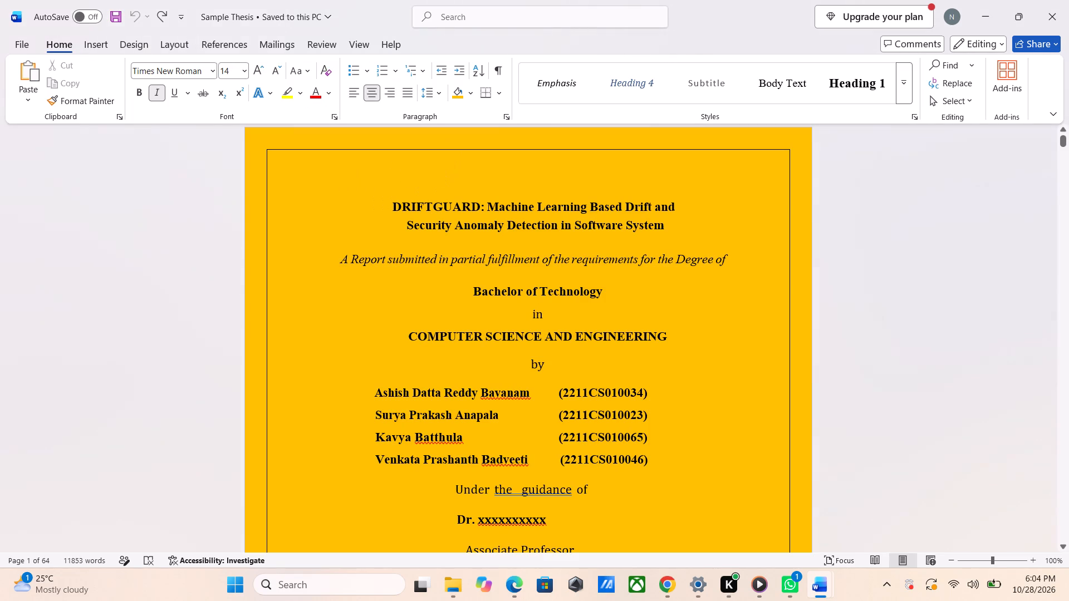
pyautogui.hotkey('alt', 'Tab')
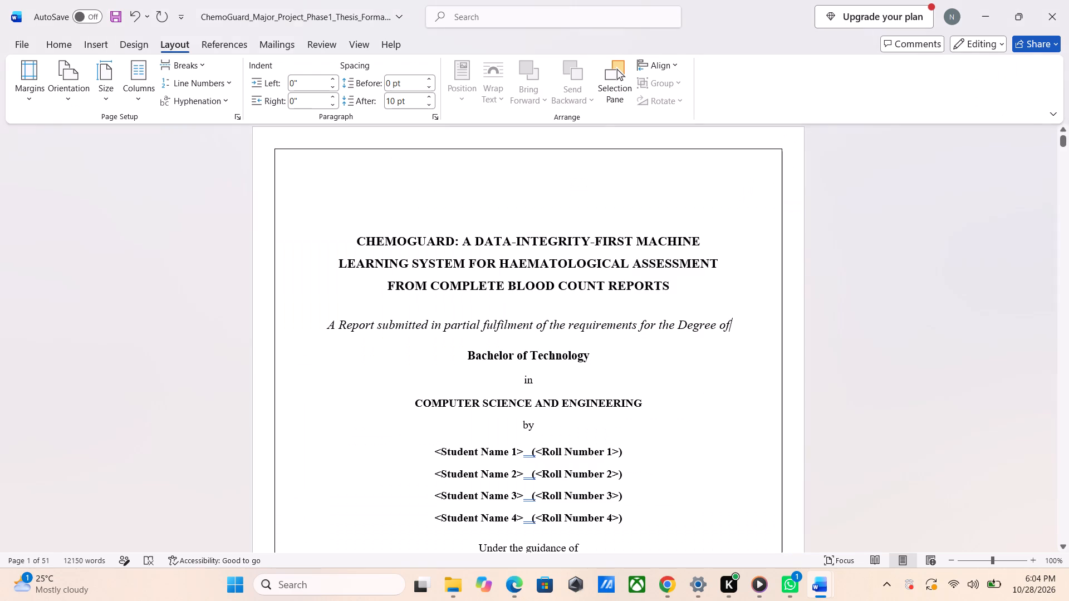
pyautogui.hotkey('alt', 'Tab')
pyautogui.click(543, 266)
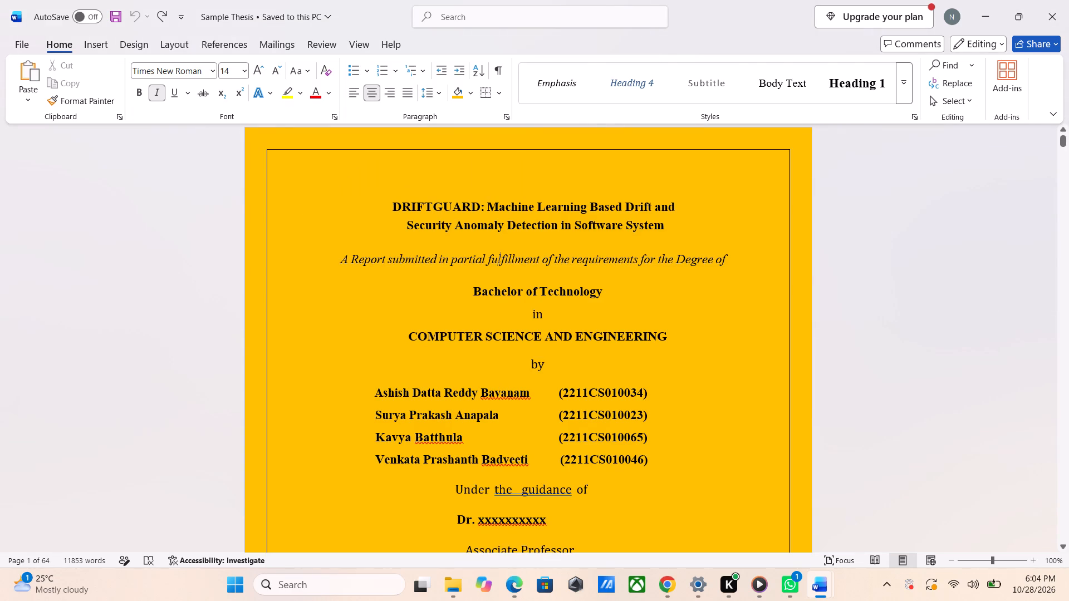
# Select the full-page orange background shape on the Sample Thesis cover to examine it, then return to the ChemoGuard document.
pyautogui.click(538, 280)
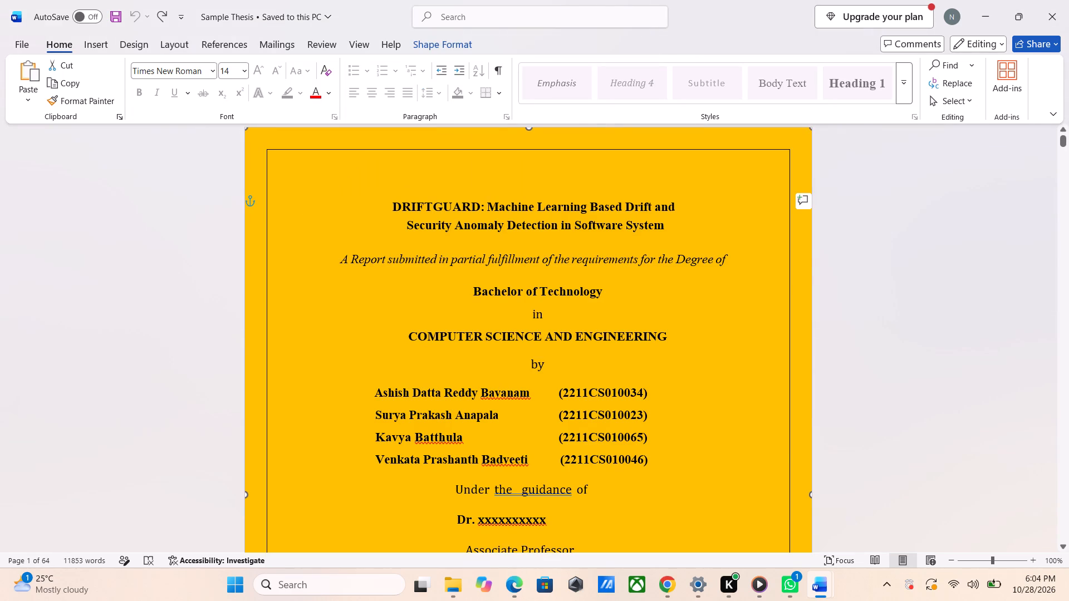
pyautogui.click(322, 311)
pyautogui.click(295, 385)
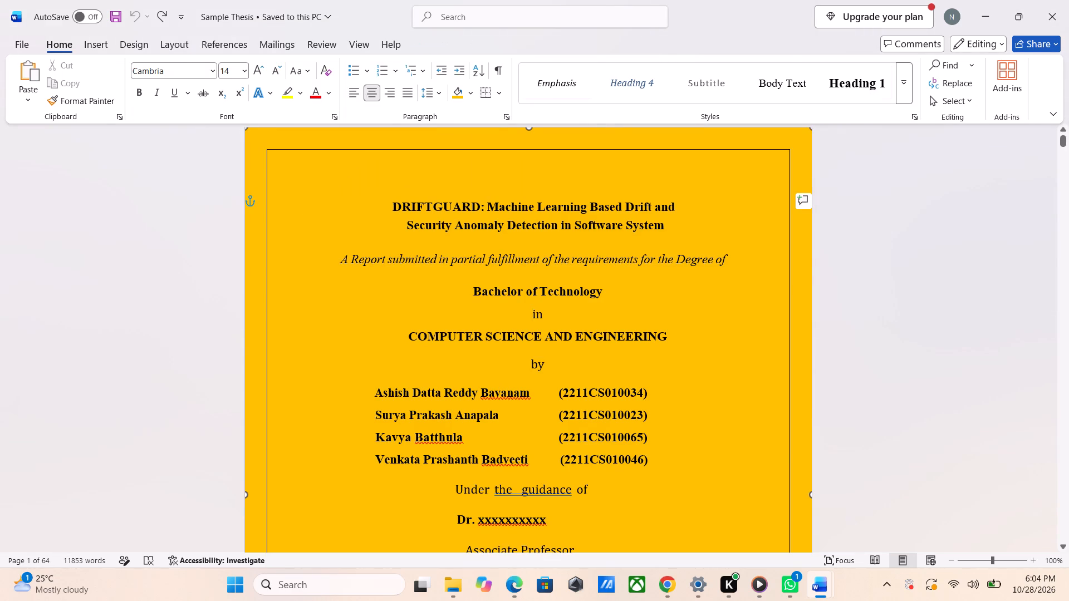
pyautogui.click(295, 385)
pyautogui.hotkey('alt', 'Tab')
pyautogui.hotkey('alt', 'Tab')
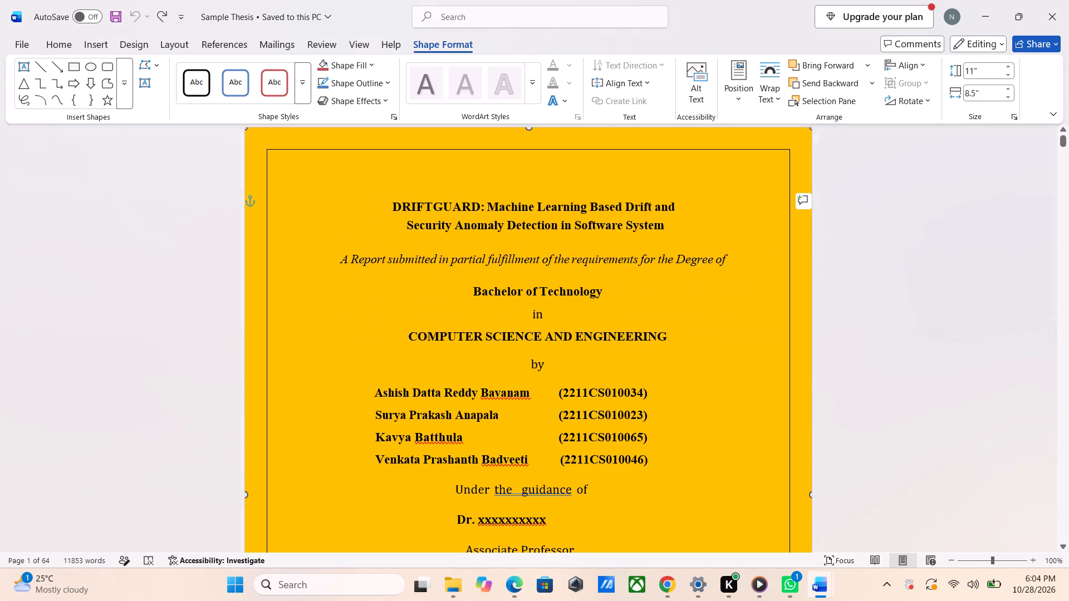
pyautogui.hotkey('alt', 'Tab')
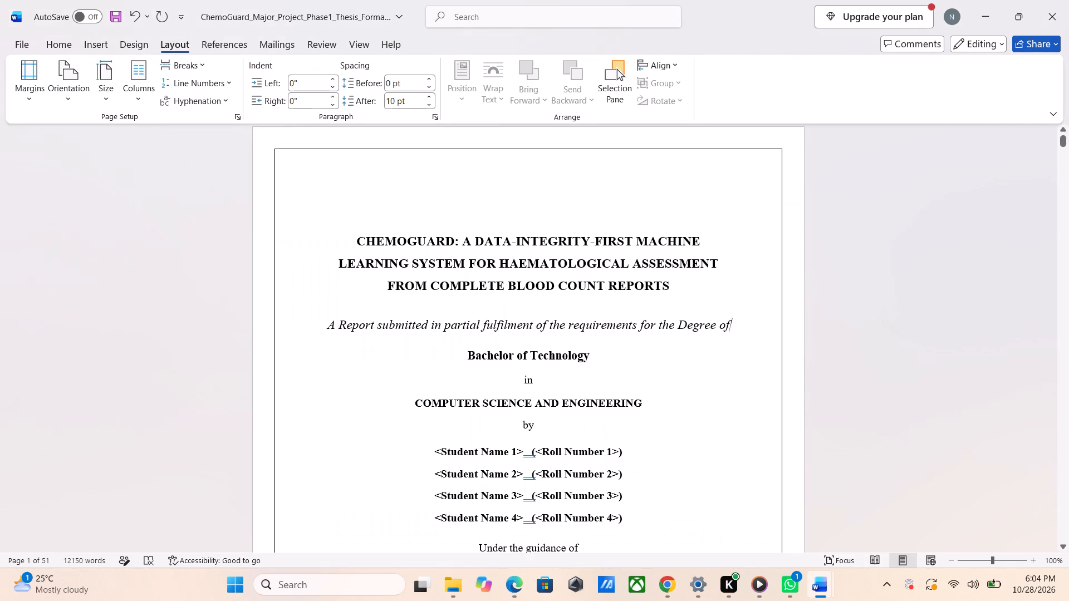
# Check the ChemoGuard cover page for background objects with the Selection pane, then close the pane.
pyautogui.tripleClick(308, 416)
pyautogui.click(308, 416)
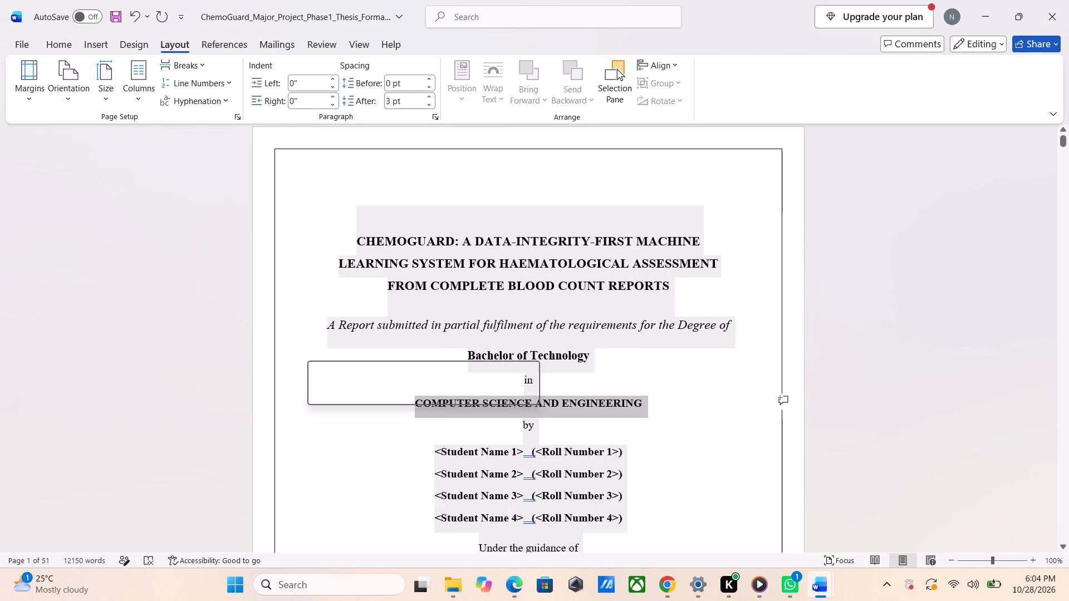
pyautogui.click(286, 372)
pyautogui.click(286, 372)
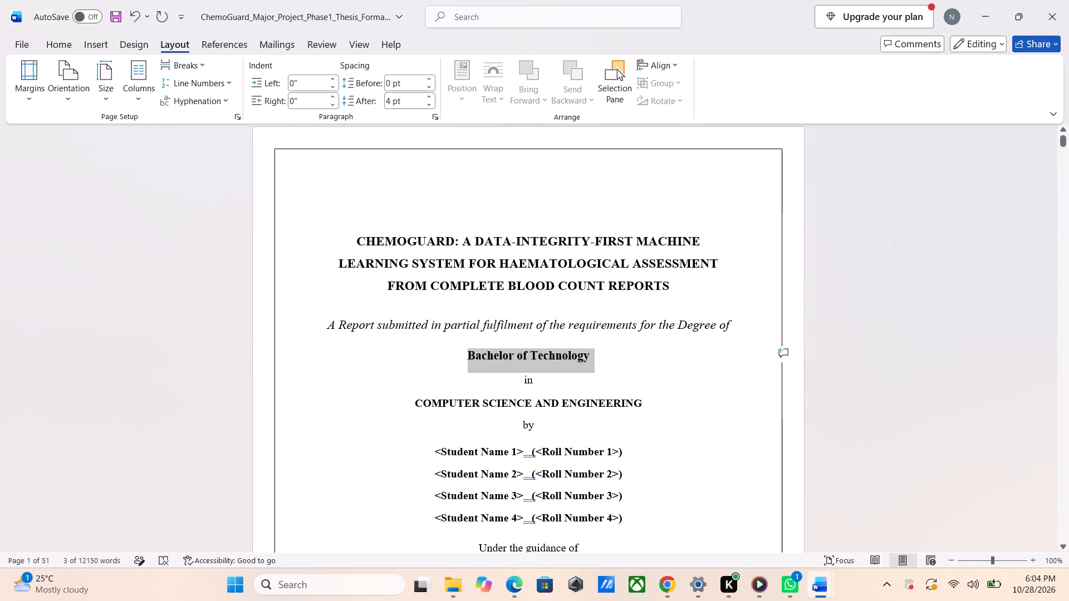
pyautogui.click(599, 83)
pyautogui.click(384, 196)
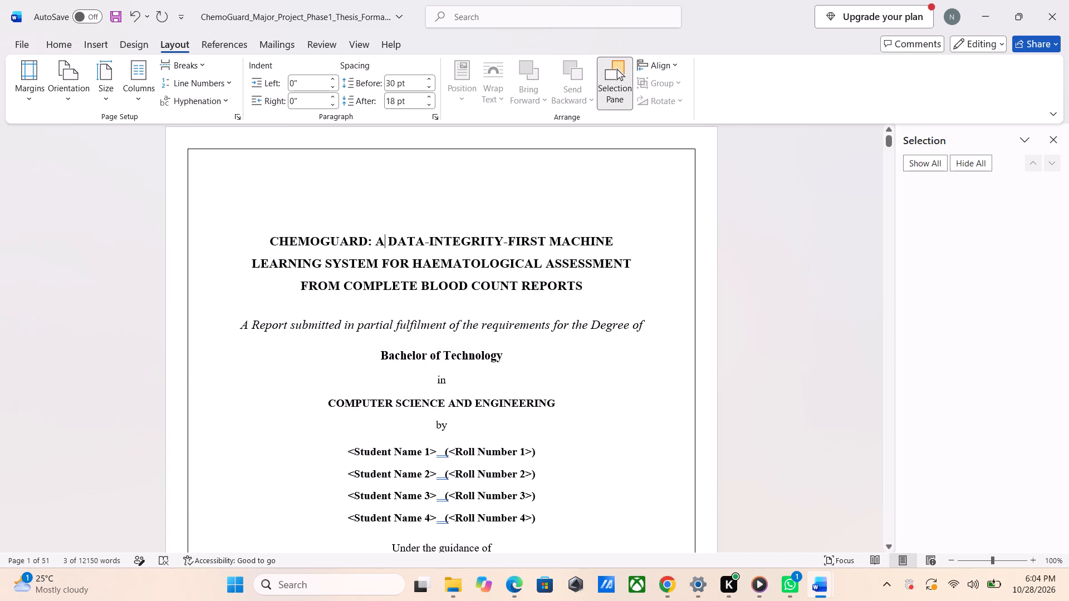
pyautogui.tripleClick(219, 425)
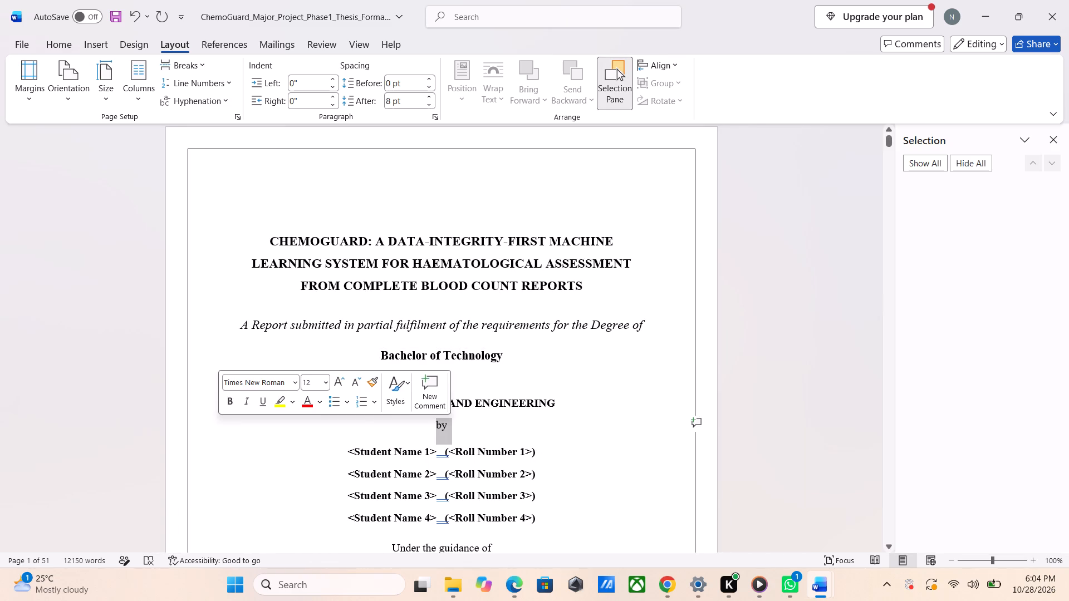
pyautogui.click(219, 425)
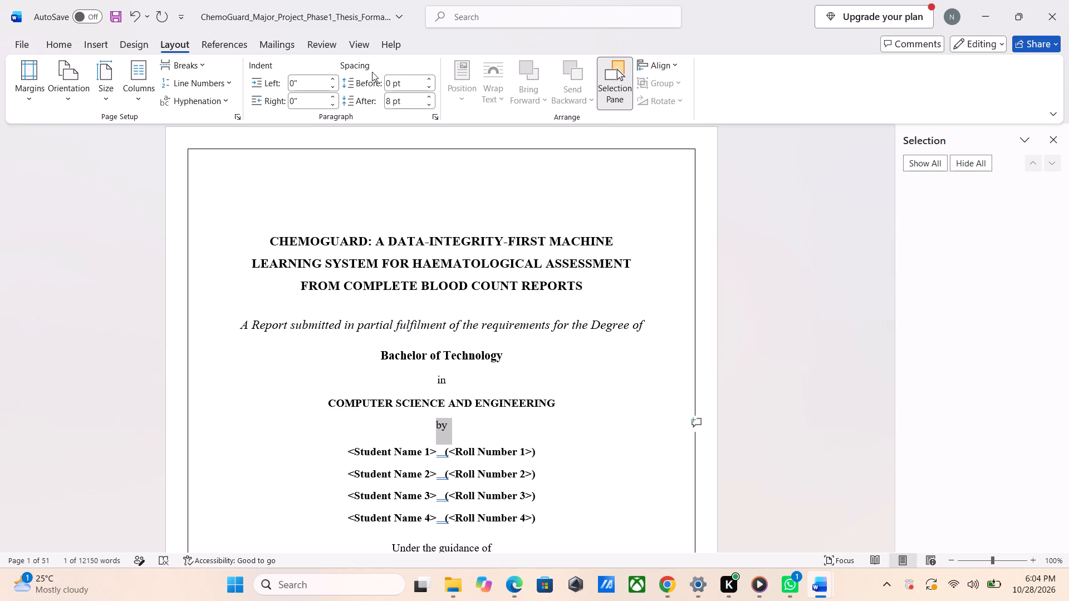
pyautogui.click(621, 93)
# Show the ruler in the ChemoGuard document.
pyautogui.click(230, 43)
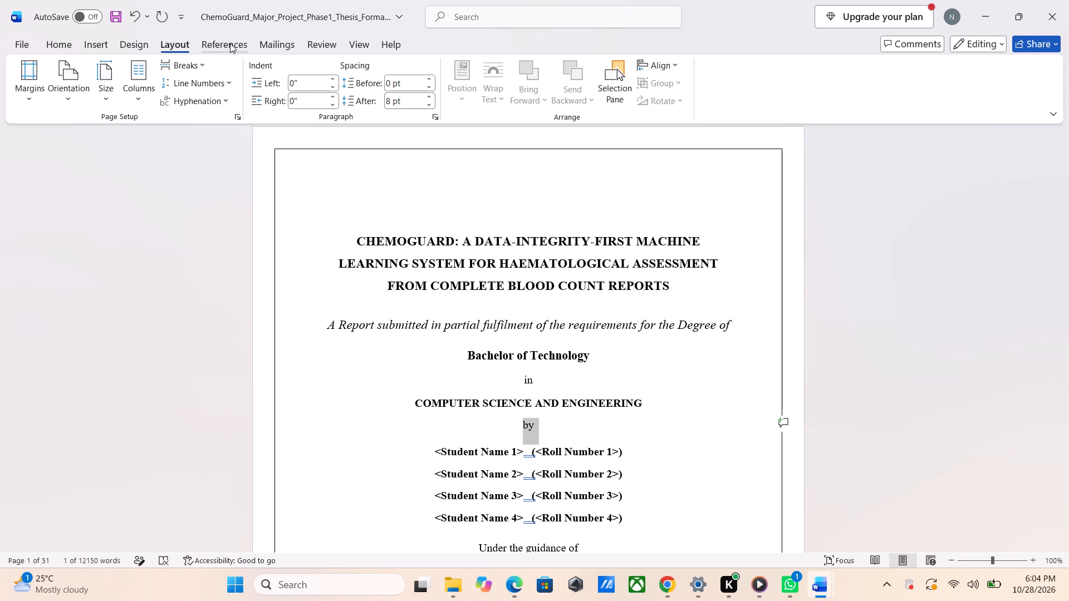
pyautogui.click(270, 38)
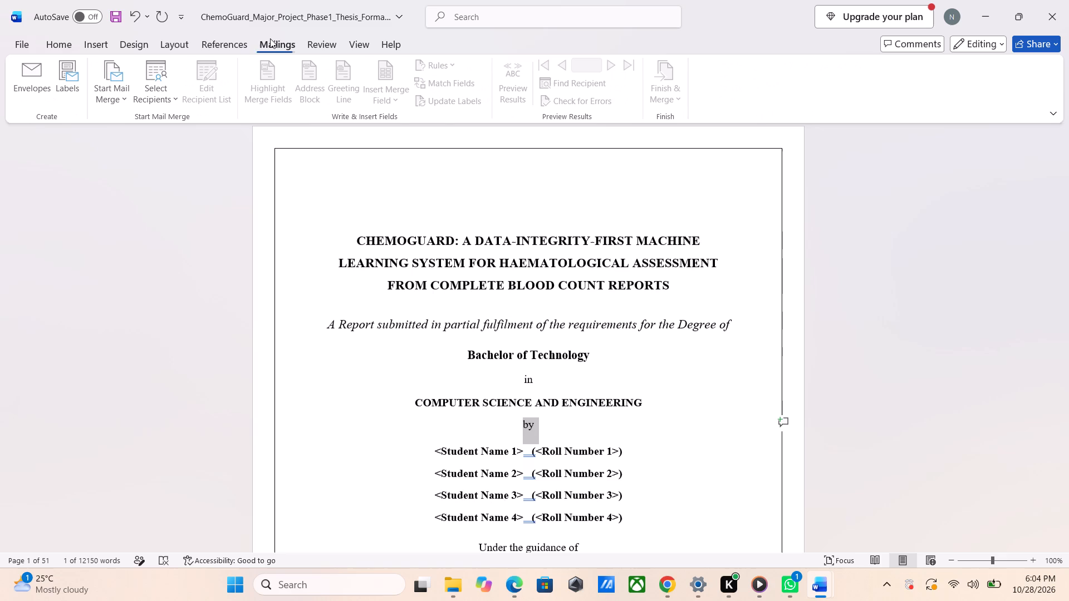
pyautogui.click(301, 36)
pyautogui.click(363, 35)
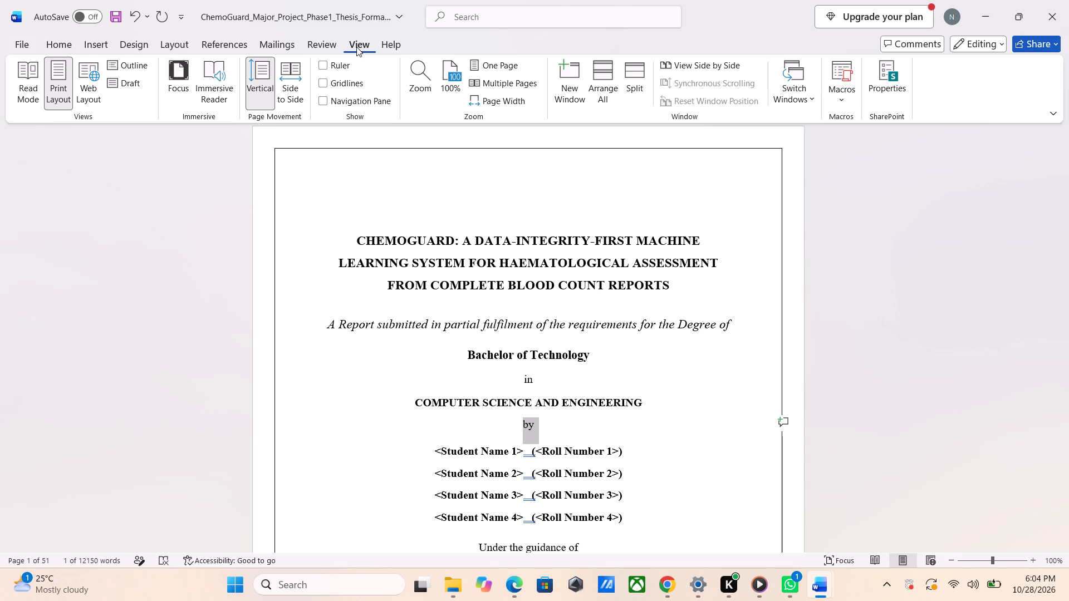
pyautogui.click(322, 72)
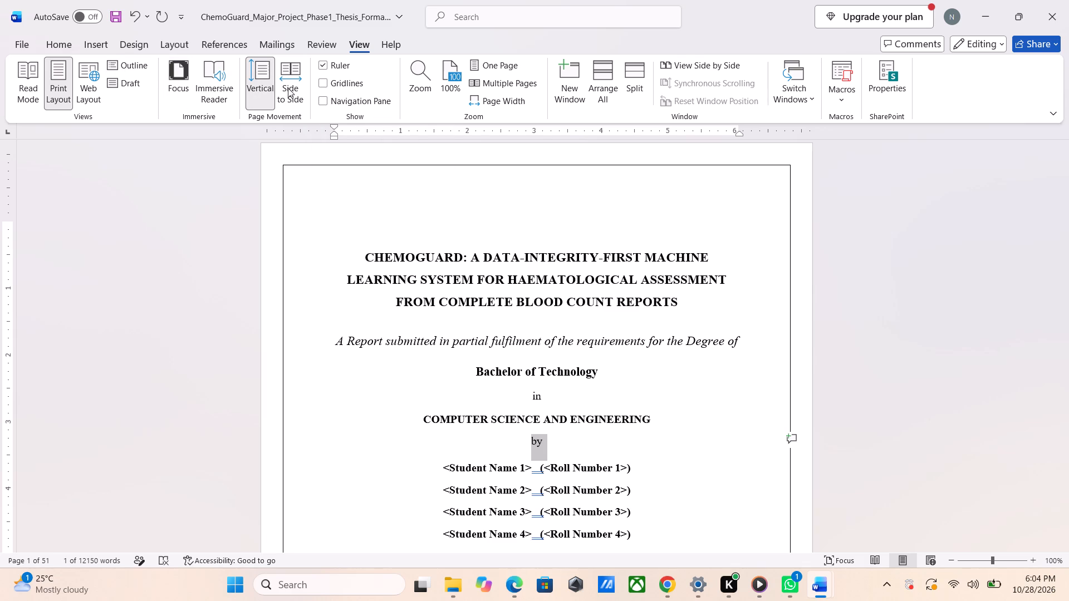
# Change the ChemoGuard document's theme color set to Orange.
pyautogui.click(178, 43)
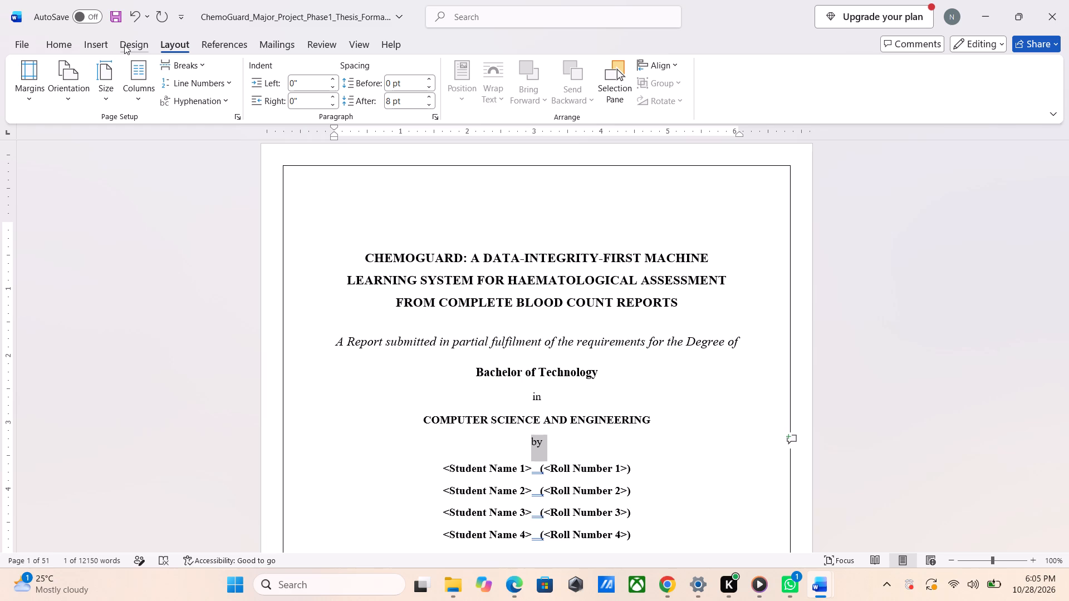
pyautogui.click(124, 45)
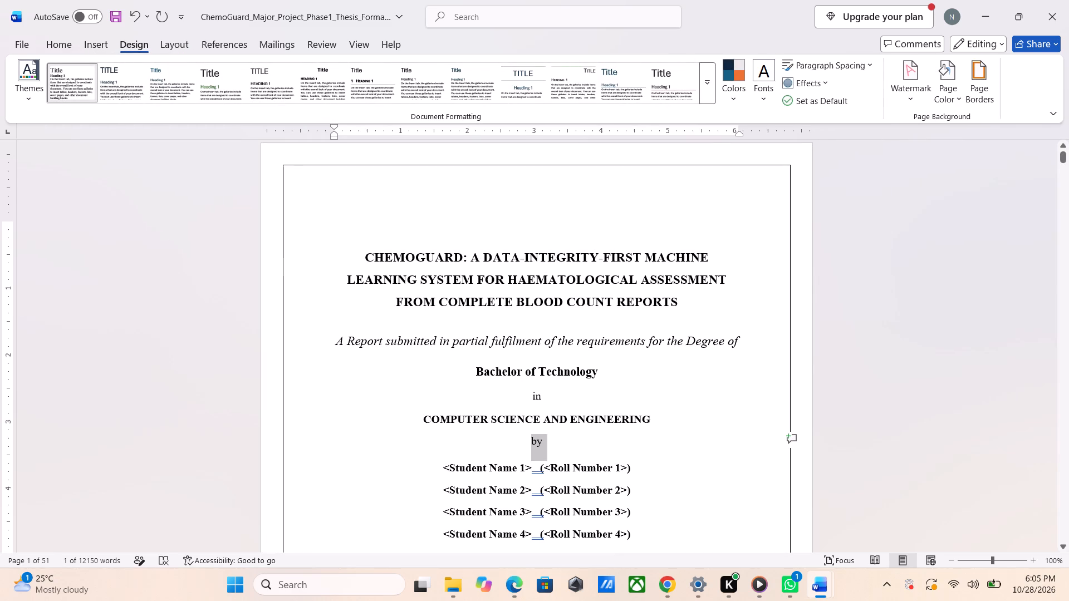
pyautogui.click(739, 83)
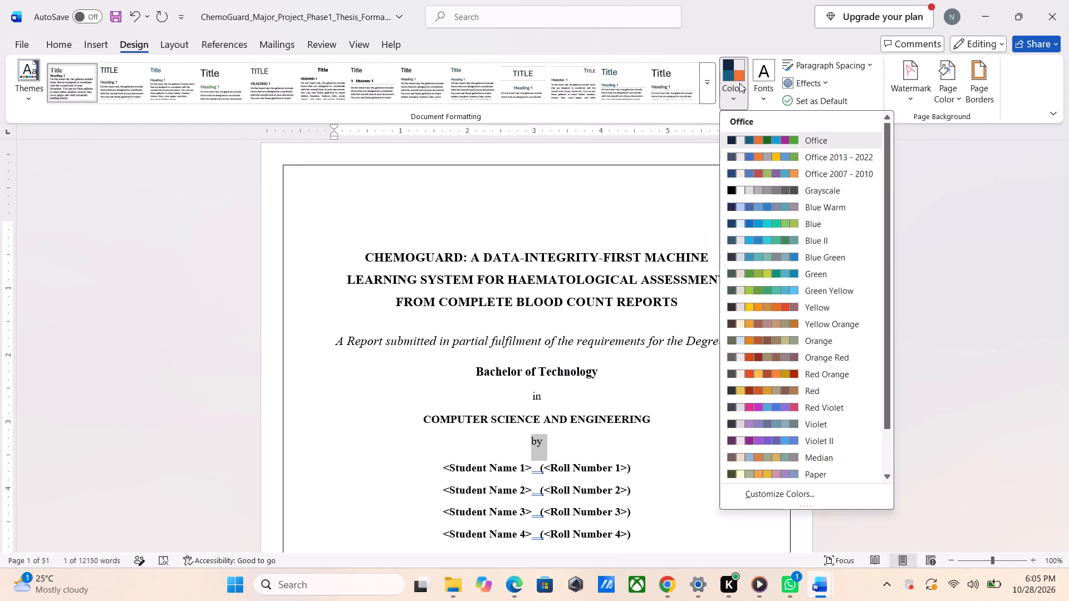
pyautogui.click(765, 135)
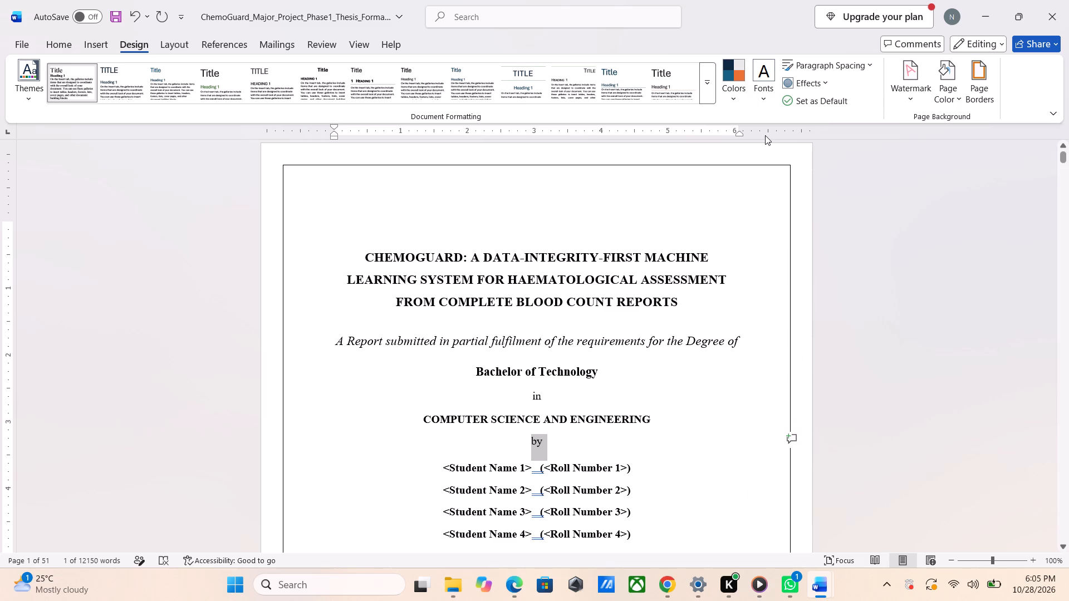
pyautogui.click(739, 92)
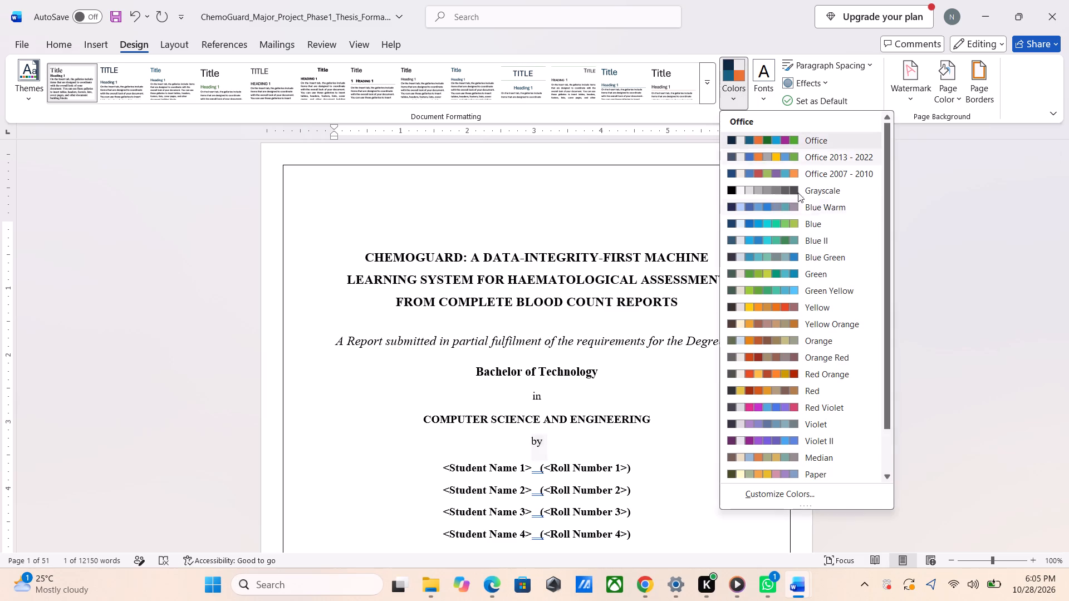
pyautogui.scroll(-1, 784, 338)
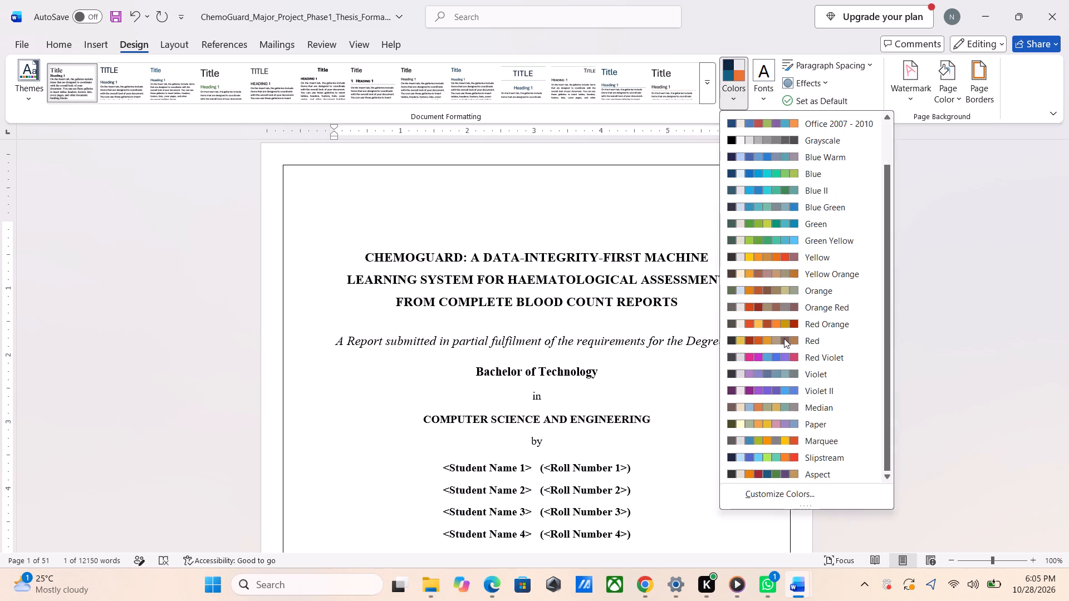
pyautogui.scroll(-1, 784, 338)
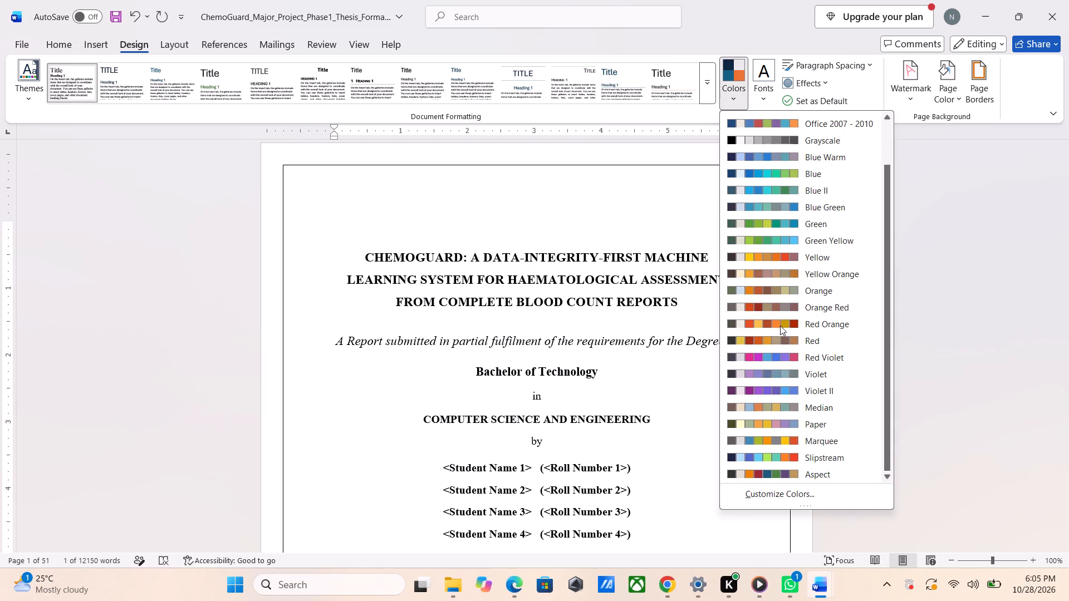
pyautogui.scroll(1, 768, 302)
pyautogui.click(751, 288)
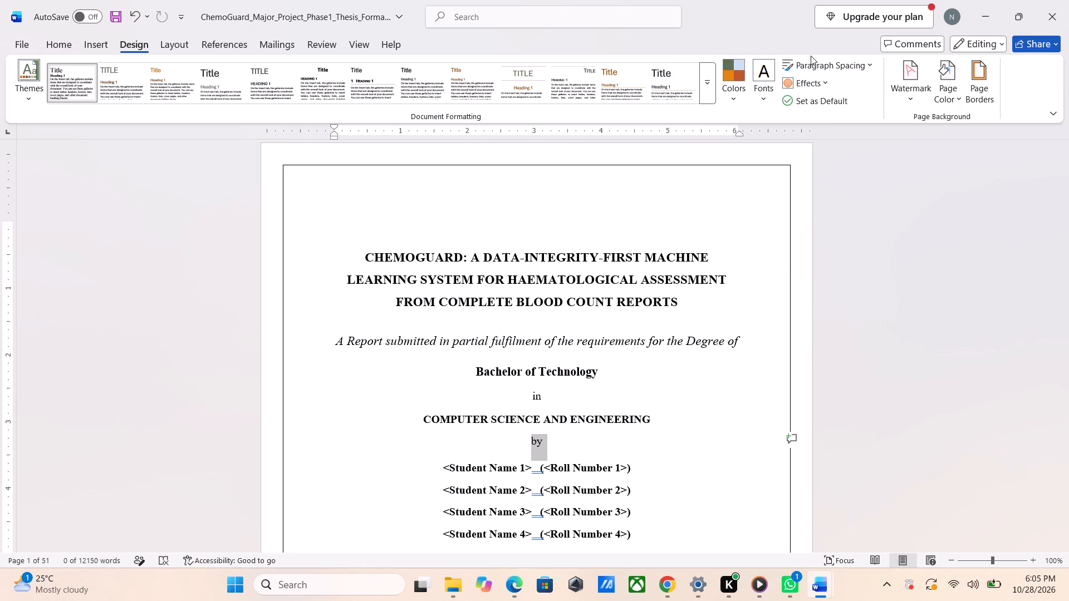
# Set the ChemoGuard document's page color to the standard orange to match the Sample Thesis cover.
pyautogui.click(944, 77)
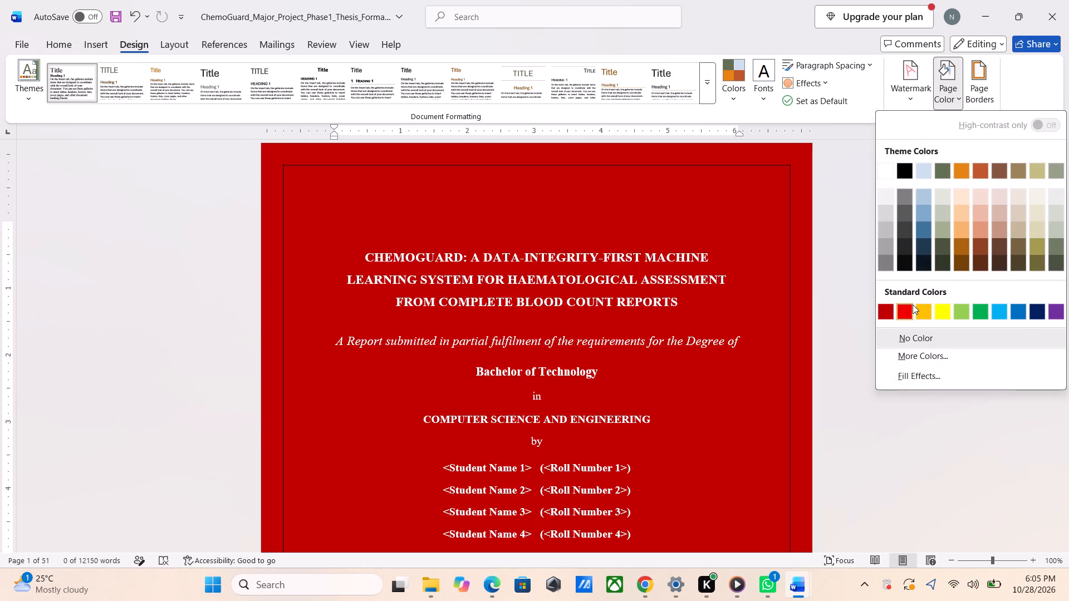
pyautogui.click(916, 308)
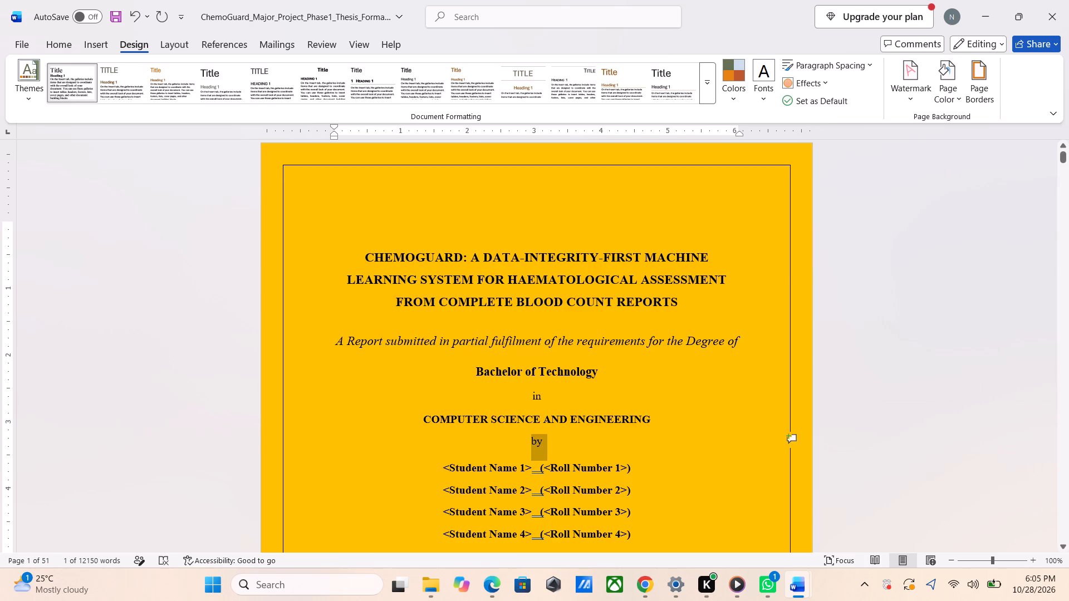
pyautogui.click(757, 333)
pyautogui.click(762, 300)
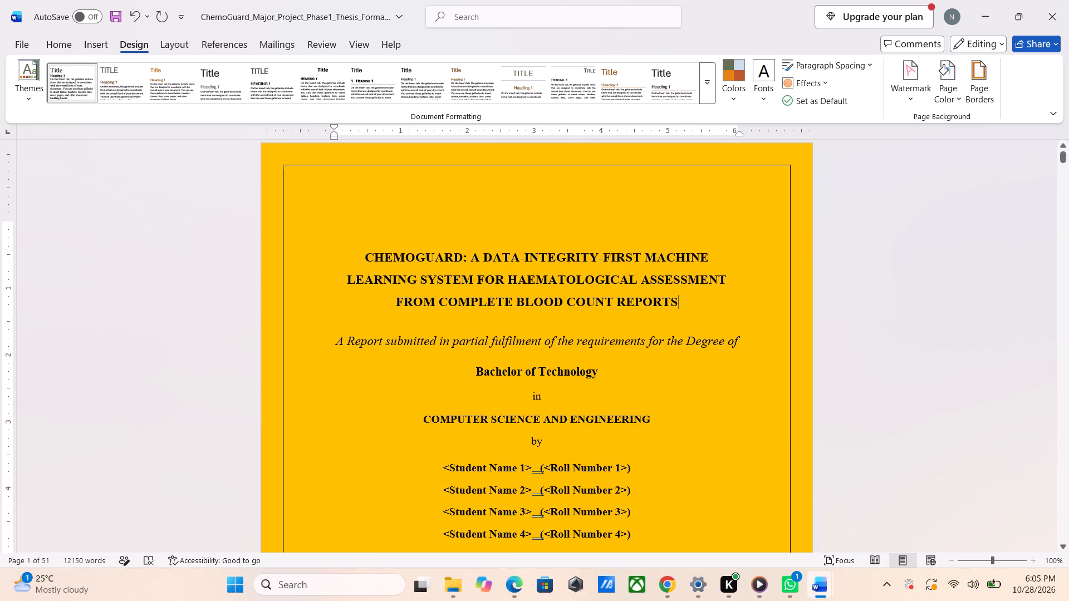
pyautogui.click(859, 257)
# Compare the ChemoGuard cover page with the Sample Thesis cover, from the title down through the student and guide details.
pyautogui.scroll(1, 859, 257)
pyautogui.scroll(-4, 859, 257)
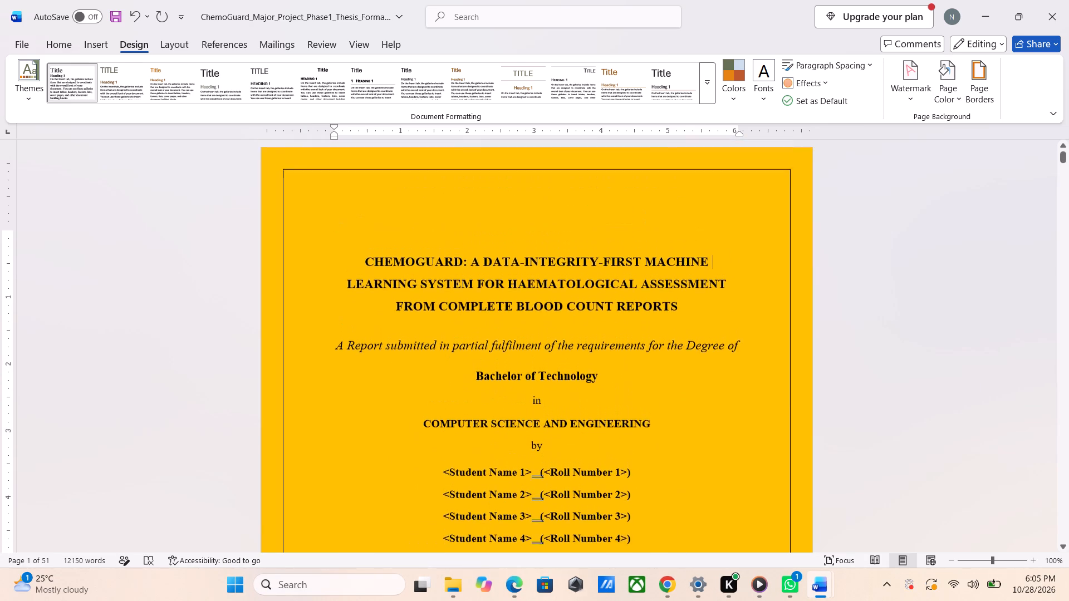
pyautogui.scroll(-1, 859, 257)
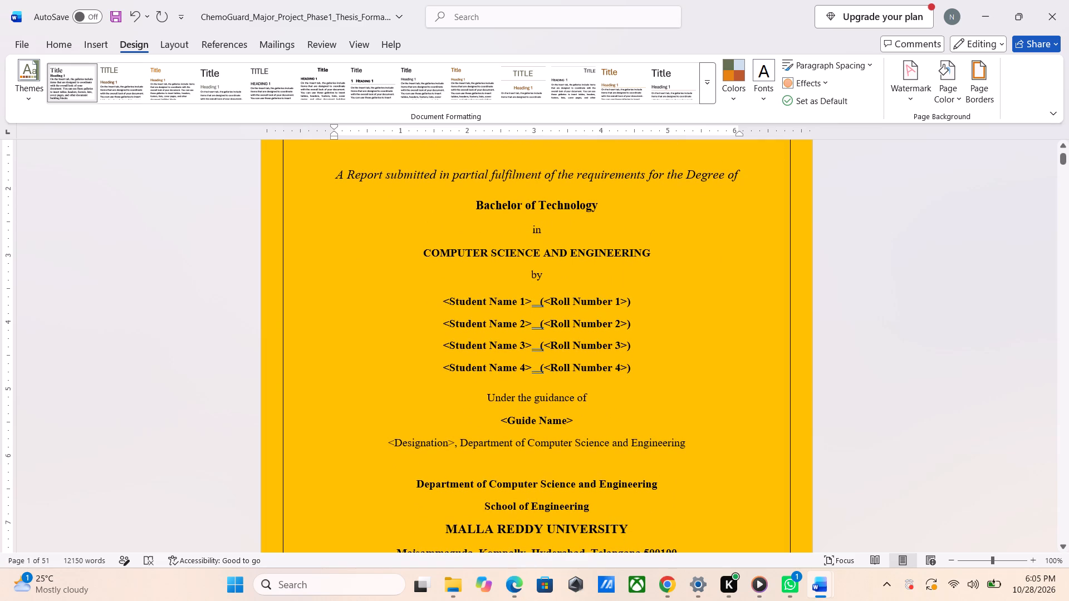
pyautogui.scroll(-1, 859, 257)
pyautogui.hotkey('alt', 'Tab')
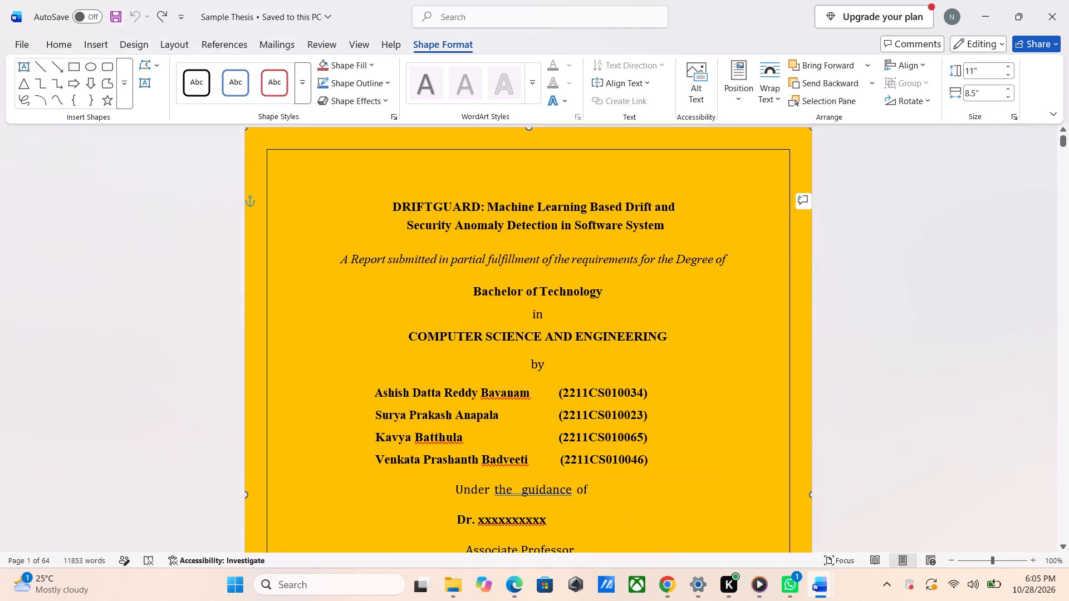
pyautogui.scroll(-1, 859, 257)
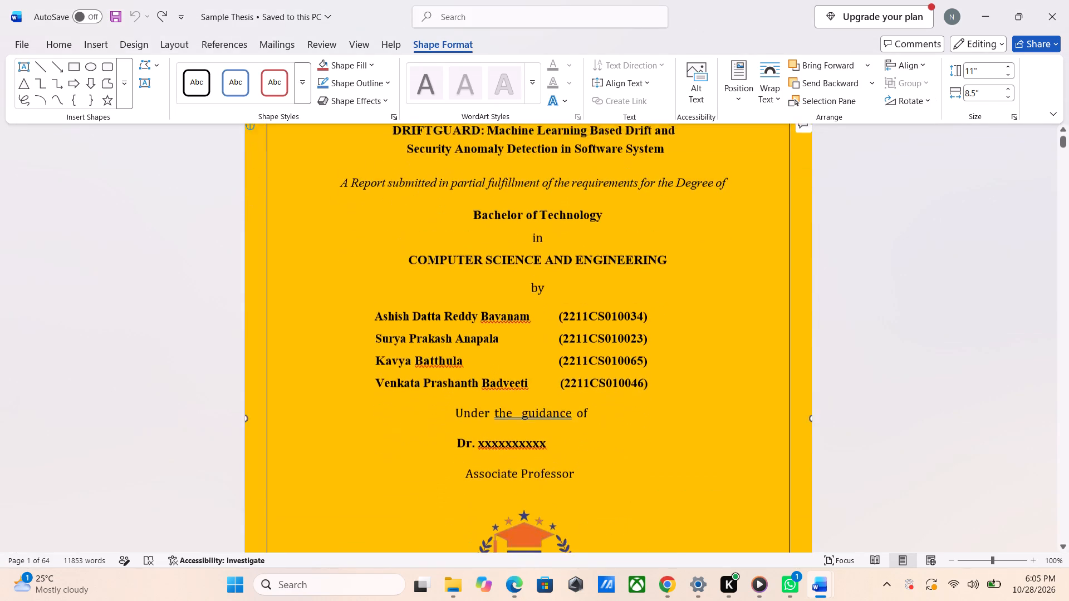
pyautogui.scroll(-1, 859, 257)
pyautogui.hotkey('alt', 'Tab')
pyautogui.hotkey('alt', 'Tab')
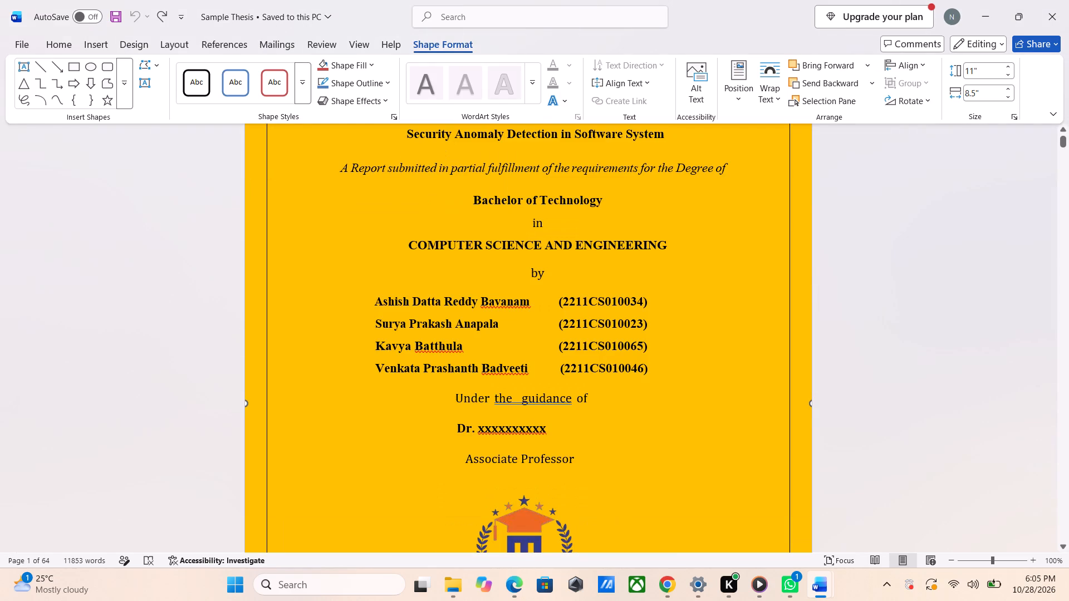
pyautogui.scroll(-1, 859, 257)
pyautogui.hotkey('alt', 'Tab')
pyautogui.hotkey('alt', 'Tab')
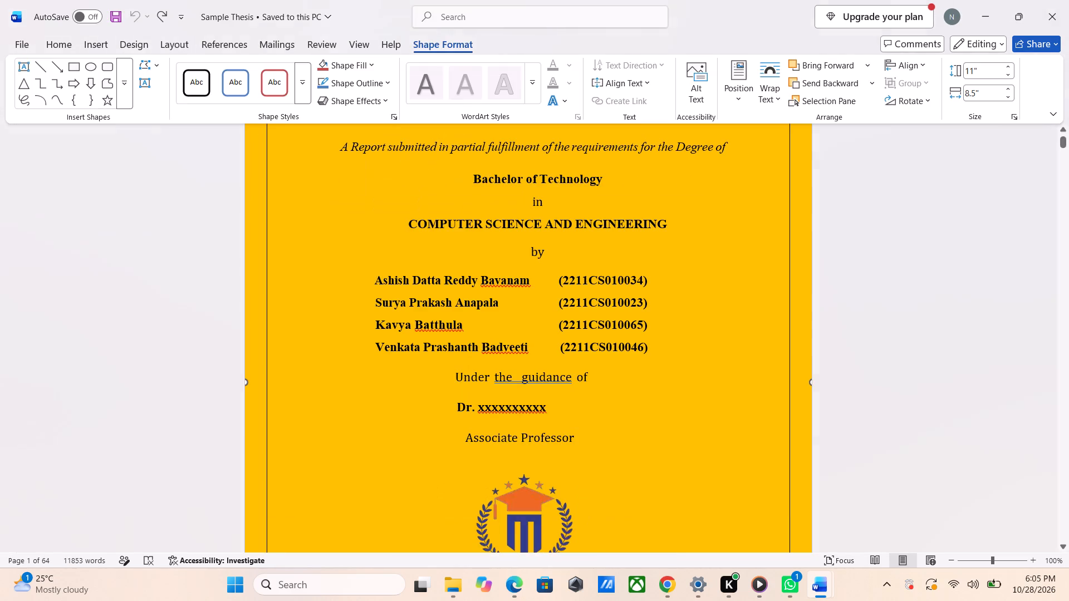
pyautogui.hotkey('alt', 'Tab')
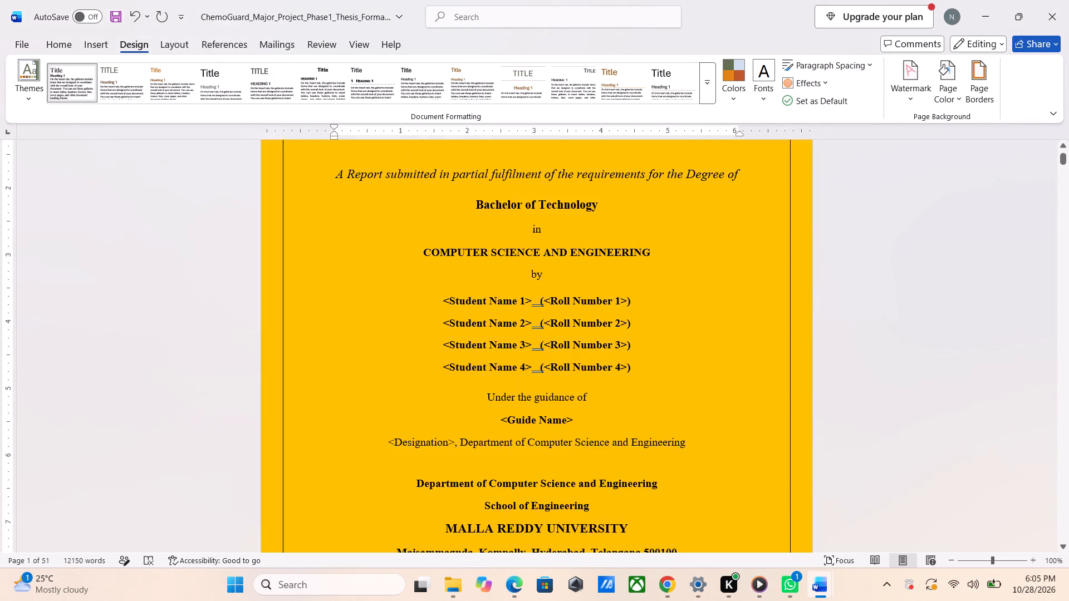
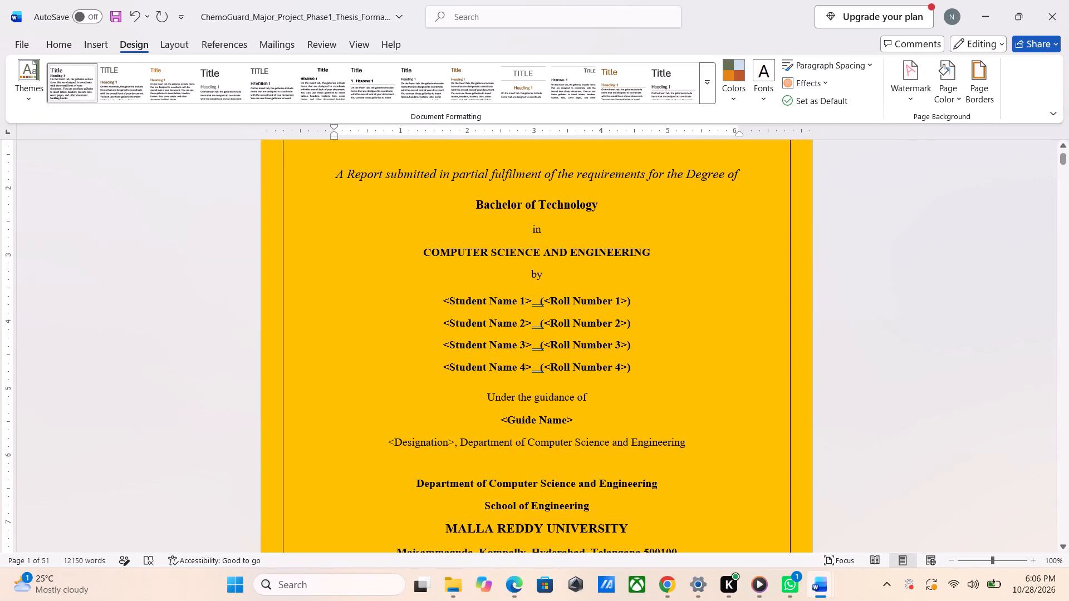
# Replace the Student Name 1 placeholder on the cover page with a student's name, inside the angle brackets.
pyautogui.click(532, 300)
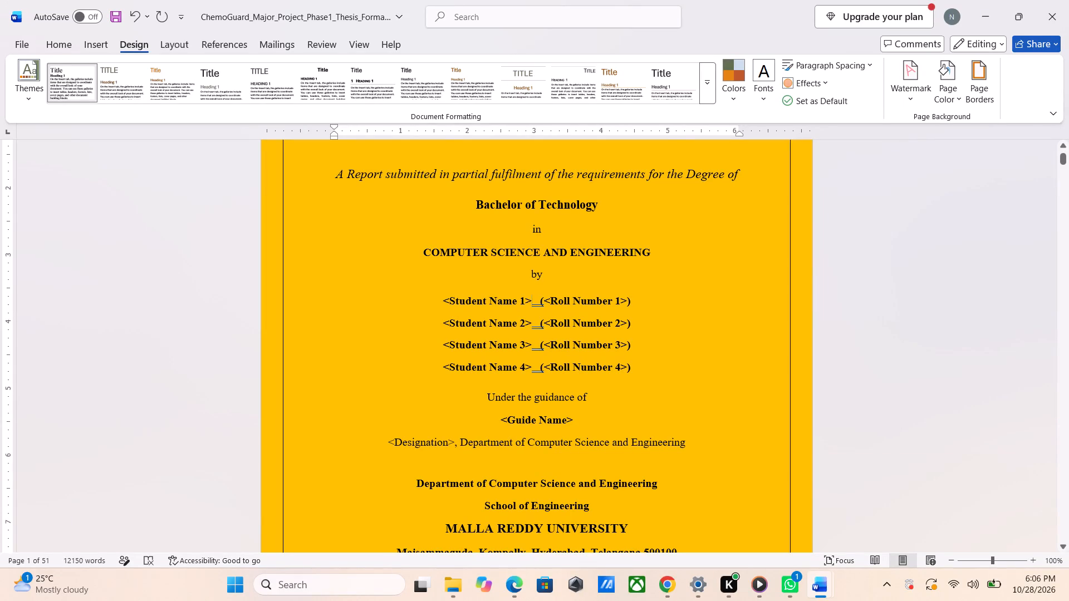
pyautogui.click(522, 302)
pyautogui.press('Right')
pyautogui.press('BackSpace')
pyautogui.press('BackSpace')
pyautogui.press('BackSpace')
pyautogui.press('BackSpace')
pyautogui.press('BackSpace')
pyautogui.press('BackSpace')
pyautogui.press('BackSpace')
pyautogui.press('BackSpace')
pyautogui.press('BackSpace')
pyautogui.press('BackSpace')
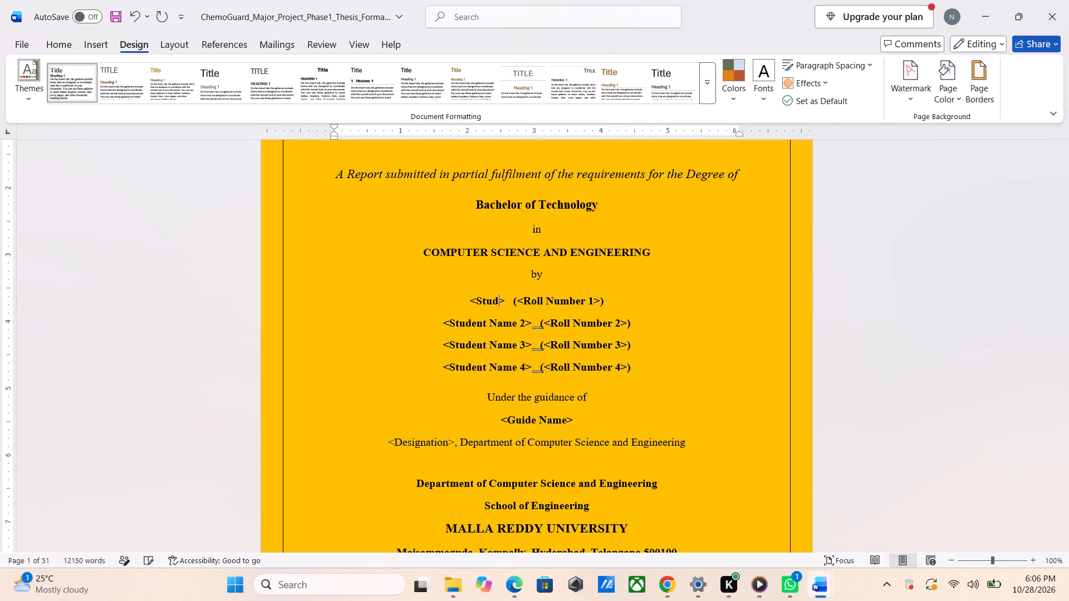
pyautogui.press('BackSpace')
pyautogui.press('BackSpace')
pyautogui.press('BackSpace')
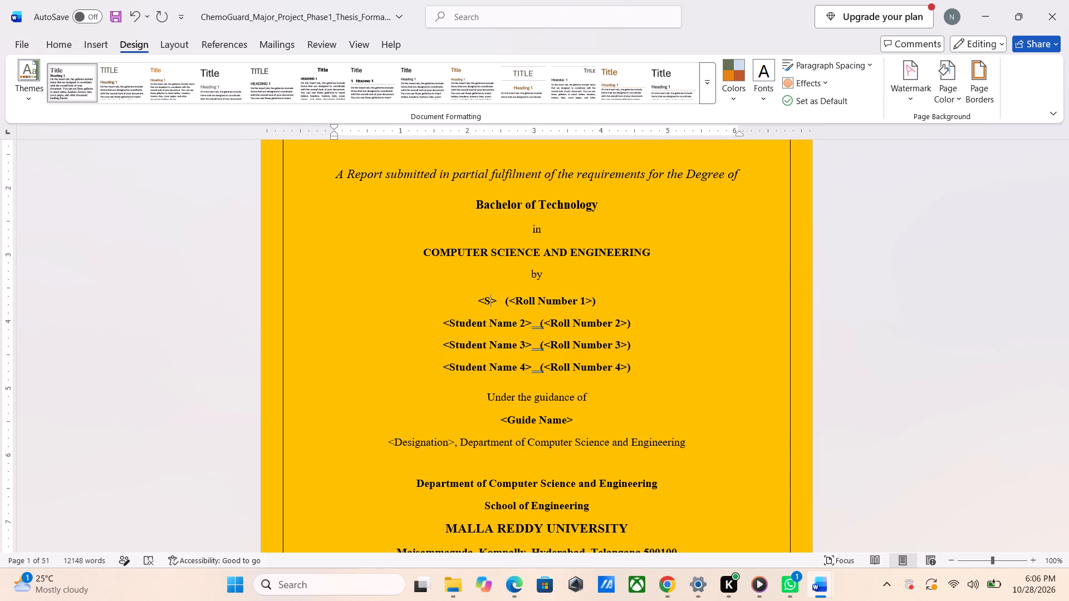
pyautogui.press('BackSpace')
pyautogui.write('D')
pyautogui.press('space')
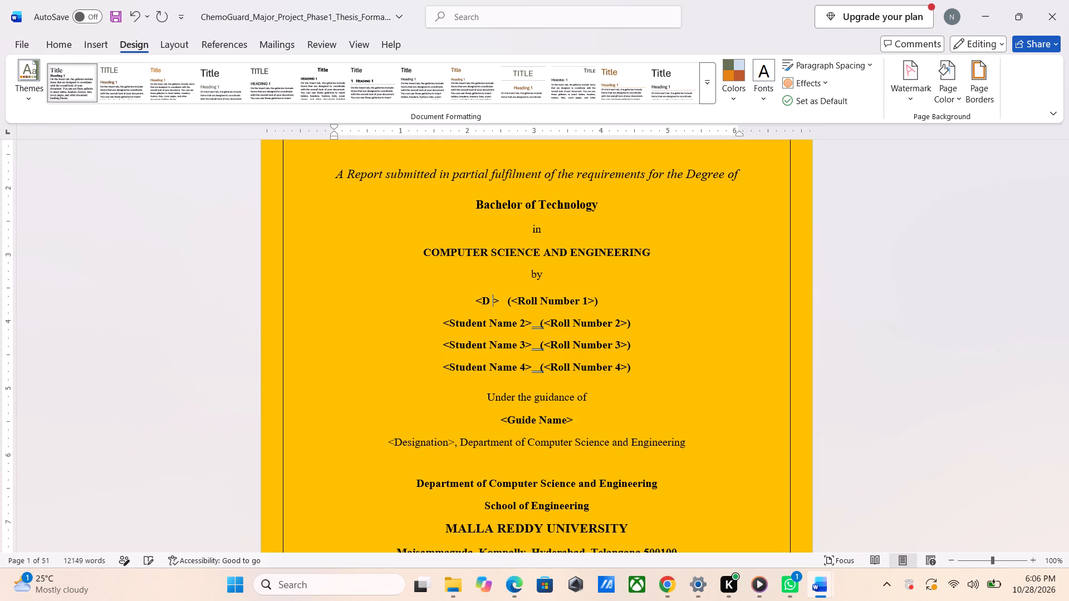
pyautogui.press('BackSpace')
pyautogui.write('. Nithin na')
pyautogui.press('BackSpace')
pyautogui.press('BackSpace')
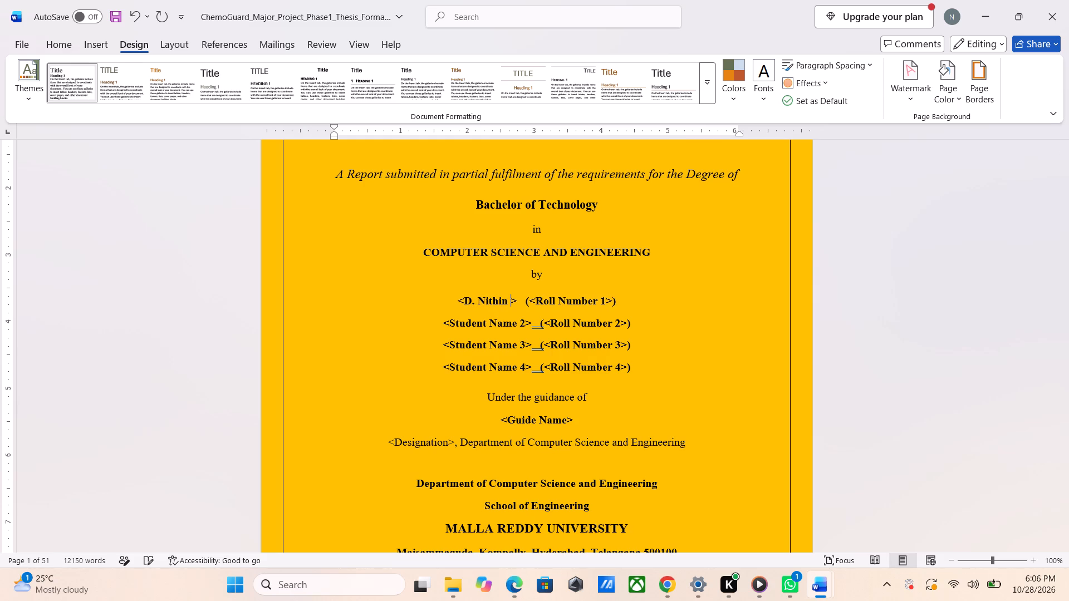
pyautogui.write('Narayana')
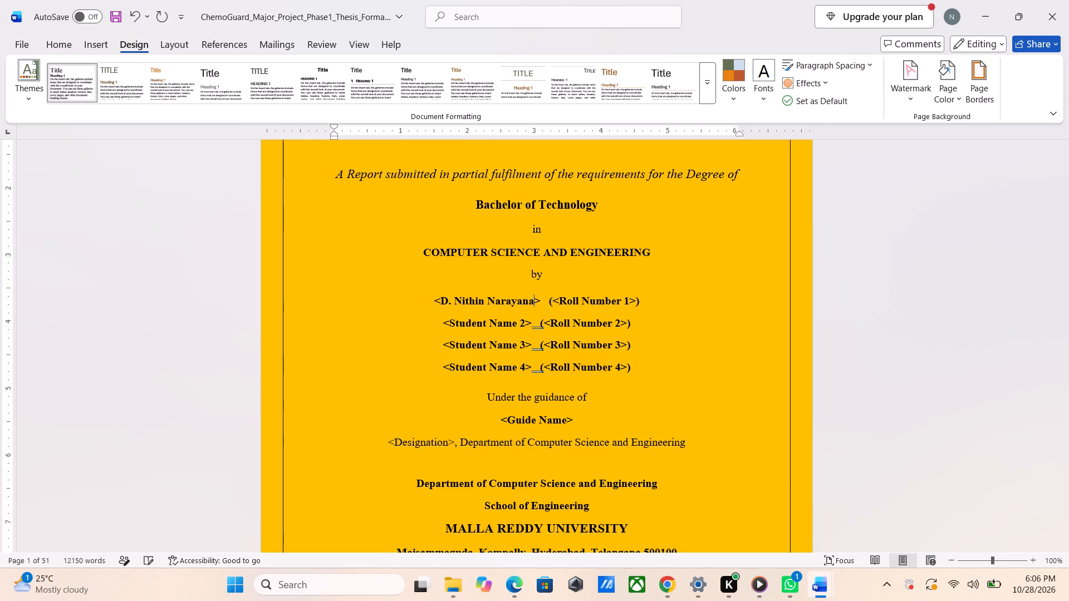
# Replace the <Roll Number 1> placeholder, including its angle brackets, with a student's roll number inside the parentheses.
pyautogui.click(632, 303)
pyautogui.press('Right')
pyautogui.press('BackSpace')
pyautogui.press('BackSpace')
pyautogui.press('BackSpace')
pyautogui.press('BackSpace')
pyautogui.press('BackSpace')
pyautogui.press('BackSpace')
pyautogui.press('BackSpace')
pyautogui.press('BackSpace')
pyautogui.press('BackSpace')
pyautogui.press('BackSpace')
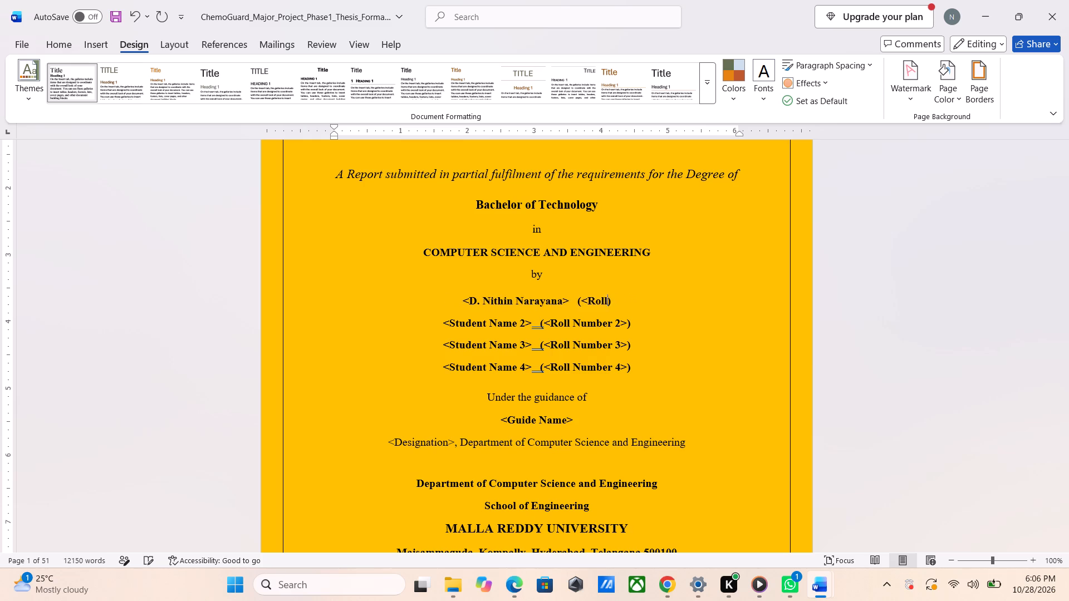
pyautogui.press('BackSpace')
pyautogui.press('BackSpace')
pyautogui.press('BackSpace')
pyautogui.press('BackSpace')
pyautogui.press('BackSpace')
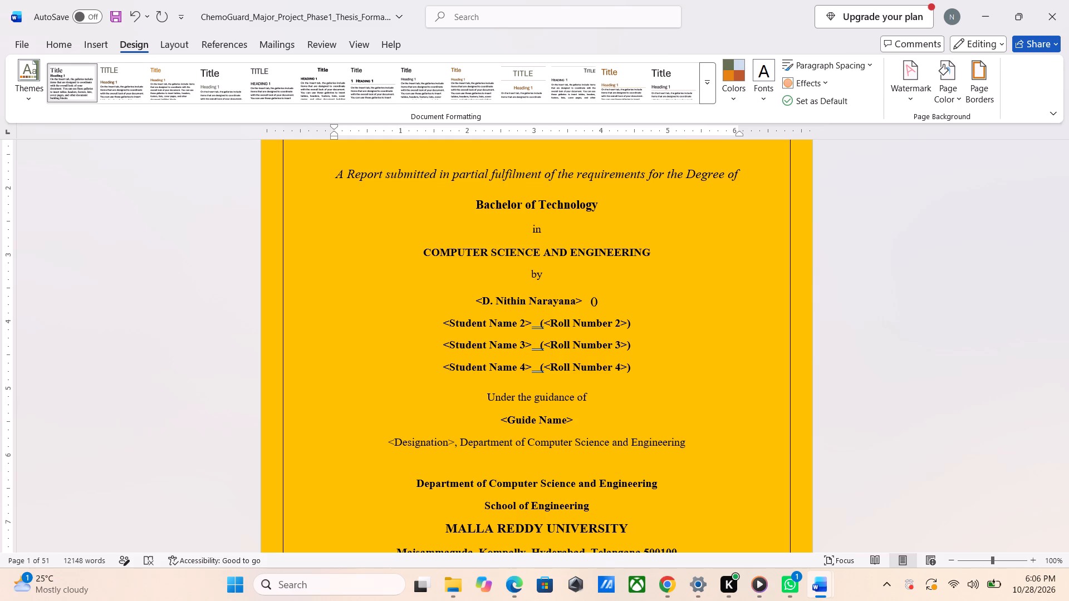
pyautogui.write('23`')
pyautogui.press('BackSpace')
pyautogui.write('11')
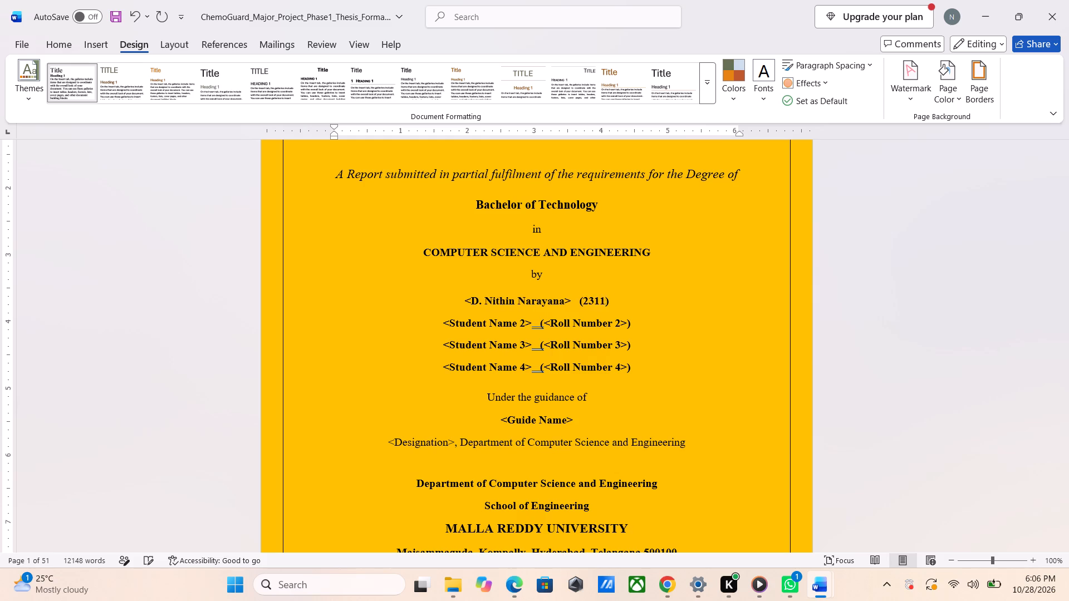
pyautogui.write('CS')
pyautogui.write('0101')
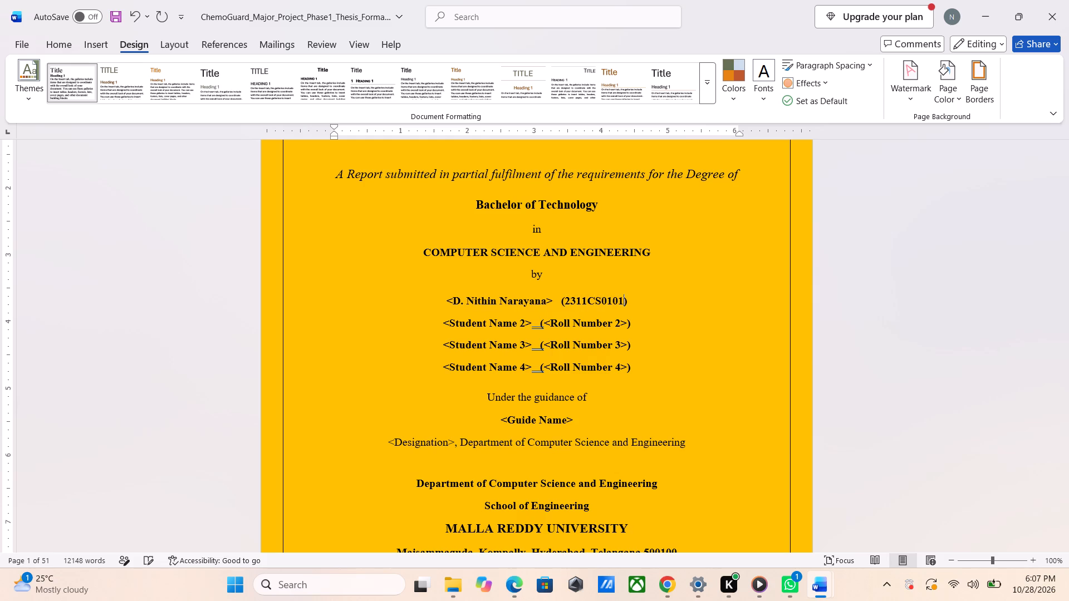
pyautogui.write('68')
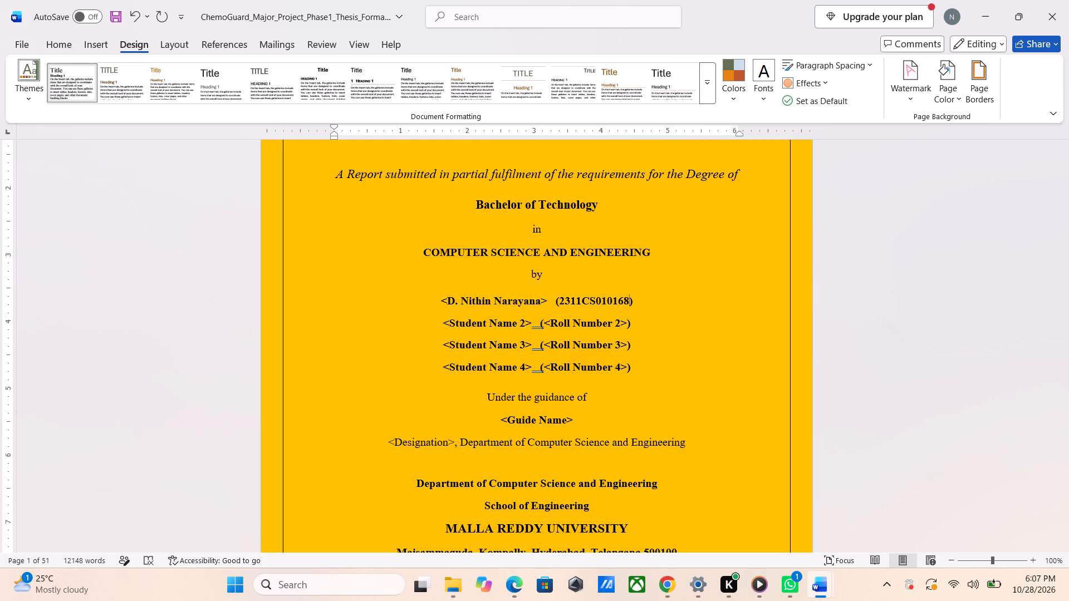
# Correct the last three digits of the roll number in the first student line.
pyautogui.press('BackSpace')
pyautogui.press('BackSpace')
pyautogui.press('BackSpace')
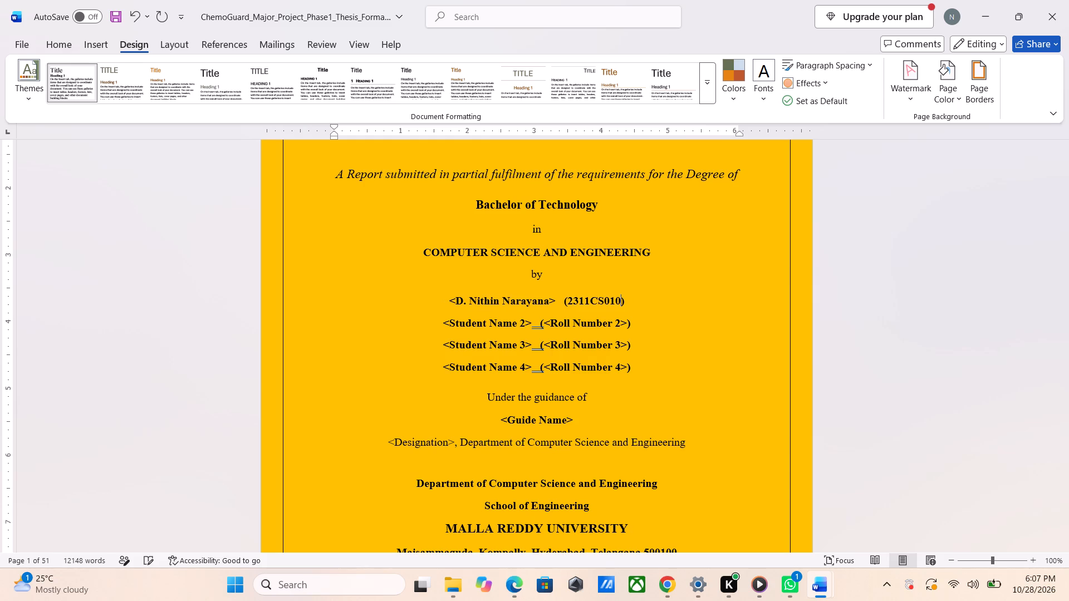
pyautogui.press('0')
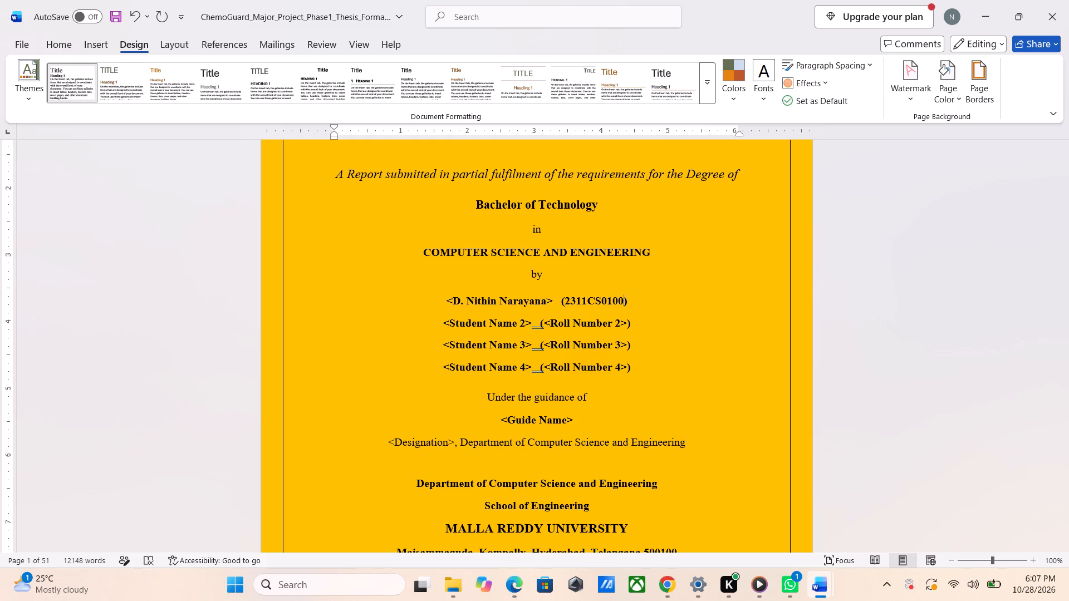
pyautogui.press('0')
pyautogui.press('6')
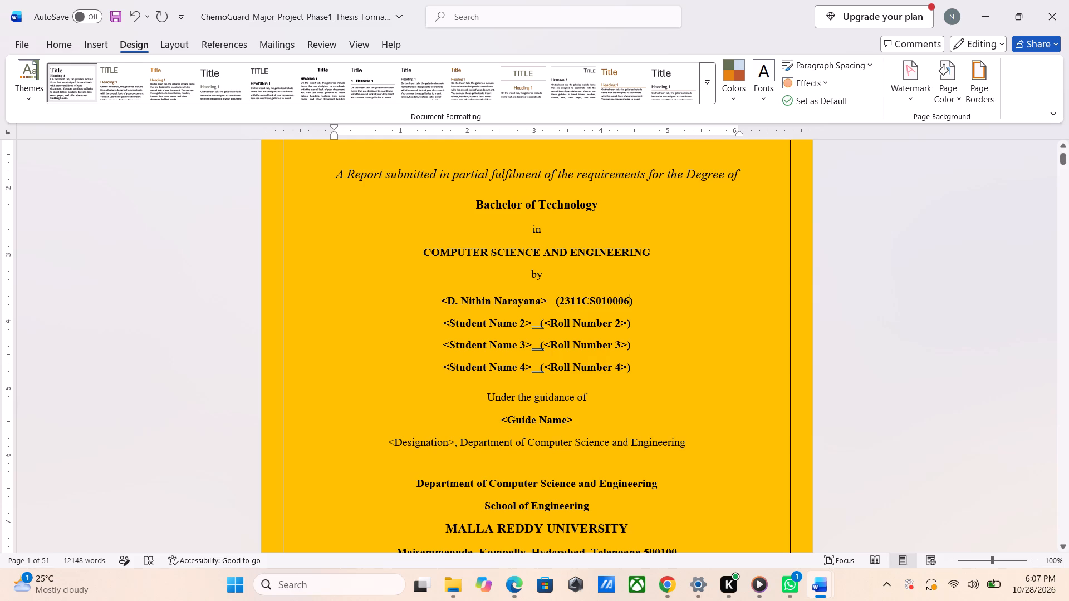
# Replace the name in the first student line with the name of the student matching that roll number.
pyautogui.click(536, 298)
pyautogui.click(540, 299)
pyautogui.press('BackSpace')
pyautogui.press('BackSpace')
pyautogui.press('BackSpace')
pyautogui.press('BackSpace')
pyautogui.press('BackSpace')
pyautogui.press('BackSpace')
pyautogui.press('BackSpace')
pyautogui.press('BackSpace')
pyautogui.press('BackSpace')
pyautogui.press('BackSpace')
pyautogui.press('BackSpace')
pyautogui.press('BackSpace')
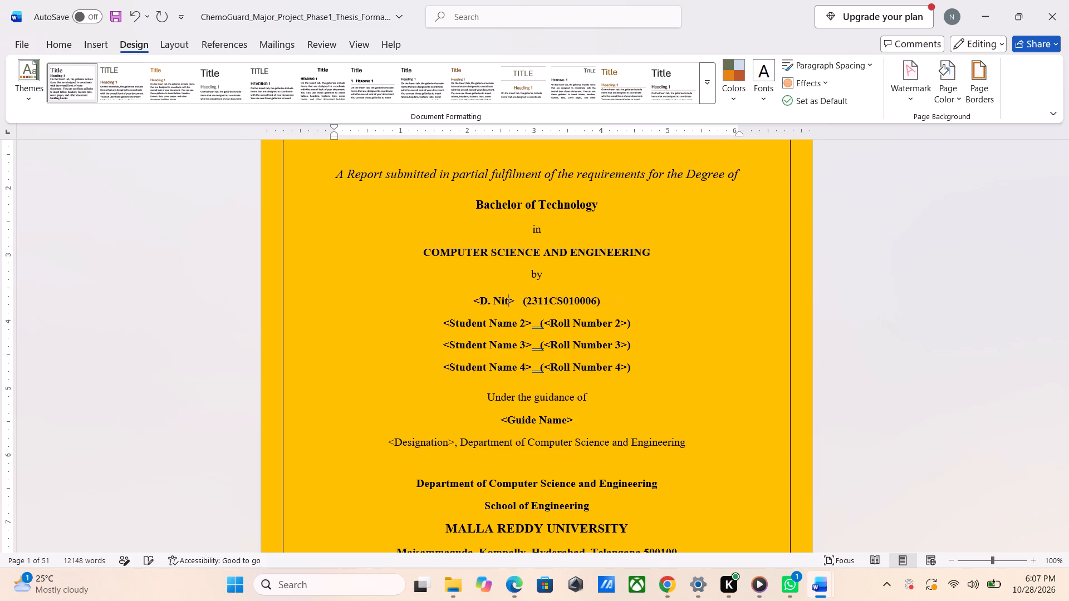
pyautogui.press('BackSpace')
pyautogui.press('BackSpace')
pyautogui.press('BackSpace')
pyautogui.press('BackSpace')
pyautogui.press('BackSpace')
pyautogui.press('BackSpace')
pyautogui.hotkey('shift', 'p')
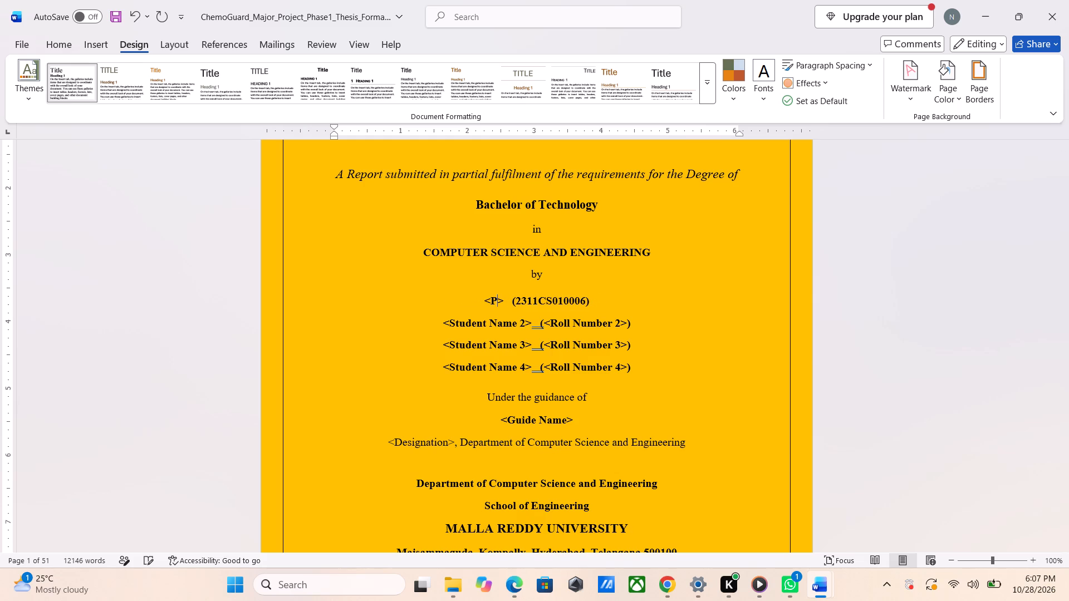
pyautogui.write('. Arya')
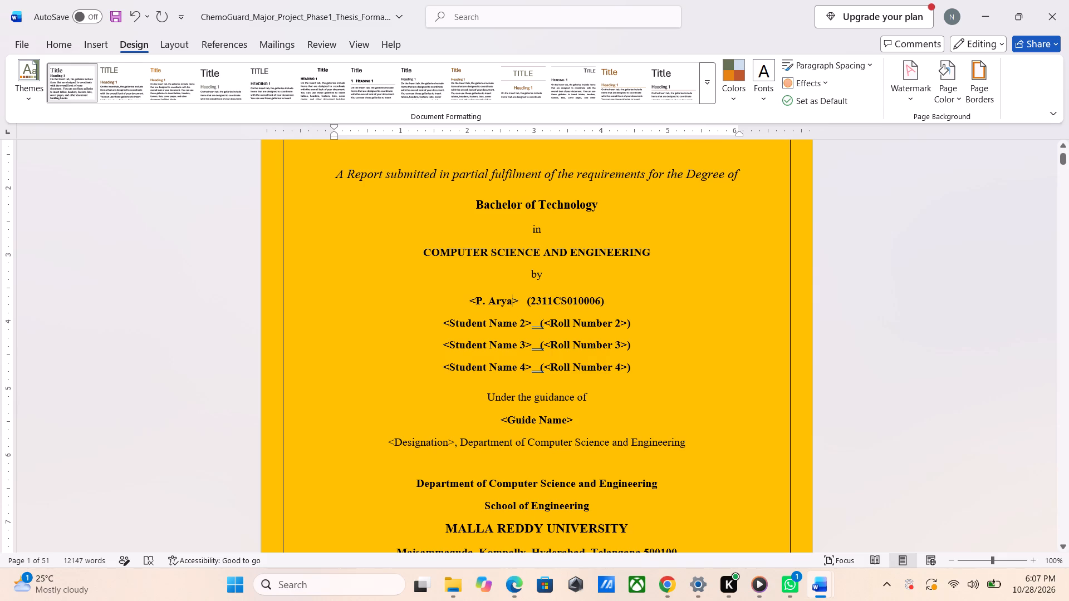
# Remove the angle brackets around the first student's name.
pyautogui.click(521, 298)
pyautogui.press('Left')
pyautogui.press('BackSpace')
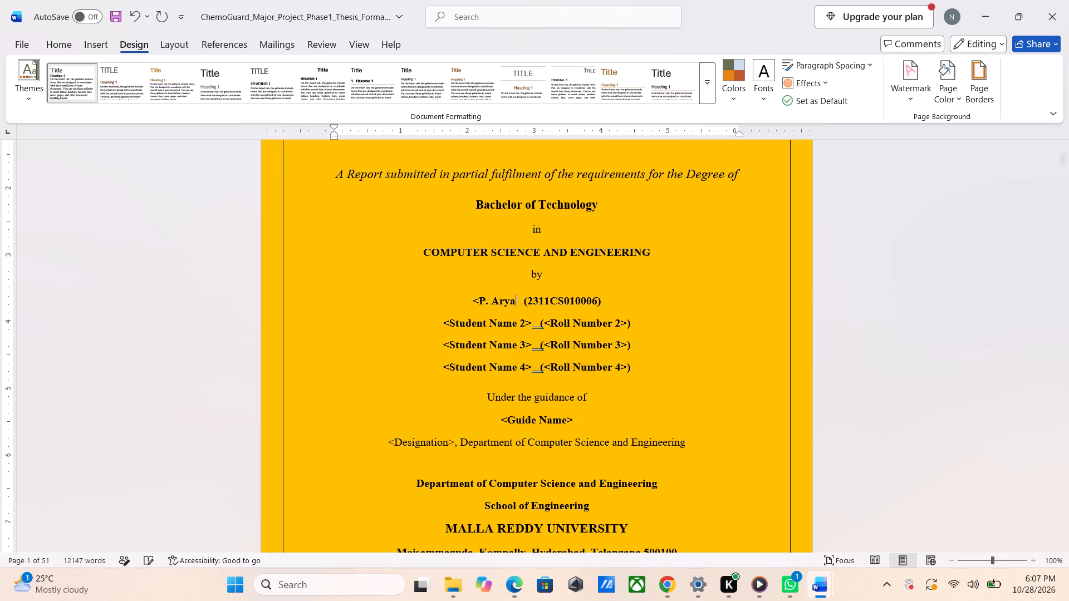
pyautogui.press('Left')
pyautogui.press('Left')
pyautogui.press('Left')
pyautogui.press('Left')
pyautogui.press('Left')
pyautogui.press('Left')
pyautogui.press('Left')
pyautogui.press('BackSpace')
# Replace the <Student Name 2> placeholder, including its angle brackets, with the second student's name.
pyautogui.press('Down')
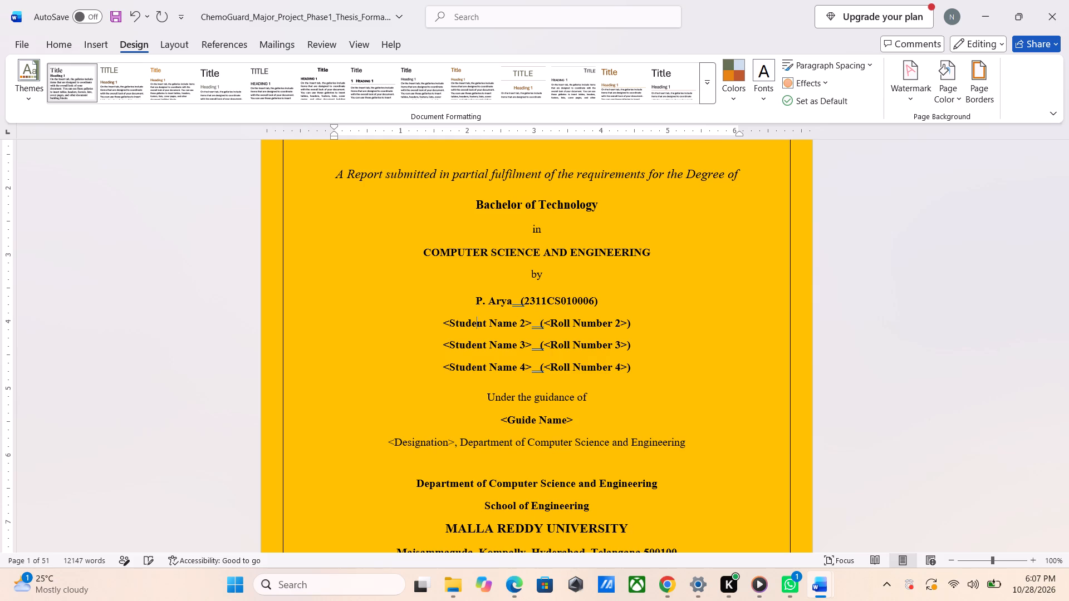
pyautogui.press('Right')
pyautogui.press('Right')
pyautogui.press('Right')
pyautogui.press('Right')
pyautogui.press('Right')
pyautogui.press('Right')
pyautogui.press('Right')
pyautogui.press('Right')
pyautogui.press('Right')
pyautogui.press('Right')
pyautogui.press('BackSpace')
pyautogui.press('BackSpace')
pyautogui.press('BackSpace')
pyautogui.press('BackSpace')
pyautogui.press('BackSpace')
pyautogui.press('BackSpace')
pyautogui.press('BackSpace')
pyautogui.press('BackSpace')
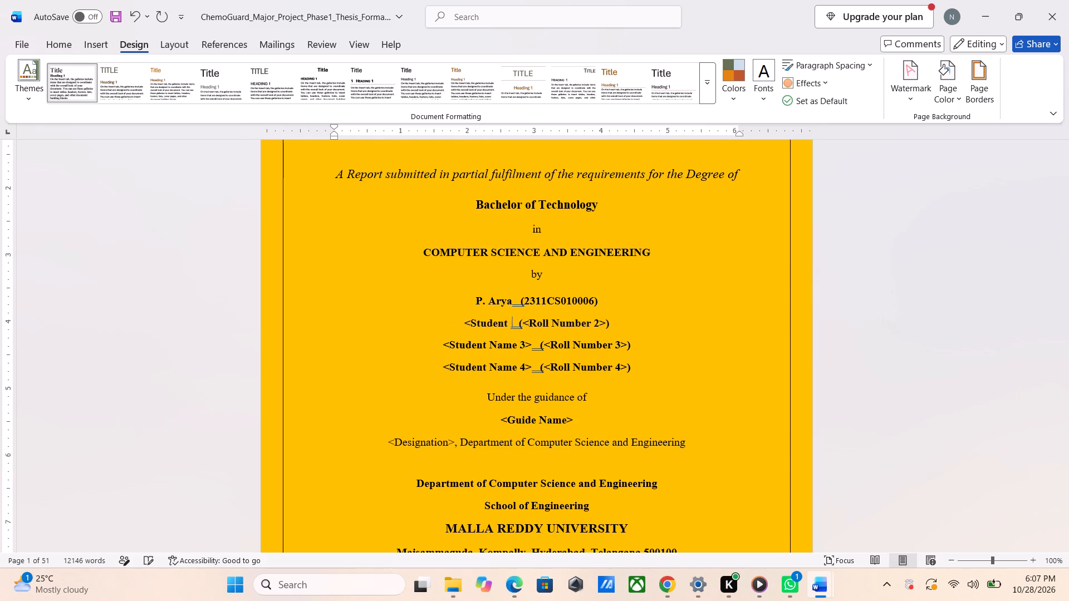
pyautogui.press('BackSpace')
pyautogui.press('BackSpace')
pyautogui.press('BackSpace')
pyautogui.press('BackSpace')
pyautogui.press('BackSpace')
pyautogui.press('BackSpace')
pyautogui.press('BackSpace')
pyautogui.press('BackSpace')
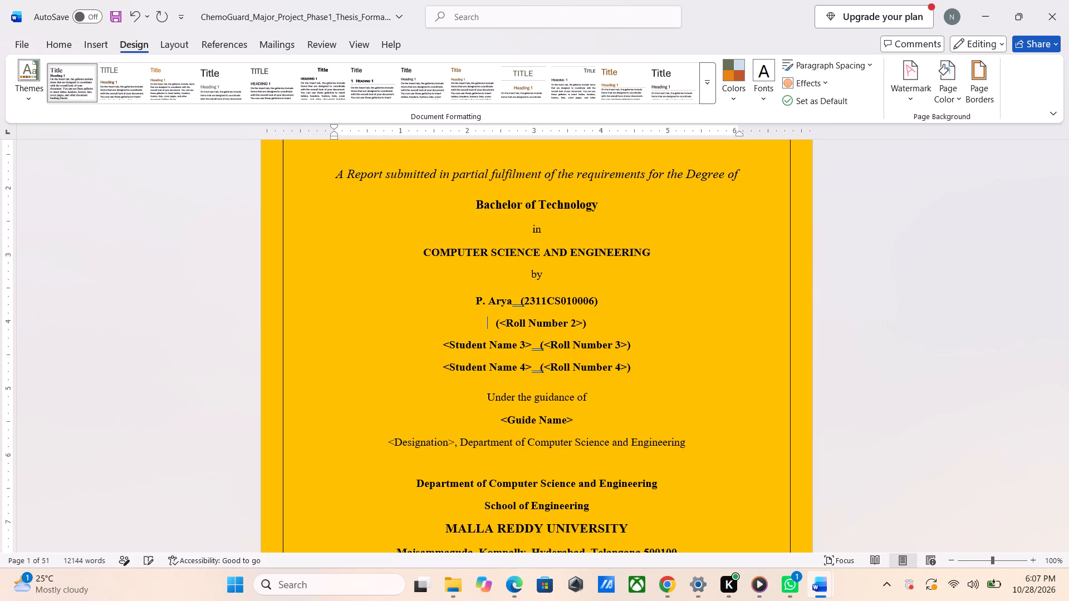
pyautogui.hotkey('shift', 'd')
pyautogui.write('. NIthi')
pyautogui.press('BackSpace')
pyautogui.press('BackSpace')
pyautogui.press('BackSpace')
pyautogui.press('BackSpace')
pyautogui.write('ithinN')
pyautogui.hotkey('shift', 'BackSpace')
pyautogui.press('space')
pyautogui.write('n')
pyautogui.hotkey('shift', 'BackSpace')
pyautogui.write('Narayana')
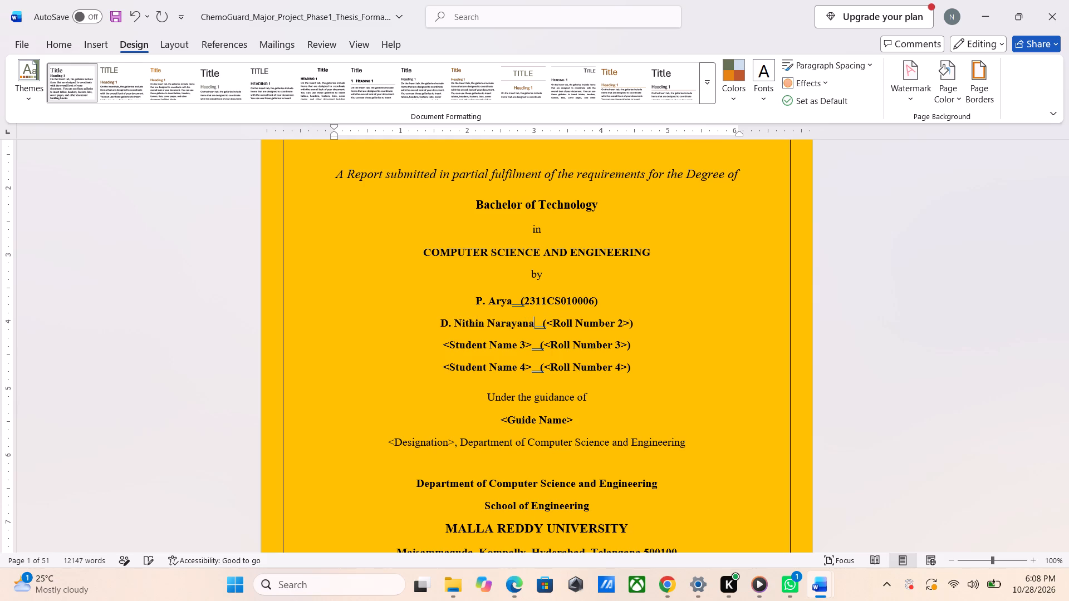
# Replace the <Roll Number 2> placeholder, including its angle brackets, with the second student's roll number inside the parentheses.
pyautogui.click(628, 325)
pyautogui.press('BackSpace')
pyautogui.press('BackSpace')
pyautogui.press('BackSpace')
pyautogui.press('BackSpace')
pyautogui.press('BackSpace')
pyautogui.press('BackSpace')
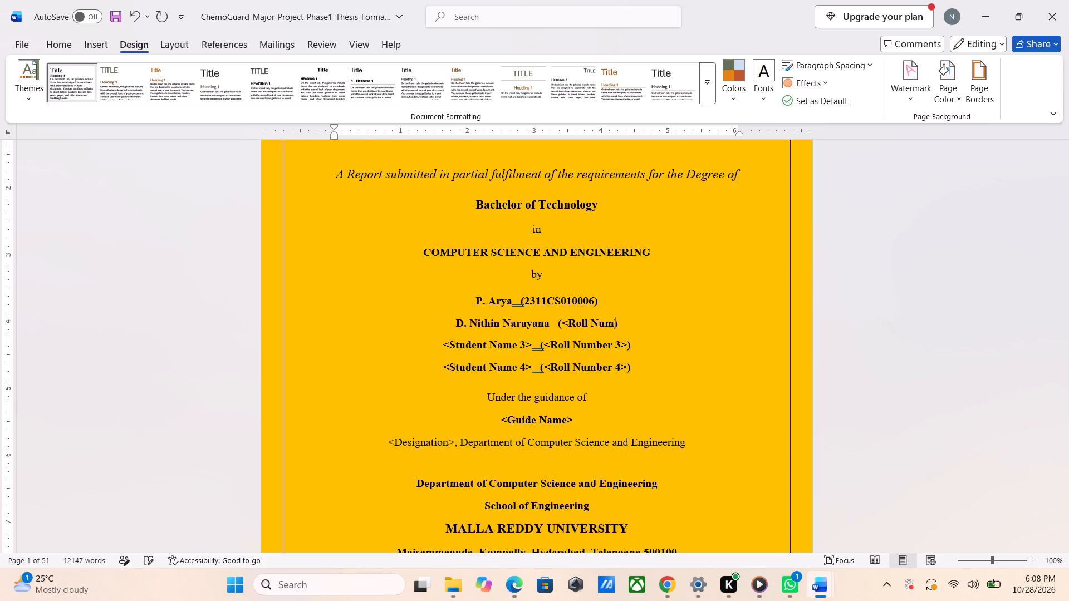
pyautogui.press('BackSpace')
pyautogui.press('BackSpace')
pyautogui.press('BackSpace')
pyautogui.press('BackSpace')
pyautogui.press('BackSpace')
pyautogui.press('BackSpace')
pyautogui.press('BackSpace')
pyautogui.press('BackSpace')
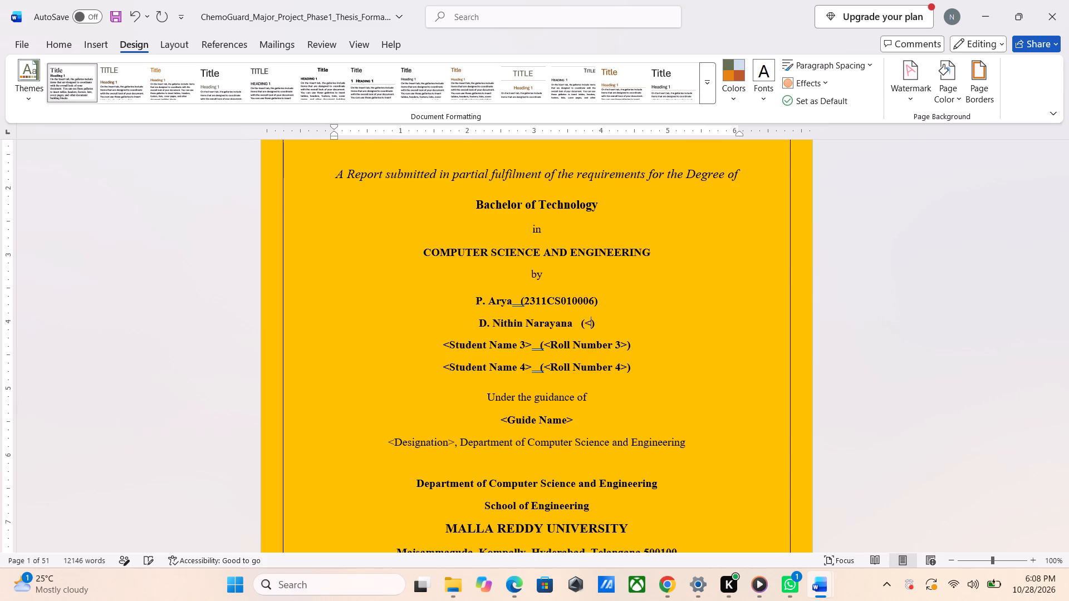
pyautogui.press('BackSpace')
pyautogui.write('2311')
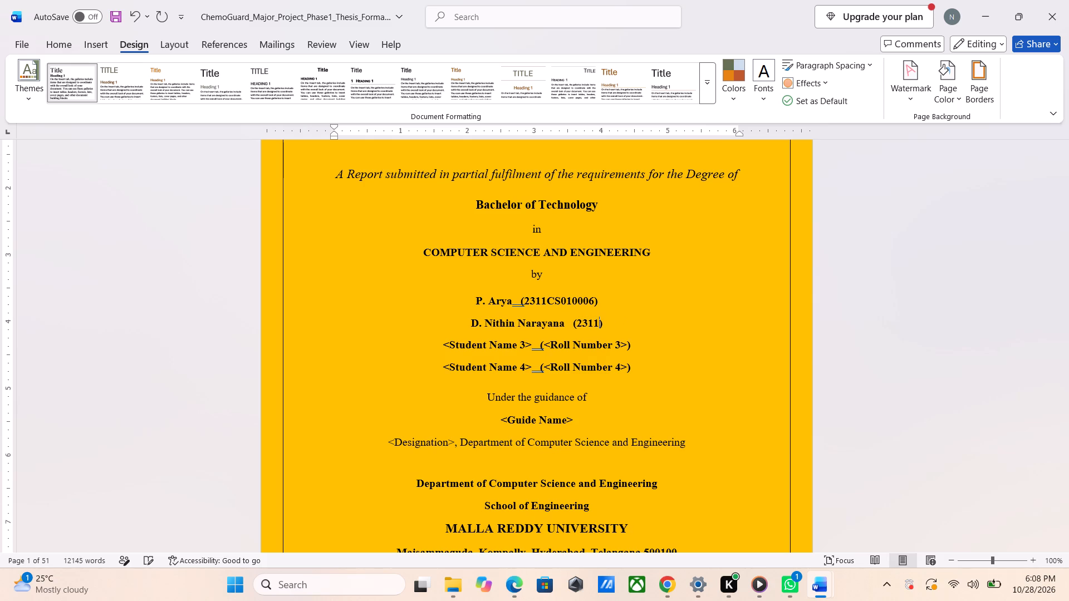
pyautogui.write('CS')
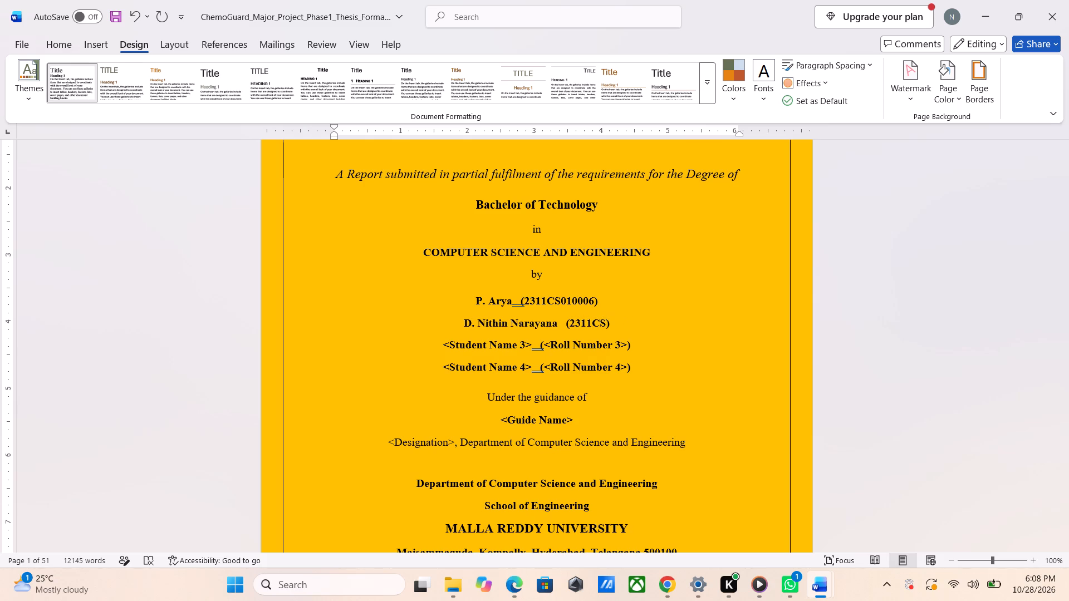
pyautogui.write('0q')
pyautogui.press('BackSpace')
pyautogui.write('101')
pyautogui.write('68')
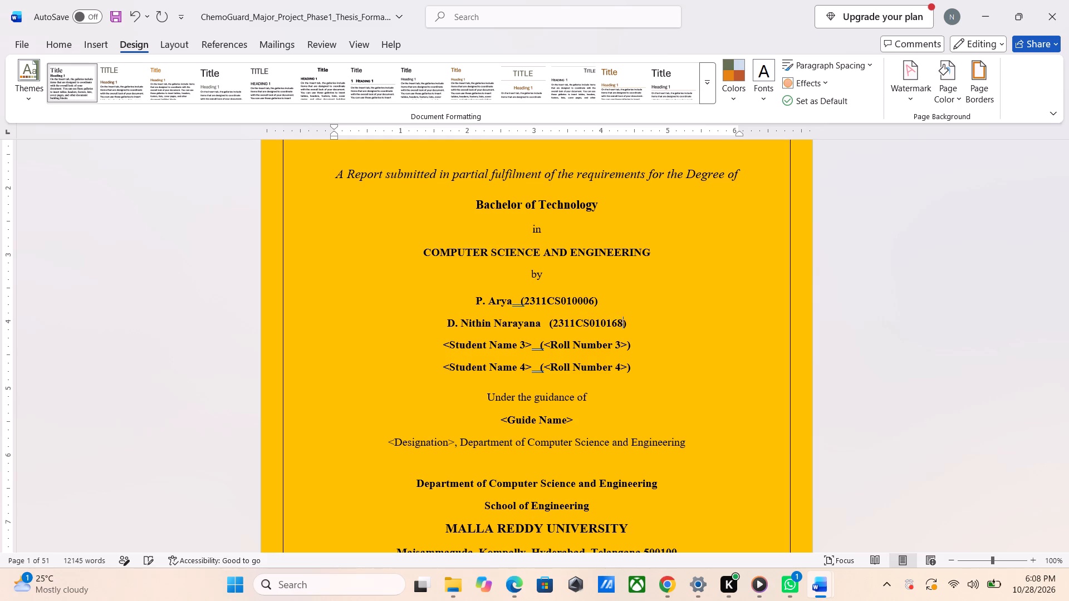
# Replace the <Student Name 3> placeholder, including its angle brackets, with the third student's name.
pyautogui.click(531, 347)
pyautogui.press('BackSpace')
pyautogui.press('BackSpace')
pyautogui.press('BackSpace')
pyautogui.press('BackSpace')
pyautogui.press('BackSpace')
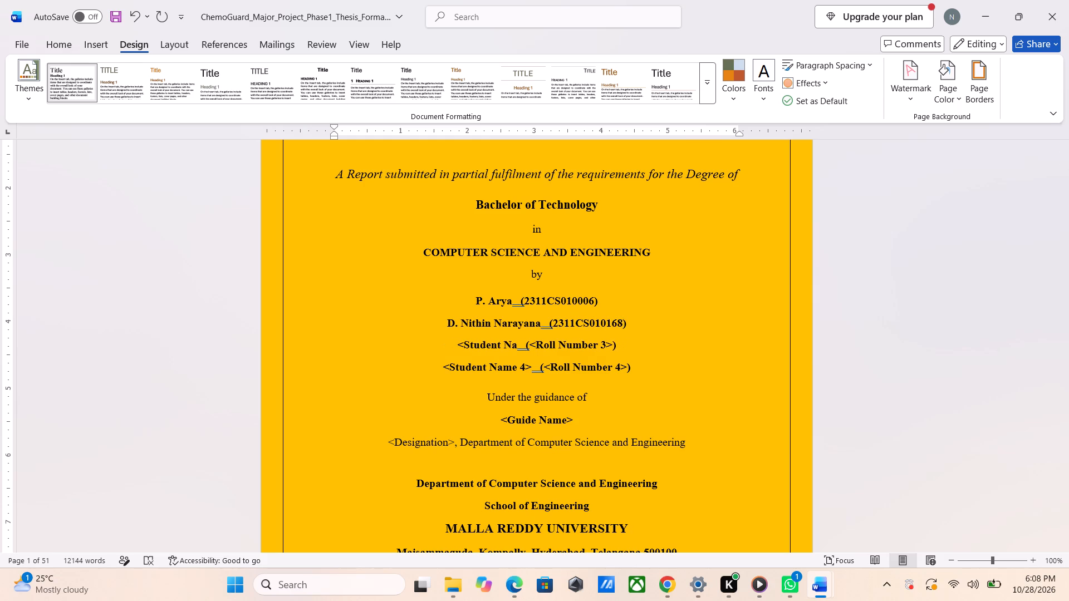
pyautogui.press('BackSpace')
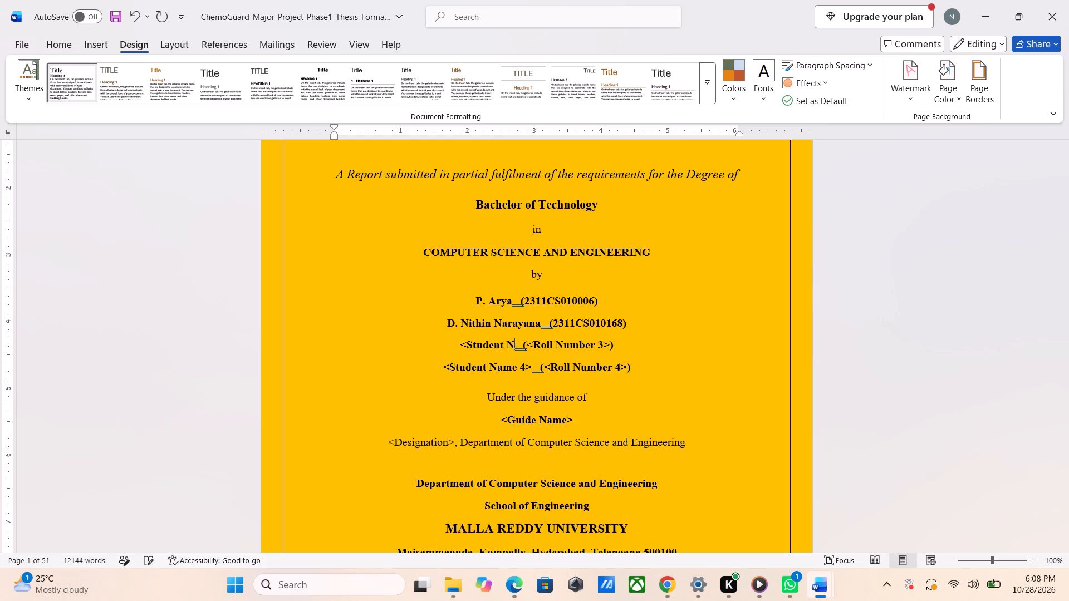
pyautogui.press('BackSpace')
pyautogui.press('BackSpace')
pyautogui.press('BackSpace')
pyautogui.press('BackSpace')
pyautogui.press('BackSpace')
pyautogui.press('BackSpace')
pyautogui.press('BackSpace')
pyautogui.press('BackSpace')
pyautogui.press('BackSpace')
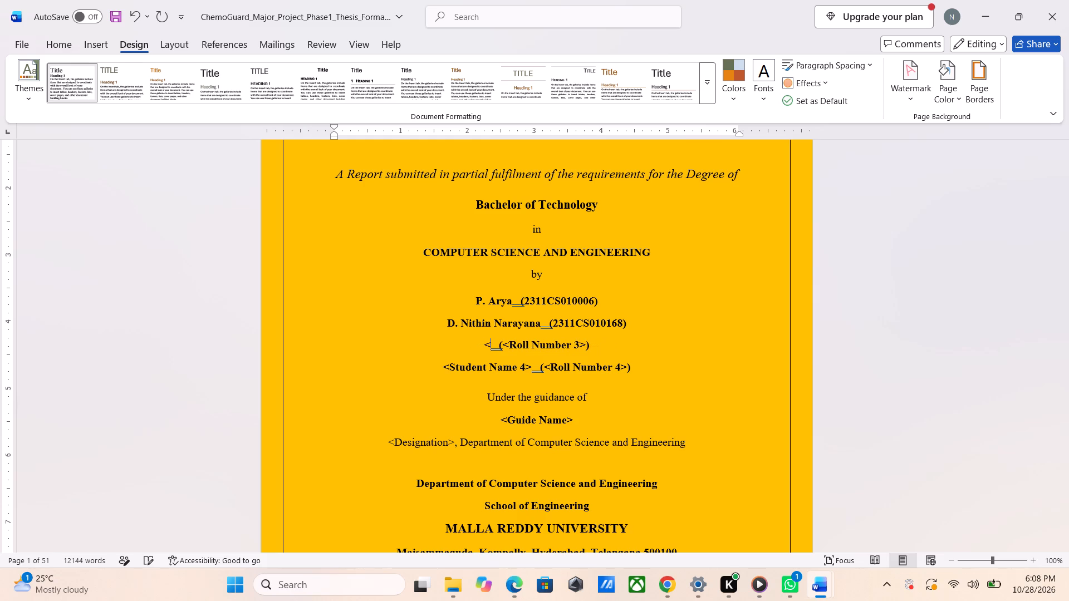
pyautogui.press('BackSpace')
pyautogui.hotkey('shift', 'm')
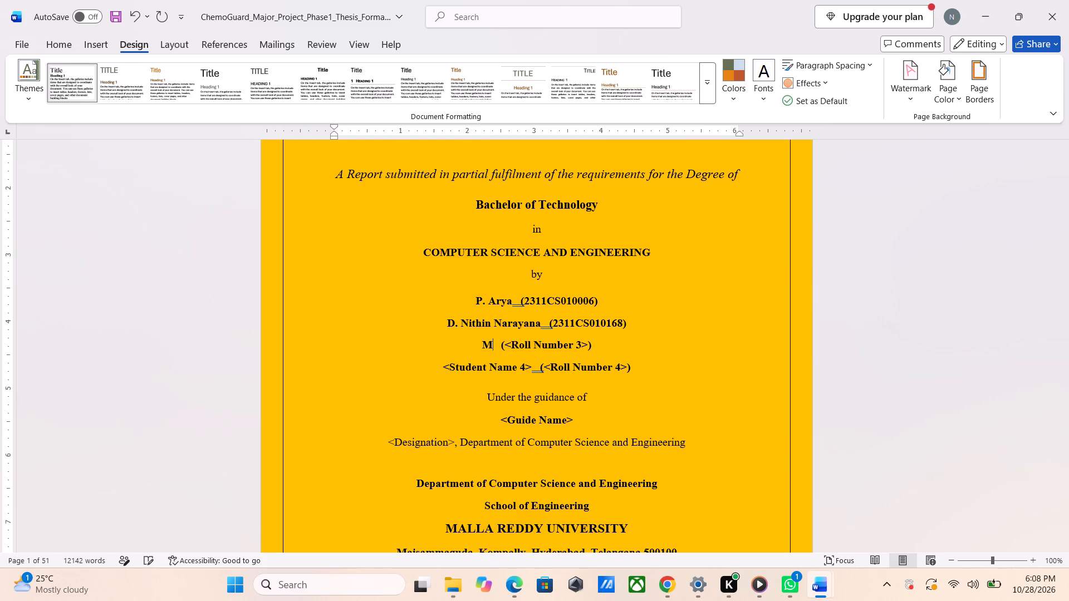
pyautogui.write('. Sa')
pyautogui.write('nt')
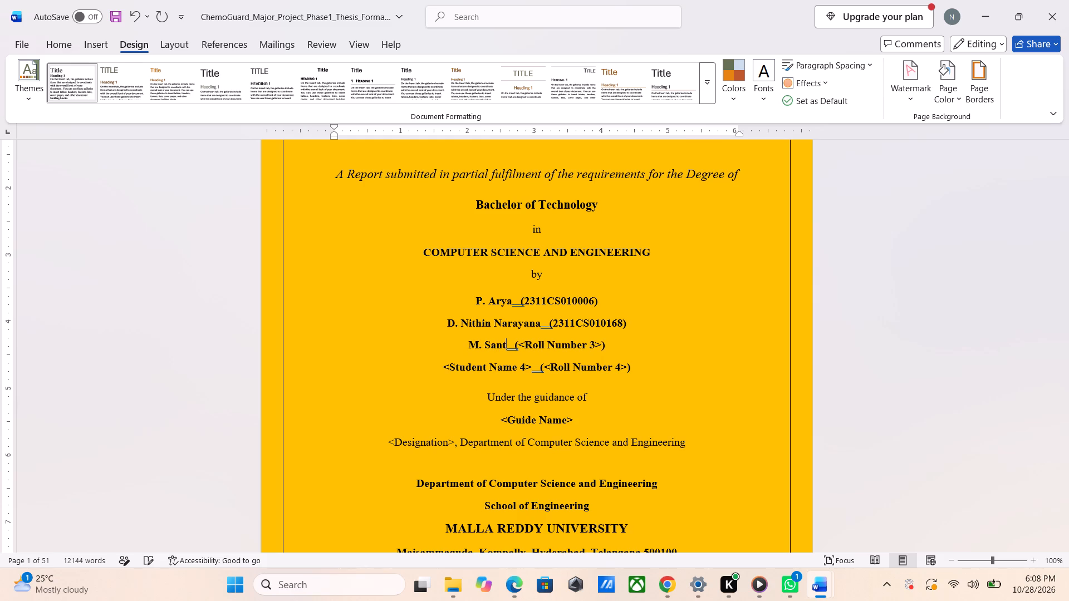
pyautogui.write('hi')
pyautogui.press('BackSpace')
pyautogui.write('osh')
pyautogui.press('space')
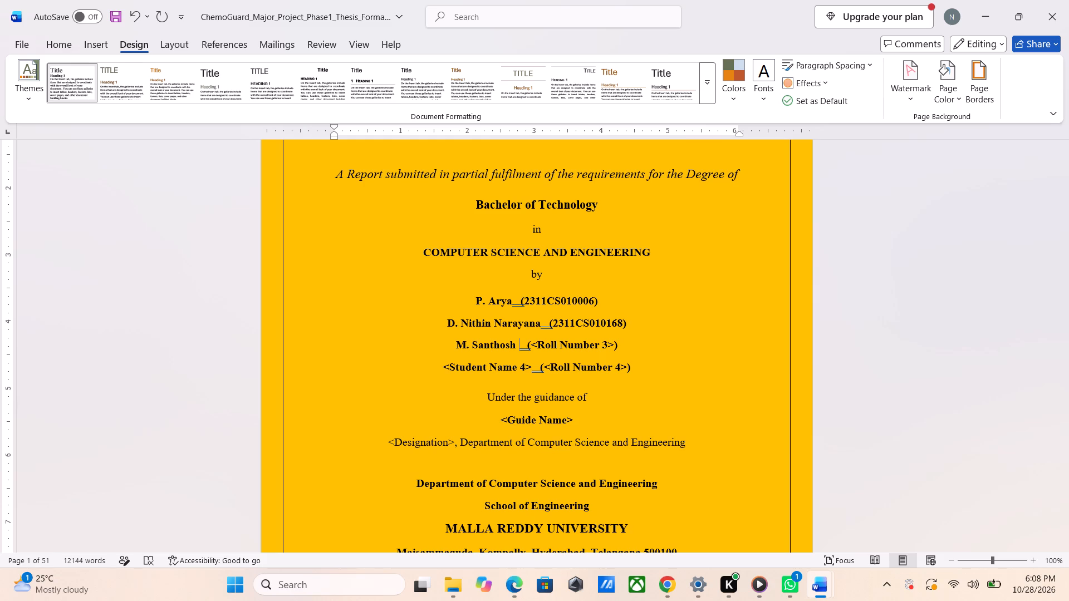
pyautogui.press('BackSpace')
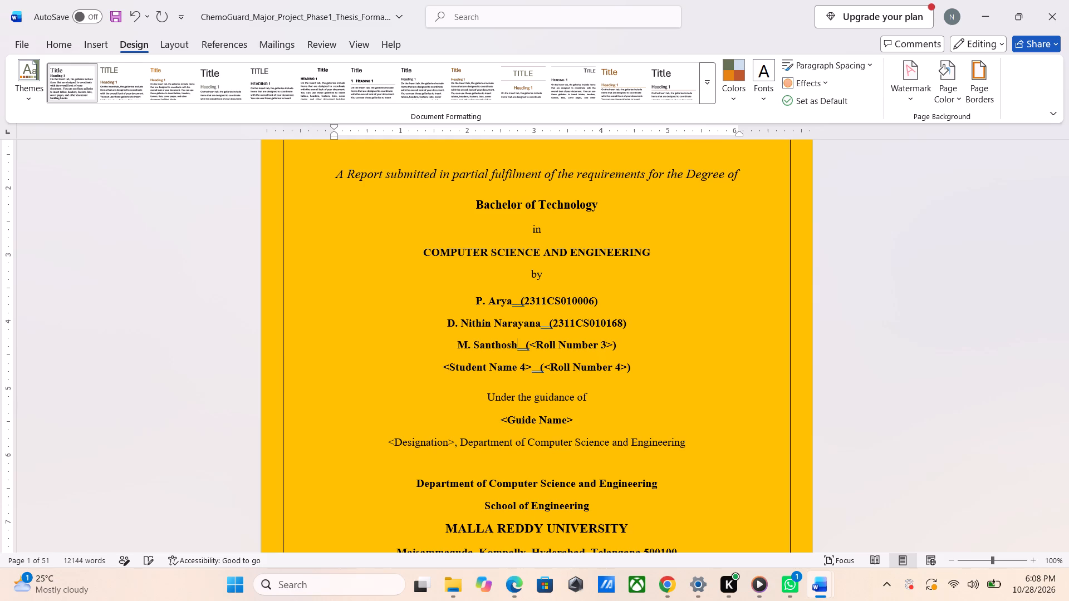
# Replace the <Roll Number 3> placeholder, including its angle brackets, with the third student's roll number inside the parentheses.
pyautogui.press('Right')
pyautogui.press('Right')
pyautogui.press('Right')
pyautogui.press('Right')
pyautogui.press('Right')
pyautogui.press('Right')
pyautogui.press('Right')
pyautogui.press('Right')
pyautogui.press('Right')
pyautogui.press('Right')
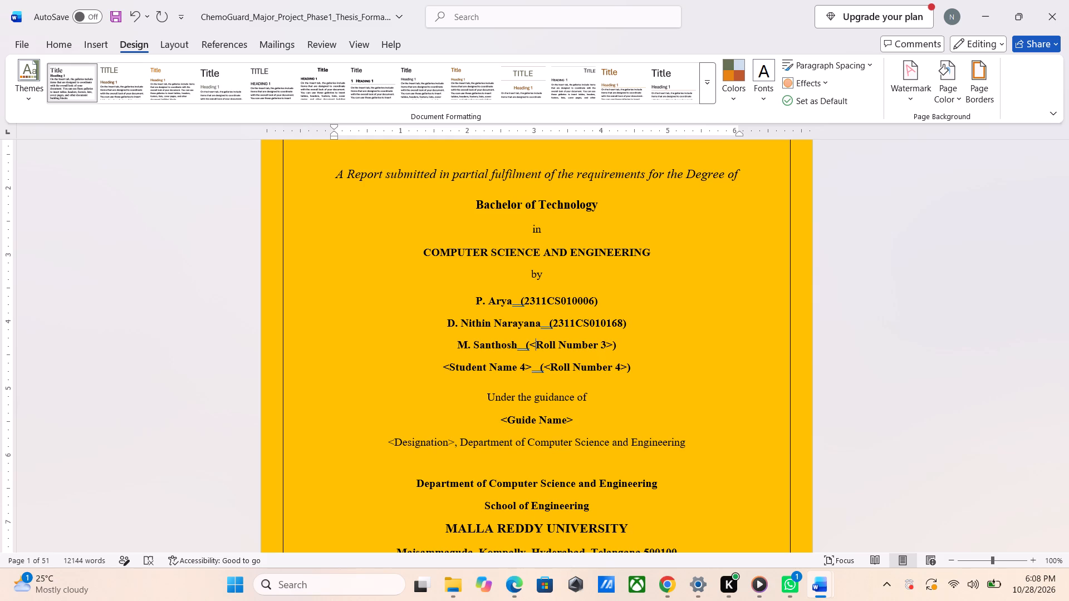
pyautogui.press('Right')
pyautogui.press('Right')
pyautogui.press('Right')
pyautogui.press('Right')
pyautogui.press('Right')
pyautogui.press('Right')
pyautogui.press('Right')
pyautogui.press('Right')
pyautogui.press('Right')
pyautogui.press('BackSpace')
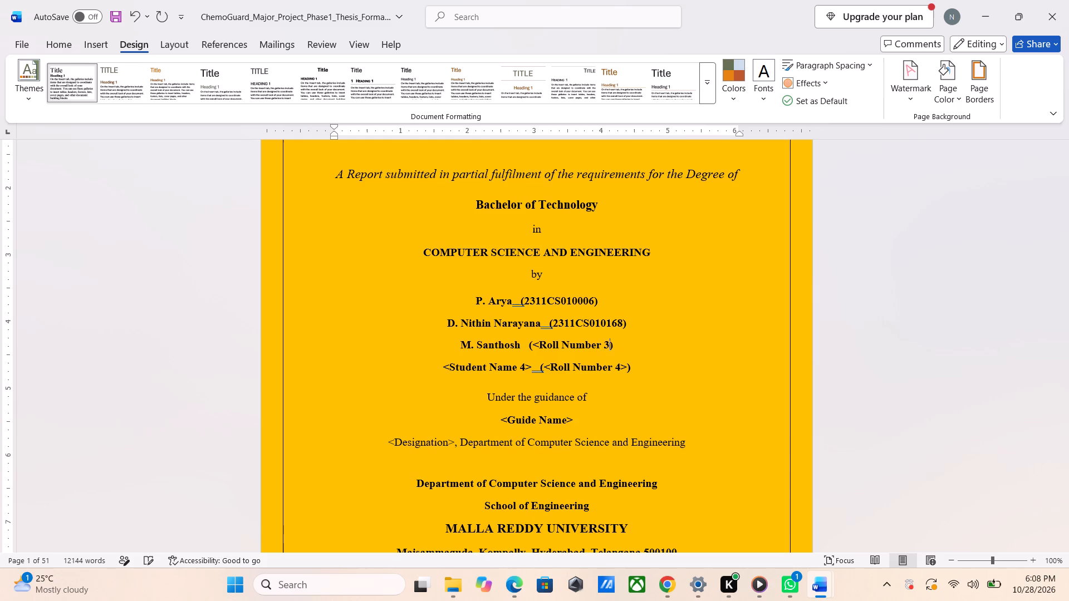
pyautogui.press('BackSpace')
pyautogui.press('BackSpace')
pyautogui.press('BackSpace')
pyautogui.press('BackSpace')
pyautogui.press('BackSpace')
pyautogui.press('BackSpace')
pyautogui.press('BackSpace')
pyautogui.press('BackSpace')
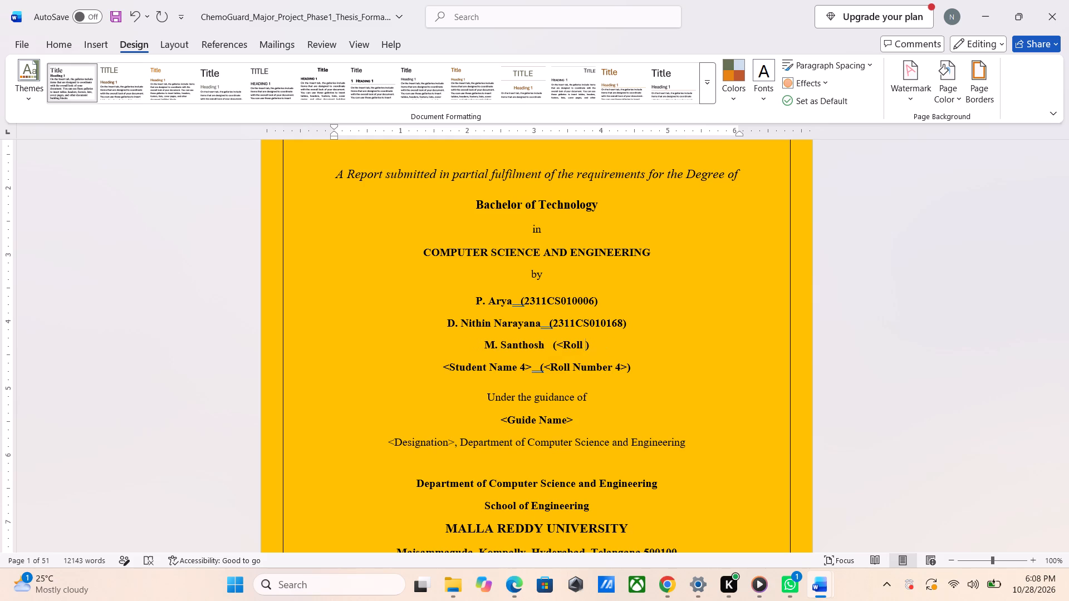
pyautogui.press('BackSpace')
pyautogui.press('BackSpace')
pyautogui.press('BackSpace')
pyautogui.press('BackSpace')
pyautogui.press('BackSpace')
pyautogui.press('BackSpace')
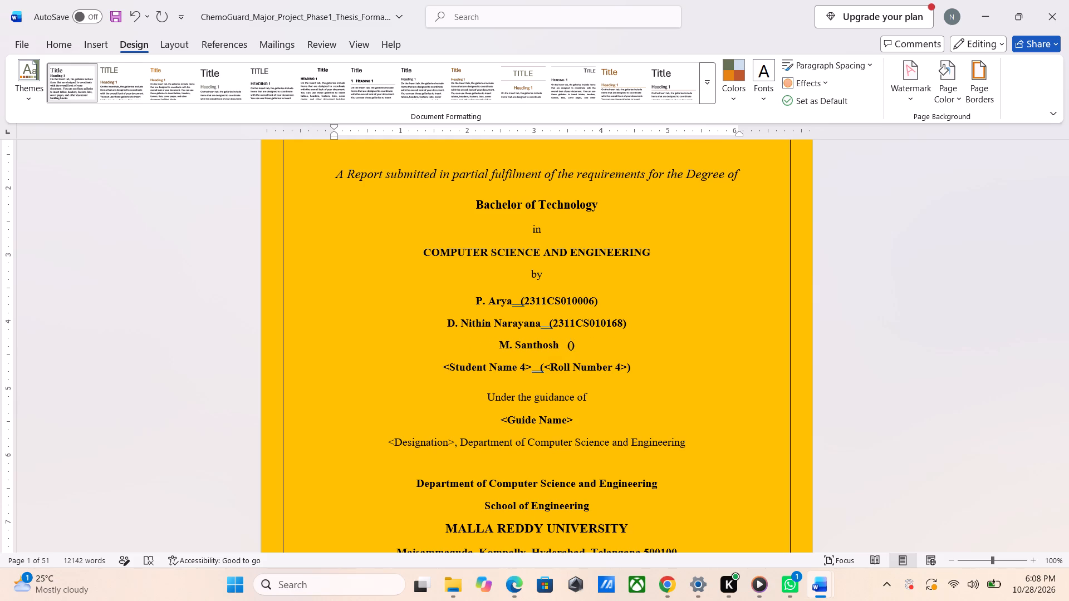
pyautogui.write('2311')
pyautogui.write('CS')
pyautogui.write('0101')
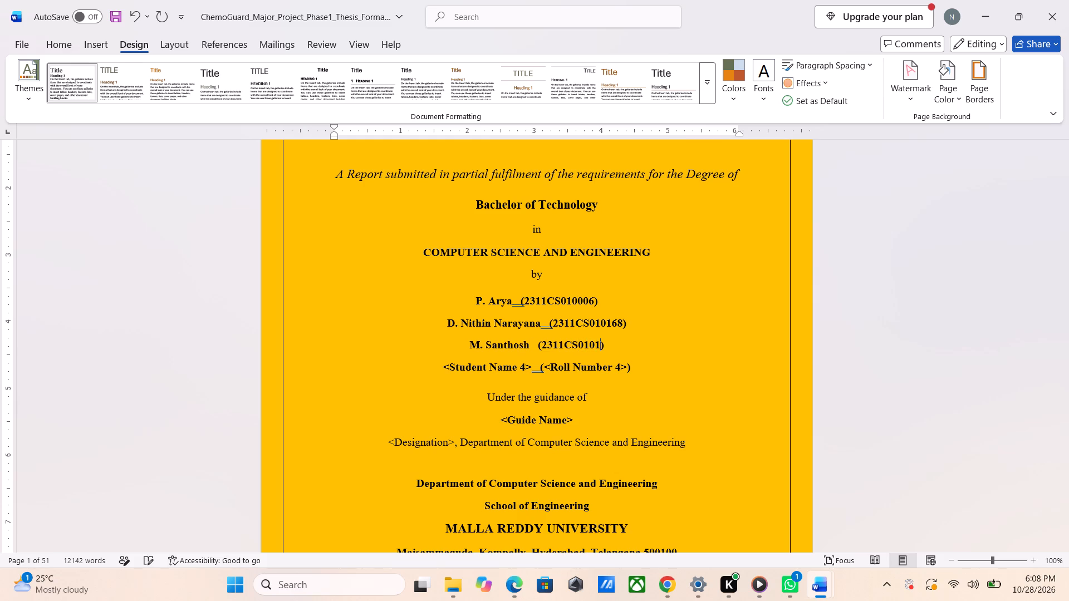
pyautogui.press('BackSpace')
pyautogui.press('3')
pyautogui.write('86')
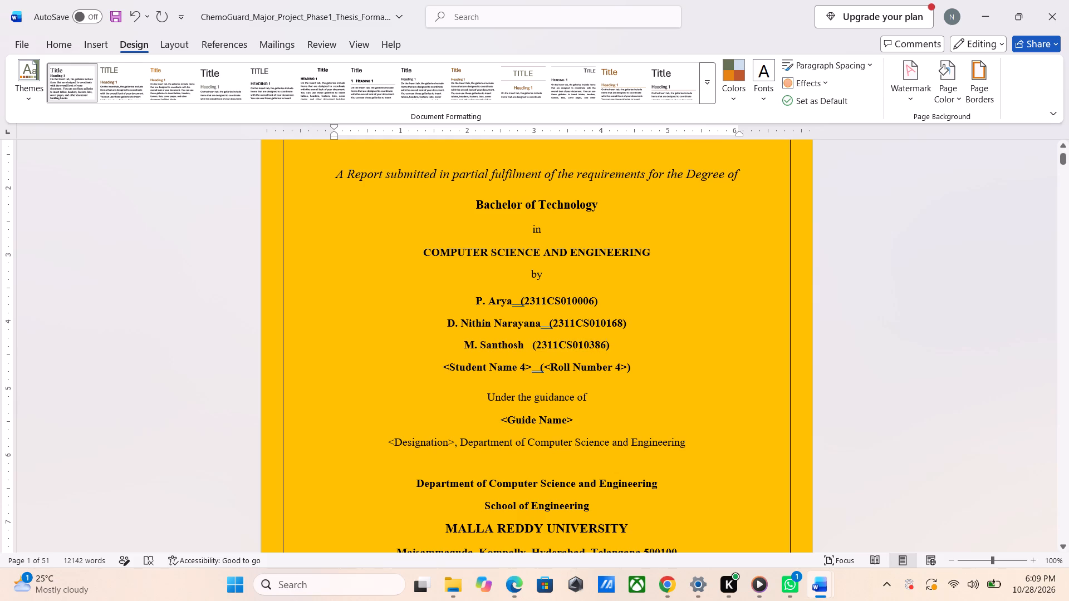
# Replace the <Student Name 4> placeholder, including its angle brackets, with the fourth student's name.
pyautogui.click(526, 366)
pyautogui.press('BackSpace')
pyautogui.press('BackSpace')
pyautogui.press('BackSpace')
pyautogui.press('BackSpace')
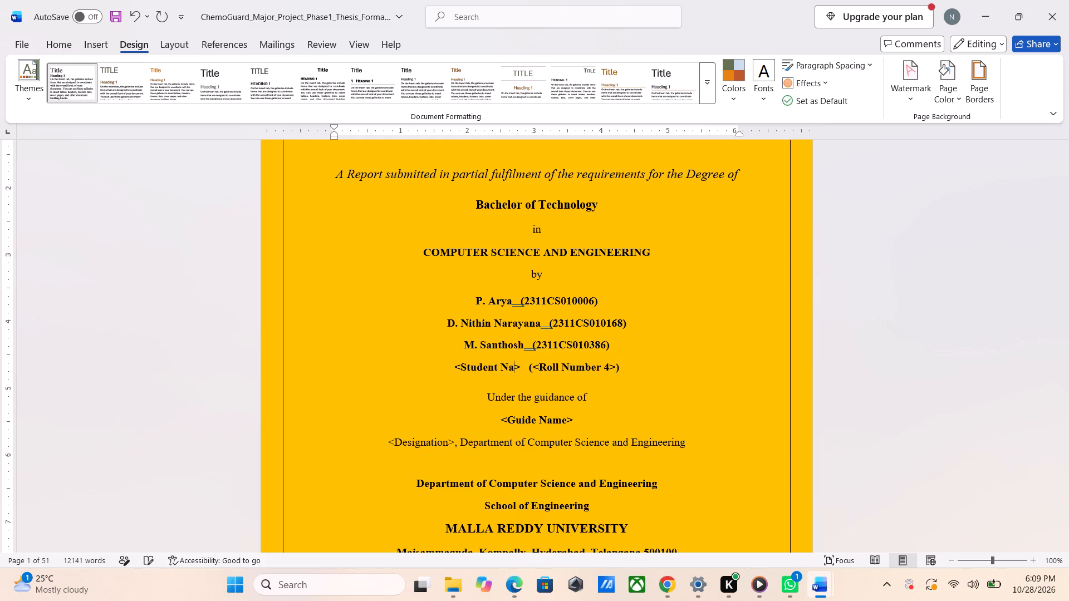
pyautogui.press('Right')
pyautogui.press('BackSpace')
pyautogui.press('BackSpace')
pyautogui.press('BackSpace')
pyautogui.press('BackSpace')
pyautogui.press('BackSpace')
pyautogui.press('BackSpace')
pyautogui.press('BackSpace')
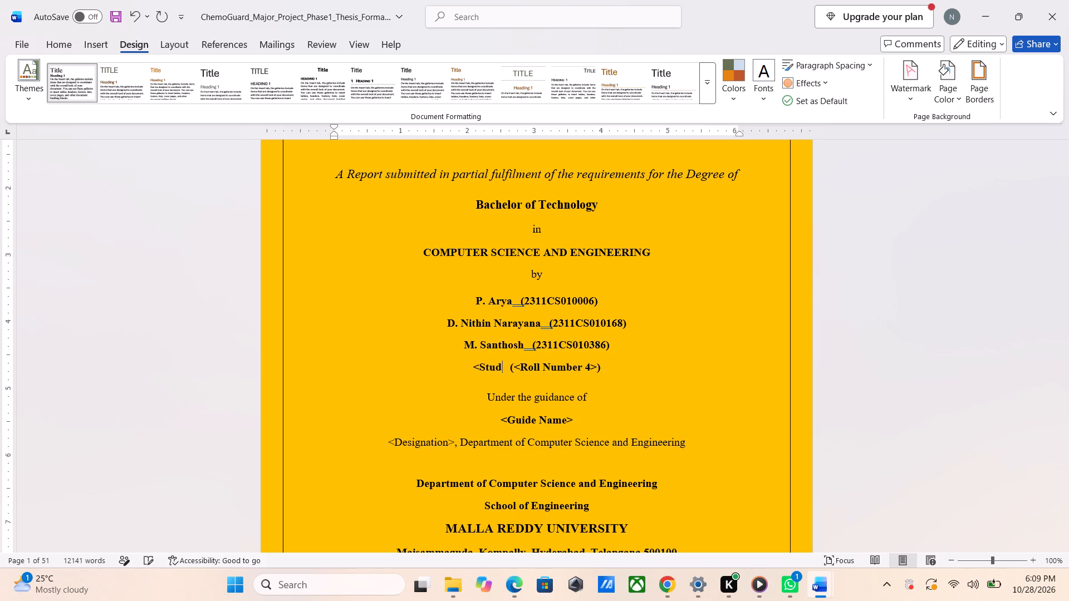
pyautogui.press('BackSpace')
pyautogui.press('BackSpace')
pyautogui.press('BackSpace')
pyautogui.press('BackSpace')
pyautogui.press('BackSpace')
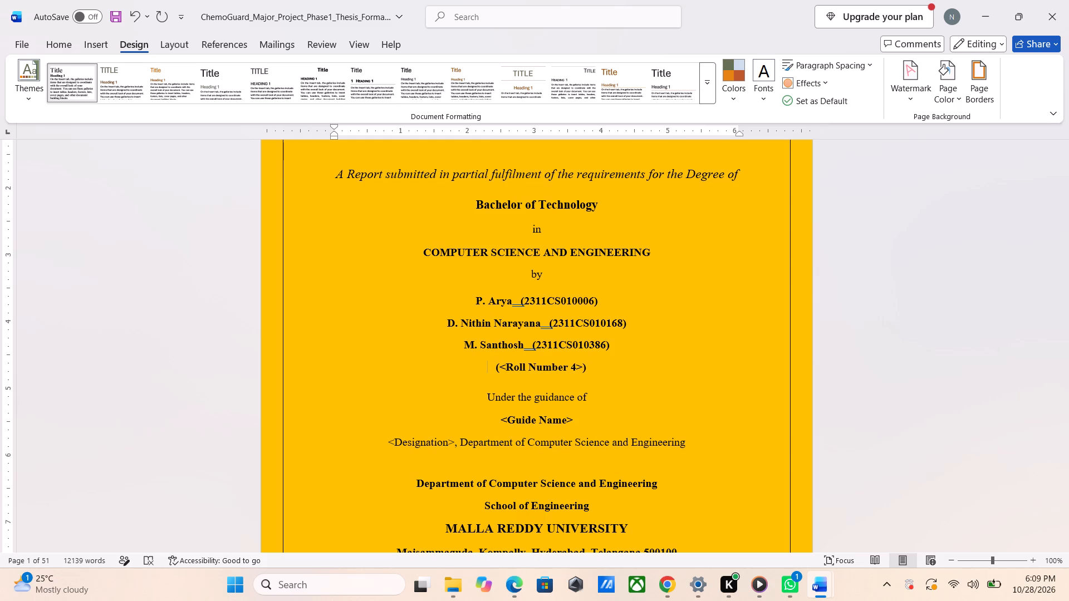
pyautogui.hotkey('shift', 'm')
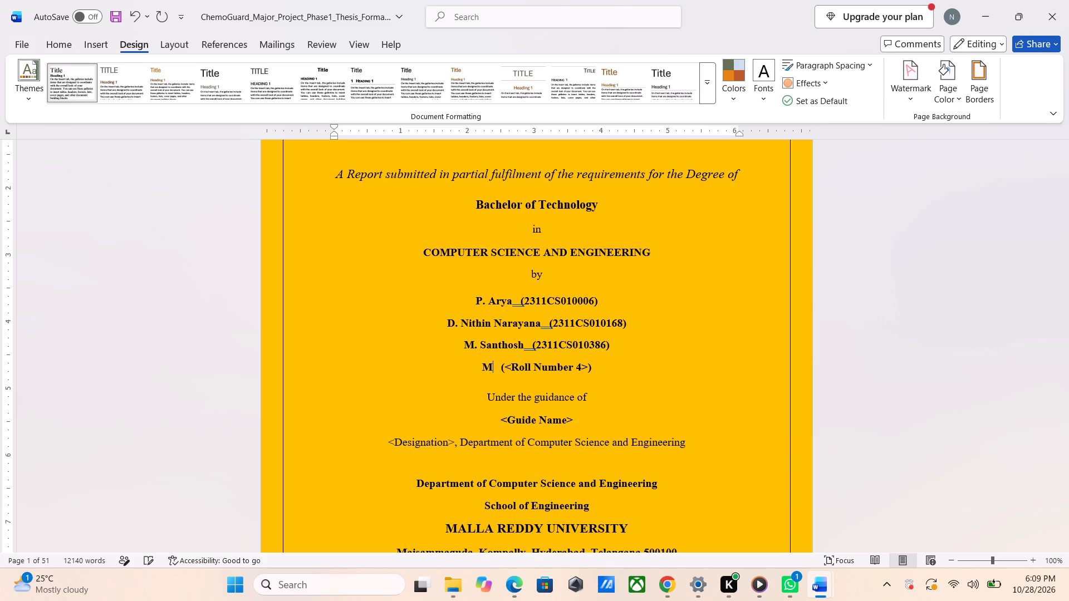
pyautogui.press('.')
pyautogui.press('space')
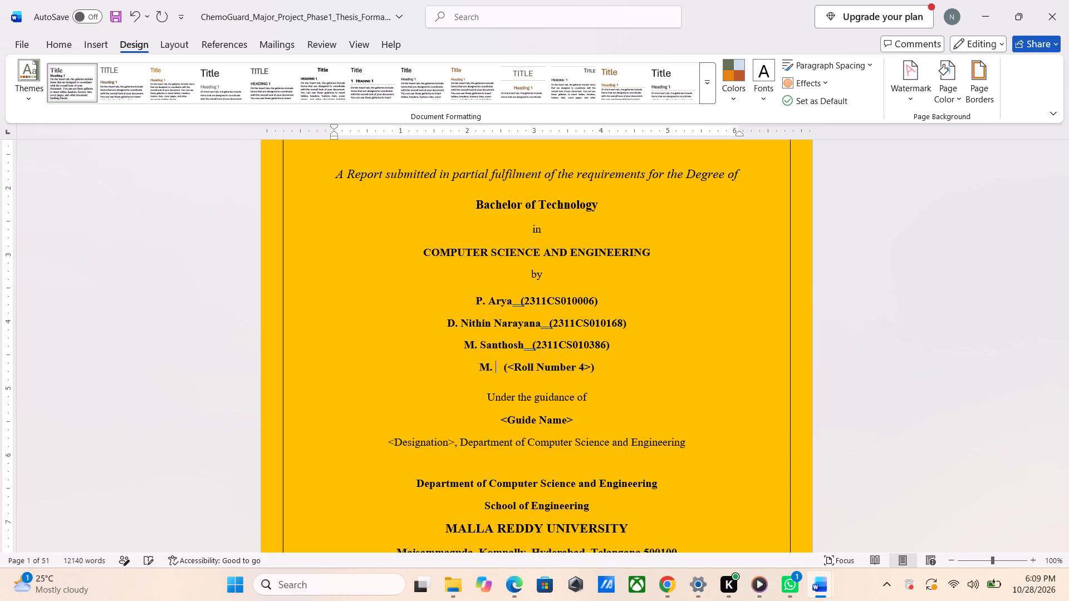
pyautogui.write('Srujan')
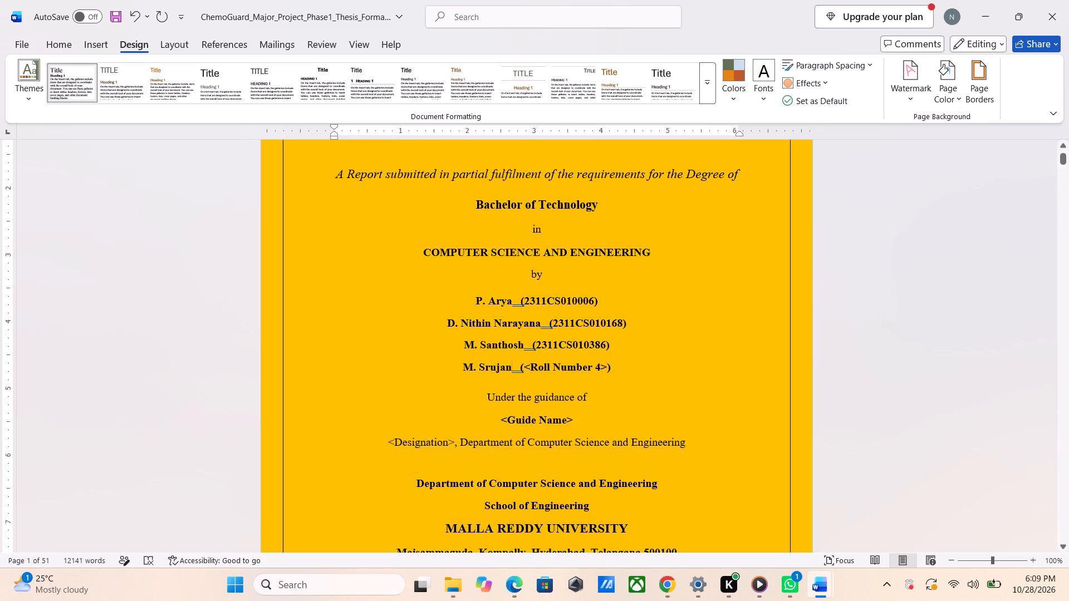
# Replace the <Roll Number 4> placeholder, including its angle brackets, with the fourth student's roll number inside the parentheses.
pyautogui.click(604, 365)
pyautogui.press('Right')
pyautogui.press('BackSpace')
pyautogui.press('BackSpace')
pyautogui.press('BackSpace')
pyautogui.press('BackSpace')
pyautogui.press('BackSpace')
pyautogui.press('BackSpace')
pyautogui.press('BackSpace')
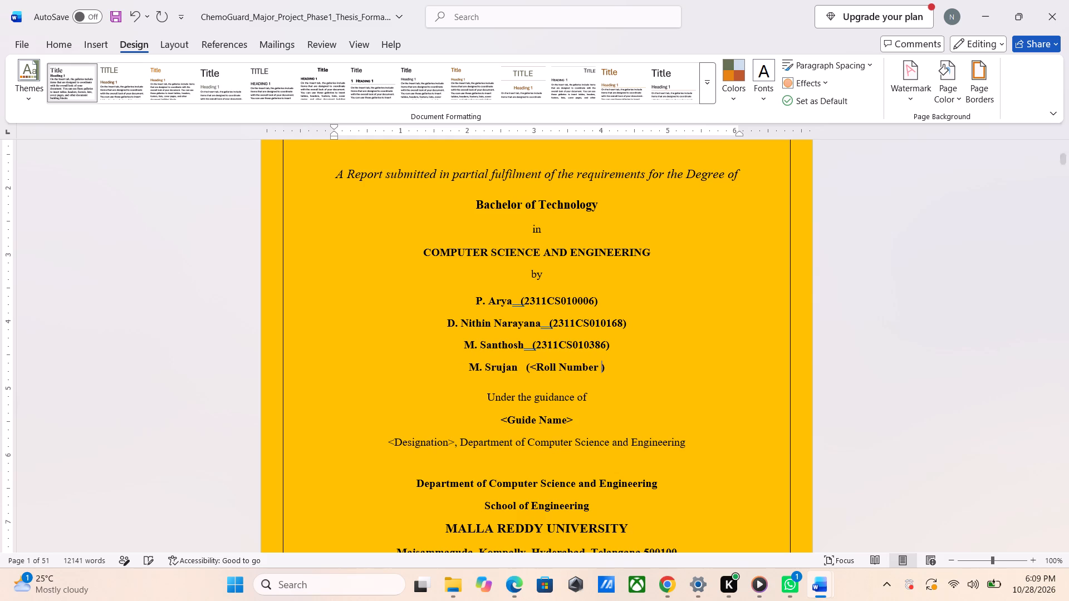
pyautogui.press('BackSpace')
pyautogui.press('BackSpace')
pyautogui.press('BackSpace')
pyautogui.press('BackSpace')
pyautogui.press('BackSpace')
pyautogui.press('BackSpace')
pyautogui.press('BackSpace')
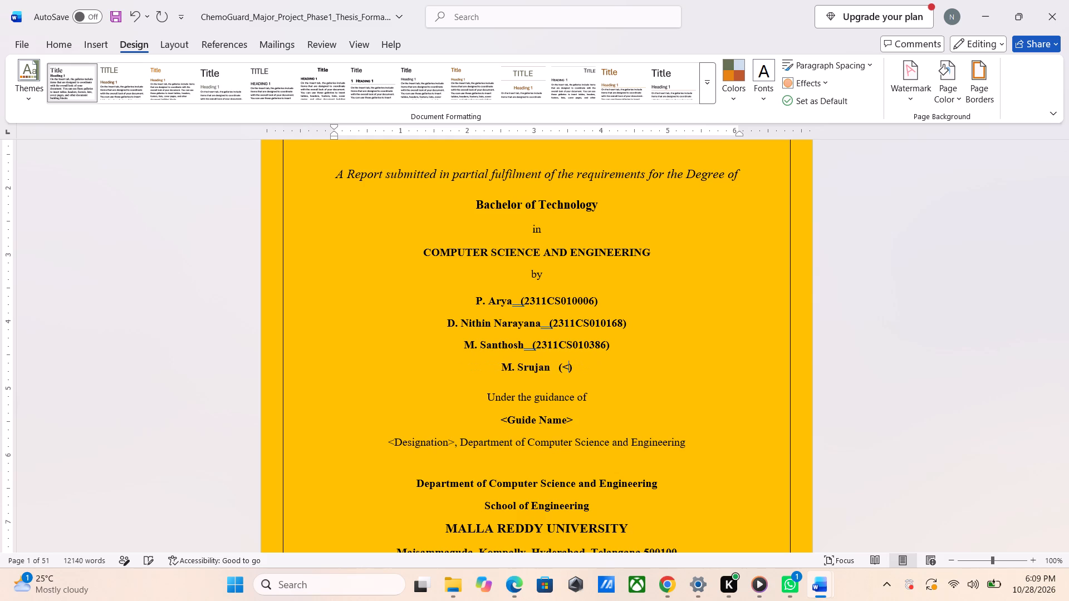
pyautogui.press('BackSpace')
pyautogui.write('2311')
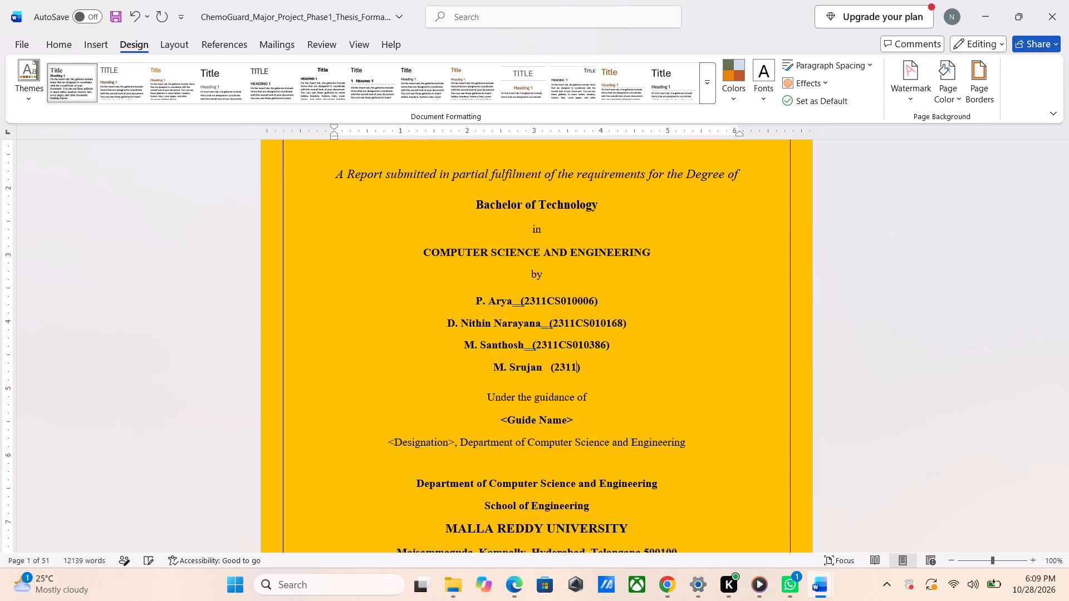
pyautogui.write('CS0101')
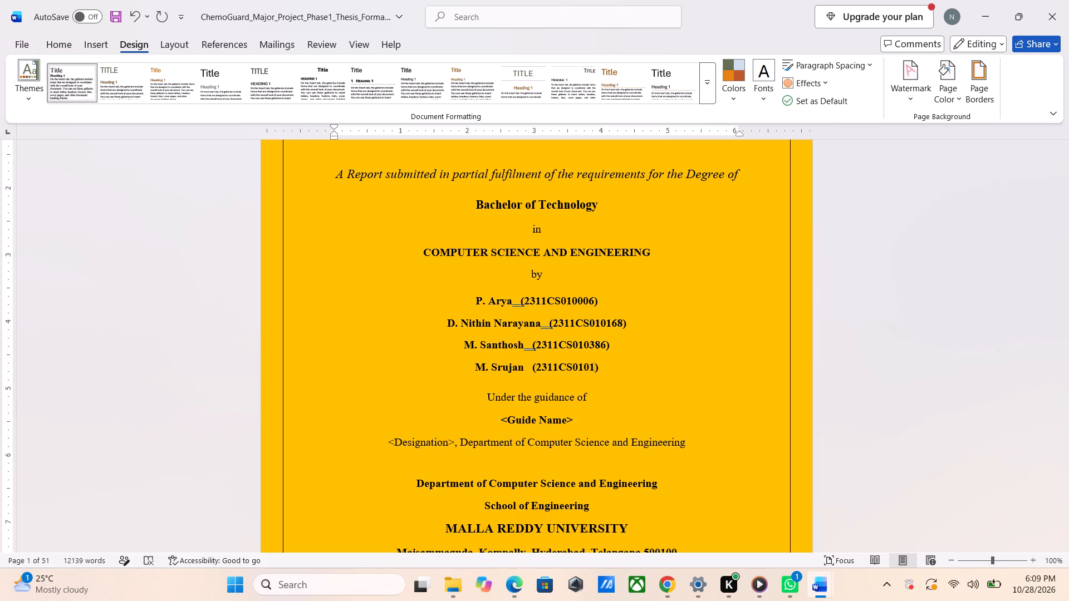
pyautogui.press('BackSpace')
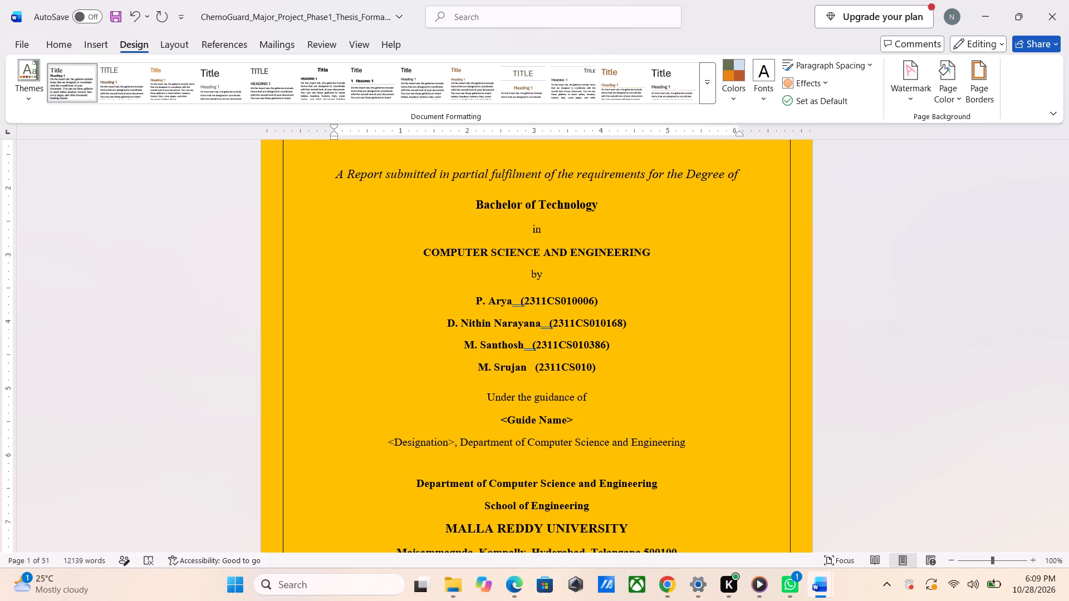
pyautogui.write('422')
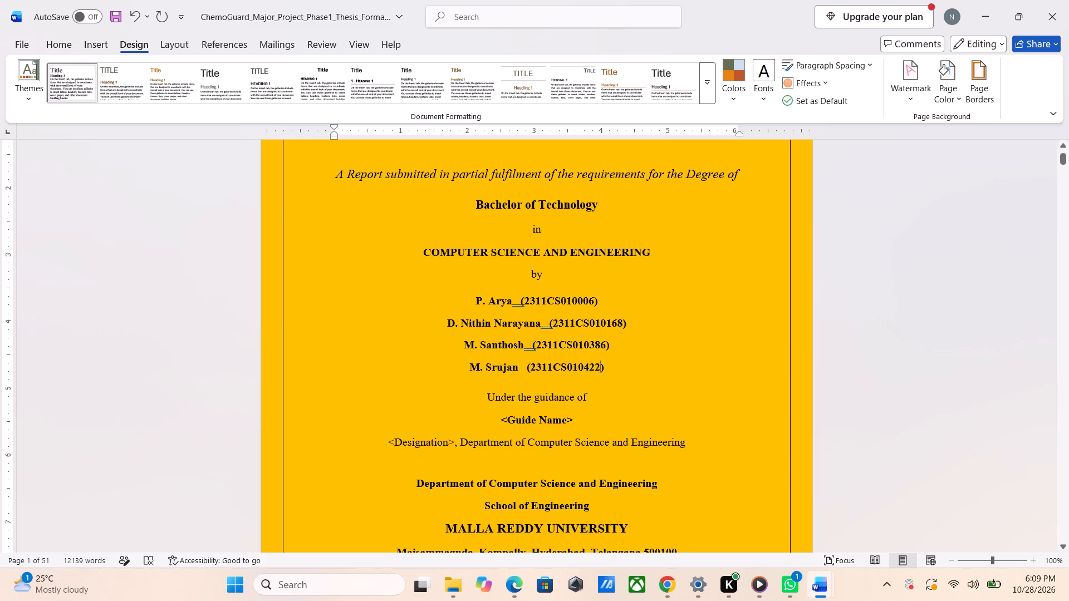
# Replace the spaces between the first student's name and roll number with one tab character.
pyautogui.click(520, 300)
pyautogui.press('BackSpace')
pyautogui.press('BackSpace')
pyautogui.press('BackSpace')
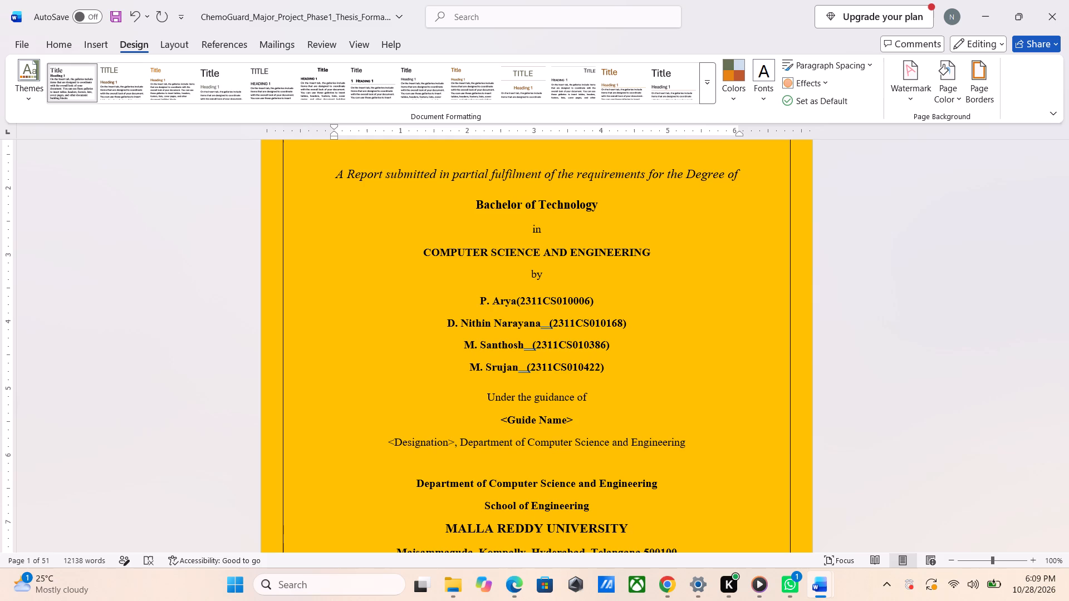
pyautogui.press('Tab')
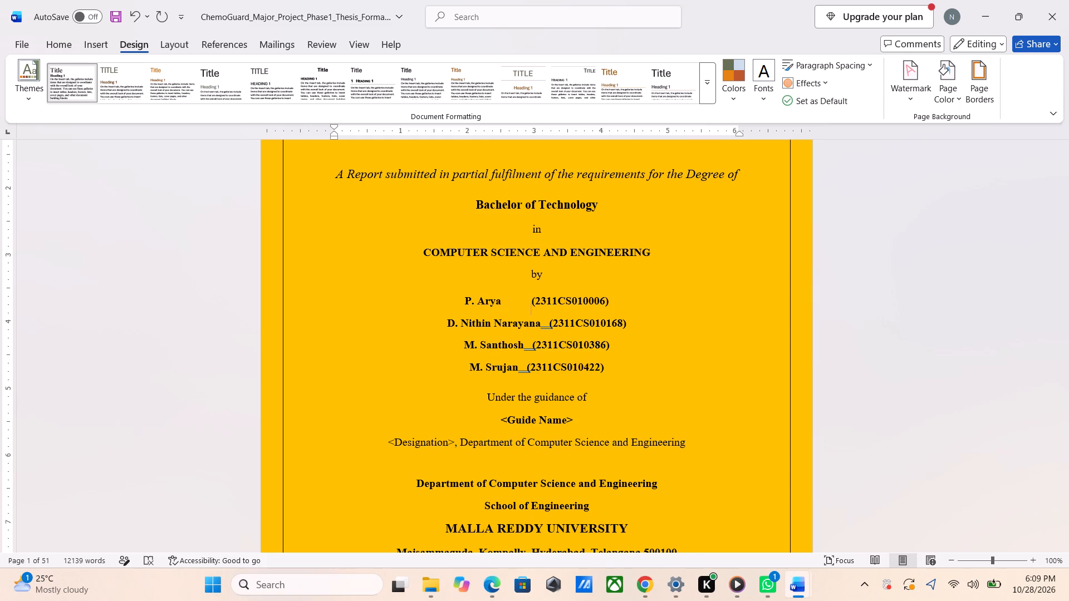
# Replace the spaces between the second student's name and roll number with two tab characters.
pyautogui.press('Down')
pyautogui.press('Right')
pyautogui.press('Right')
pyautogui.press('Right')
pyautogui.press('Right')
pyautogui.press('Right')
pyautogui.press('Right')
pyautogui.press('Left')
pyautogui.press('BackSpace')
pyautogui.press('BackSpace')
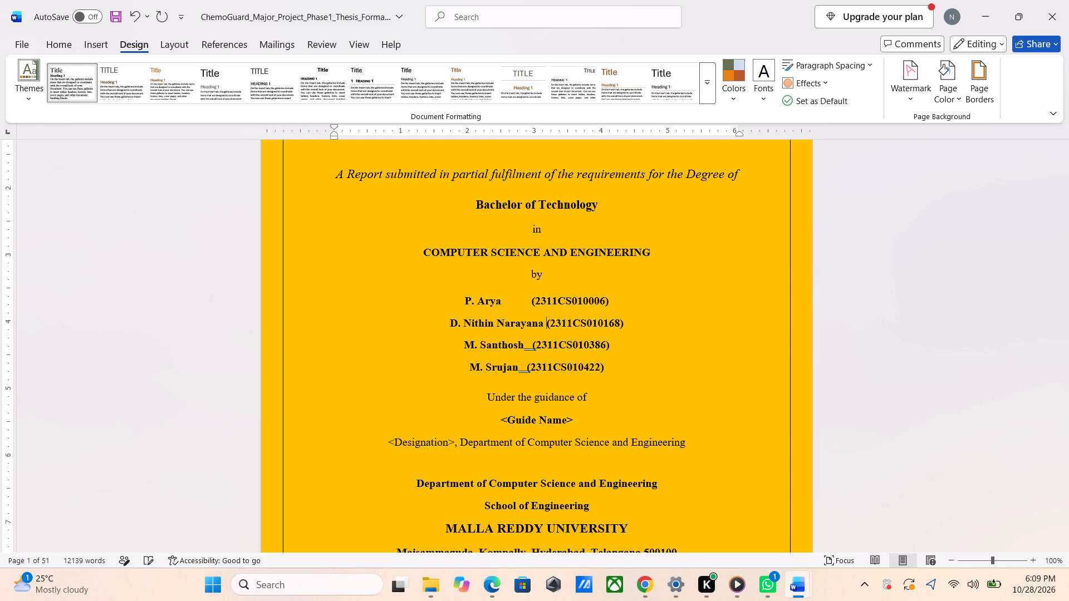
pyautogui.press('BackSpace')
pyautogui.press('Tab')
pyautogui.press('Tab')
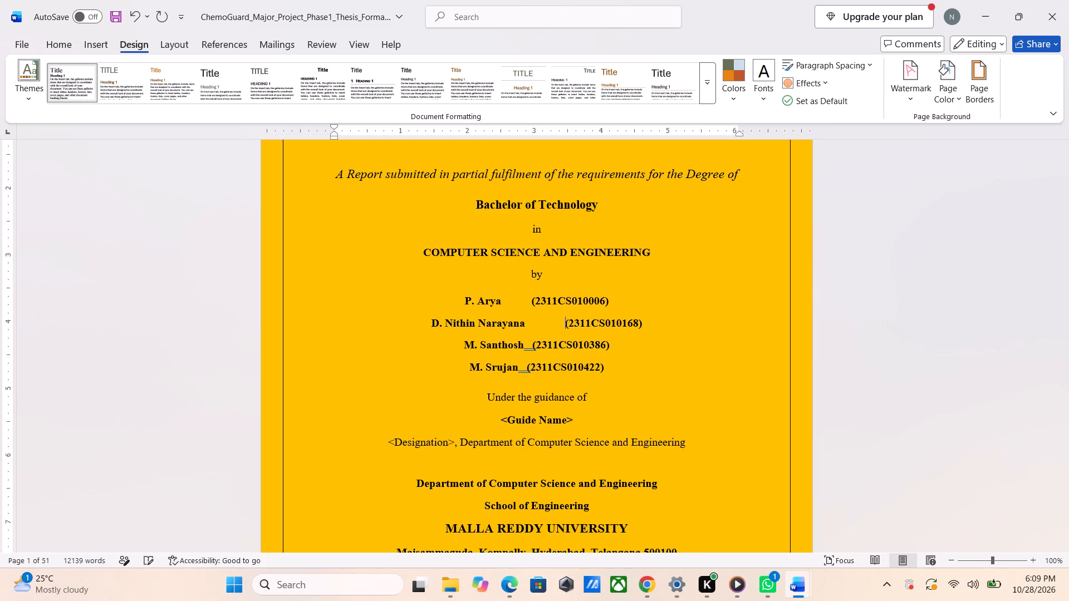
# Widen the gap between the first student's name and roll number by one additional tab character.
pyautogui.press('Up')
pyautogui.press('Left')
pyautogui.press('Left')
pyautogui.press('Left')
pyautogui.press('Left')
pyautogui.press('Left')
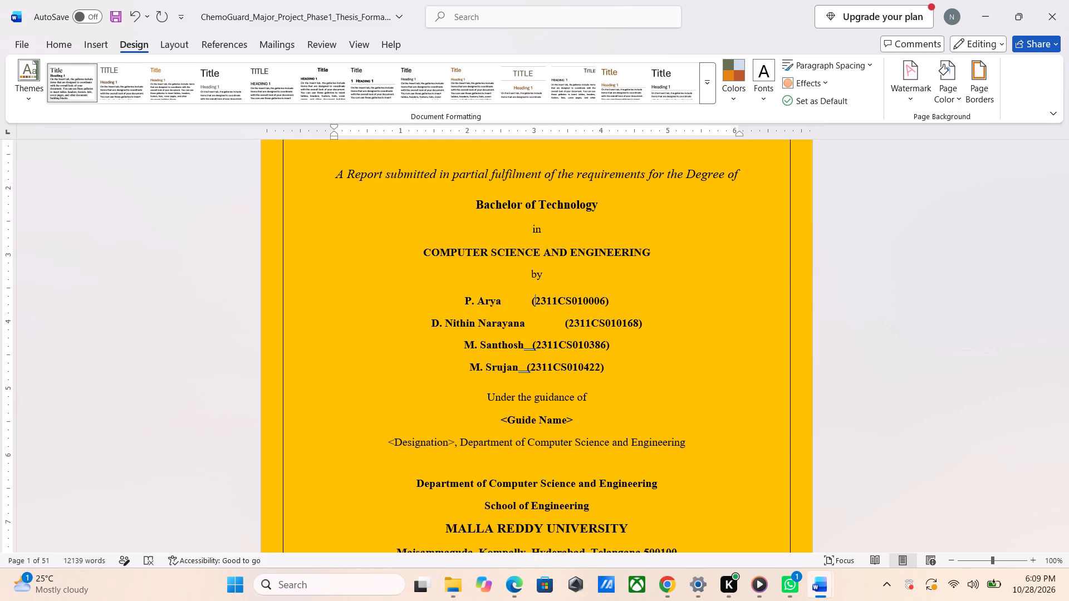
pyautogui.press('Left')
pyautogui.press('Tab')
pyautogui.press('Tab')
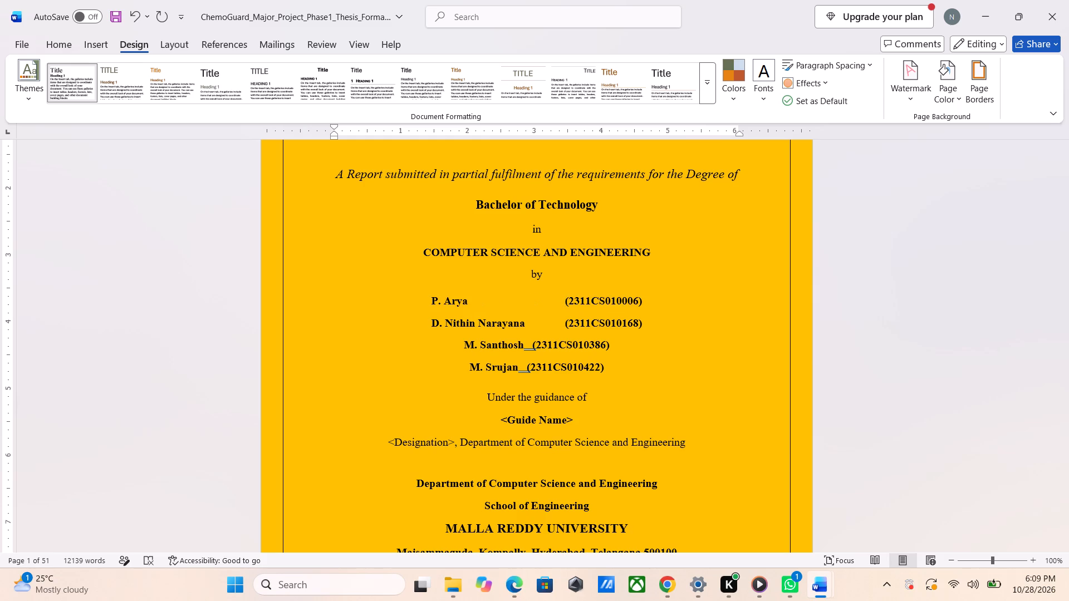
pyautogui.press('BackSpace')
# Remove one tab character before the second student's roll number so it lines up with the first student's.
pyautogui.press('Down')
pyautogui.press('Right')
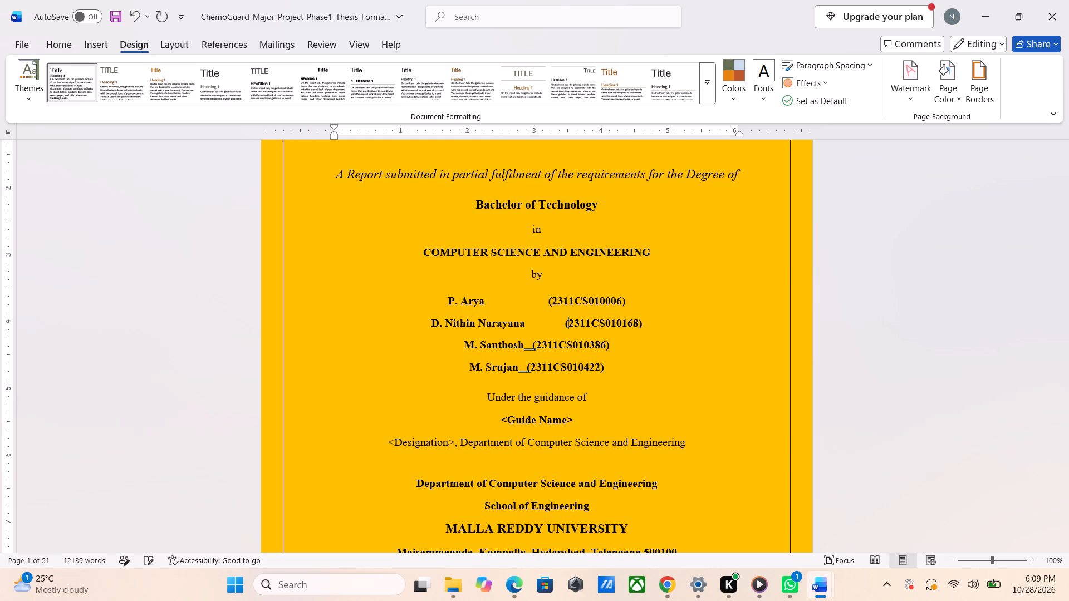
pyautogui.press('Left')
pyautogui.press('BackSpace')
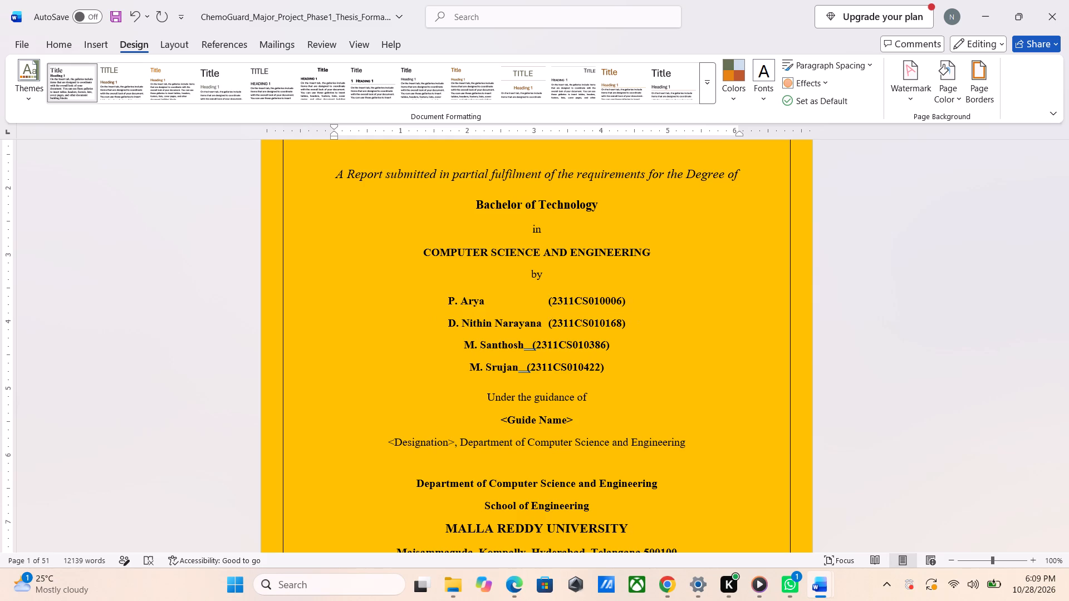
# Replace the spaces between the third student's name and roll number with two tab characters.
pyautogui.press('Down')
pyautogui.press('Left')
pyautogui.press('Left')
pyautogui.press('Left')
pyautogui.press('BackSpace')
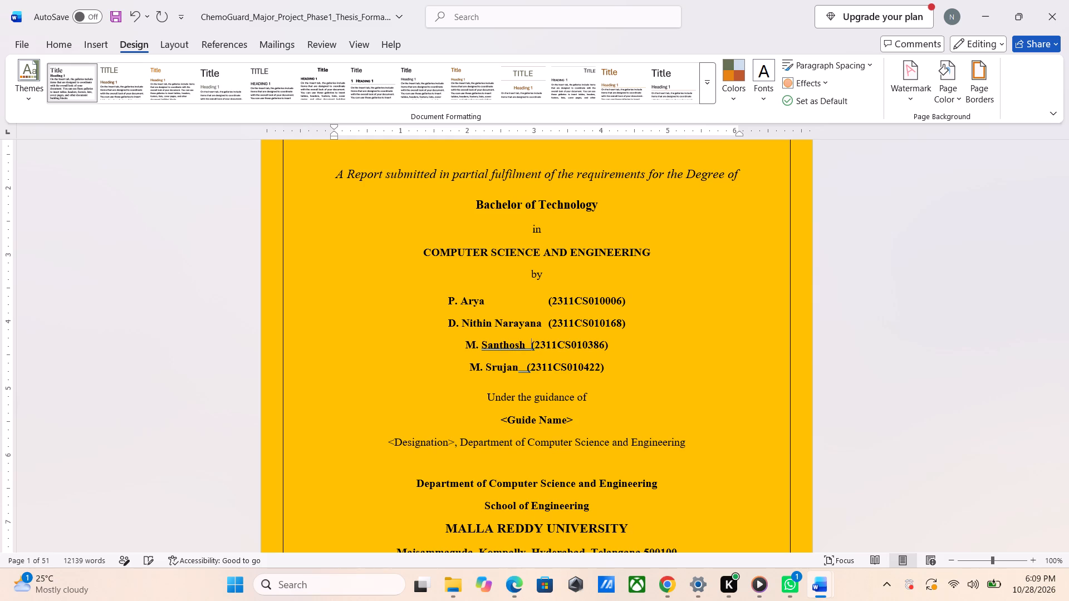
pyautogui.press('BackSpace')
pyautogui.press('BackSpace')
pyautogui.press('Tab')
pyautogui.press('Tab')
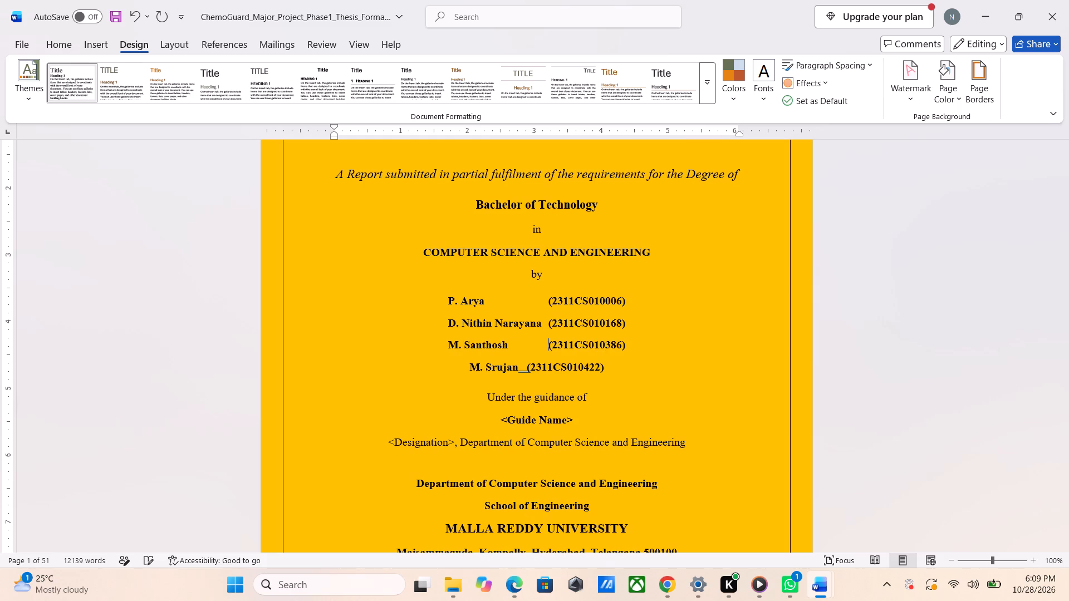
# Replace the spaces between the fourth student's name and roll number with two tab characters.
pyautogui.press('Down')
pyautogui.press('Left')
pyautogui.press('Left')
pyautogui.press('Left')
pyautogui.press('Left')
pyautogui.press('BackSpace')
pyautogui.press('BackSpace')
pyautogui.press('BackSpace')
pyautogui.press('Tab')
pyautogui.press('Tab')
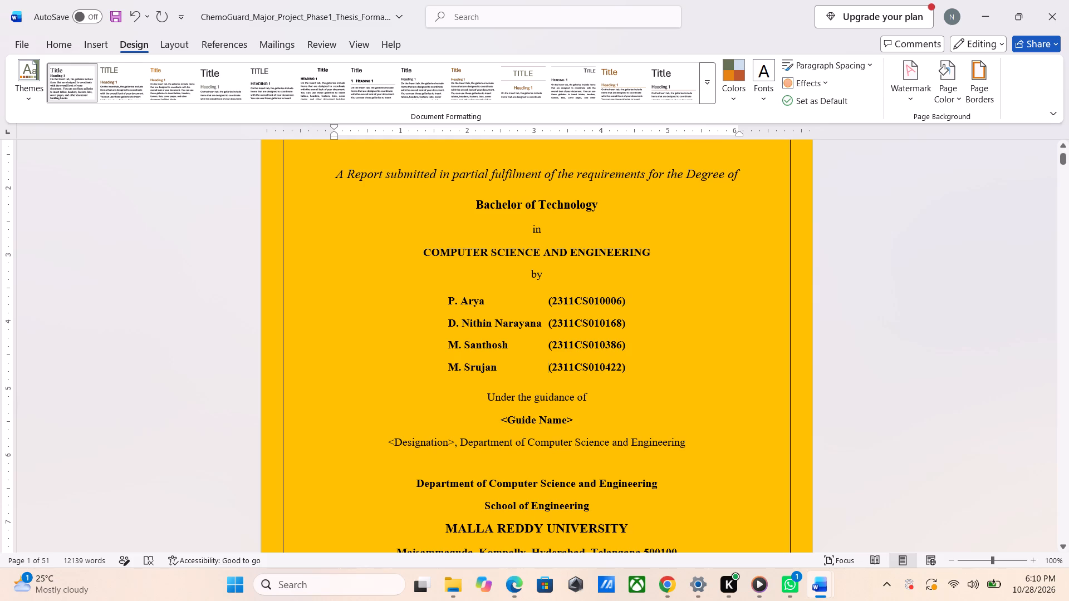
# Replace the <Guide Name> placeholder on the cover page, including its angle brackets, with the guide's name prefixed by "Mr.".
pyautogui.click(572, 420)
pyautogui.click(572, 420)
pyautogui.press('BackSpace')
pyautogui.press('BackSpace')
pyautogui.press('BackSpace')
pyautogui.press('BackSpace')
pyautogui.press('BackSpace')
pyautogui.press('BackSpace')
pyautogui.press('BackSpace')
pyautogui.press('BackSpace')
pyautogui.press('BackSpace')
pyautogui.press('BackSpace')
pyautogui.press('BackSpace')
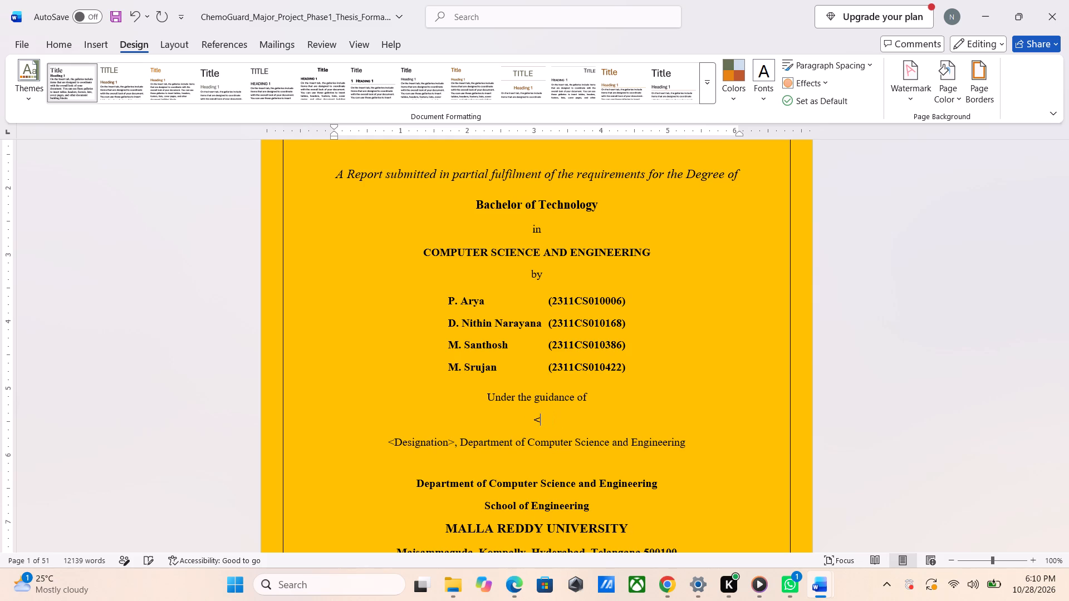
pyautogui.press('BackSpace')
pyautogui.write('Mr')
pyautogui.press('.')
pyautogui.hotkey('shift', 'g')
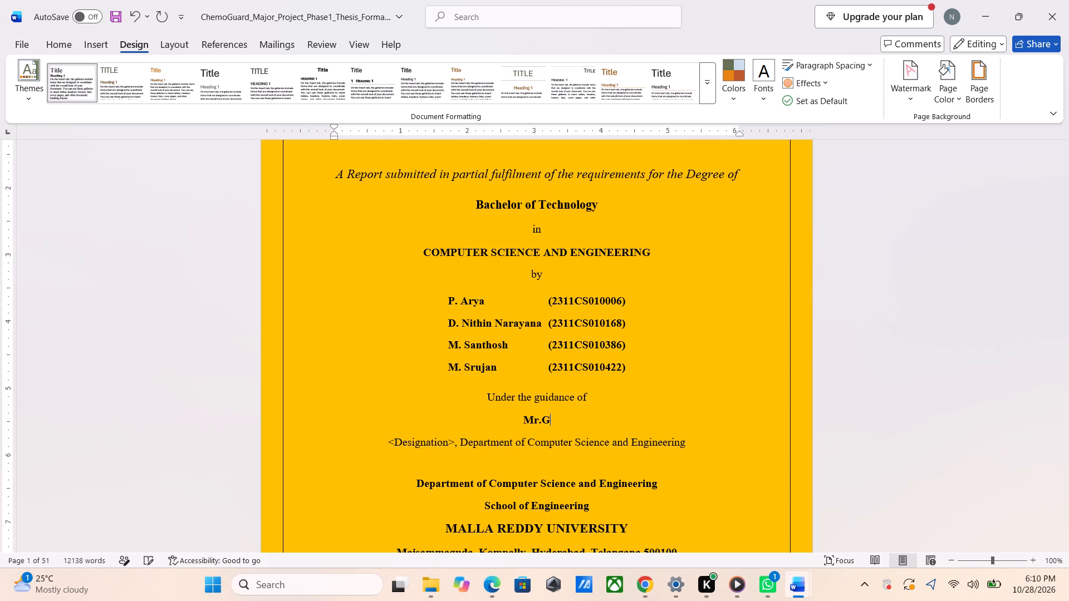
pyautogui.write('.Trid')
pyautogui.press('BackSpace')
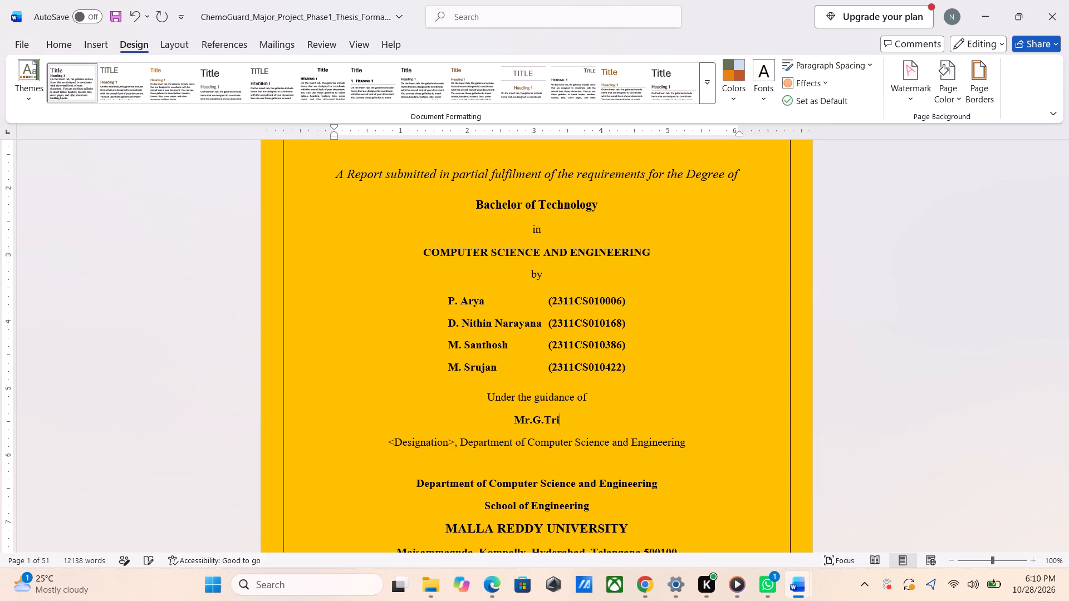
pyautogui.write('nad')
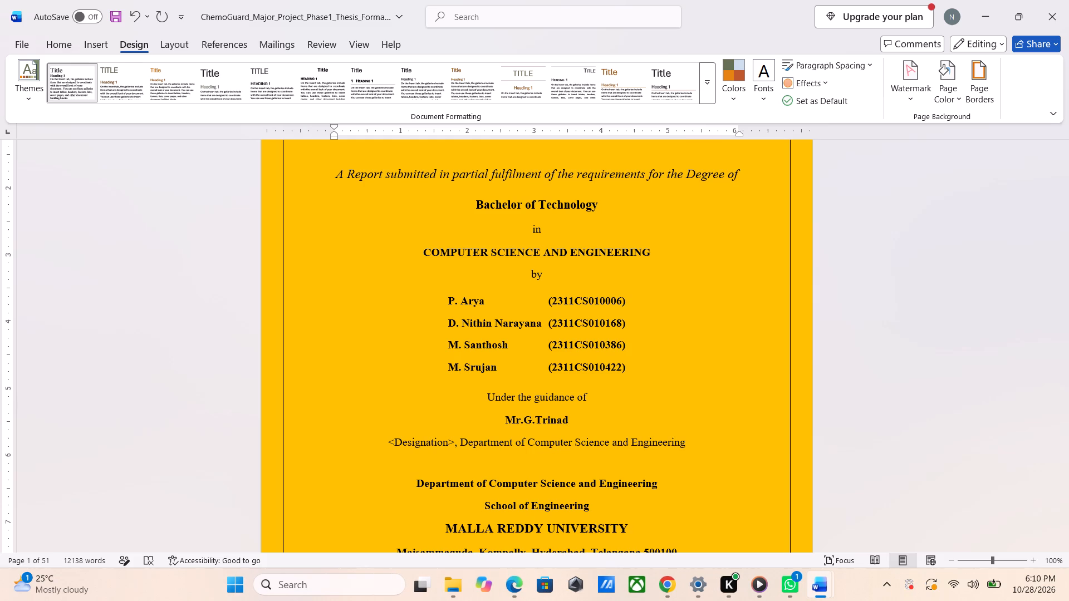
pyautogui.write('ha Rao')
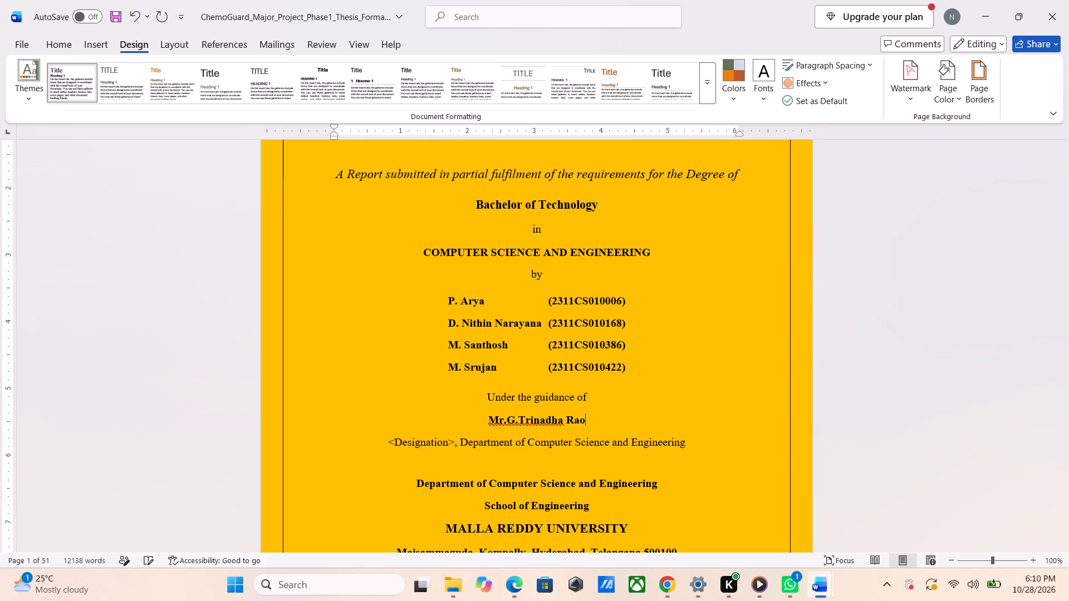
# Insert a space after the guide's initial and another after "Mr." in the guide's name on the cover page.
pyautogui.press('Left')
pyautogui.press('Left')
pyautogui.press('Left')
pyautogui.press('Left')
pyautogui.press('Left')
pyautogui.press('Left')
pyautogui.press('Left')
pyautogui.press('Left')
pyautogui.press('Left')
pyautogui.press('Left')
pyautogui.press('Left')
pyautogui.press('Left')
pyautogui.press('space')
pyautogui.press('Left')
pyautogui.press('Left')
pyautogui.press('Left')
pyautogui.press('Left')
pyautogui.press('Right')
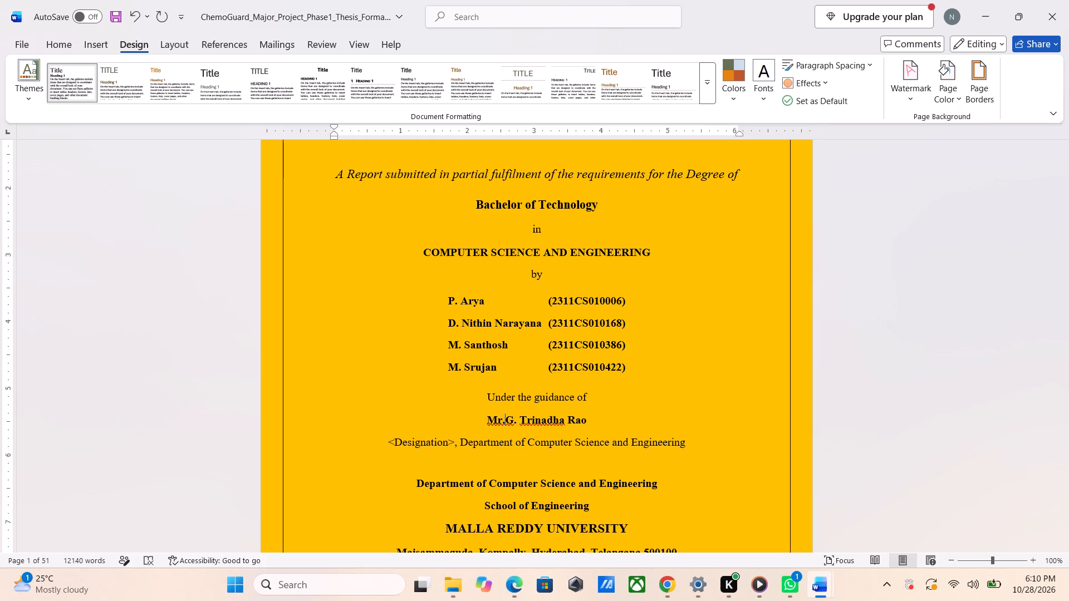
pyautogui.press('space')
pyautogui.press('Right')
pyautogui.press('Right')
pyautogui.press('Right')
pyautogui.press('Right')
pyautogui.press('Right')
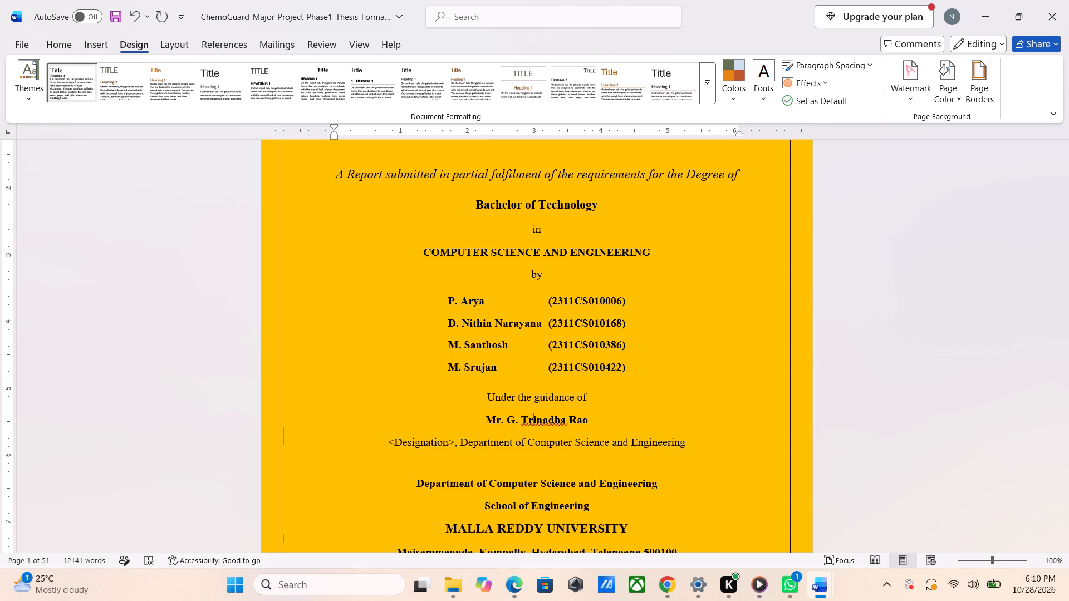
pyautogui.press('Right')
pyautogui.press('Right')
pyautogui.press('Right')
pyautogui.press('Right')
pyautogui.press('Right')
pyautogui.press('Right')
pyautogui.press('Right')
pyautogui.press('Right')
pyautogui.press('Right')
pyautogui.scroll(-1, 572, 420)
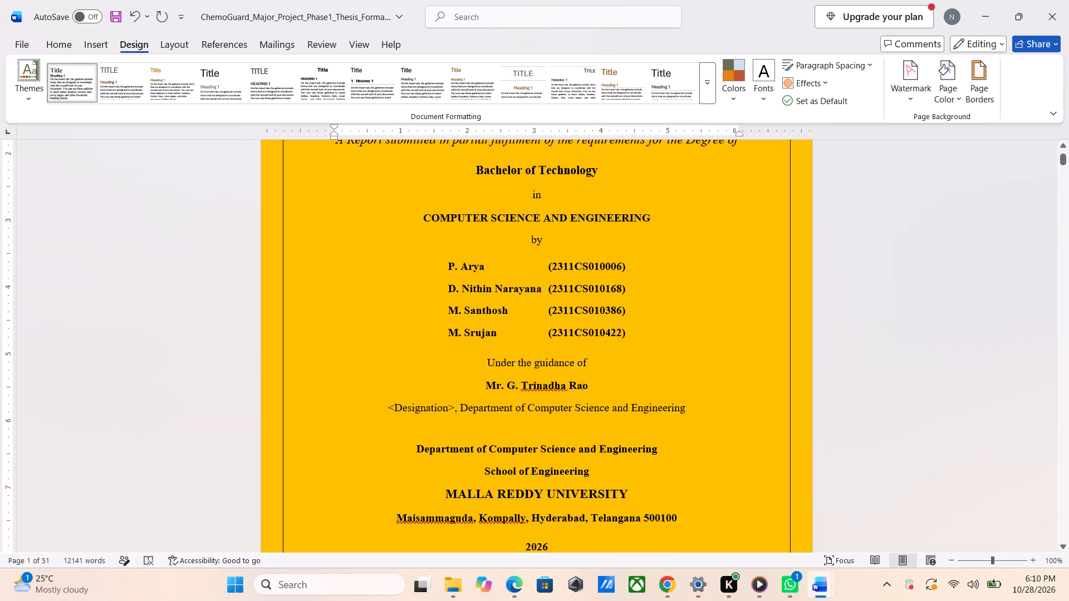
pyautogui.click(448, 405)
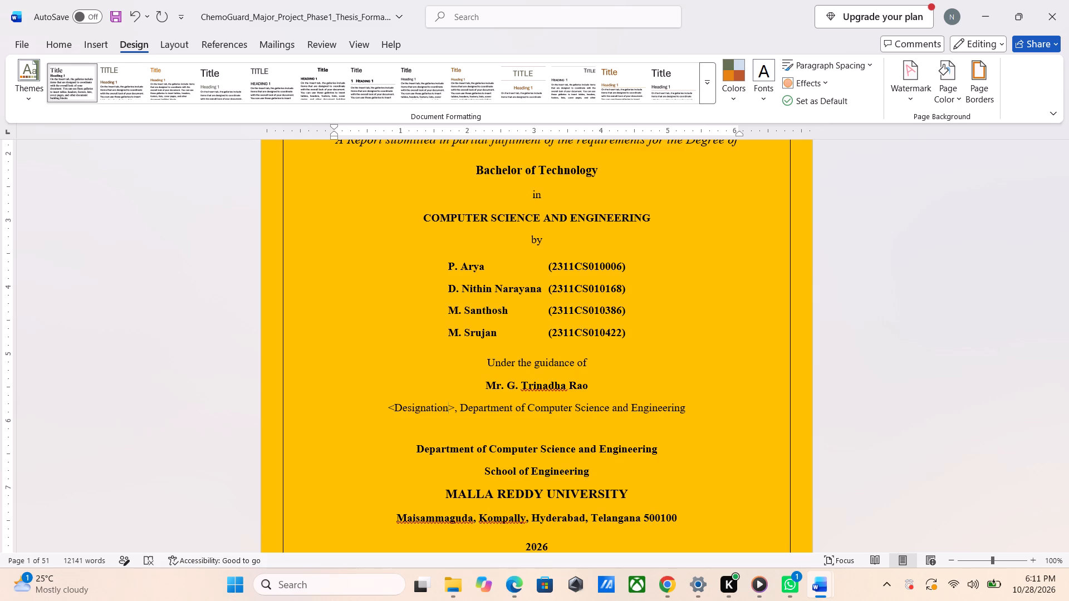
# Copy the four student name and roll number lines from the cover page over the four matching placeholder lines on page 2.
pyautogui.scroll(-1, 448, 405)
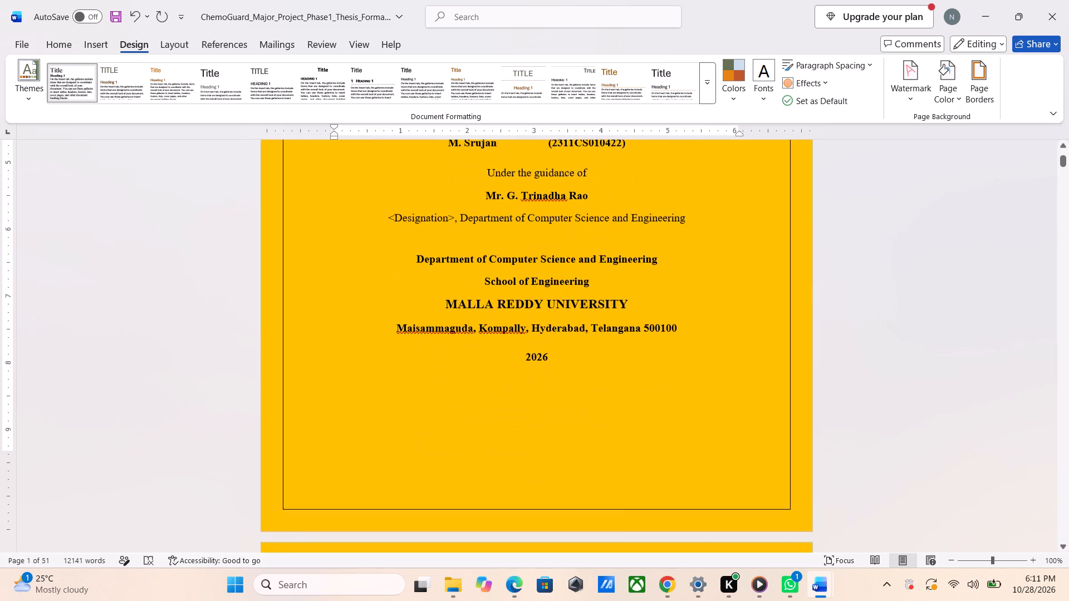
pyautogui.scroll(-6, 448, 405)
pyautogui.scroll(1, 448, 405)
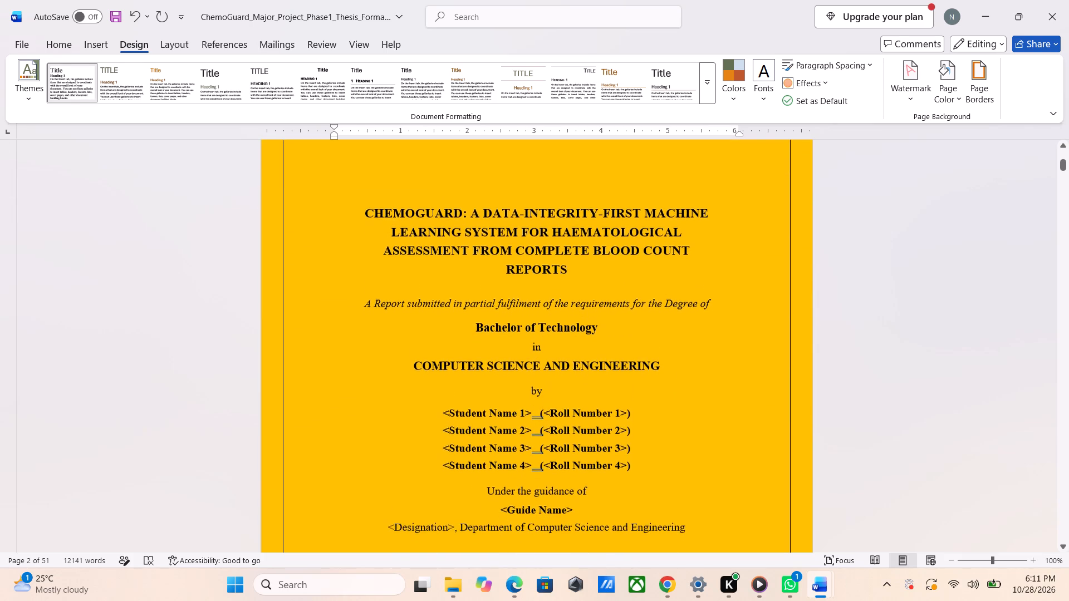
pyautogui.scroll(4, 448, 405)
pyautogui.scroll(-1, 448, 405)
pyautogui.moveTo(441, 401); pyautogui.dragTo(493, 416)
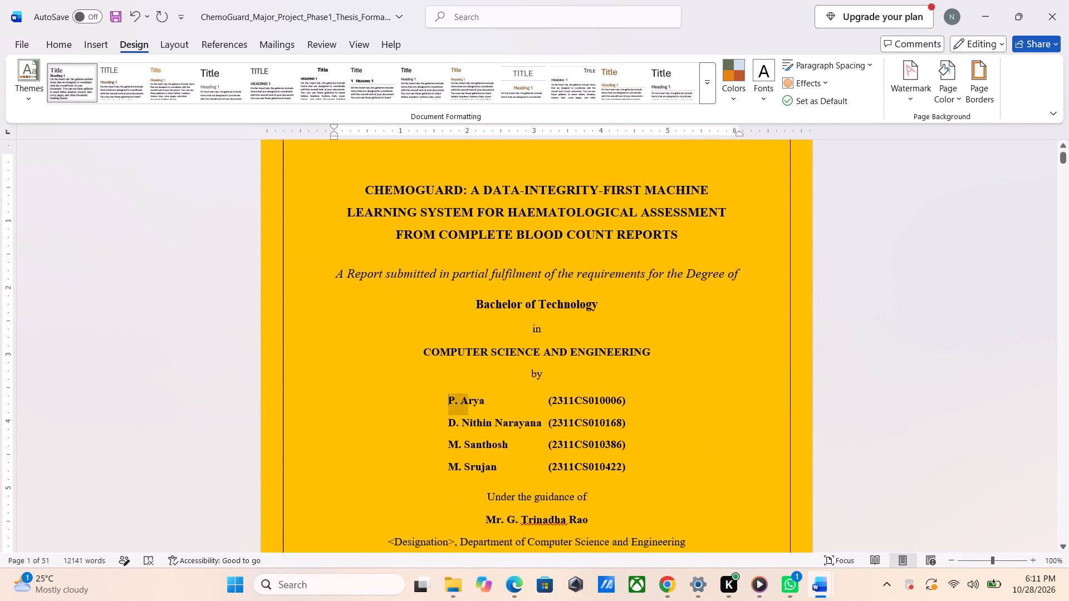
pyautogui.moveTo(493, 416); pyautogui.dragTo(627, 467)
pyautogui.hotkey('ctrl', 'c')
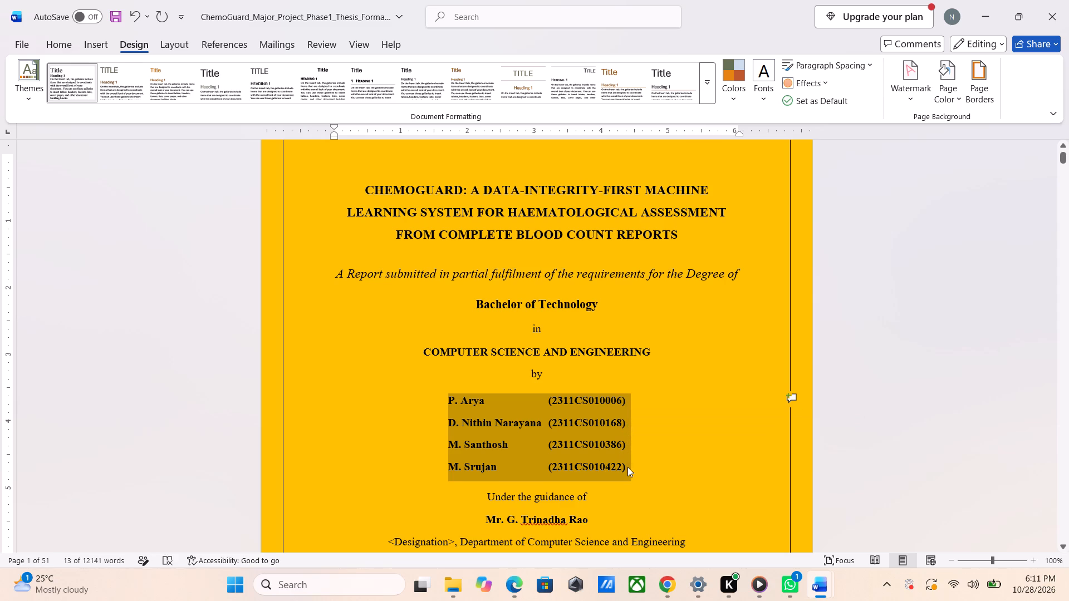
pyautogui.scroll(-5, 627, 467)
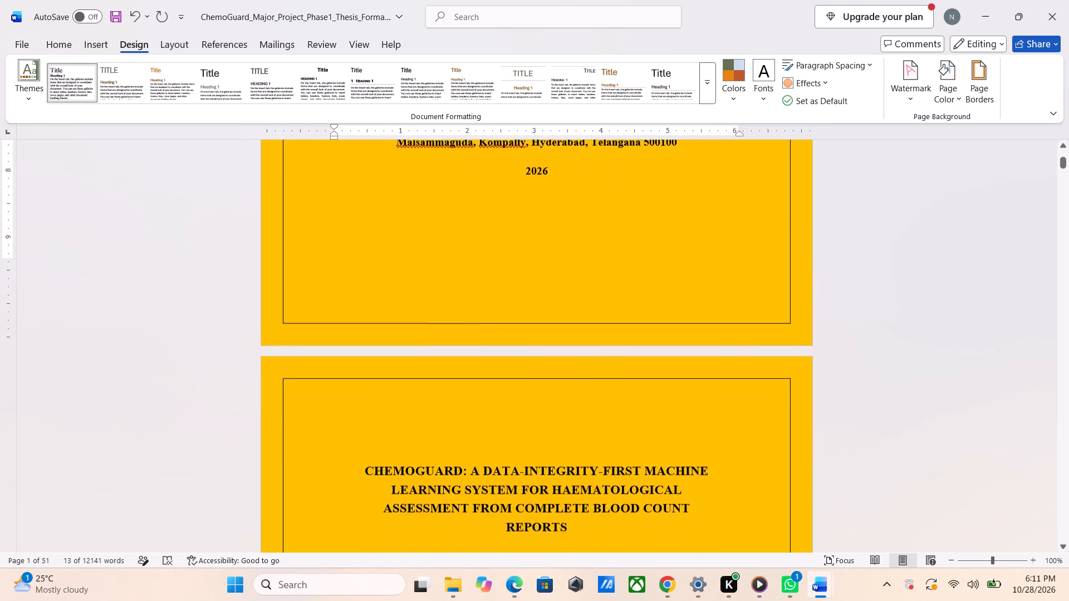
pyautogui.scroll(-4, 627, 467)
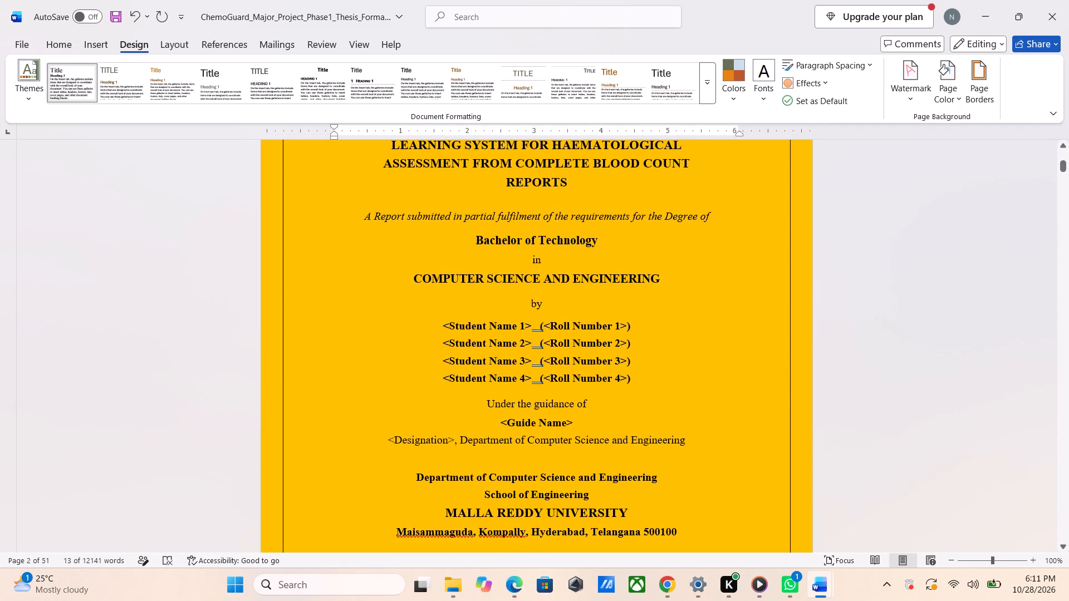
pyautogui.moveTo(439, 321); pyautogui.dragTo(552, 330)
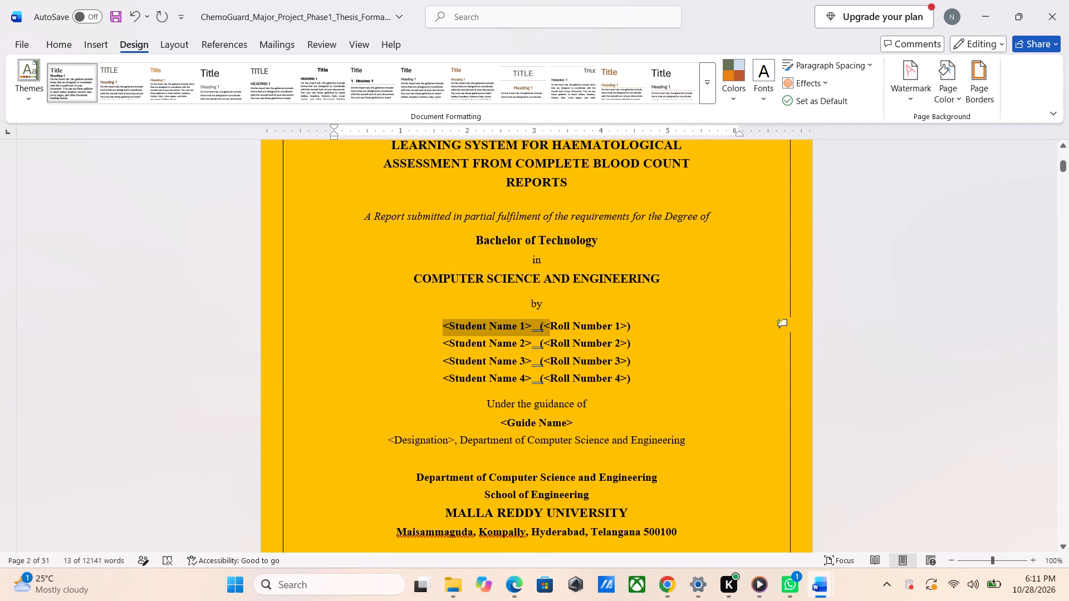
pyautogui.moveTo(552, 330); pyautogui.dragTo(639, 376)
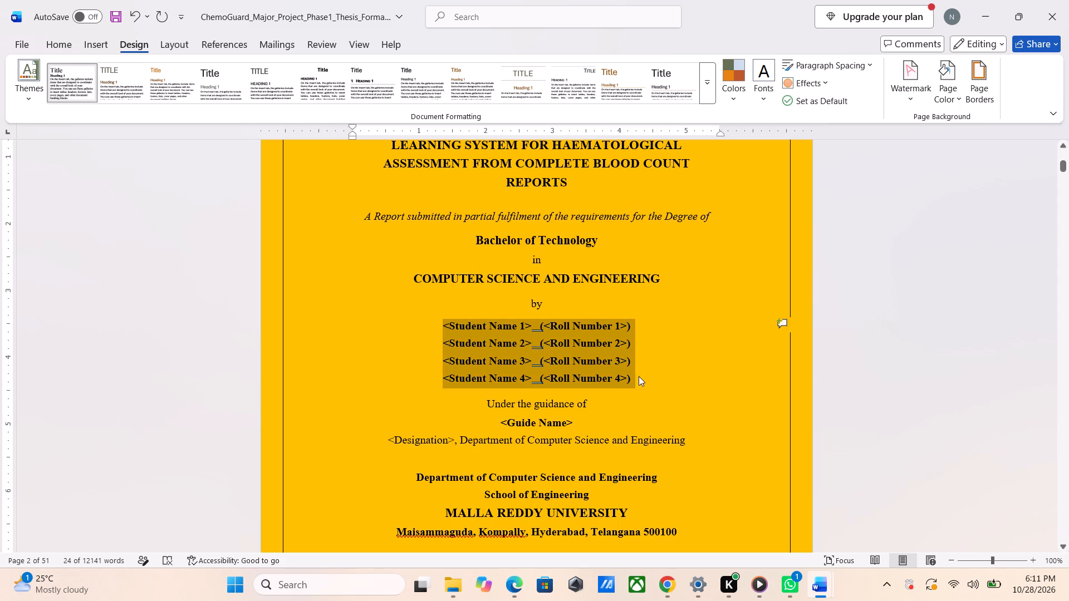
pyautogui.hotkey('ctrl', 'v')
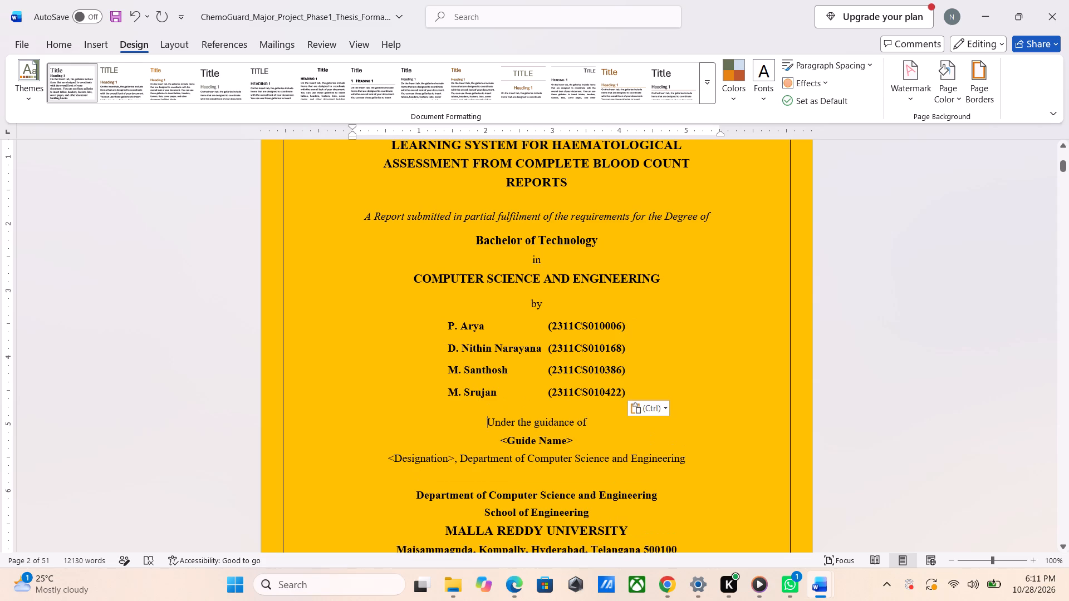
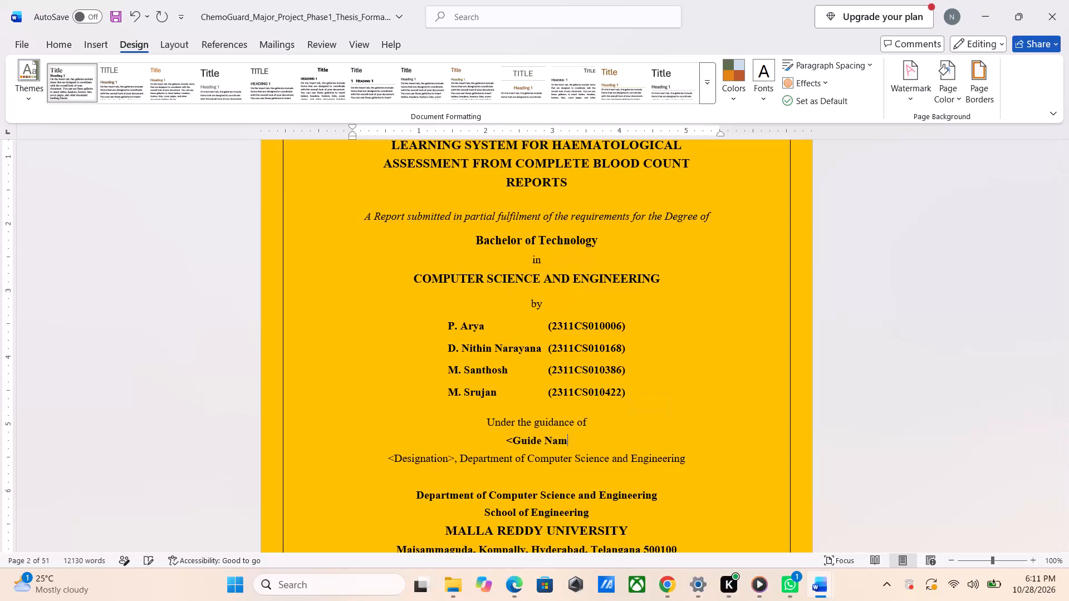
# Replace the <Guide Name> placeholder on page 2, including its angle brackets, with the guide's initial and name prefixed by "Mr.".
pyautogui.press('BackSpace')
pyautogui.press('BackSpace')
pyautogui.press('BackSpace')
pyautogui.press('BackSpace')
pyautogui.press('BackSpace')
pyautogui.press('BackSpace')
pyautogui.press('BackSpace')
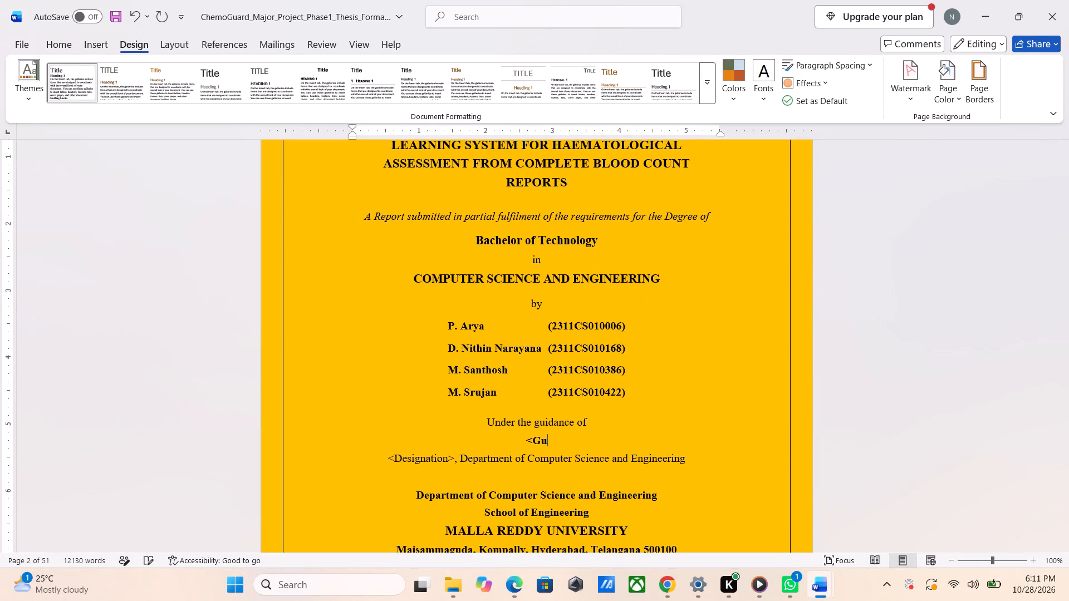
pyautogui.press('BackSpace')
pyautogui.press('BackSpace')
pyautogui.press('BackSpace')
pyautogui.press('BackSpace')
pyautogui.hotkey('ctrl', 'z')
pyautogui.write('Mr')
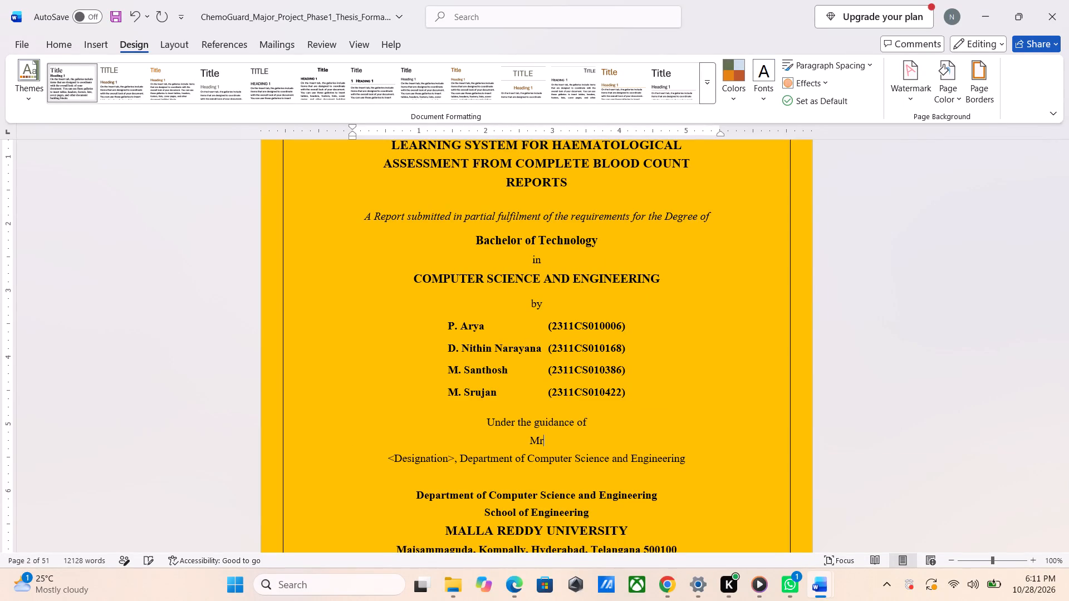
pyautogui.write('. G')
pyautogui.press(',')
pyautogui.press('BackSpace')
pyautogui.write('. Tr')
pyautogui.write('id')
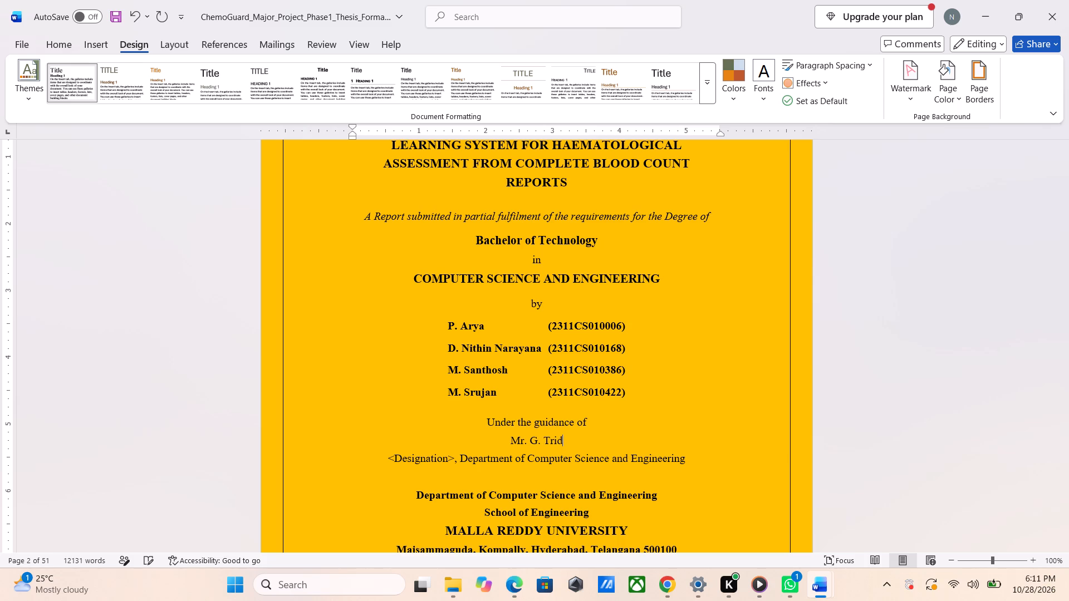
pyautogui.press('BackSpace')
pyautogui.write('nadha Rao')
# Compare the page 2 title page with the cover page and look over the certificate page that follows.
pyautogui.scroll(-1, 524, 448)
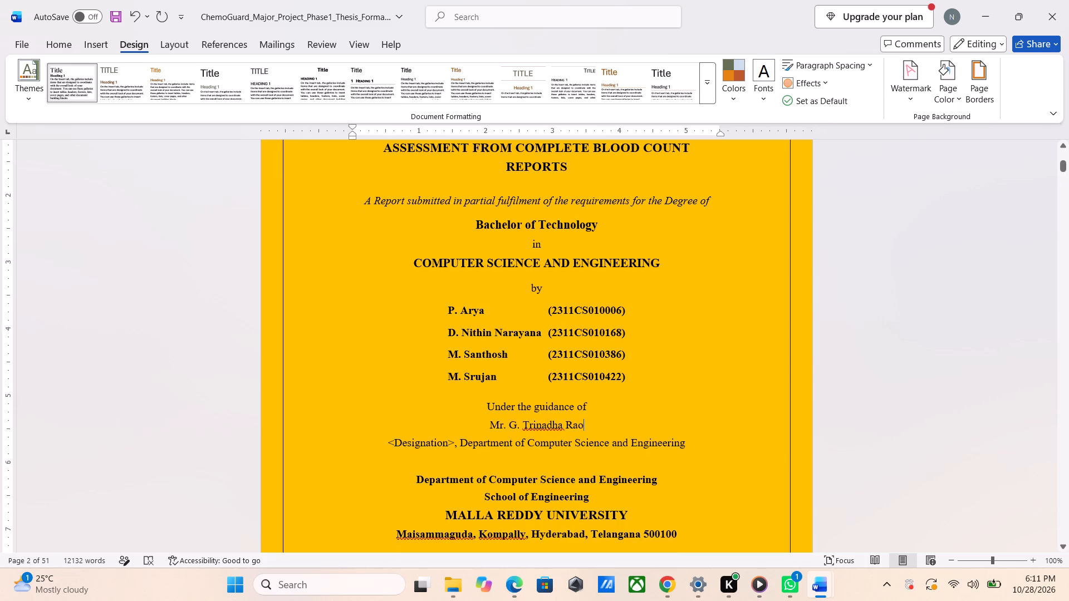
pyautogui.scroll(-5, 524, 448)
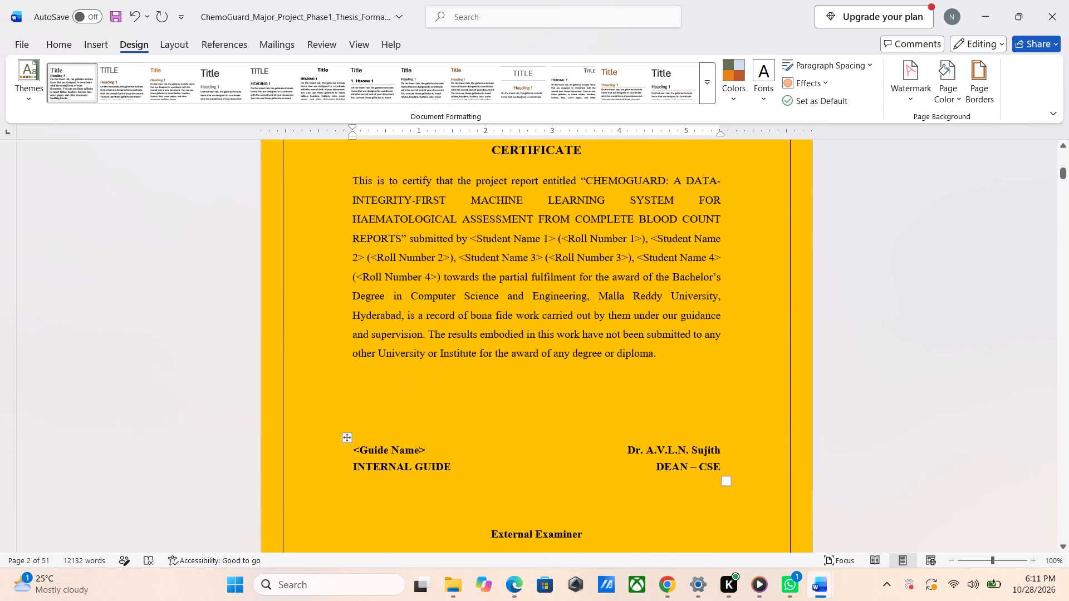
pyautogui.scroll(15, 524, 448)
pyautogui.scroll(11, 524, 448)
pyautogui.scroll(-8, 524, 448)
pyautogui.scroll(-15, 524, 448)
pyautogui.scroll(1, 524, 448)
pyautogui.scroll(-2, 524, 448)
pyautogui.scroll(8, 524, 448)
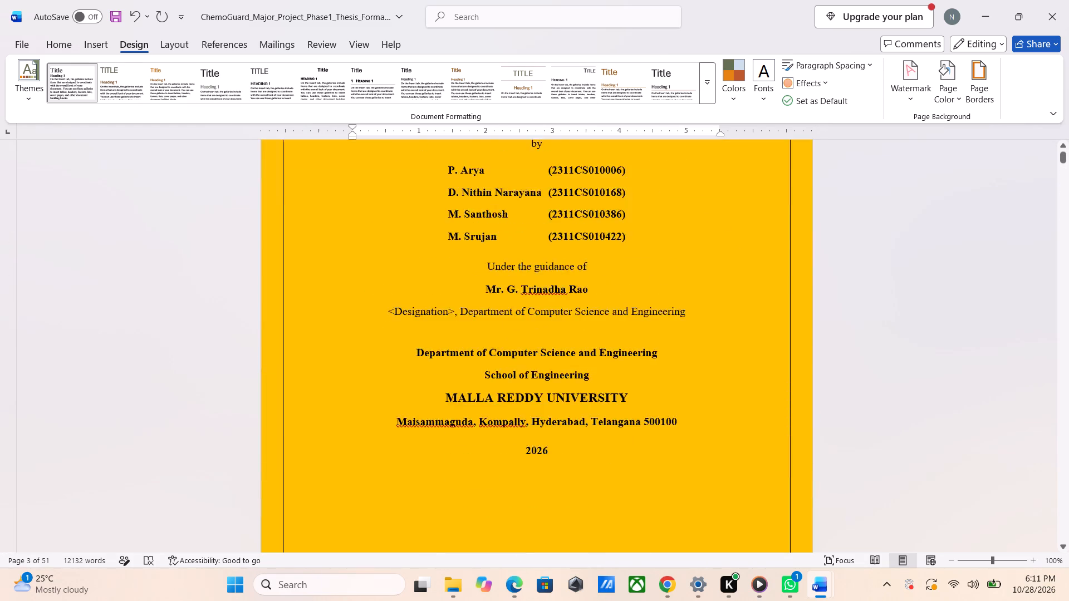
pyautogui.scroll(14, 524, 448)
pyautogui.scroll(-2, 524, 448)
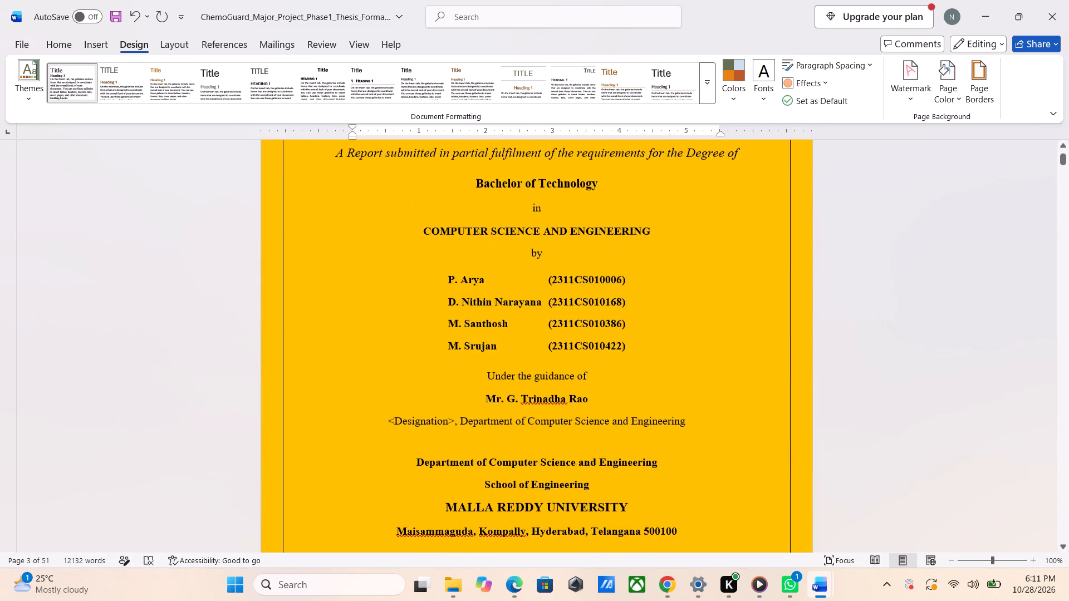
pyautogui.scroll(-5, 524, 448)
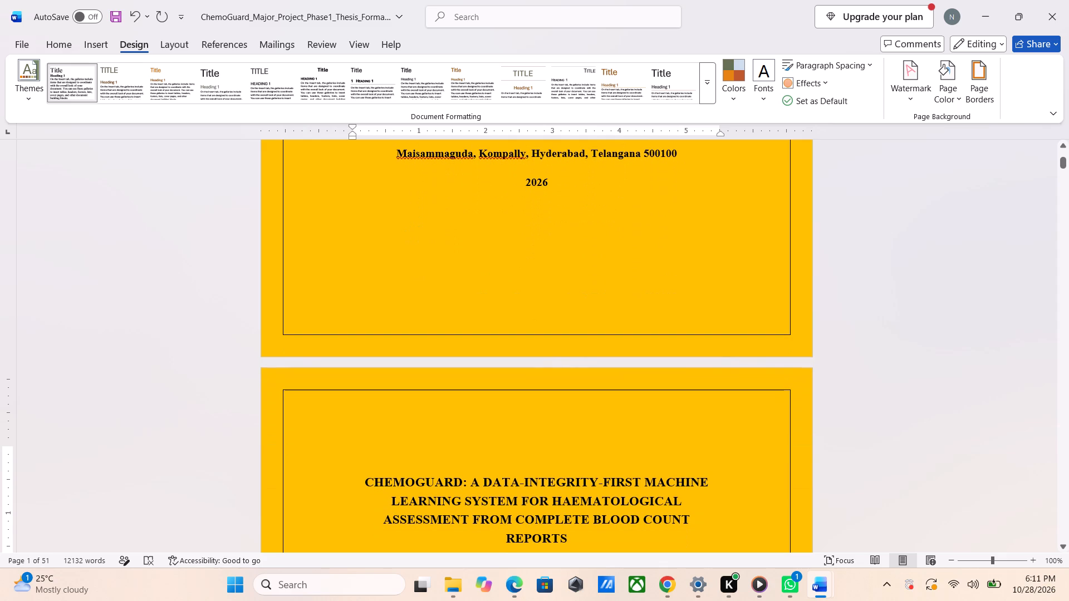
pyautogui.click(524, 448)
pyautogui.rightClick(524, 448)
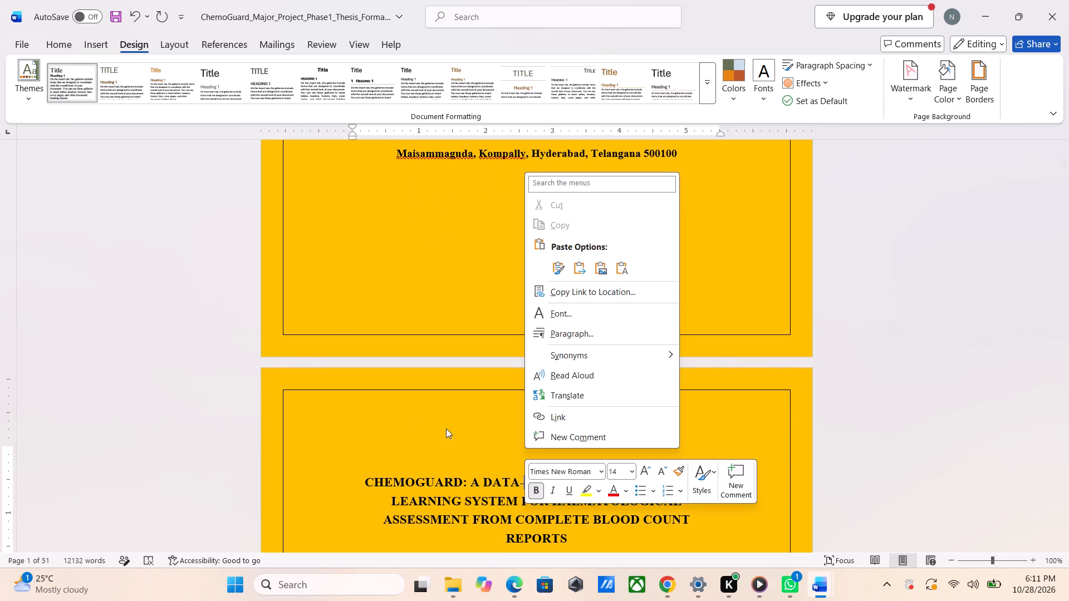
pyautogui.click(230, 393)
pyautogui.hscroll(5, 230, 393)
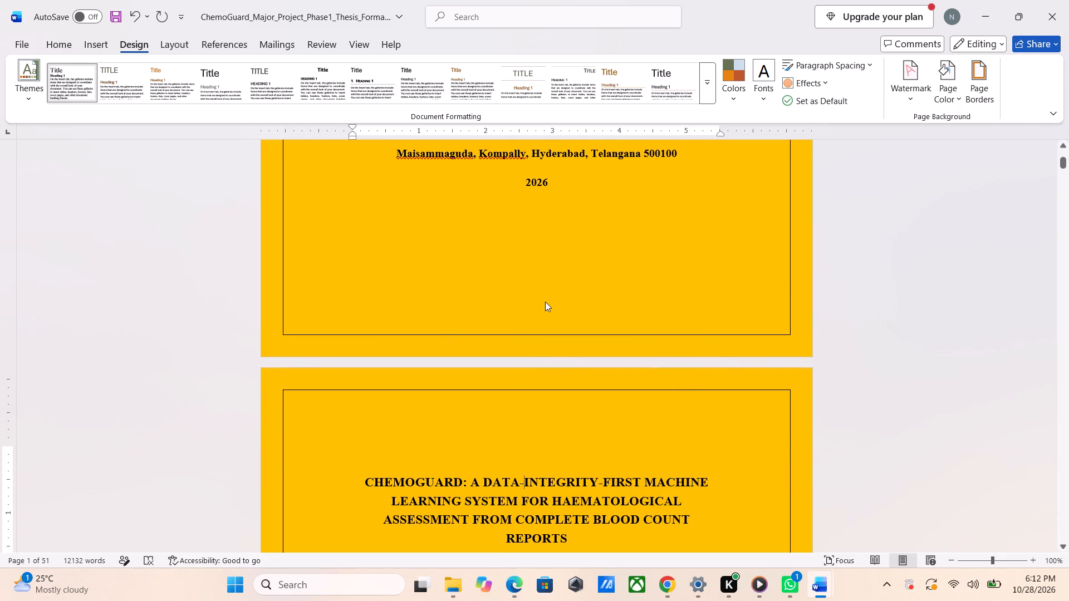
# Remove the page colour from the document by setting it to No Color.
pyautogui.scroll(11, 545, 302)
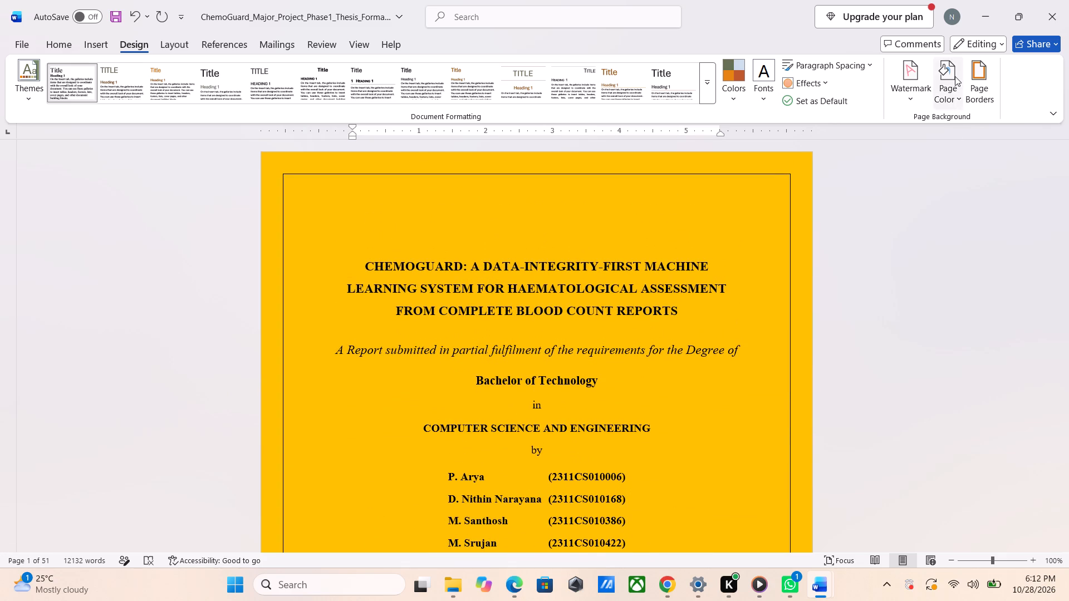
pyautogui.click(955, 76)
pyautogui.click(890, 338)
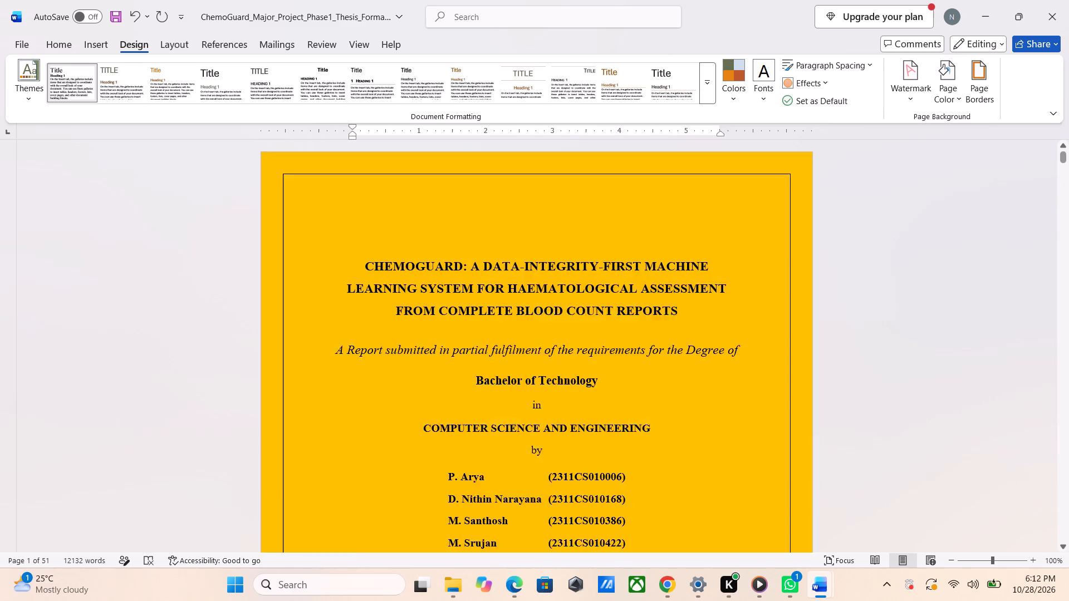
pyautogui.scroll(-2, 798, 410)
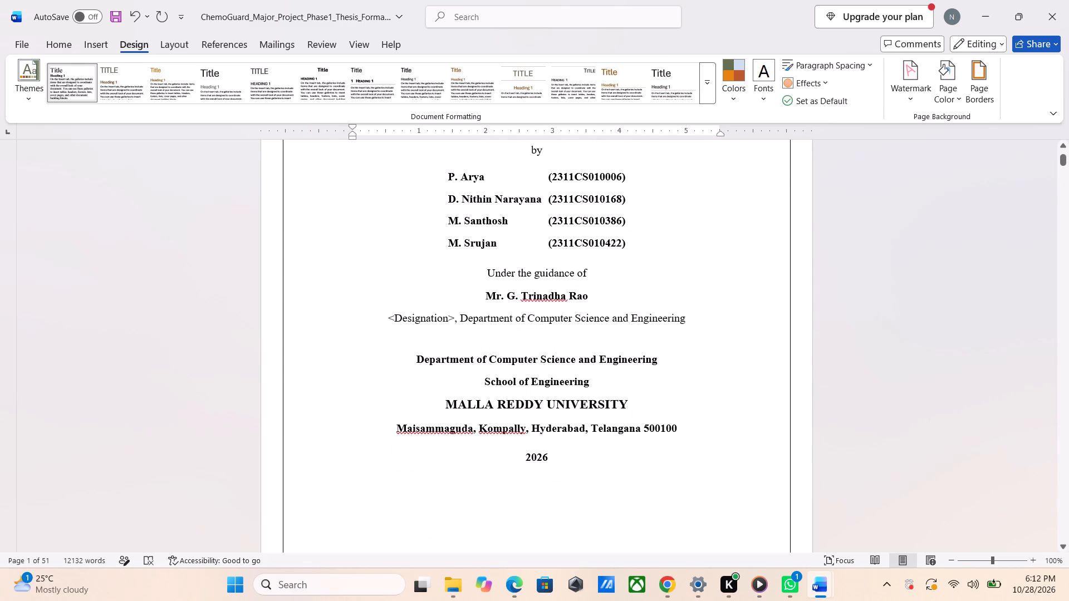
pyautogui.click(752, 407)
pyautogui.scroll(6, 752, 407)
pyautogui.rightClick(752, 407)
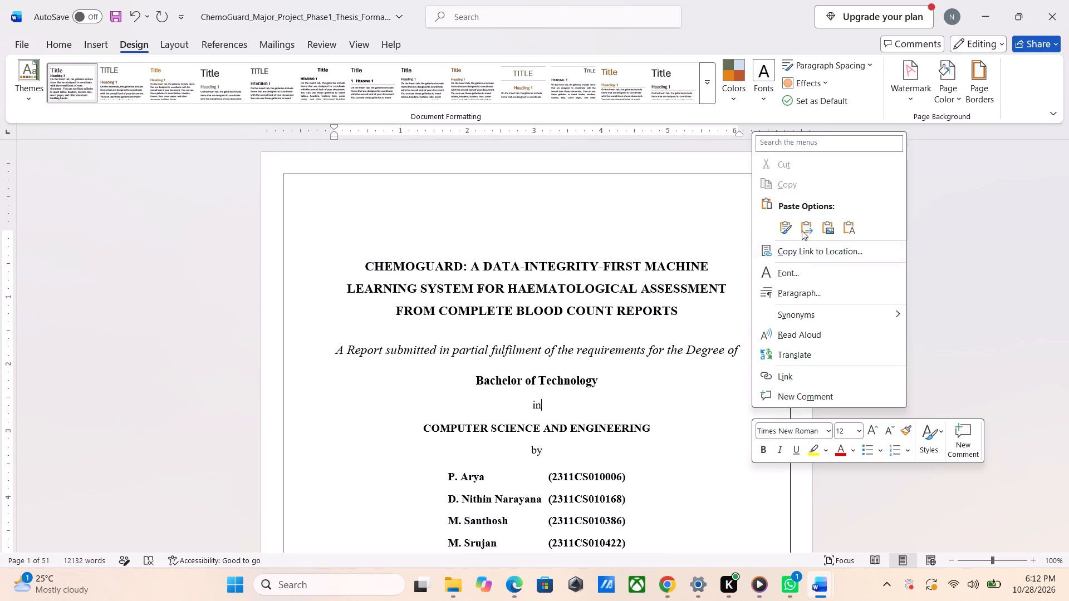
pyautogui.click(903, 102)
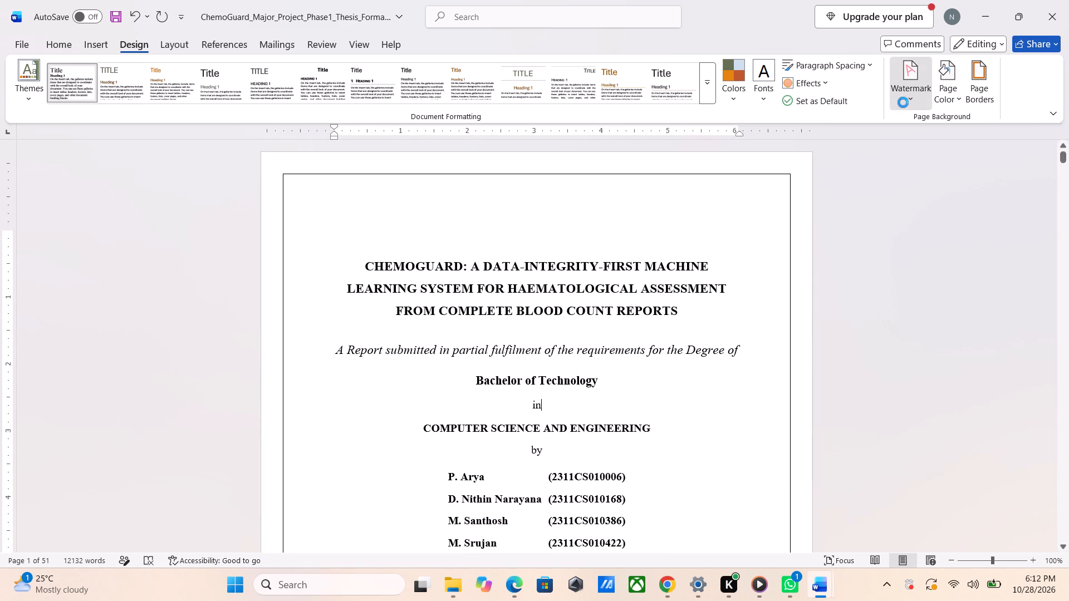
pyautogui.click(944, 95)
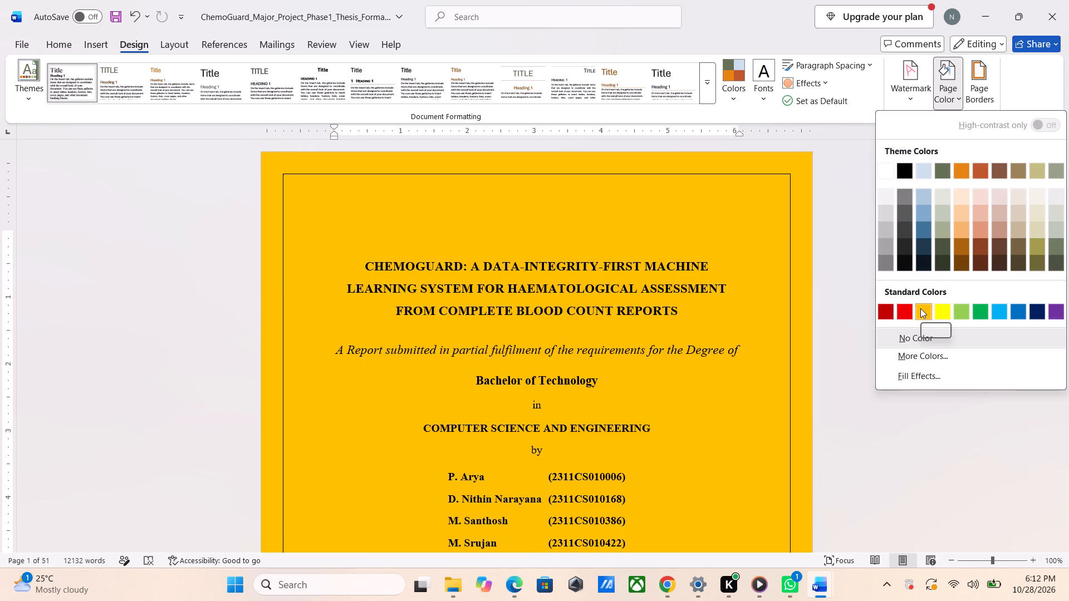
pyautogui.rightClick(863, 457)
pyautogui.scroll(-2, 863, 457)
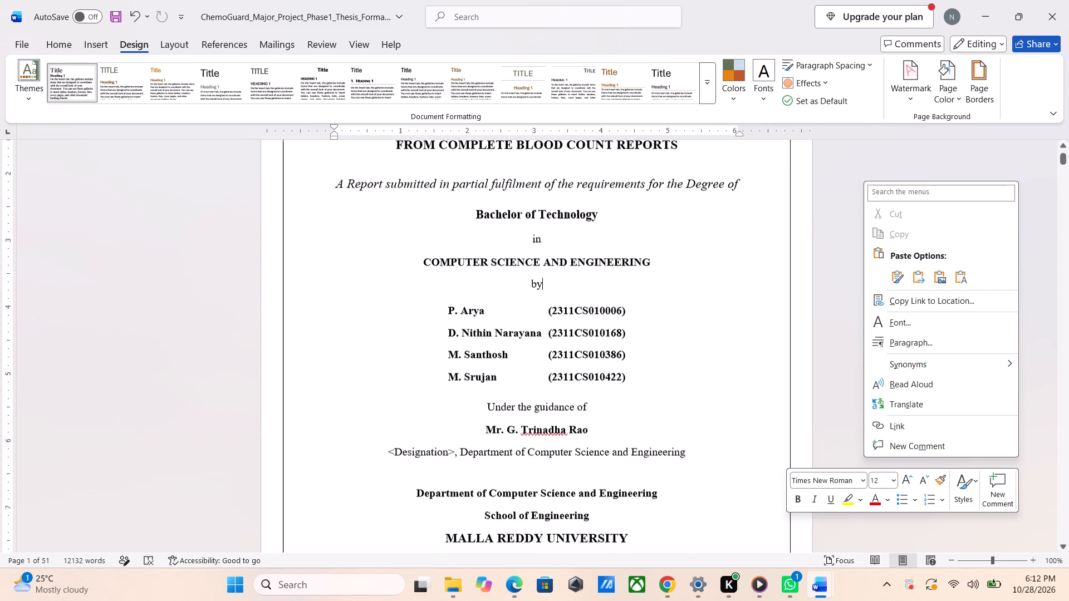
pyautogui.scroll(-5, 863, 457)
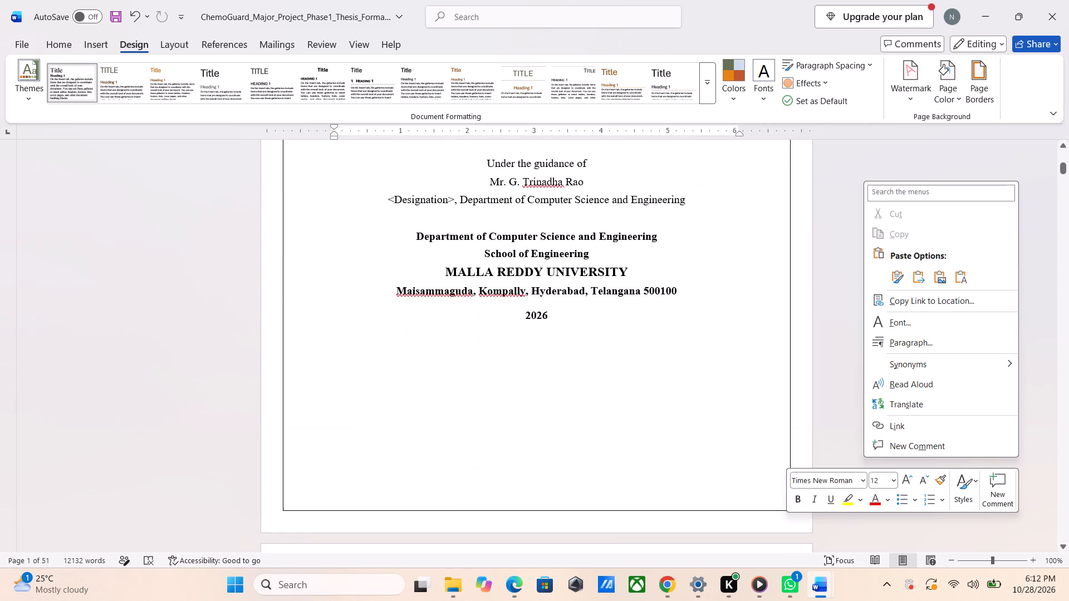
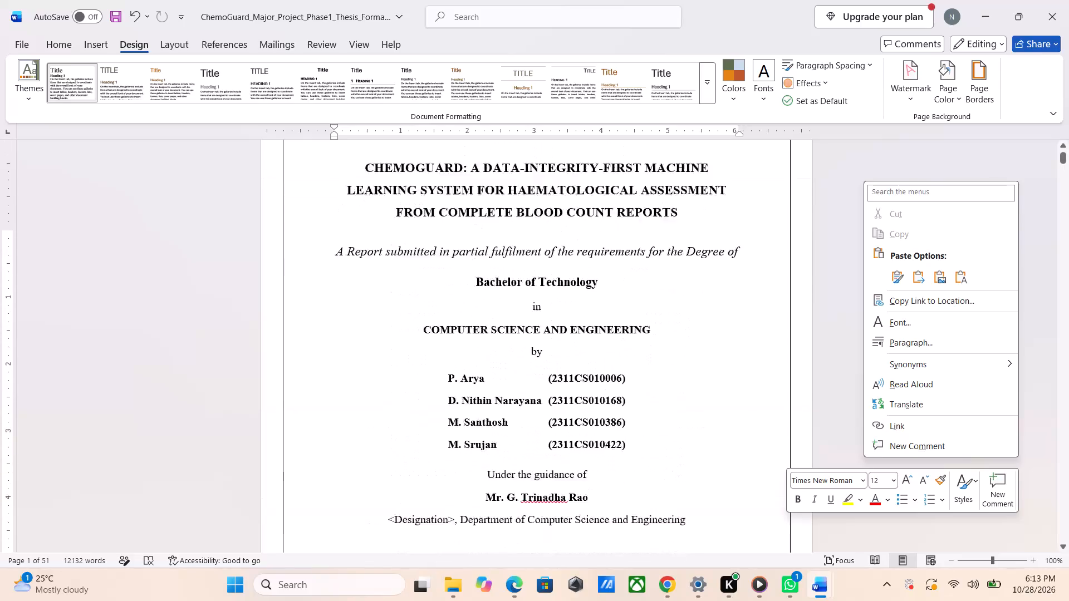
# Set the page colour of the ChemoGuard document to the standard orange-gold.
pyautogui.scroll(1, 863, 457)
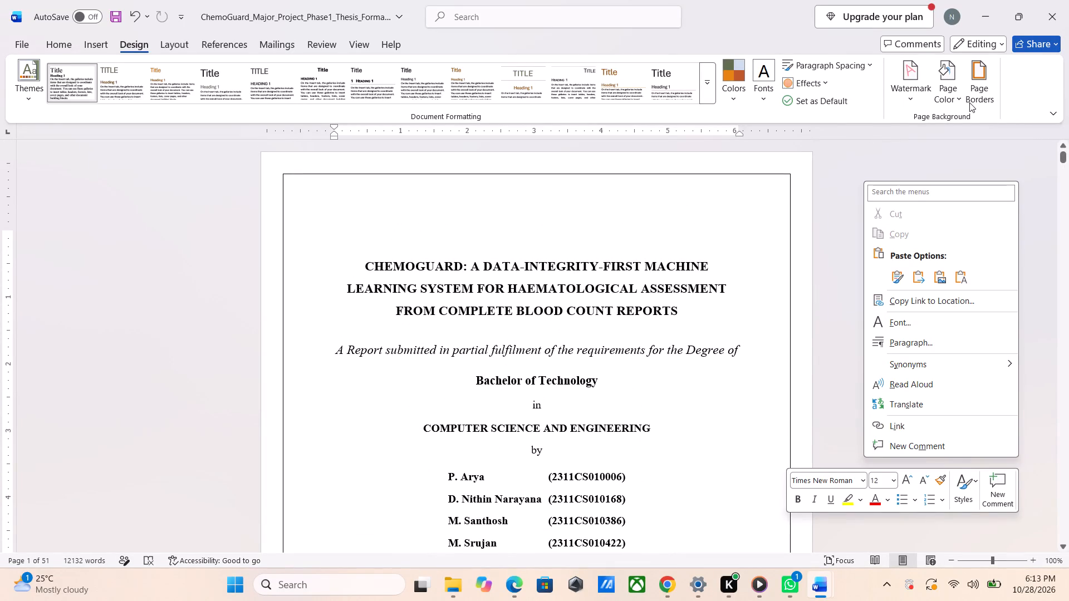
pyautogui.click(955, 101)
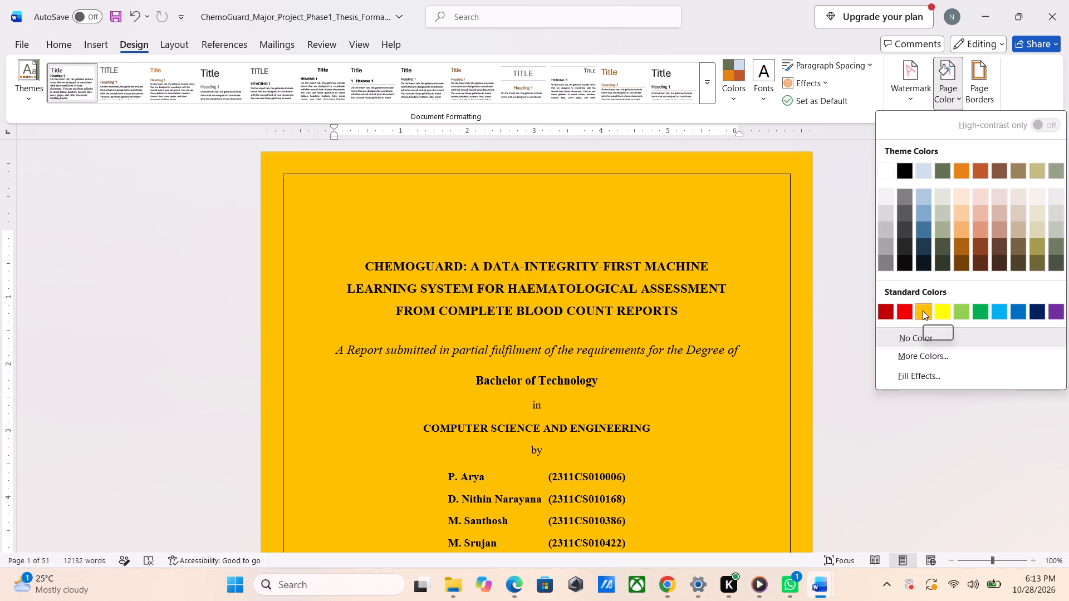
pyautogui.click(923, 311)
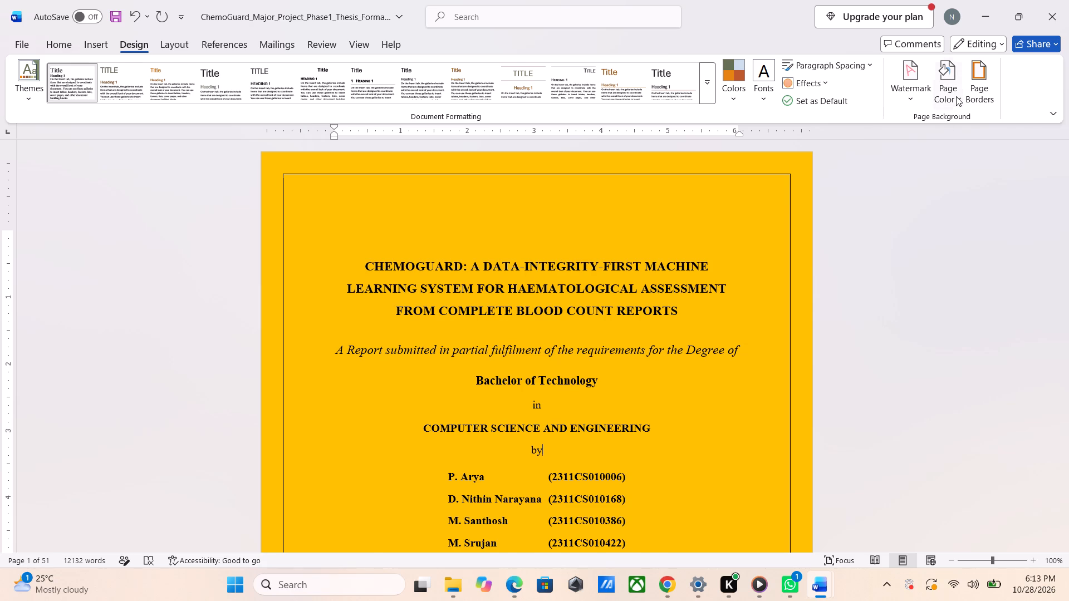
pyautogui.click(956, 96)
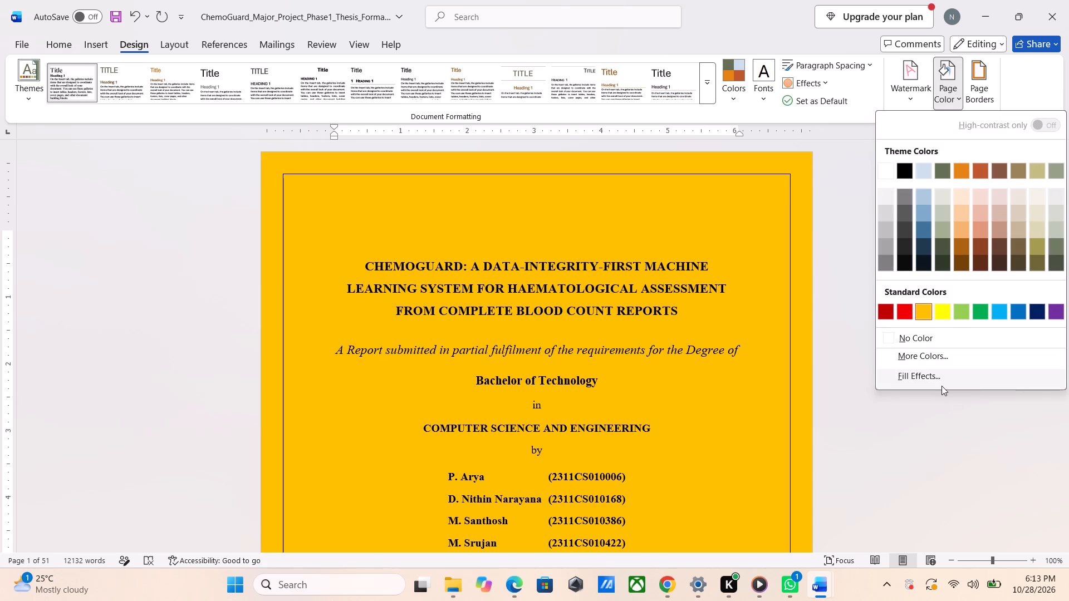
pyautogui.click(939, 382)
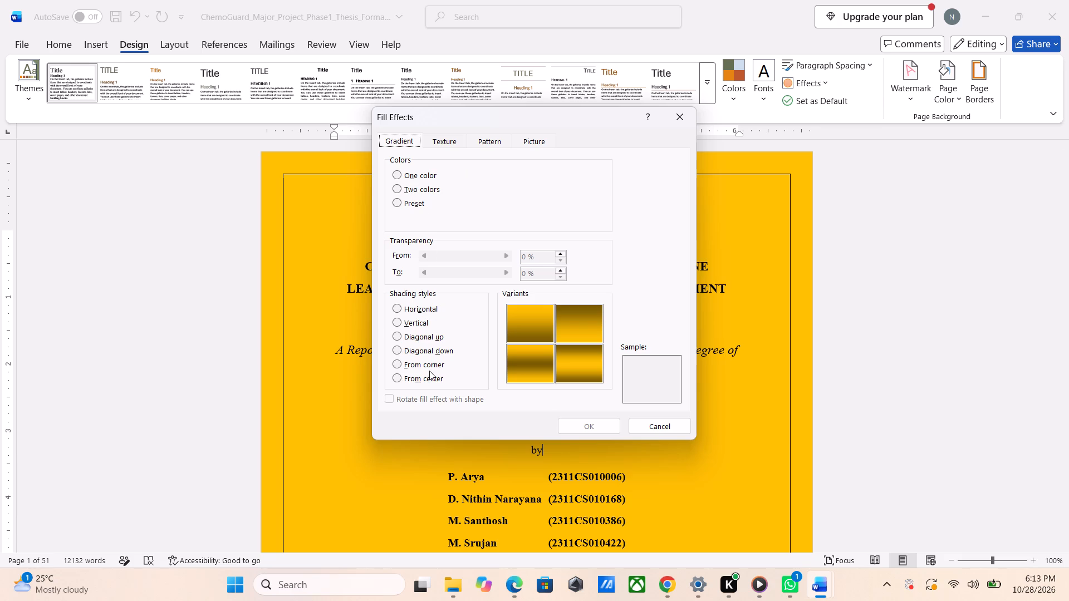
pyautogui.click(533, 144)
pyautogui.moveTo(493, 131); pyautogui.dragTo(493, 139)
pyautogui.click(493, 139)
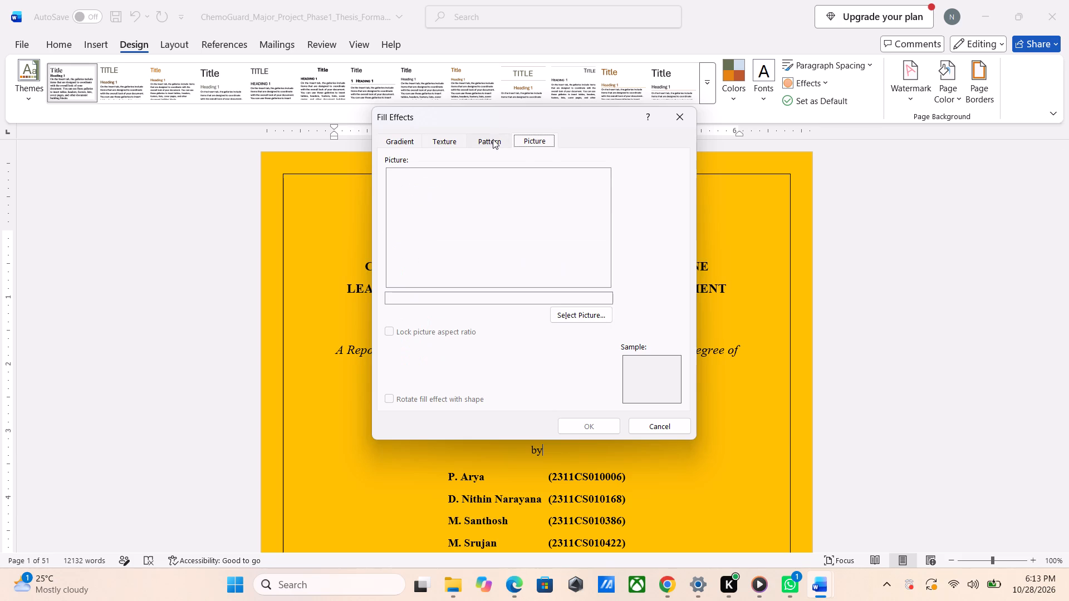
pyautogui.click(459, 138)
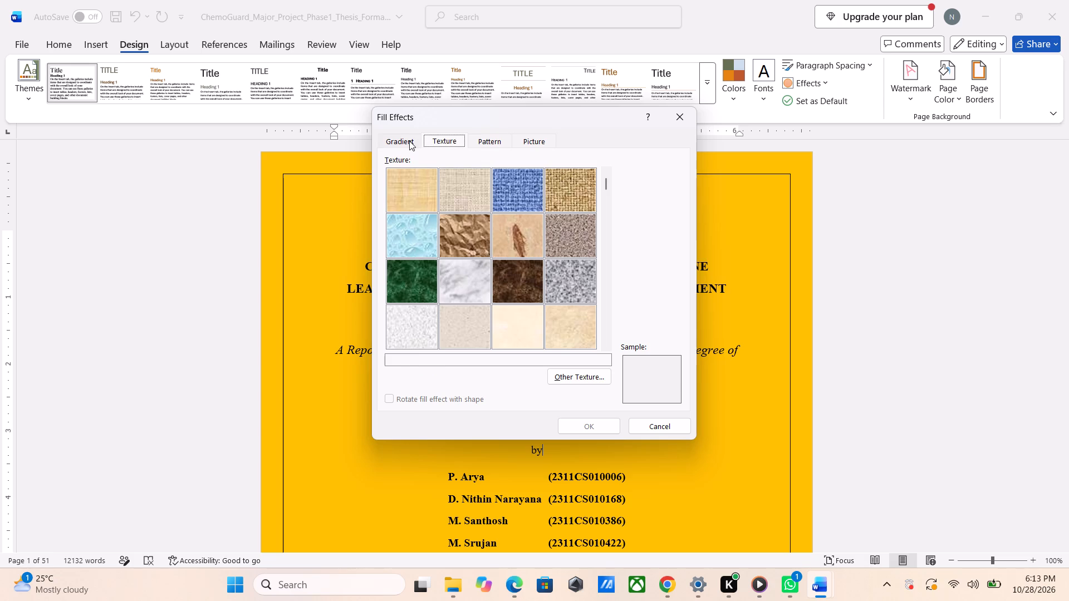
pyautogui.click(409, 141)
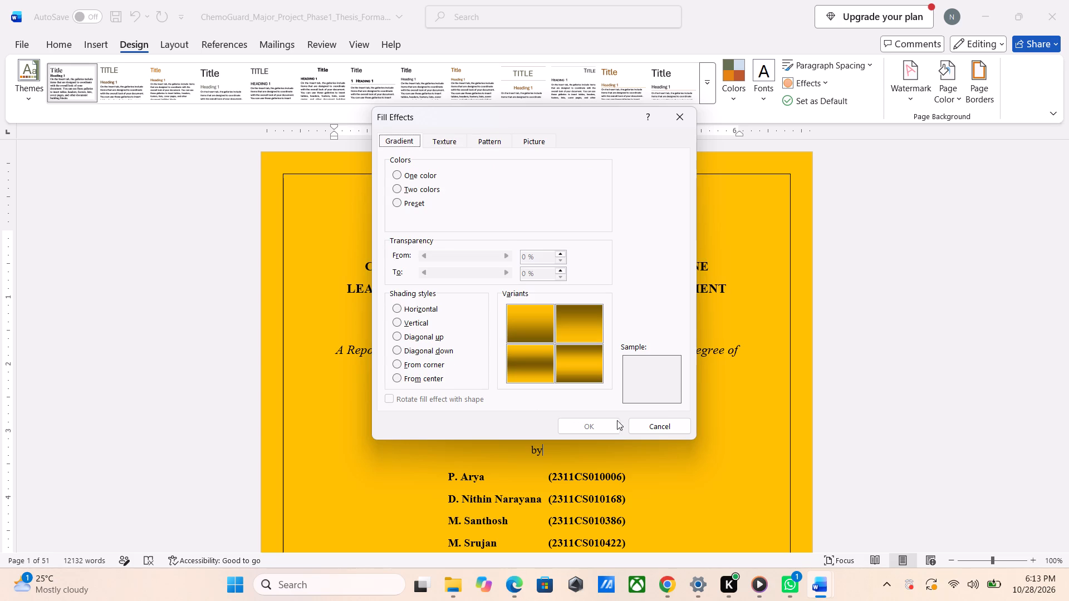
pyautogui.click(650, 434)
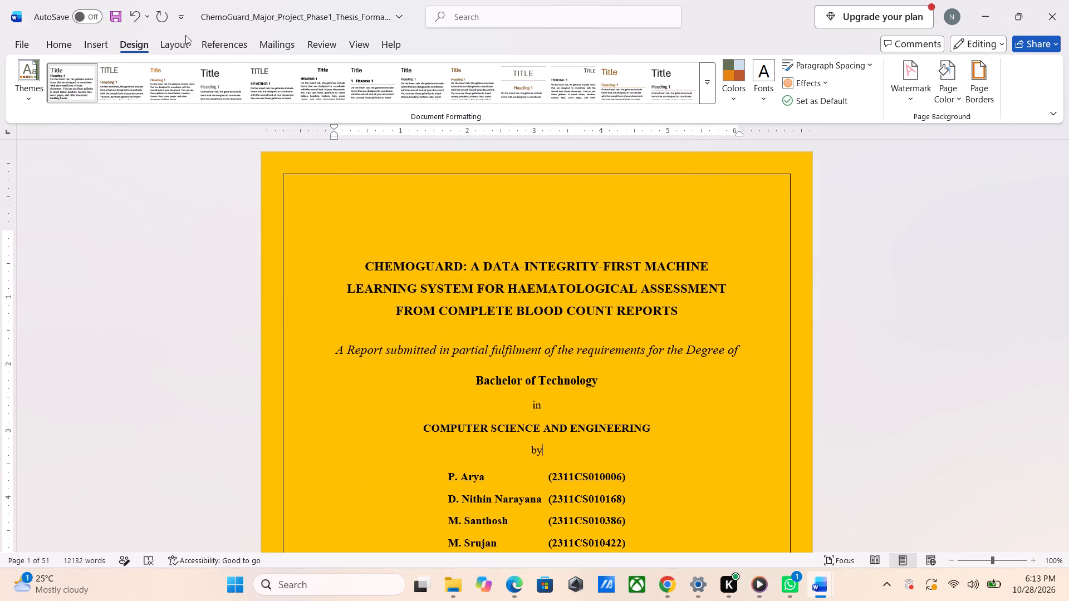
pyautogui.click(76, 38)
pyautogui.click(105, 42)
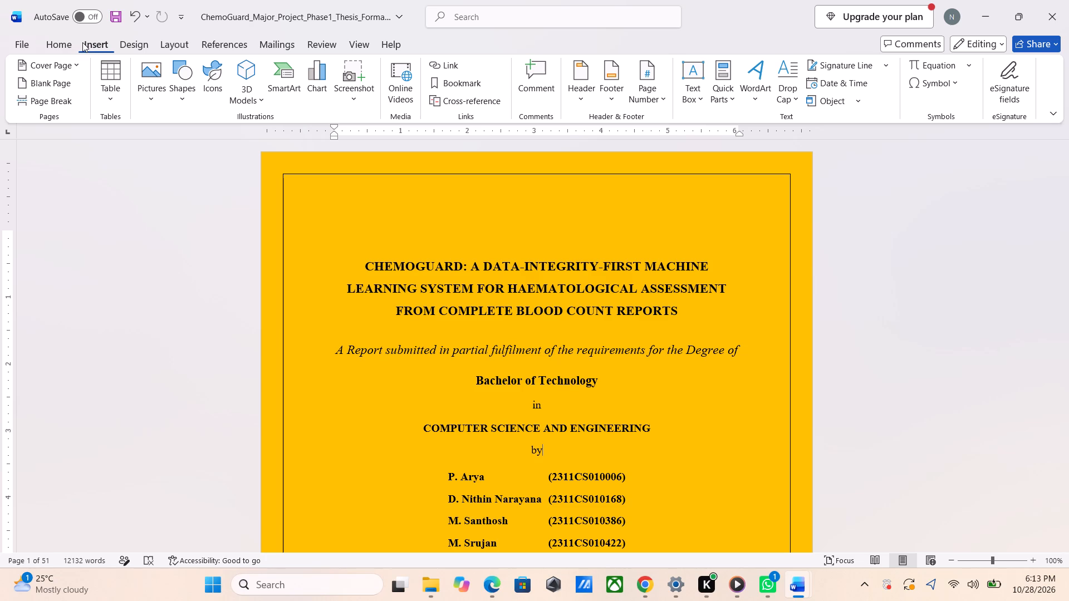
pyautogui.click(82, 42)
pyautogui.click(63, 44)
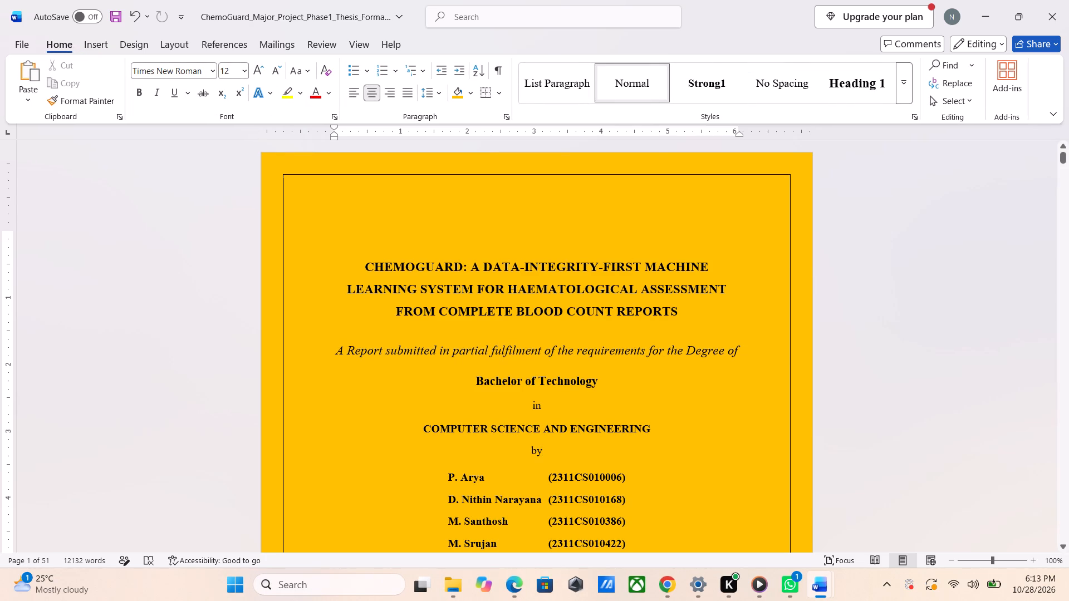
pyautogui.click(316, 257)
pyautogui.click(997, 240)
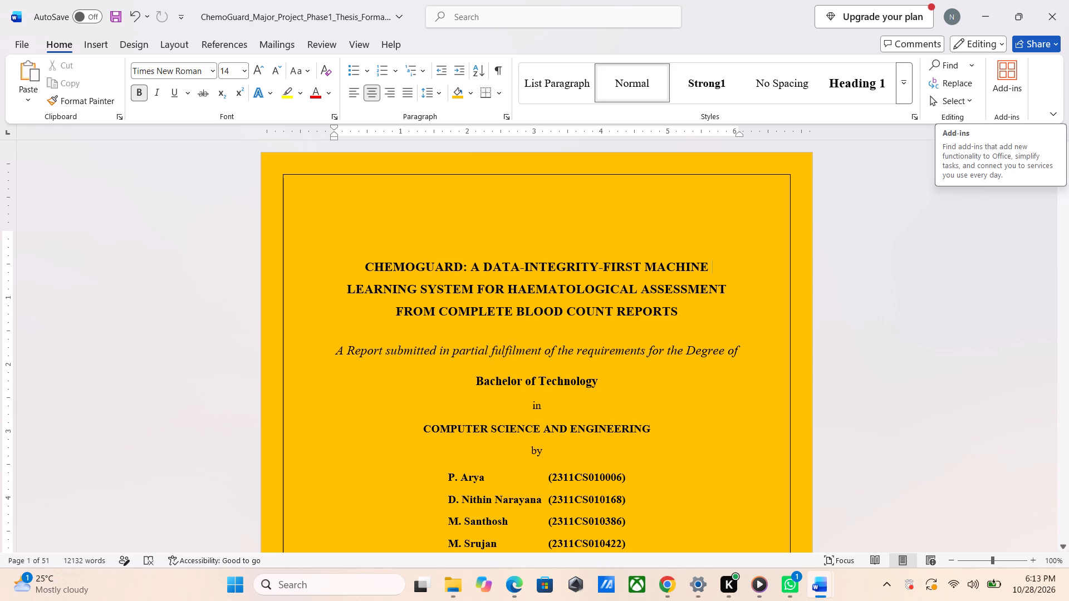
# Look over the ChemoGuard cover, title page and following front matter to check how the page colour applies.
pyautogui.scroll(-19, 772, 352)
pyautogui.scroll(9, 772, 352)
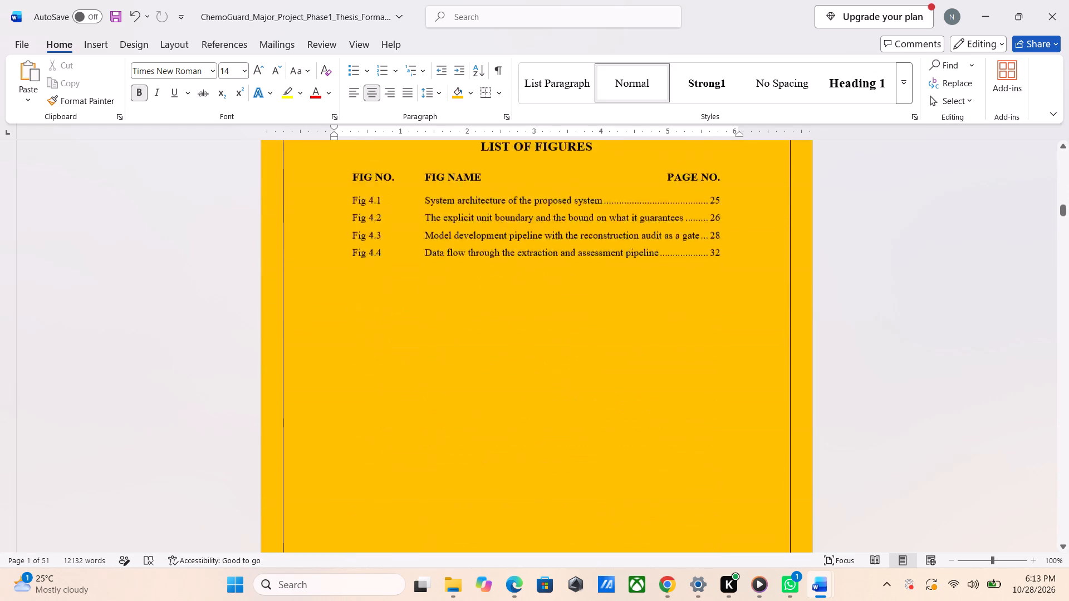
pyautogui.scroll(15, 772, 352)
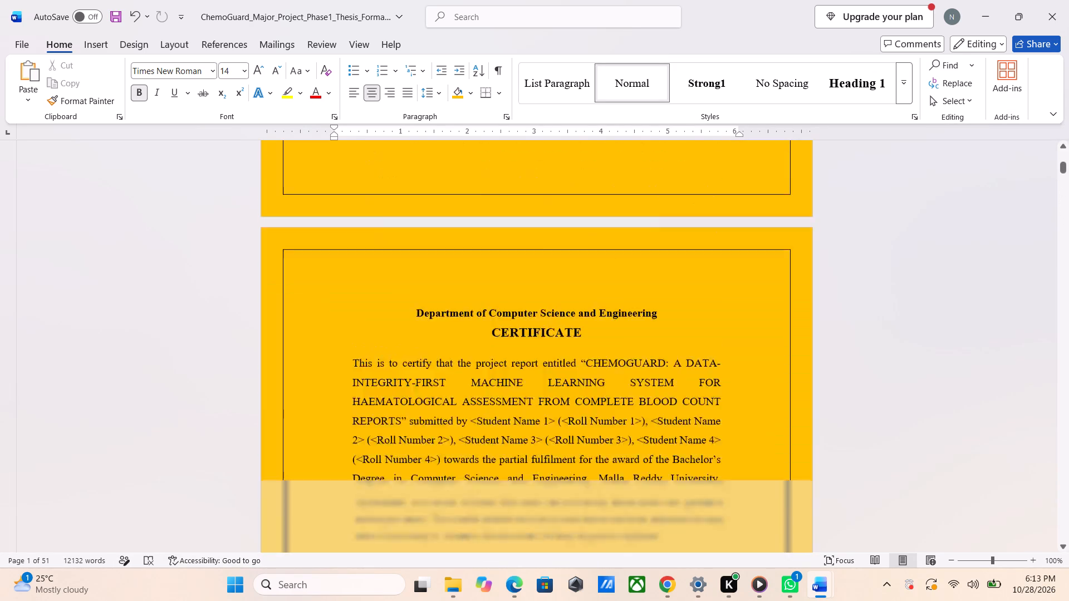
pyautogui.scroll(13, 772, 352)
pyautogui.scroll(-2, 772, 352)
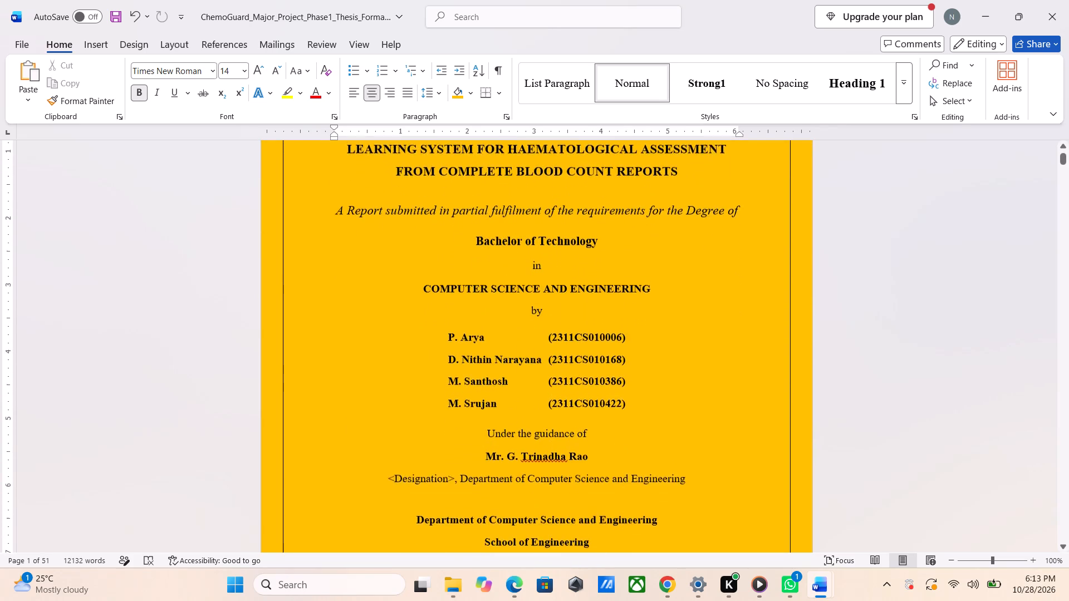
pyautogui.scroll(-4, 772, 352)
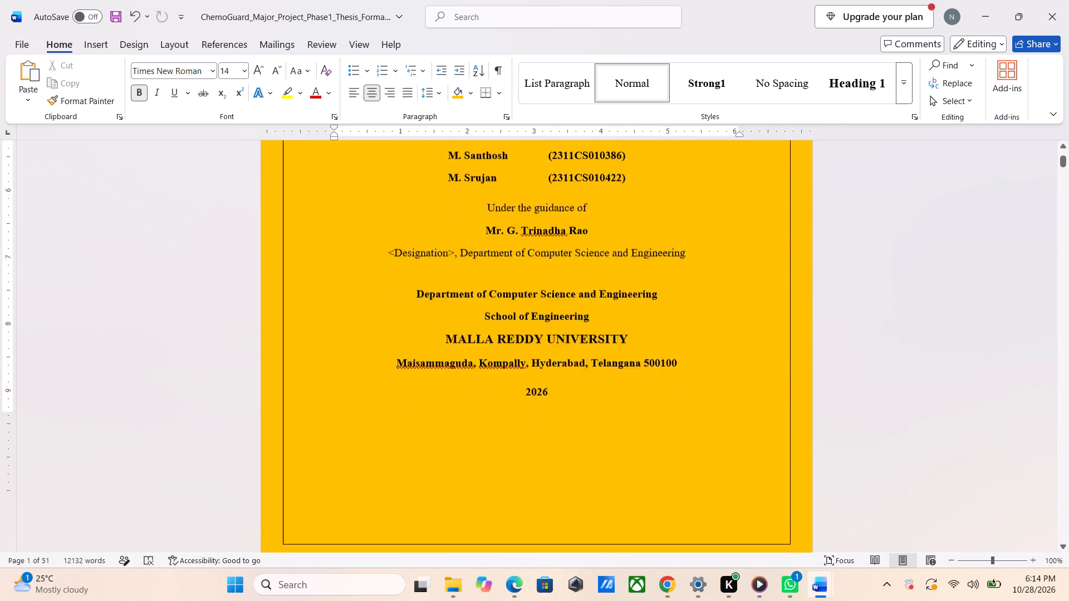
pyautogui.scroll(-3, 772, 352)
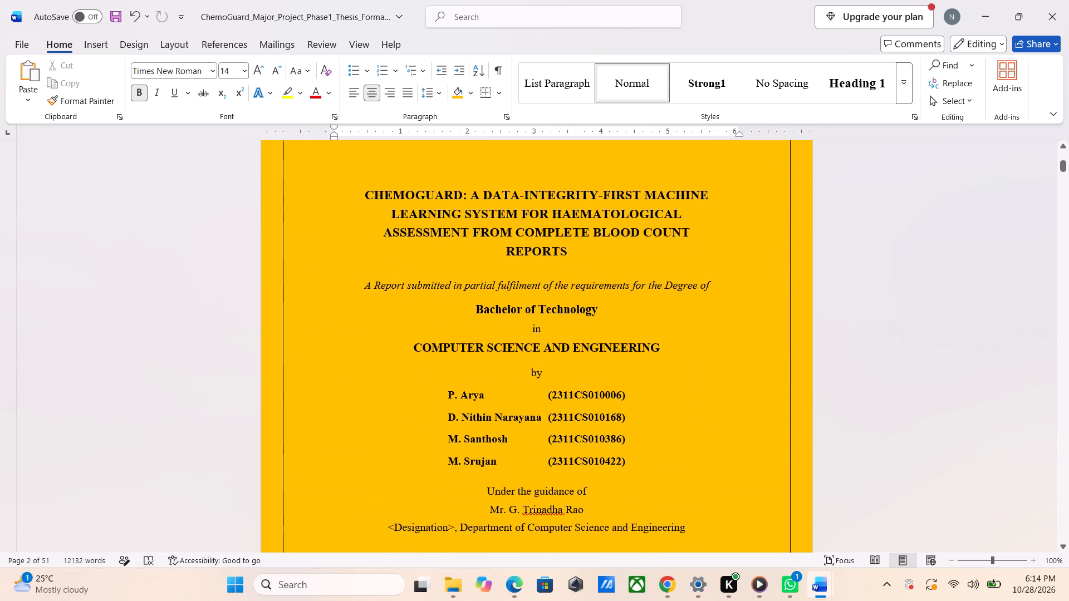
pyautogui.scroll(-2, 772, 352)
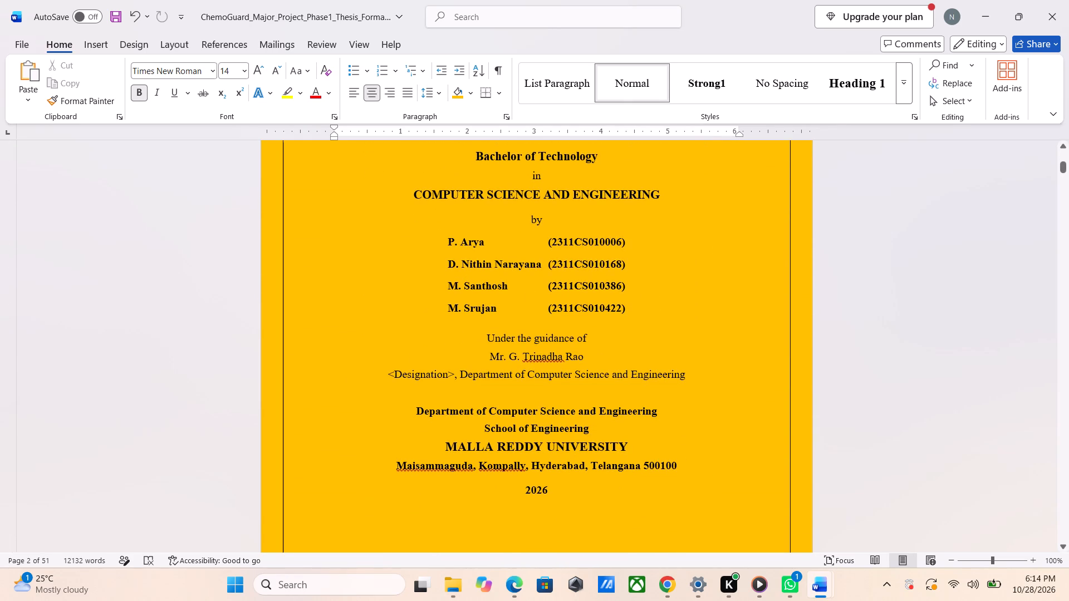
# Switch to the Sample Thesis and examine its cover background and the guide details on its page 2 title page.
pyautogui.hotkey('alt', 'Tab')
pyautogui.press('Down')
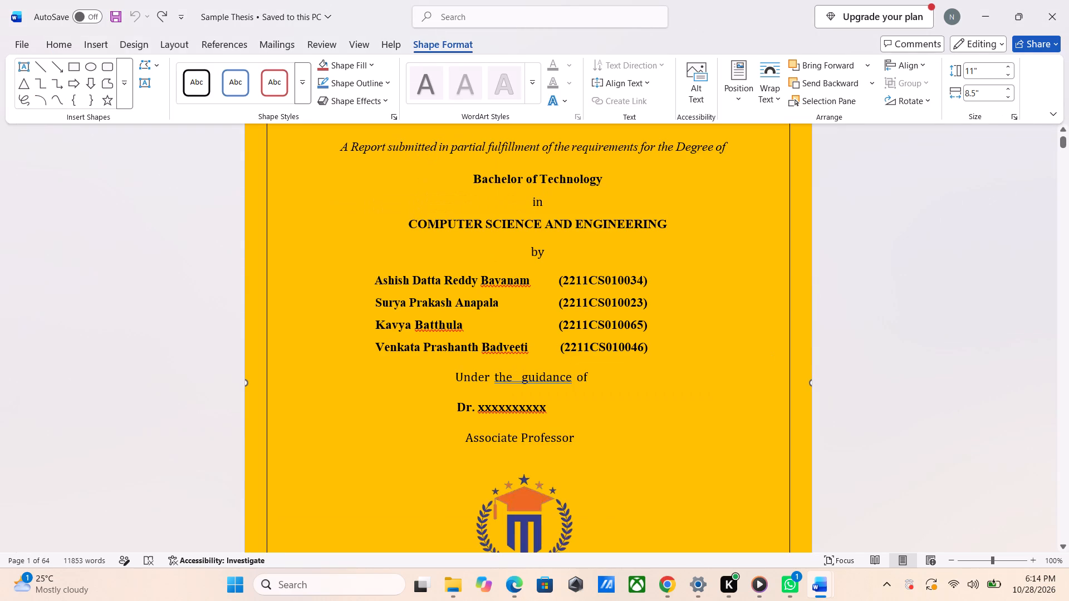
pyautogui.scroll(-1, 669, 439)
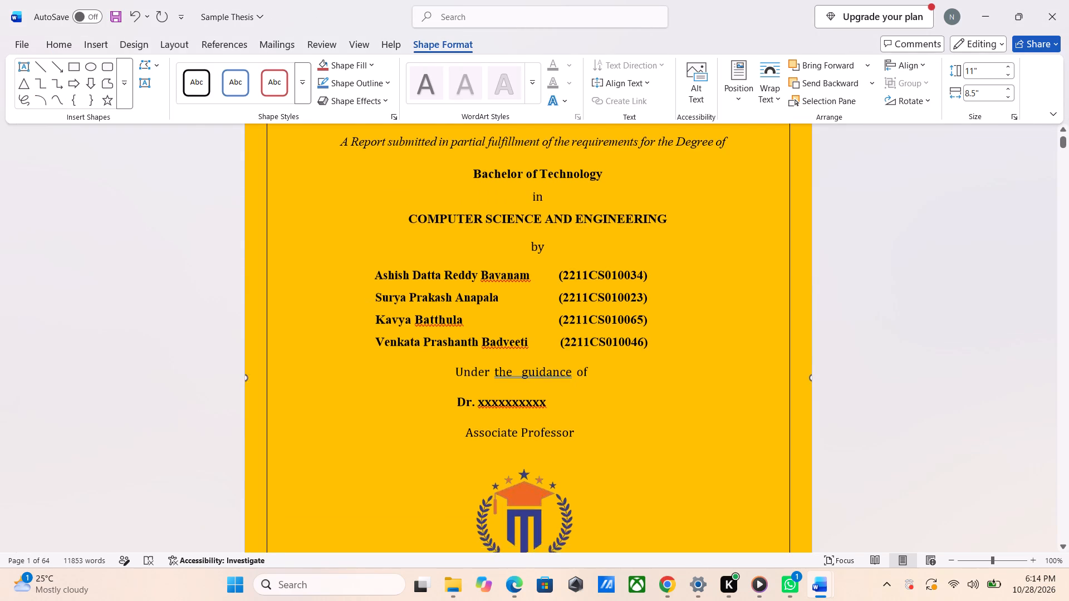
pyautogui.scroll(-4, 669, 439)
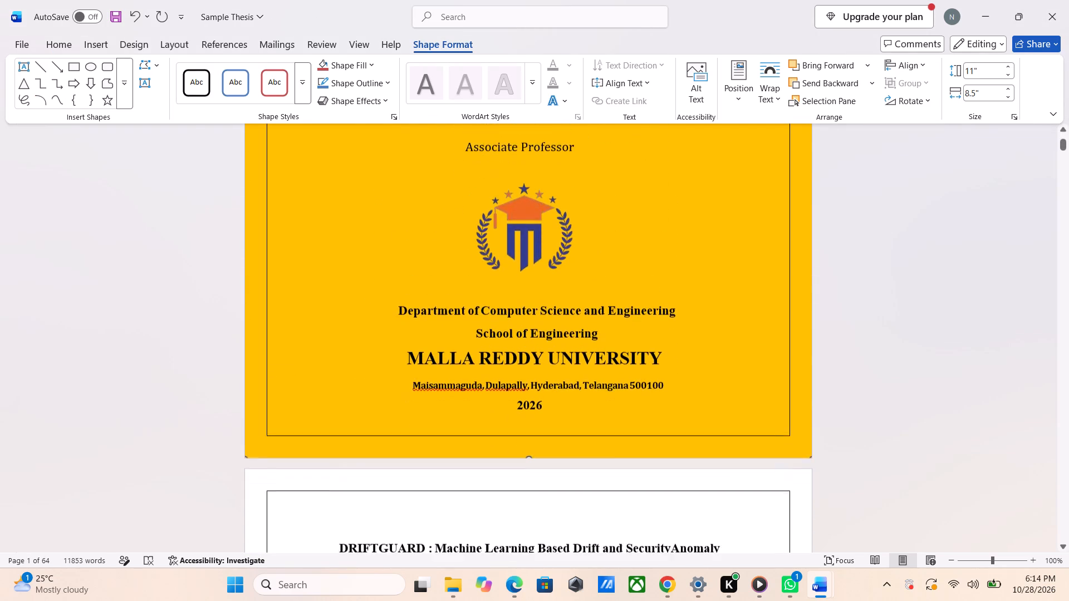
pyautogui.scroll(-2, 669, 439)
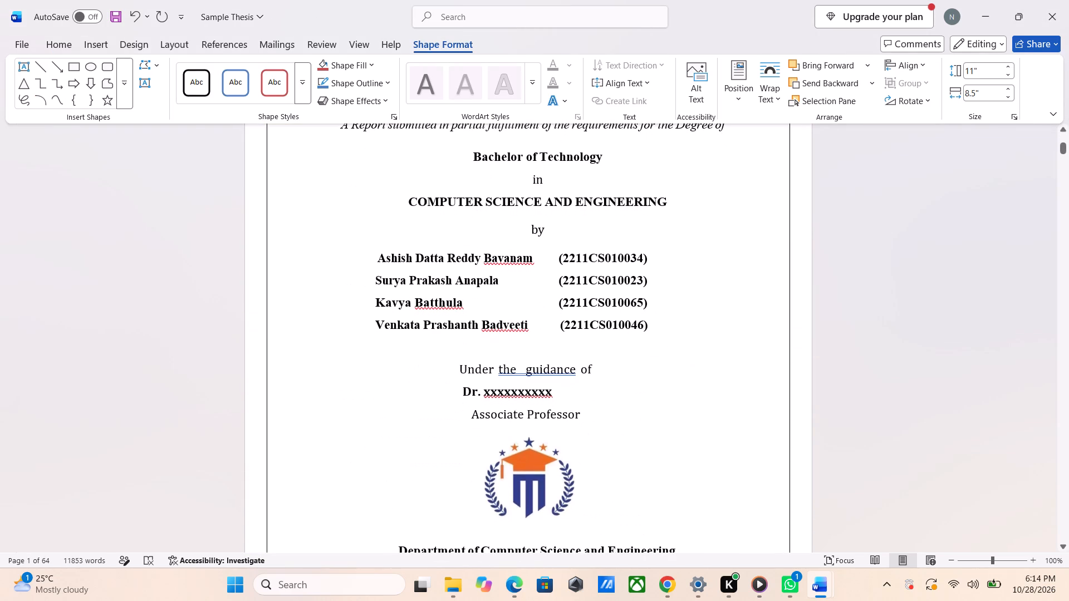
pyautogui.scroll(-1, 669, 439)
# Switch back to the ChemoGuard document and make the guide's name line on the page 2 title page bold.
pyautogui.hotkey('alt', 'Tab')
pyautogui.scroll(-1, 669, 439)
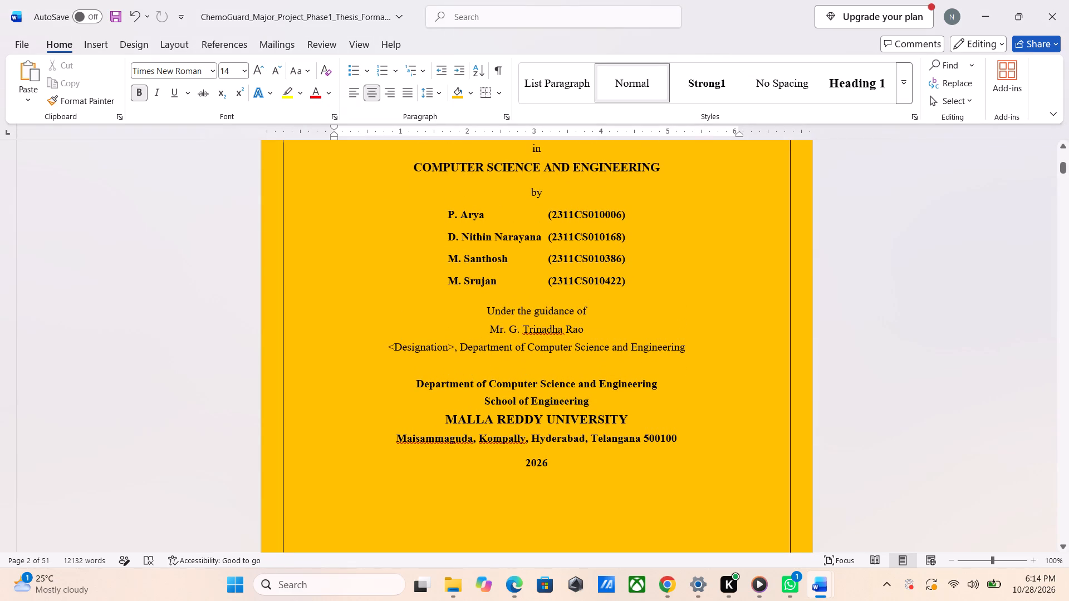
pyautogui.moveTo(589, 331); pyautogui.dragTo(493, 330)
pyautogui.hotkey('ctrl', 'b')
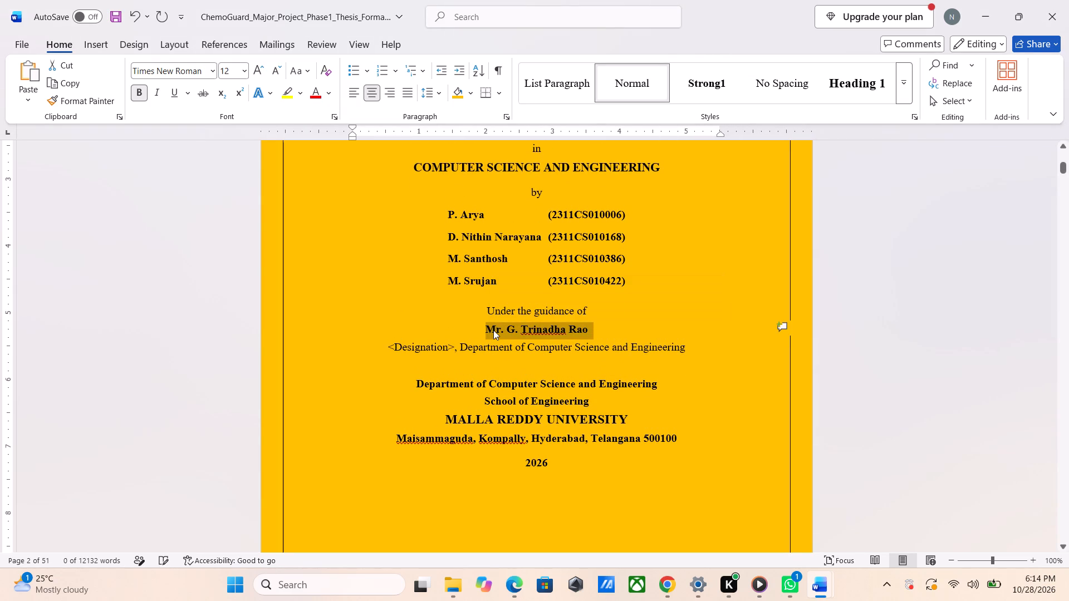
pyautogui.click(464, 317)
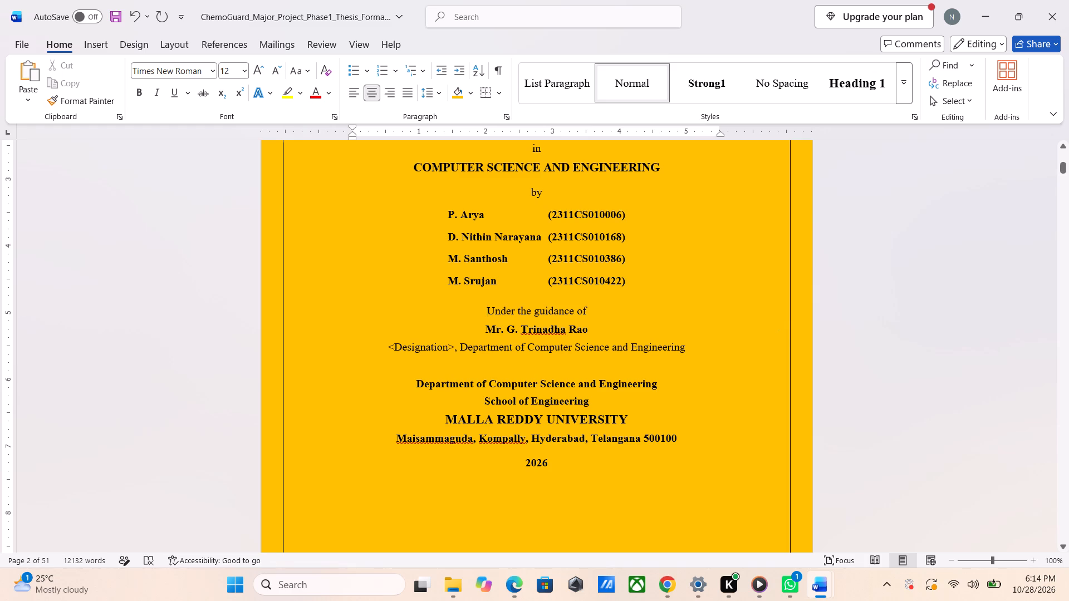
# Switch to the Sample Thesis and cut the full-page gold background shape from its cover page.
pyautogui.hotkey('alt', 'Tab')
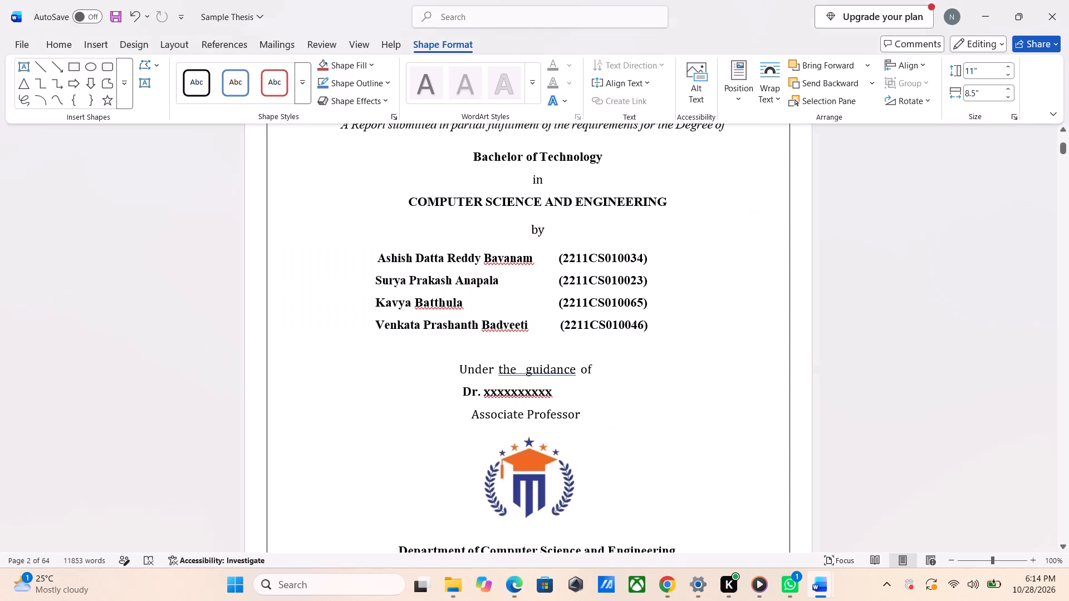
pyautogui.scroll(-1, 476, 348)
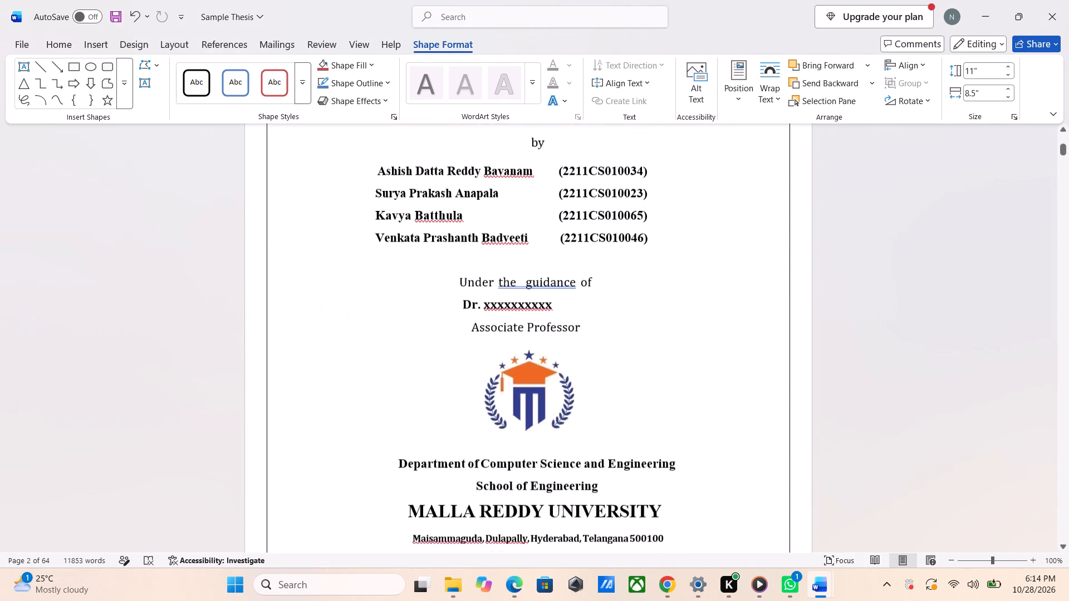
pyautogui.scroll(-1, 476, 348)
pyautogui.scroll(4, 476, 348)
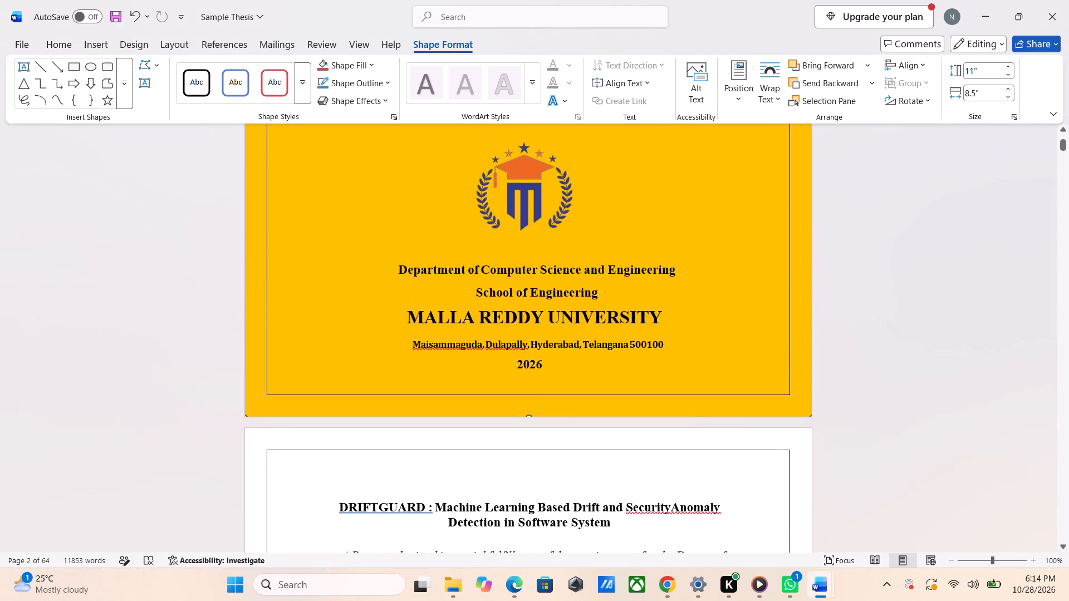
pyautogui.click(289, 359)
pyautogui.click(289, 359)
pyautogui.rightClick(289, 359)
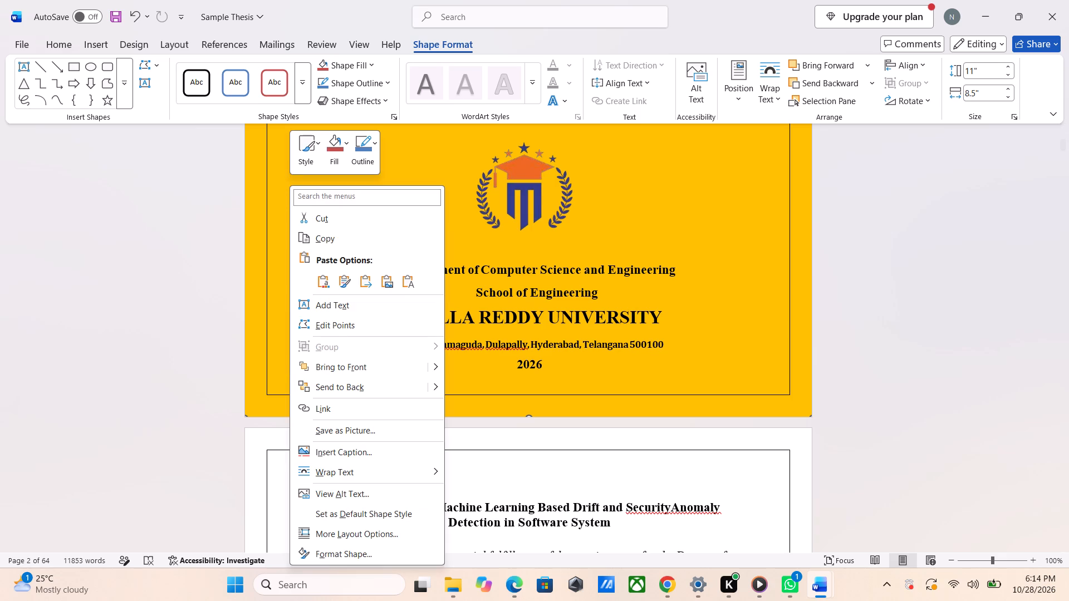
pyautogui.click(318, 217)
# Switch back to the ChemoGuard document and remove its page colour by setting it to No Color.
pyautogui.hotkey('alt', 'Tab')
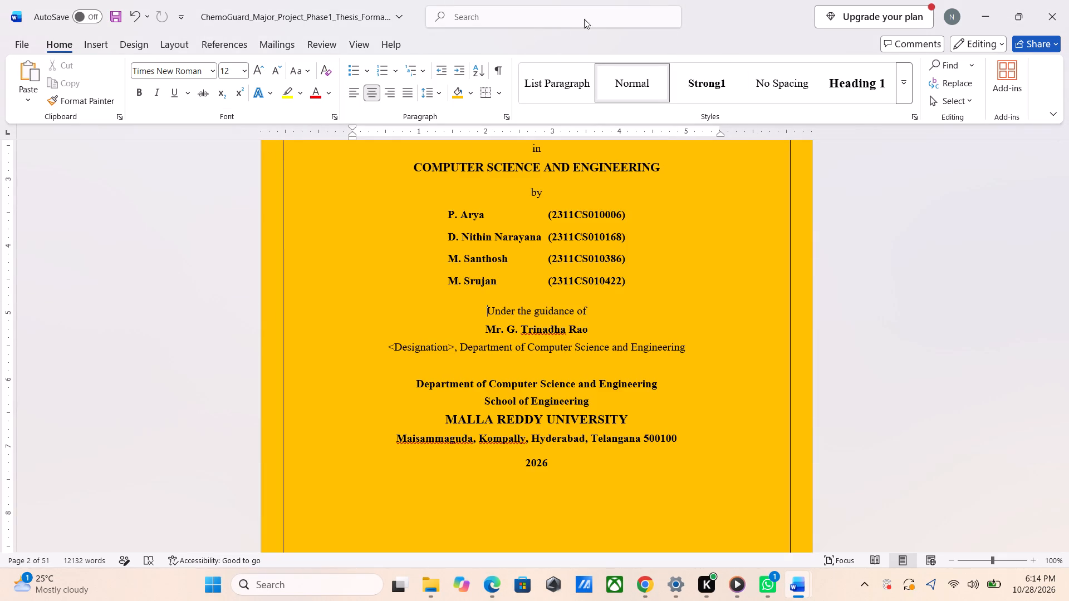
pyautogui.click(186, 43)
pyautogui.click(153, 47)
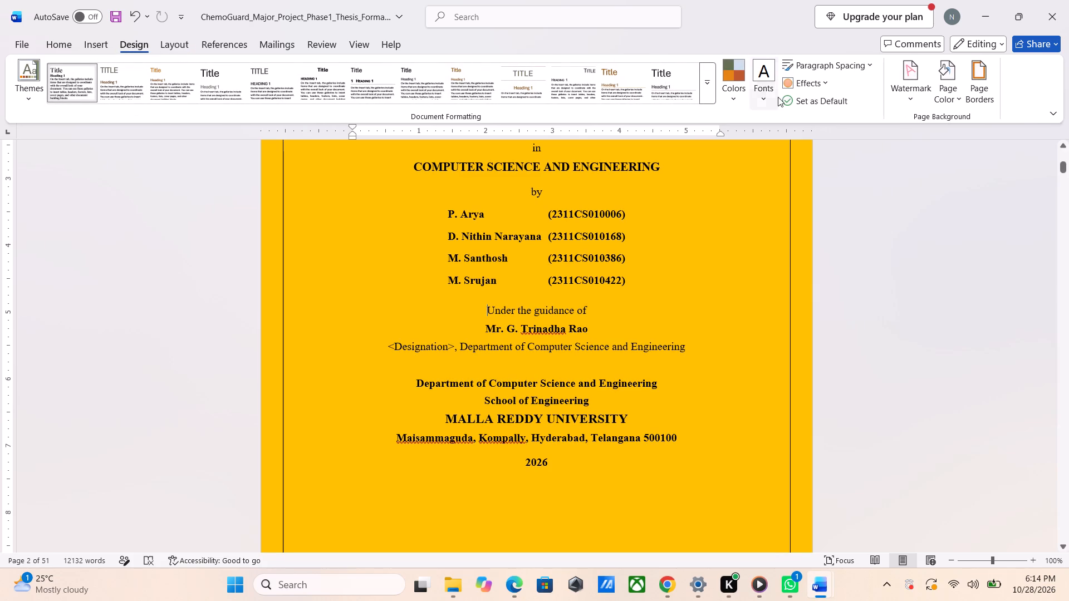
pyautogui.click(957, 100)
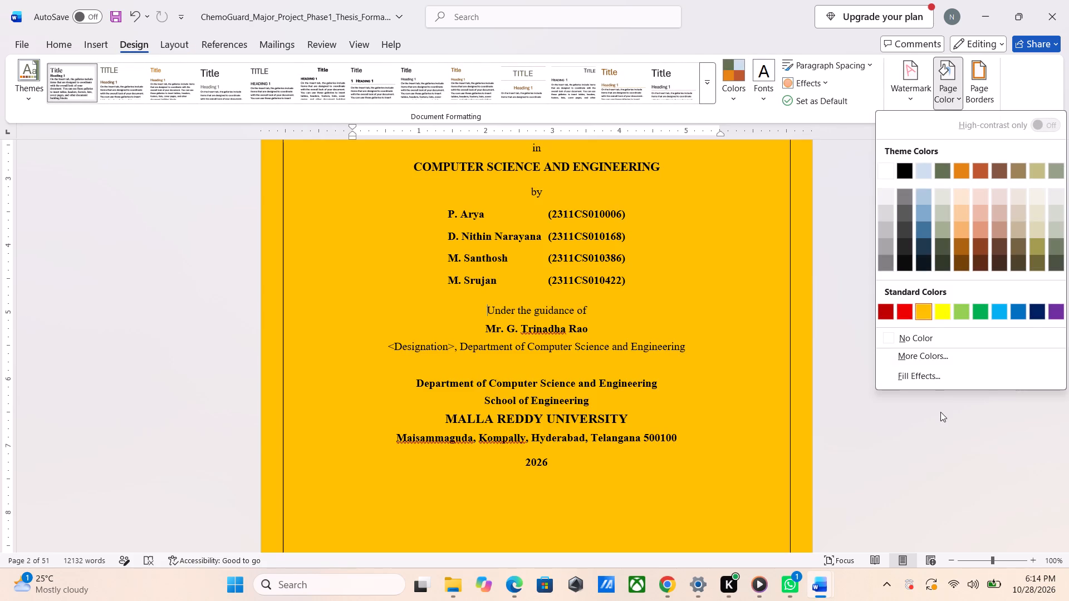
pyautogui.click(906, 337)
# Paste the gold background shape onto the ChemoGuard cover page, anchored at the thesis title.
pyautogui.scroll(5, 906, 337)
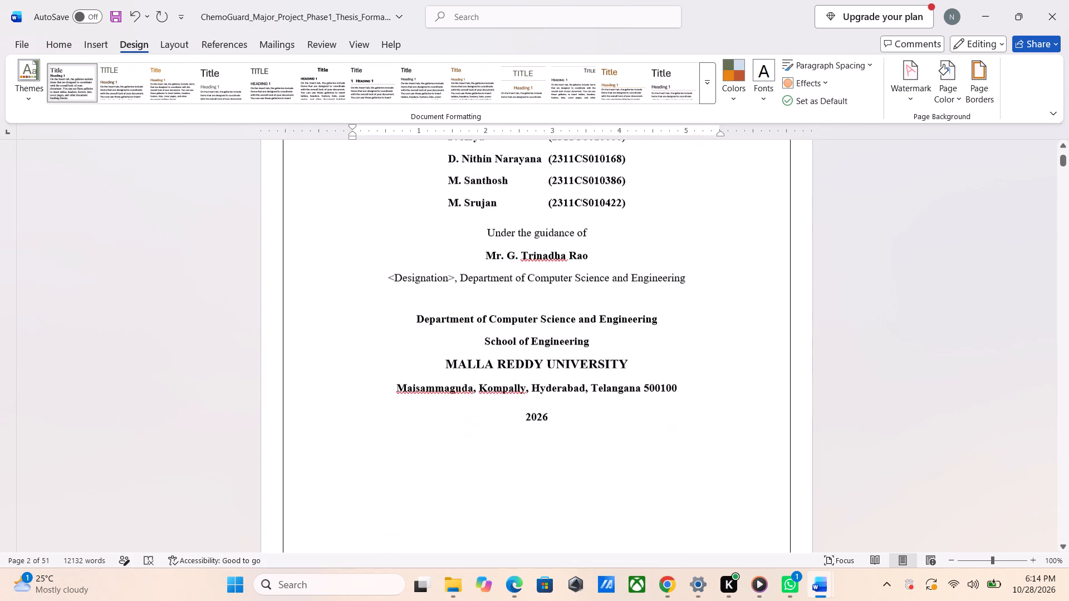
pyautogui.scroll(7, 906, 337)
pyautogui.click(723, 185)
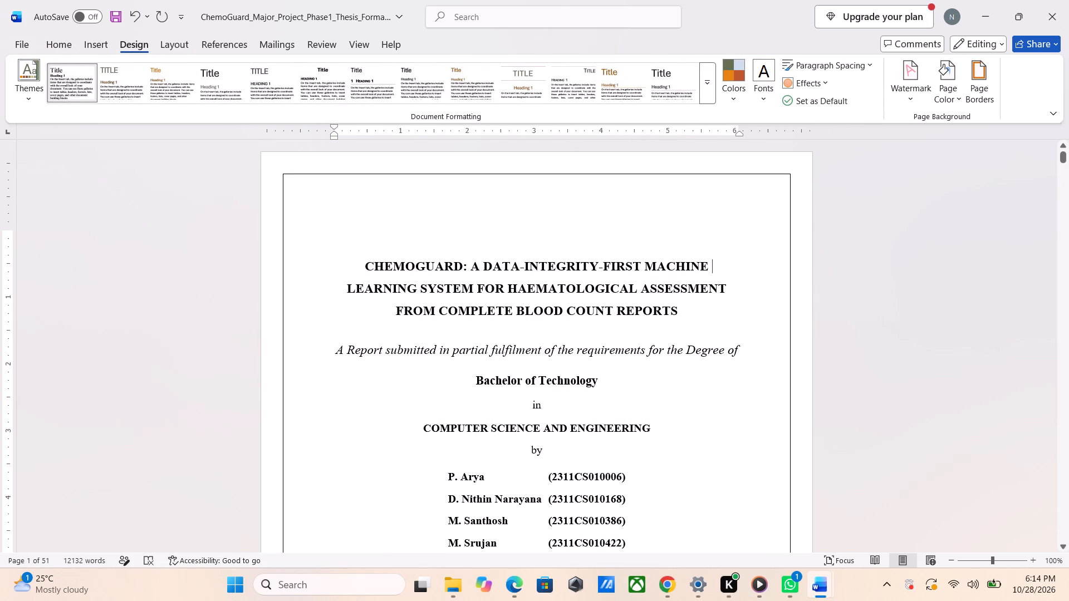
pyautogui.hotkey('ctrl', 'v')
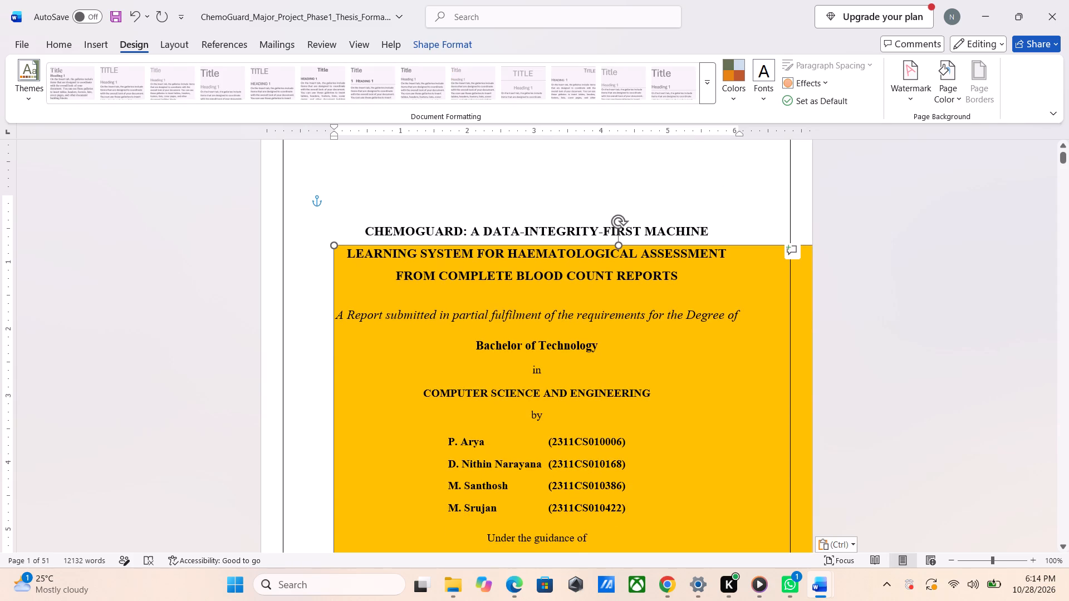
# Move the gold background shape so its top and side edges align with the ChemoGuard cover page's edges.
pyautogui.click(761, 381)
pyautogui.moveTo(761, 381); pyautogui.dragTo(678, 270)
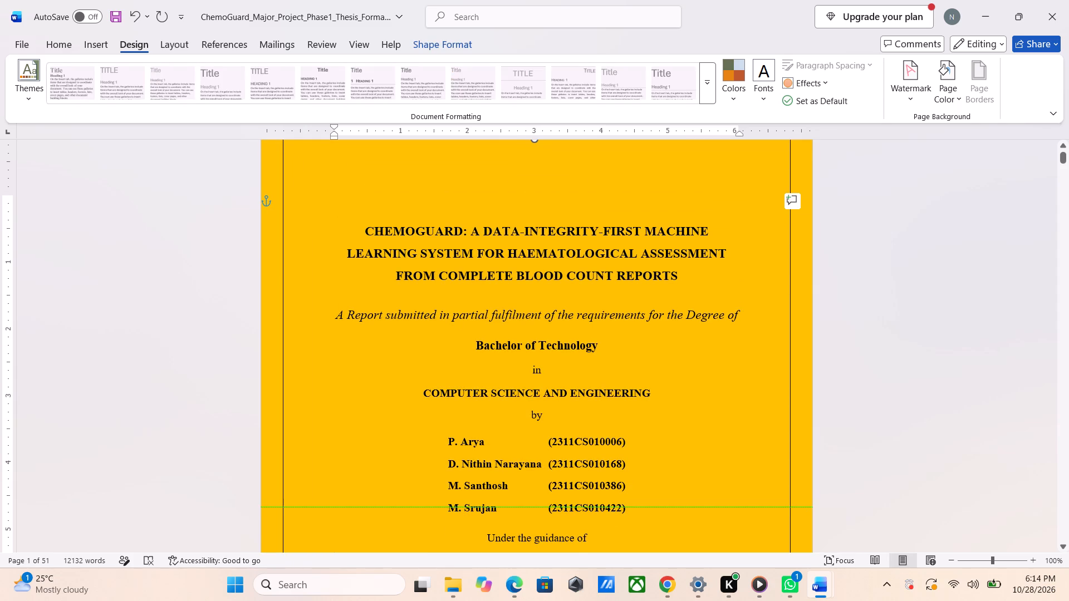
pyautogui.moveTo(678, 270); pyautogui.dragTo(680, 267)
pyautogui.scroll(1, 1011, 319)
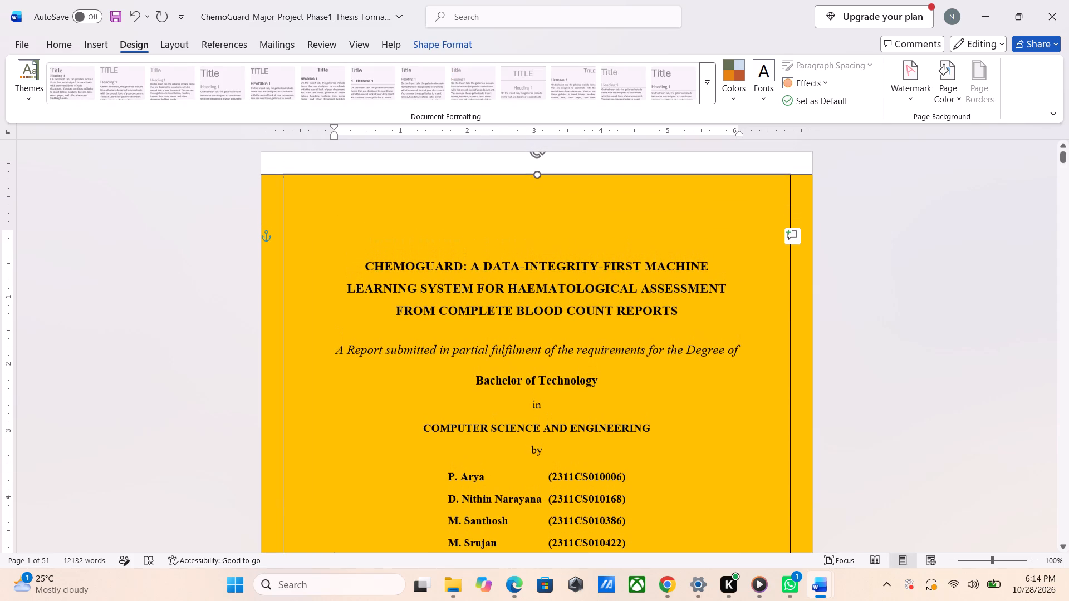
pyautogui.scroll(1, 1011, 319)
pyautogui.moveTo(772, 272); pyautogui.dragTo(769, 242)
pyautogui.scroll(-2, 924, 290)
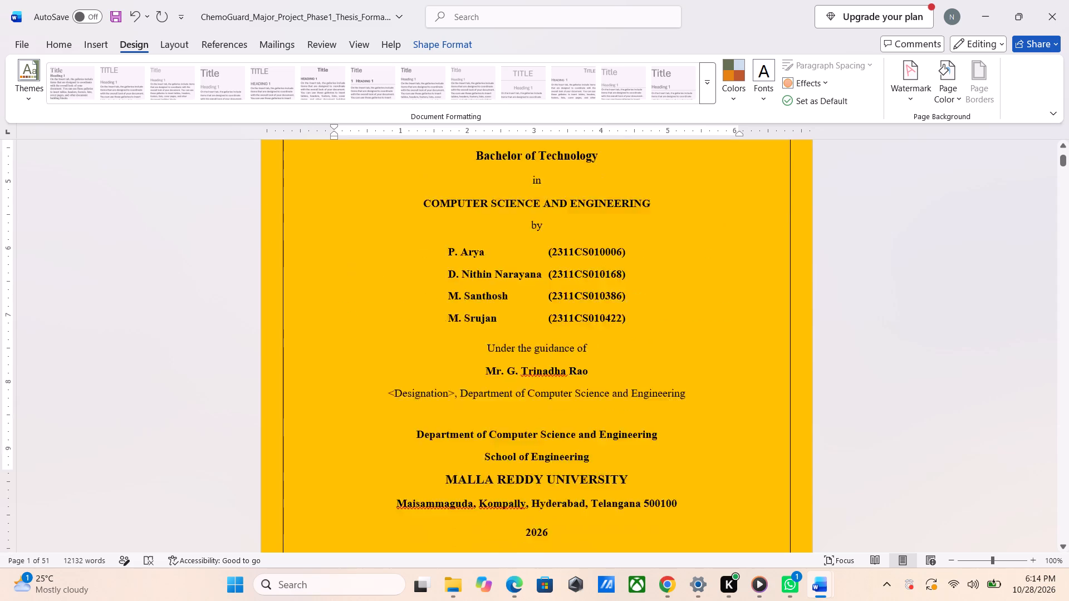
# Stretch the gold background shape's lower edge down to the bottom edge of the cover page.
pyautogui.scroll(-2, 924, 290)
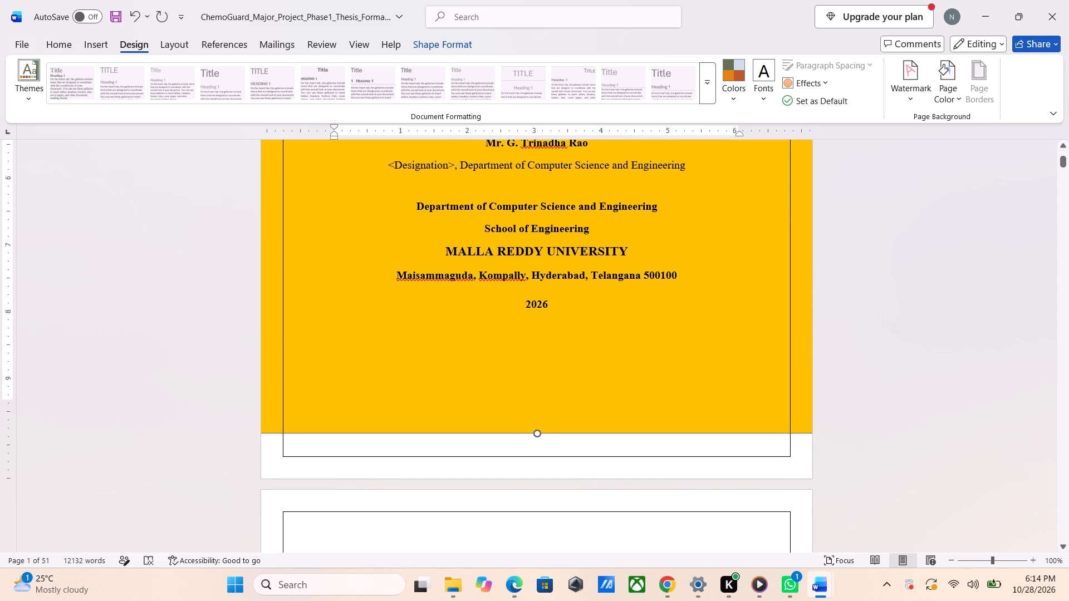
pyautogui.moveTo(537, 433); pyautogui.dragTo(536, 467)
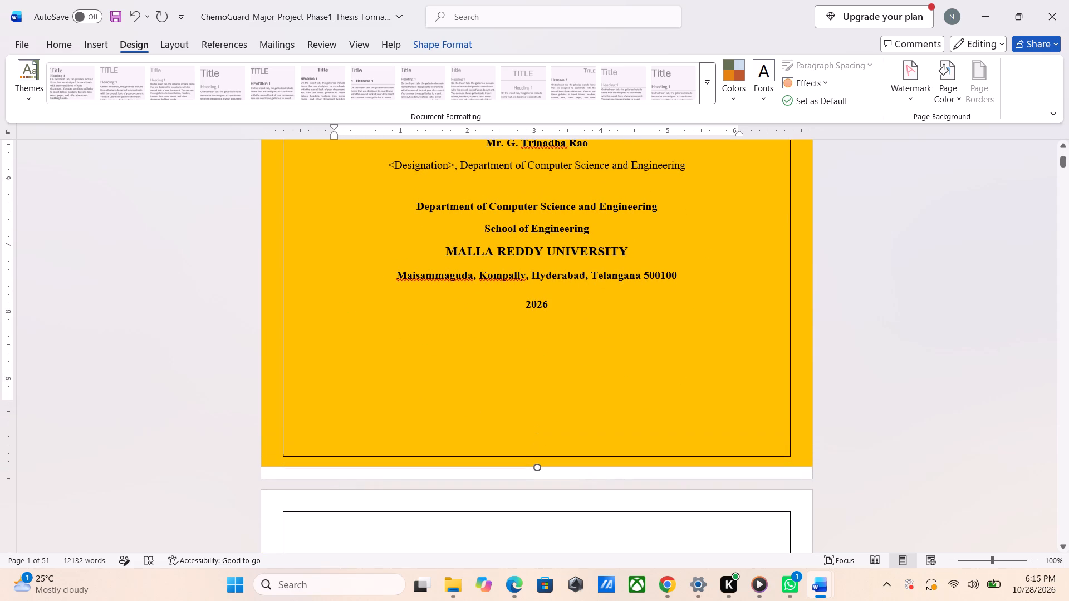
pyautogui.moveTo(536, 467); pyautogui.dragTo(537, 480)
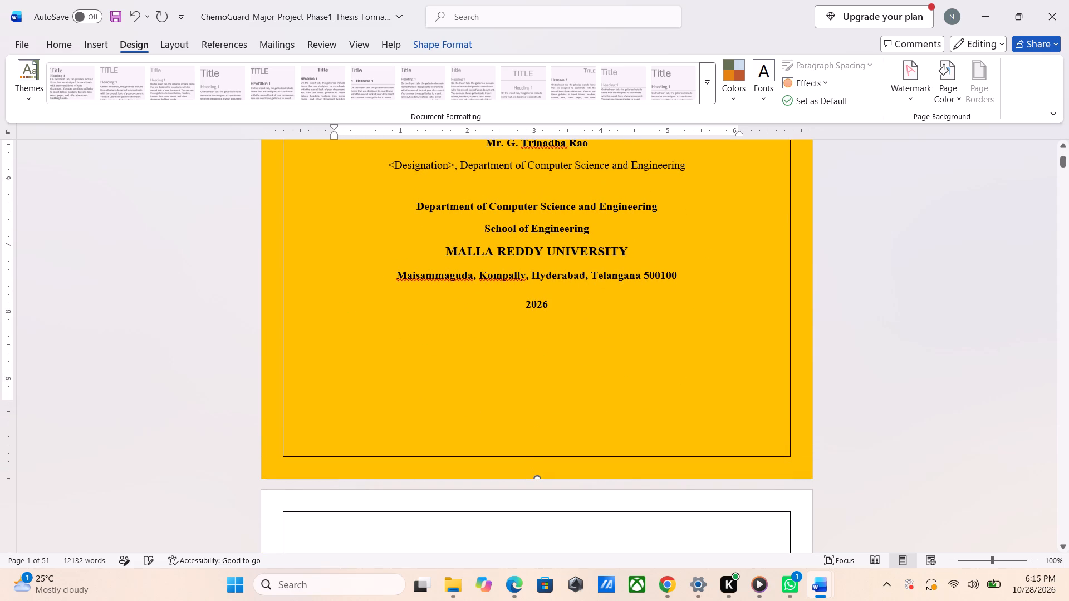
pyautogui.click(867, 322)
pyautogui.scroll(5, 867, 322)
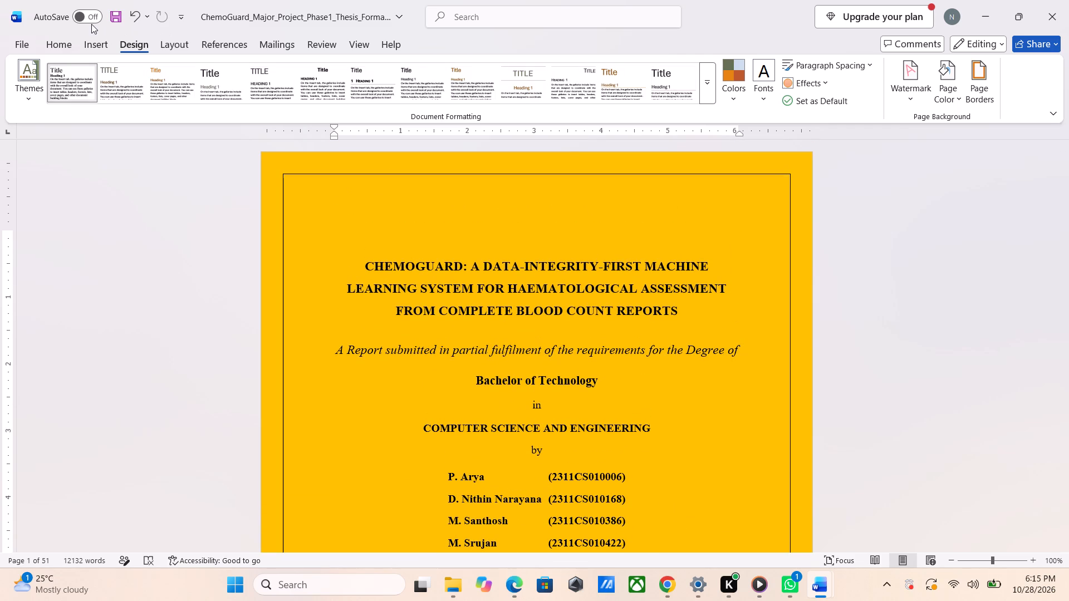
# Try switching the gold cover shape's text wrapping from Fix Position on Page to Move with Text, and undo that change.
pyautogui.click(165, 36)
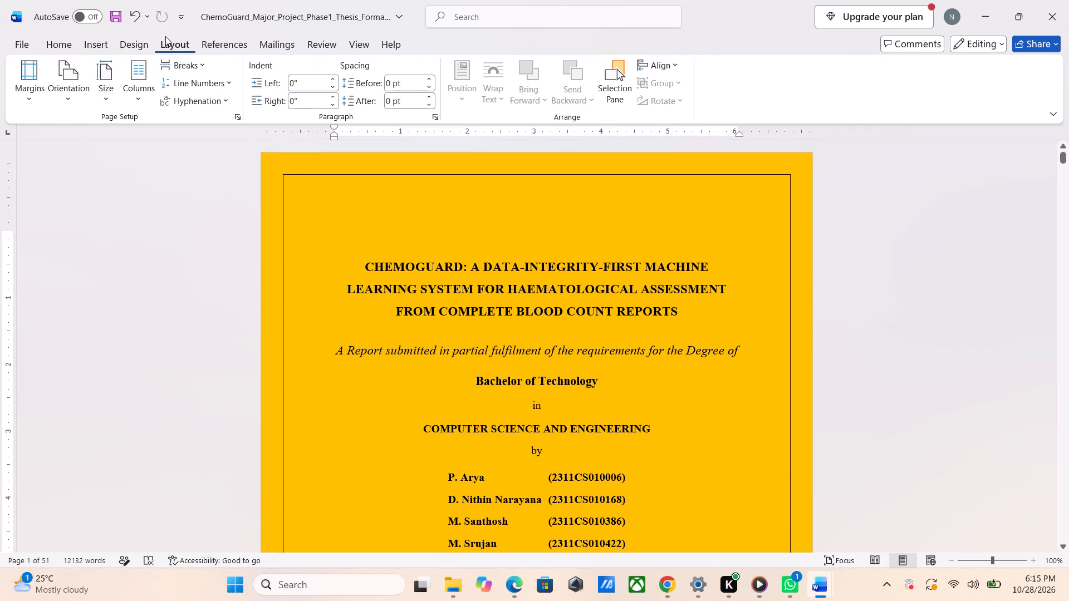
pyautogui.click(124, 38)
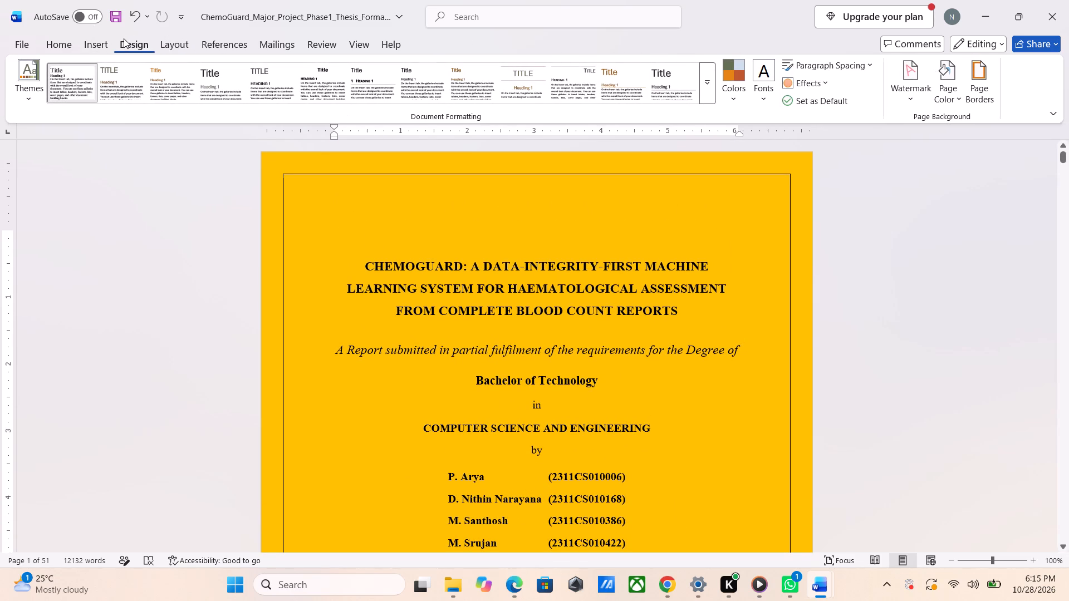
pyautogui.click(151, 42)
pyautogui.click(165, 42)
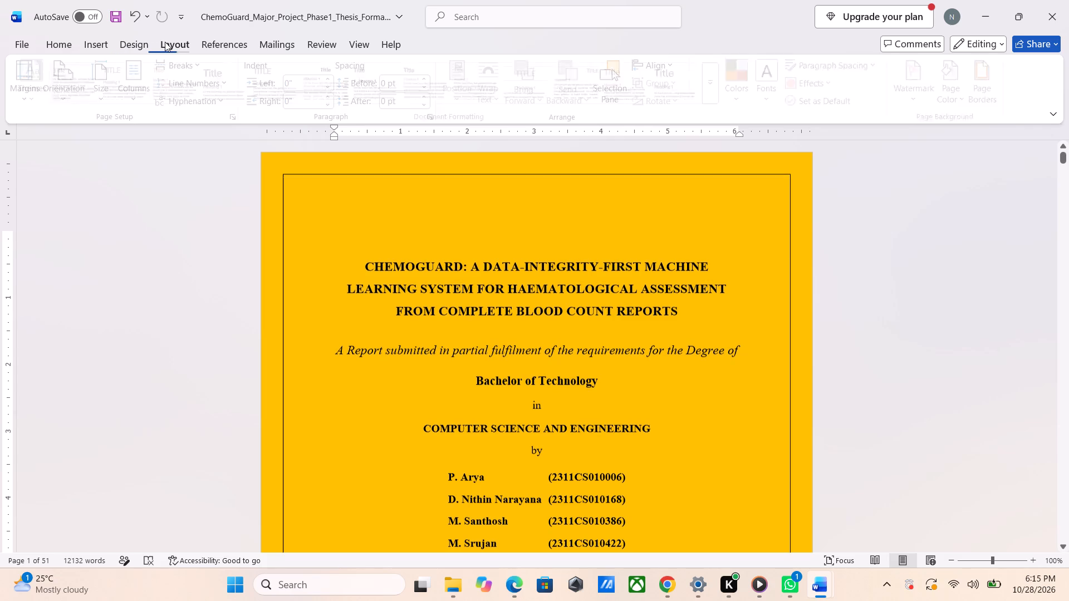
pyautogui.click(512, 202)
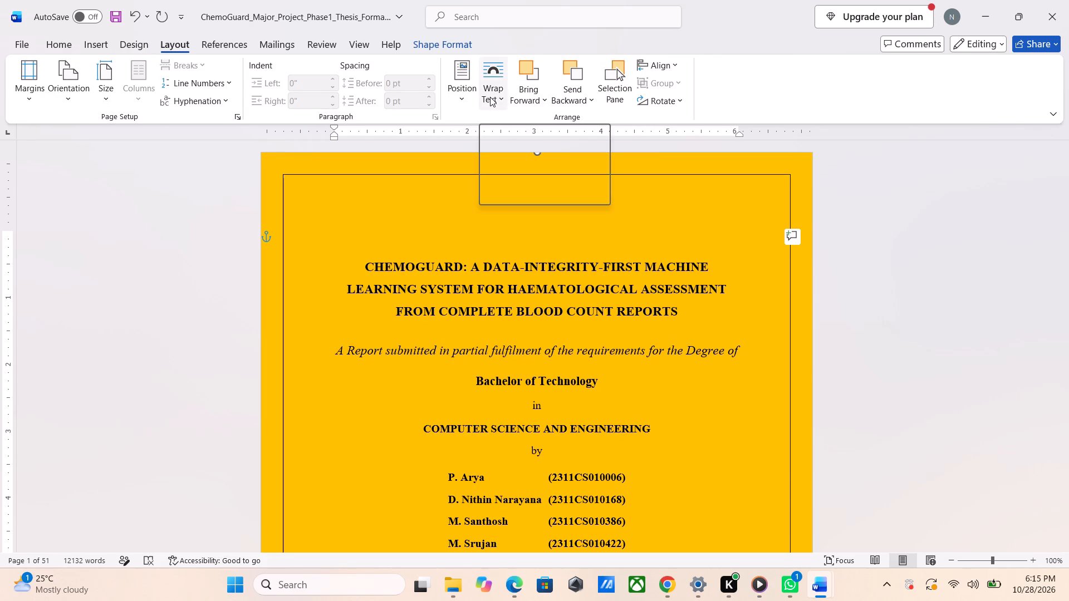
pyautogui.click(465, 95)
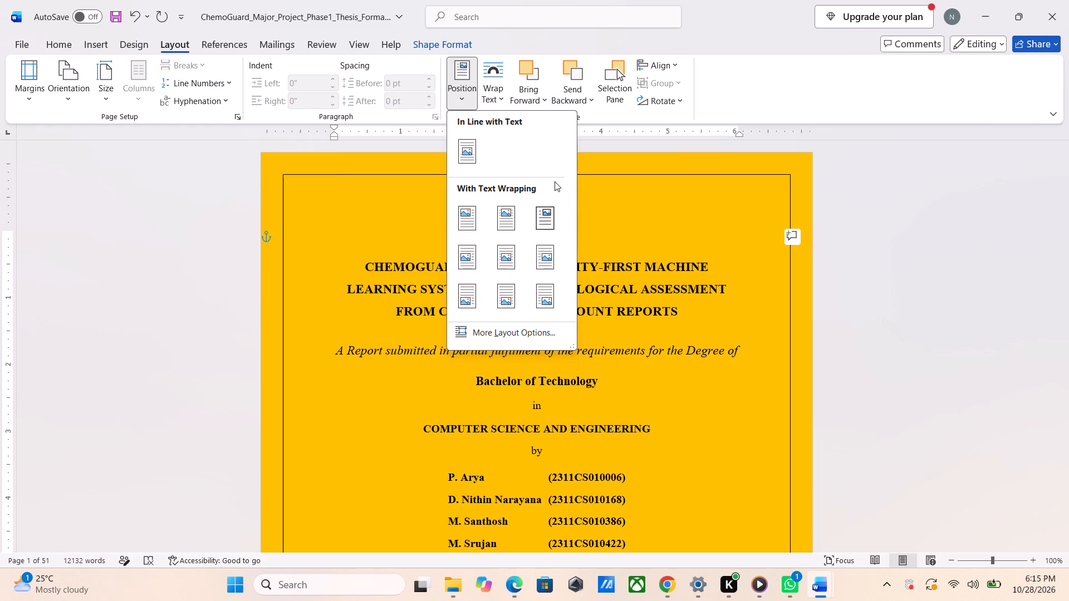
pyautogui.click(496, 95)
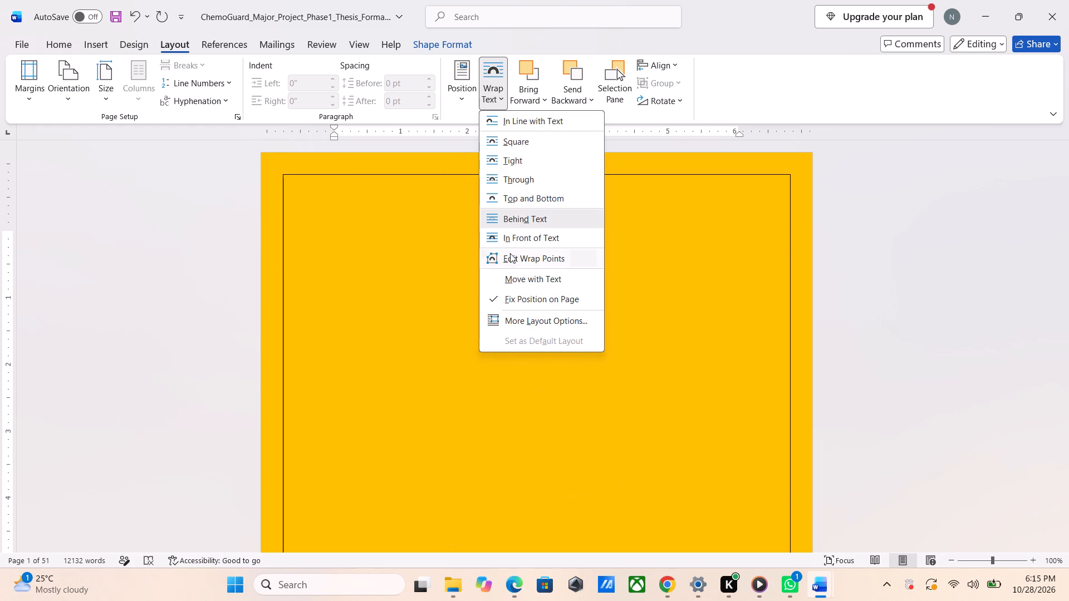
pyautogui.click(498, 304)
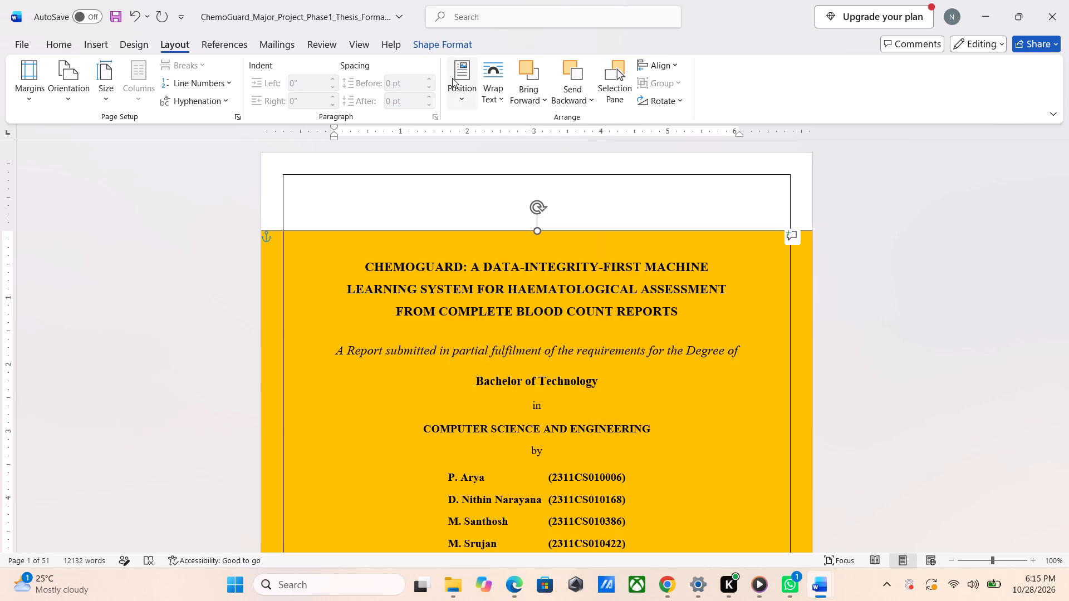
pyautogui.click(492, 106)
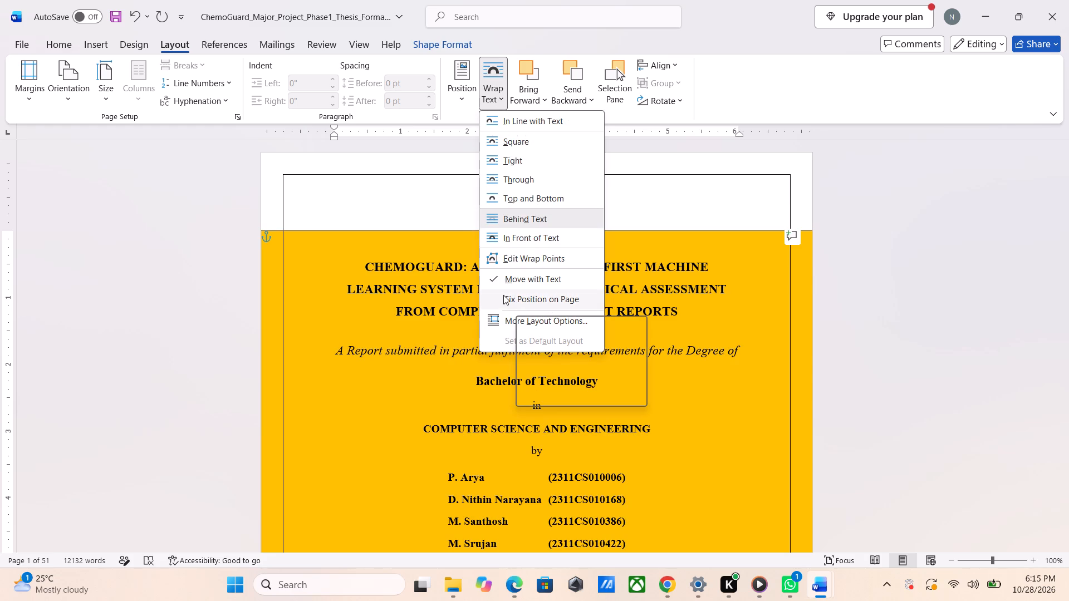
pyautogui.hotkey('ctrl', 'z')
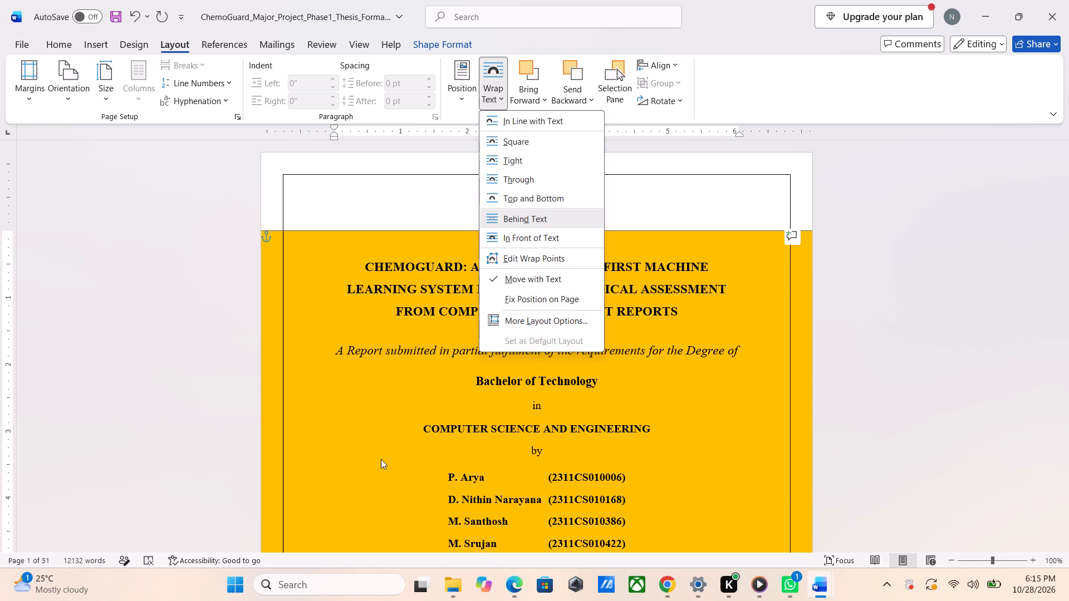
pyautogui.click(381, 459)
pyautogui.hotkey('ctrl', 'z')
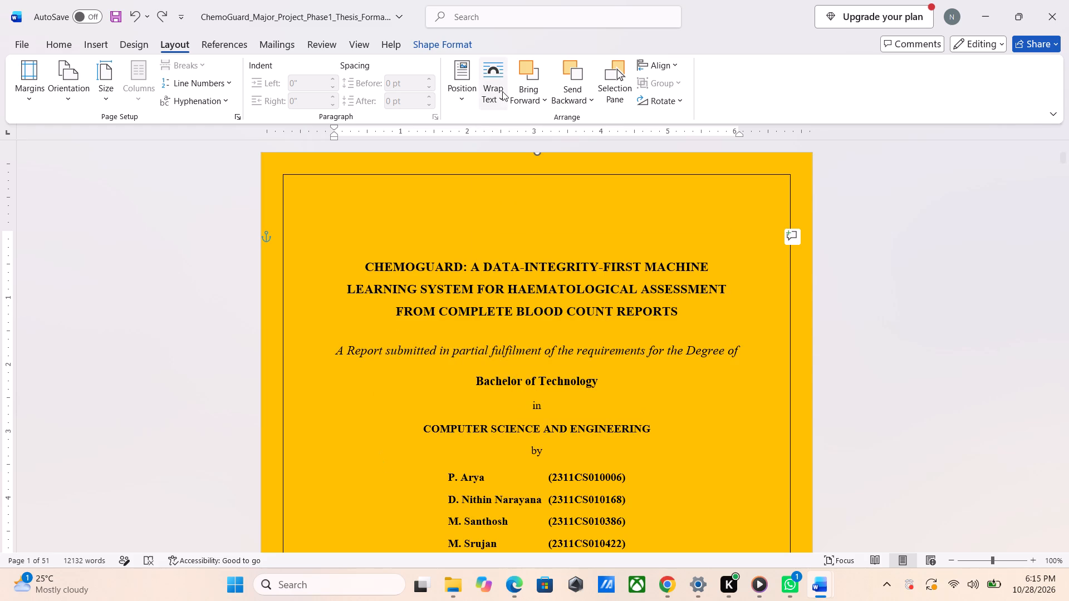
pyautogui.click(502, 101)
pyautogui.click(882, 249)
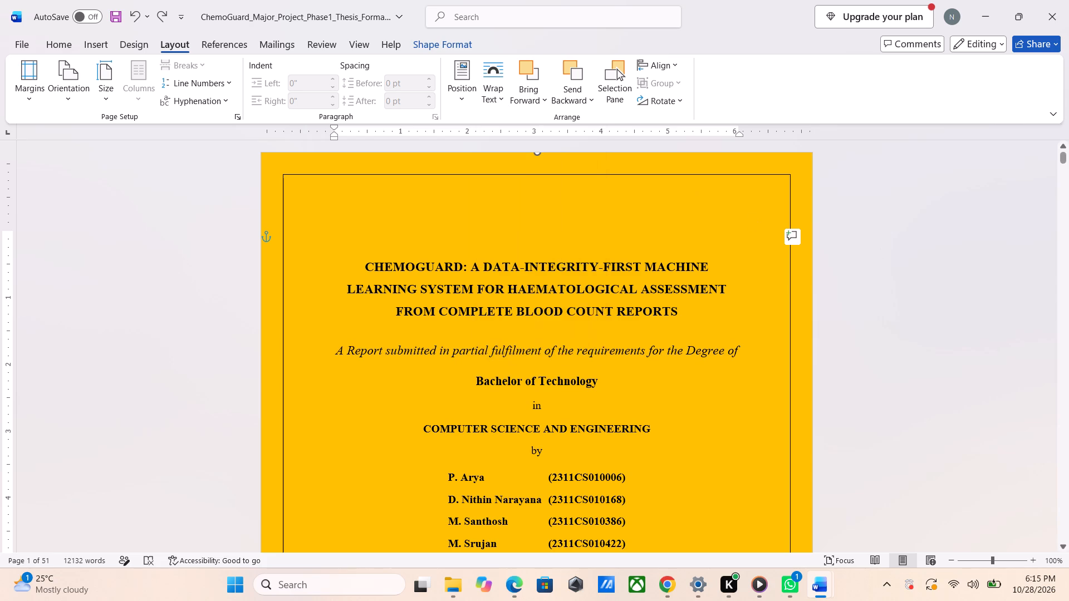
# Review the page 2 title page and the Certificate page against the required thesis format.
pyautogui.scroll(-7, 882, 249)
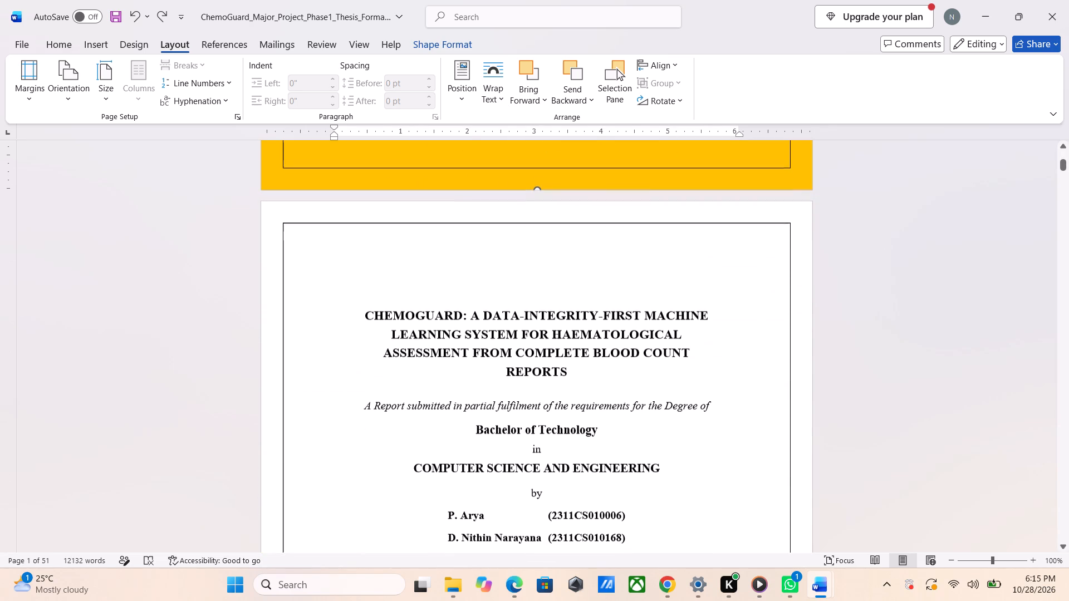
pyautogui.scroll(-2, 882, 249)
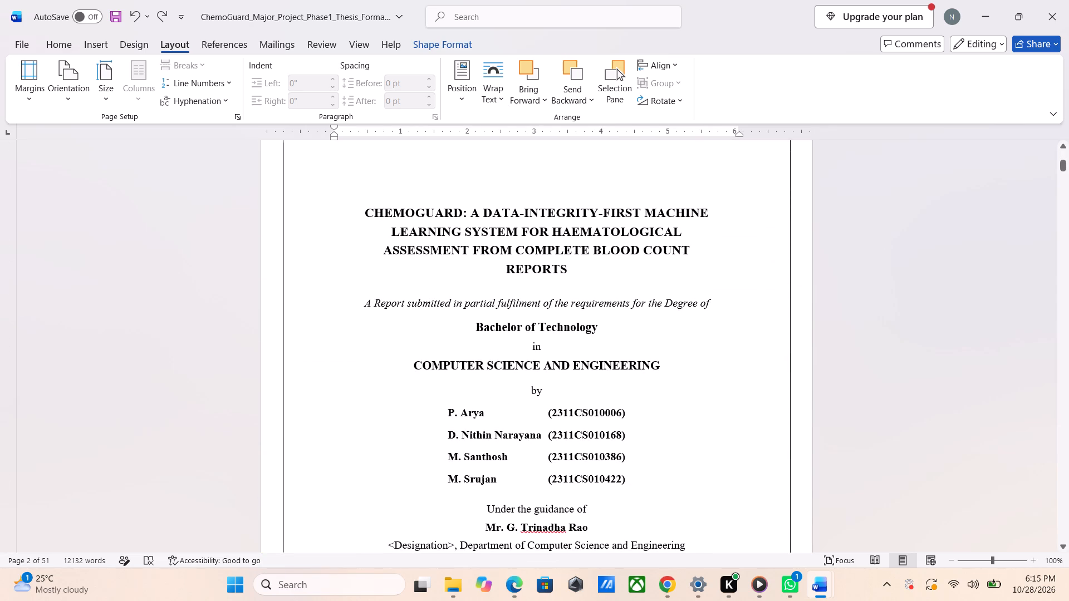
pyautogui.scroll(-1, 882, 249)
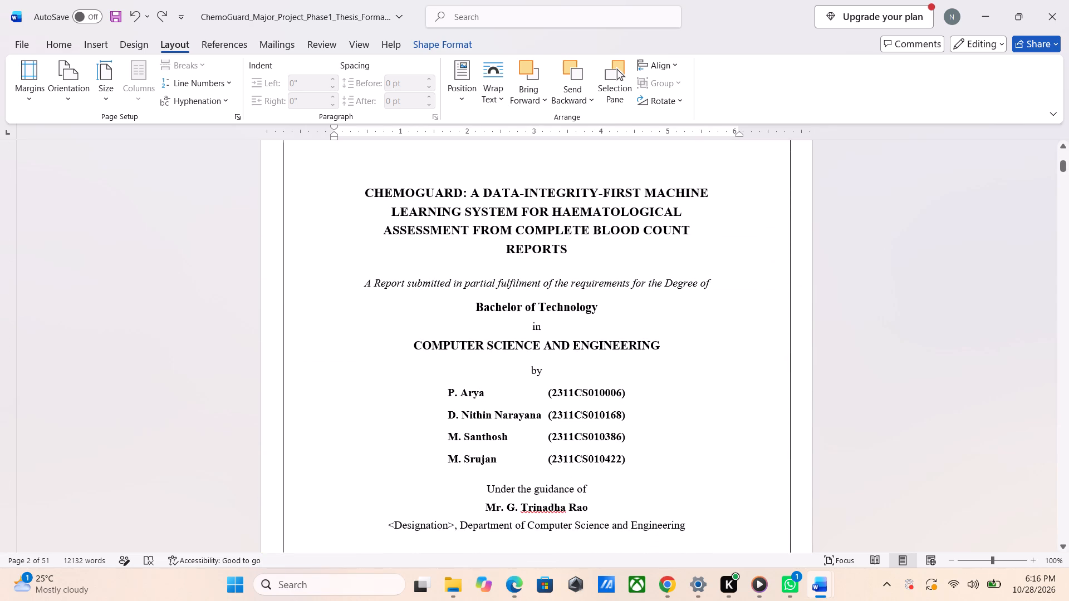
pyautogui.scroll(-4, 882, 249)
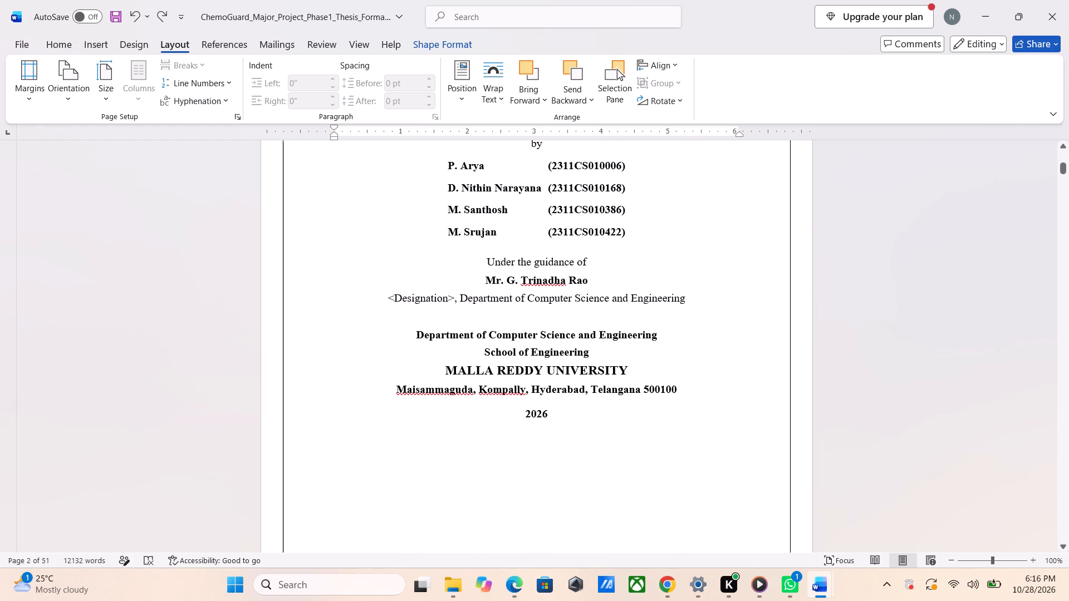
pyautogui.scroll(-4, 882, 249)
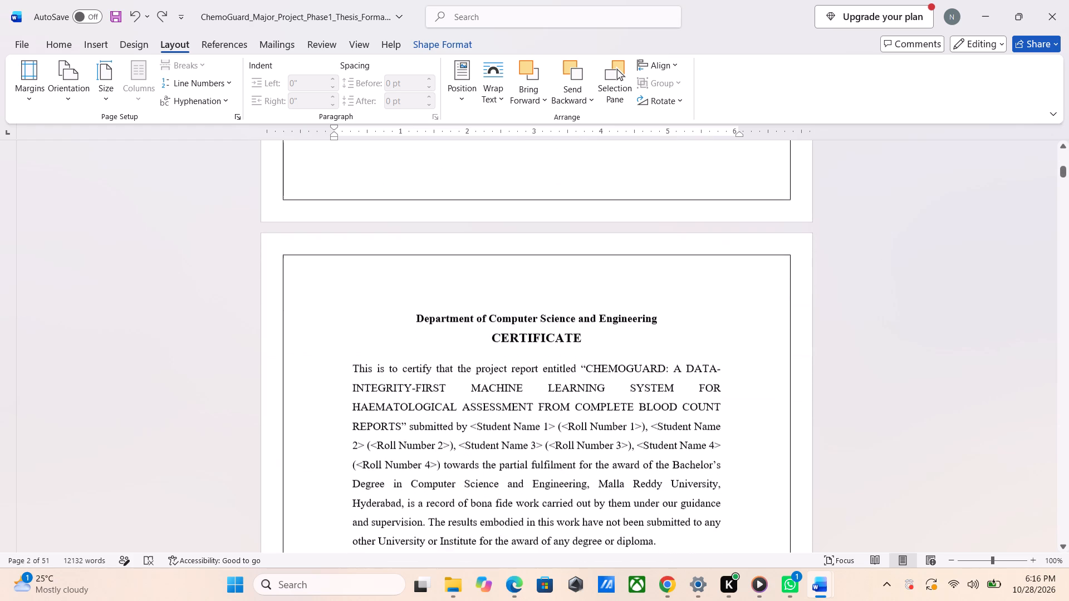
pyautogui.scroll(-1, 882, 249)
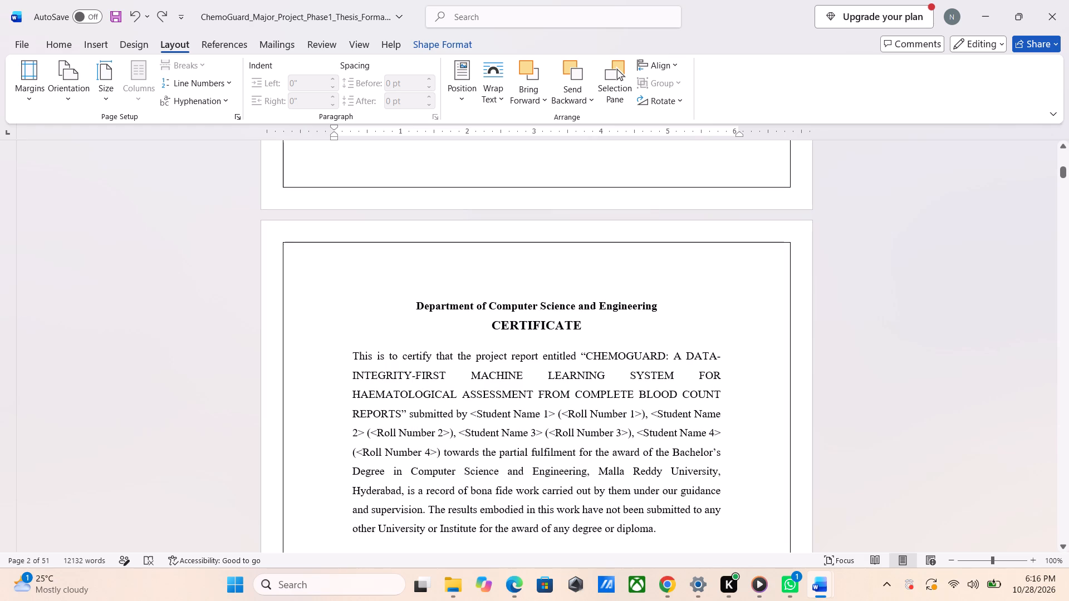
pyautogui.scroll(-1, 882, 249)
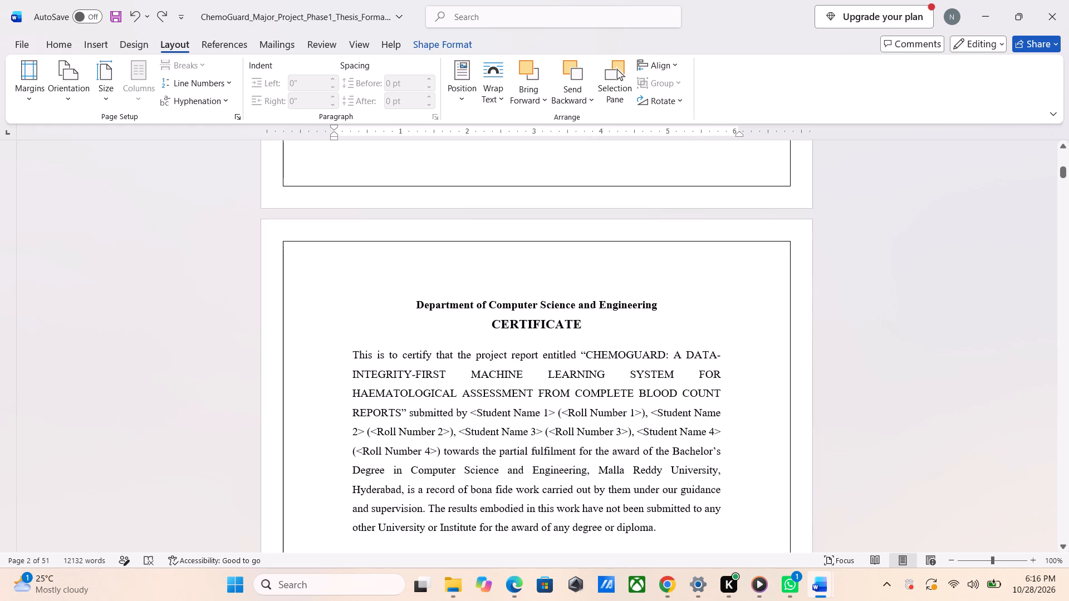
pyautogui.scroll(-1, 882, 249)
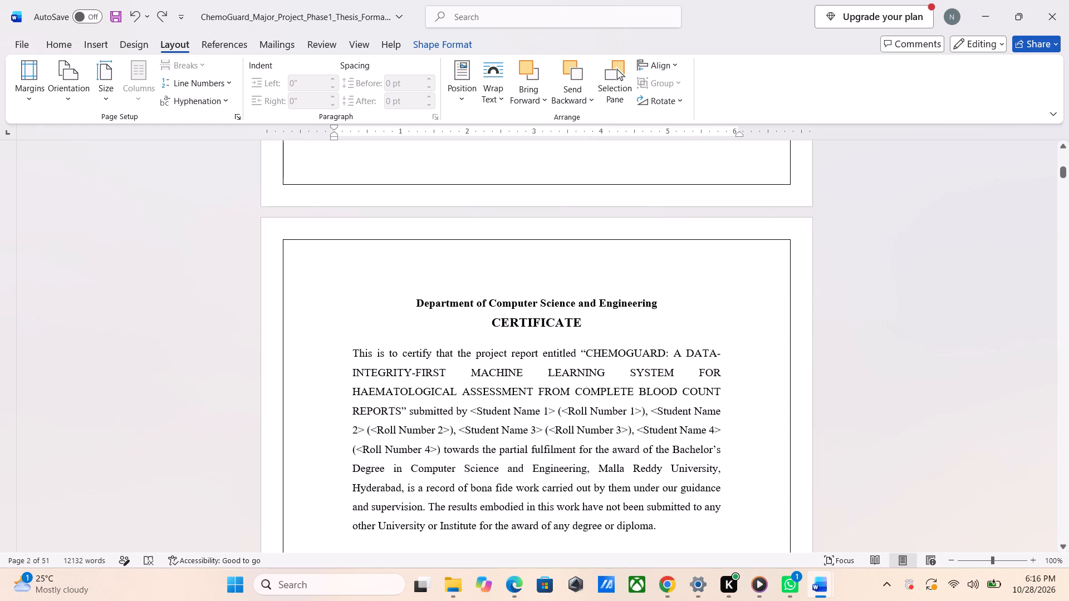
pyautogui.scroll(-1, 882, 249)
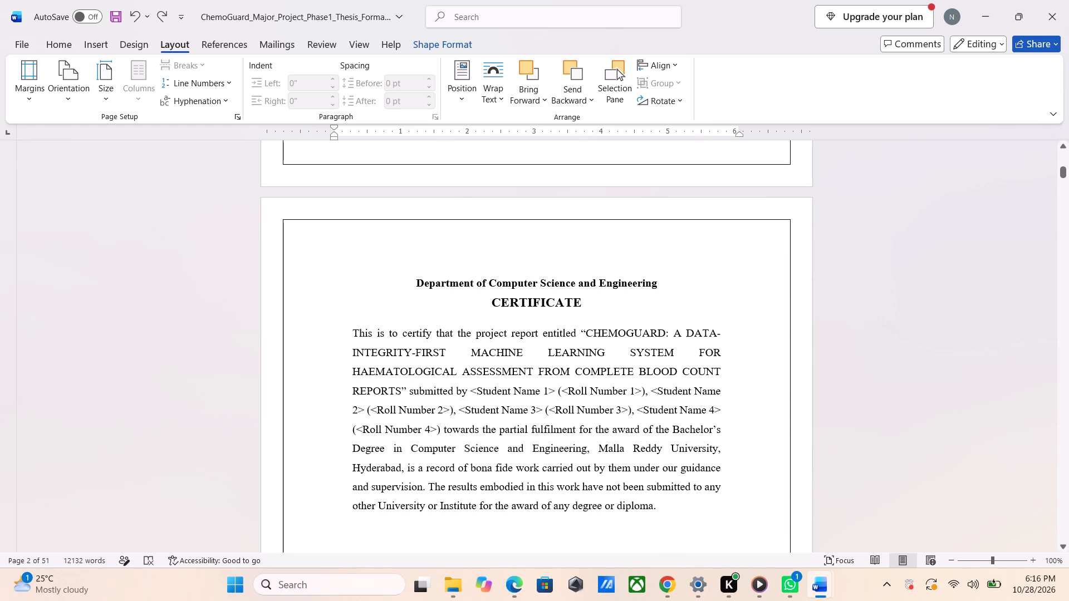
# Check the indentation, alignment and spacing settings of the Certificate page's body paragraph.
pyautogui.moveTo(351, 331); pyautogui.dragTo(575, 530)
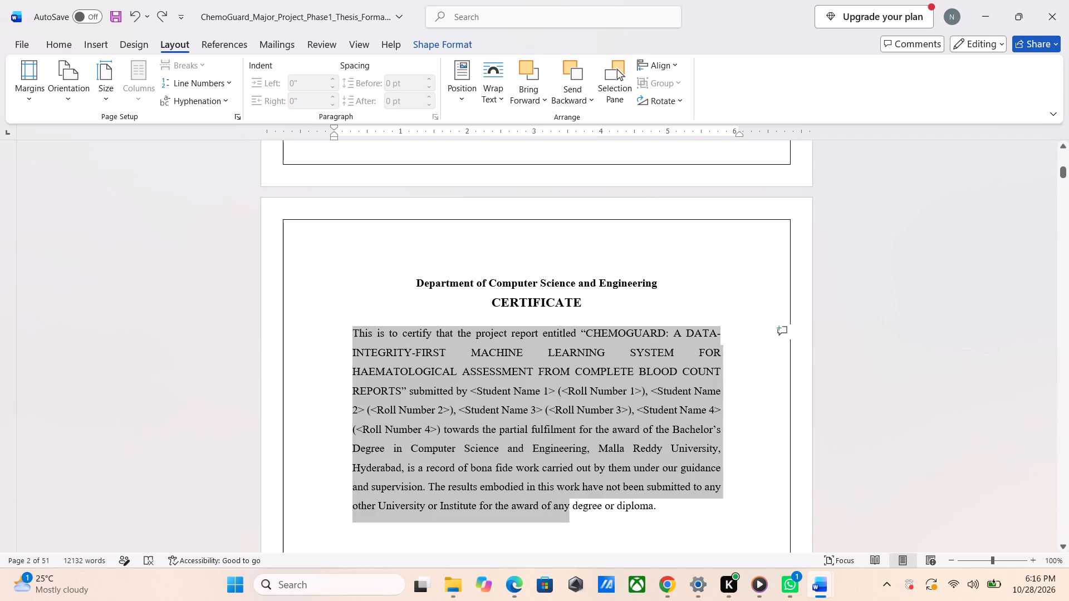
pyautogui.moveTo(575, 530); pyautogui.dragTo(649, 320)
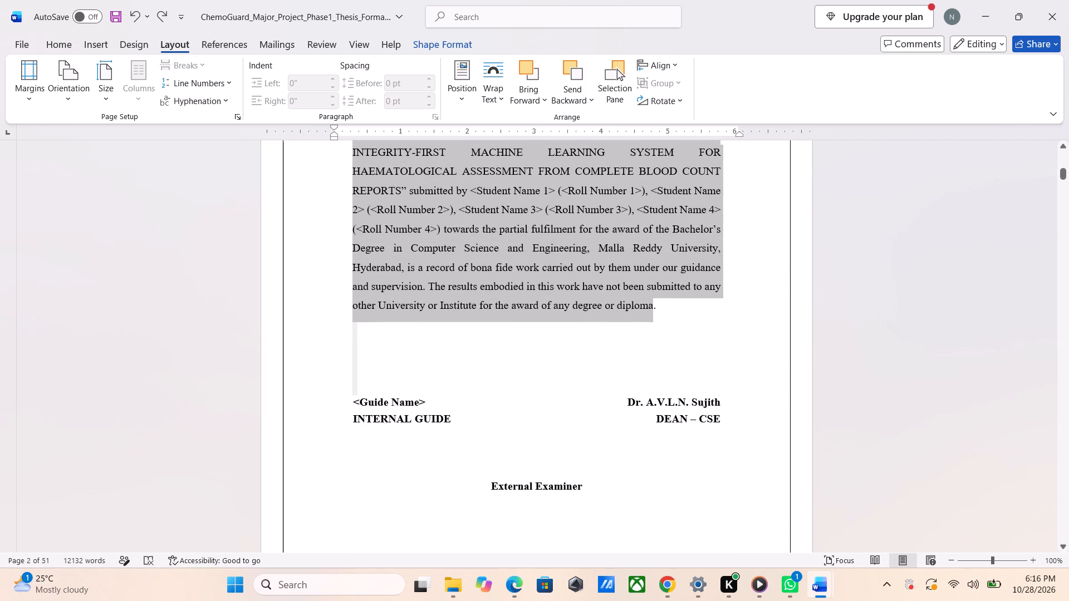
pyautogui.moveTo(649, 320); pyautogui.dragTo(660, 309)
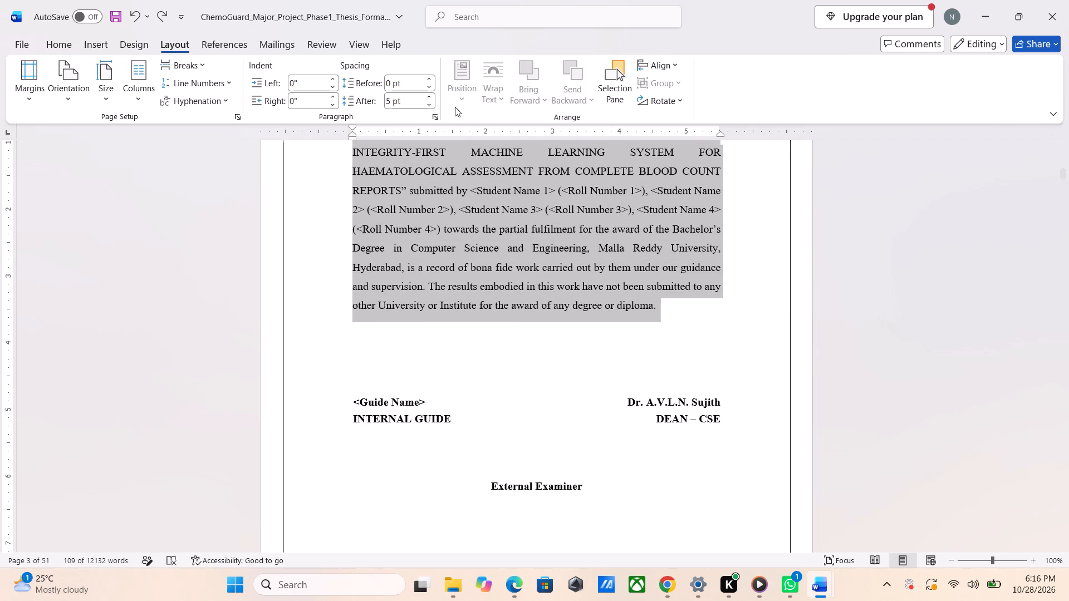
pyautogui.click(432, 115)
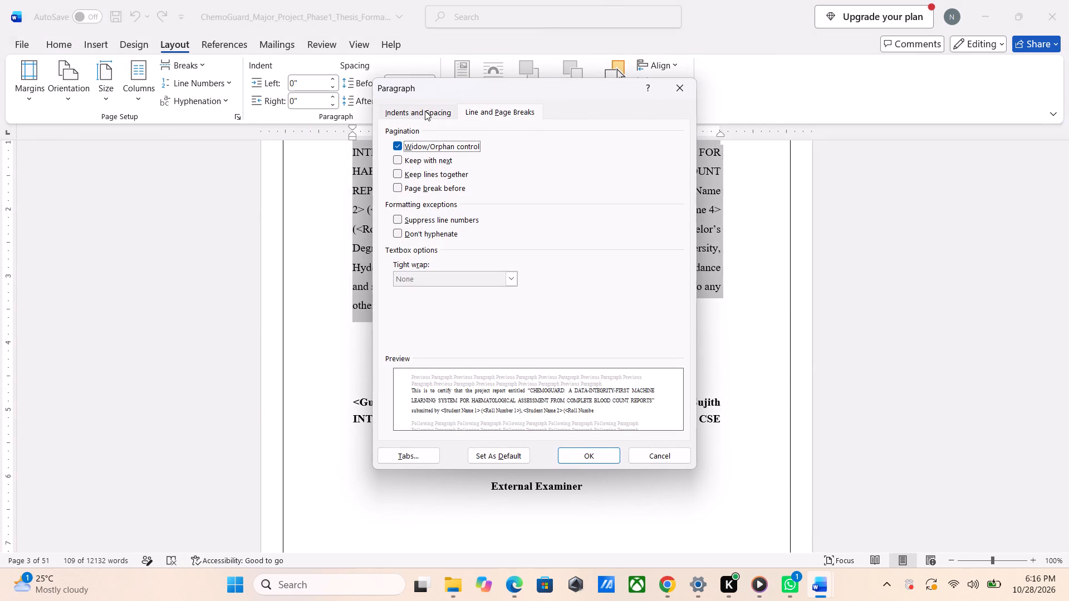
pyautogui.click(425, 111)
pyautogui.click(553, 403)
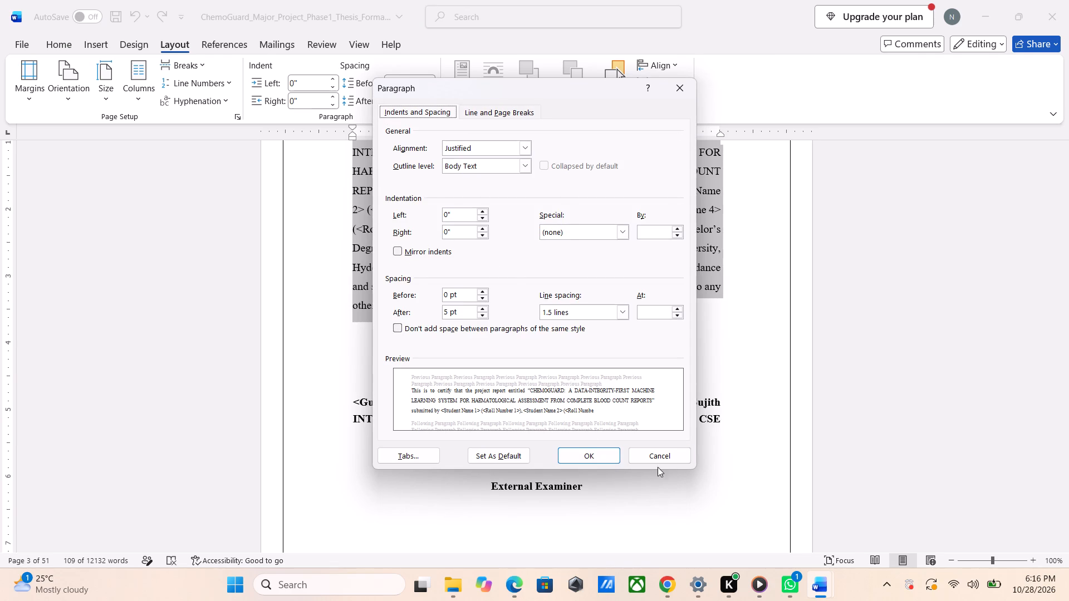
pyautogui.click(657, 462)
pyautogui.scroll(2, 619, 304)
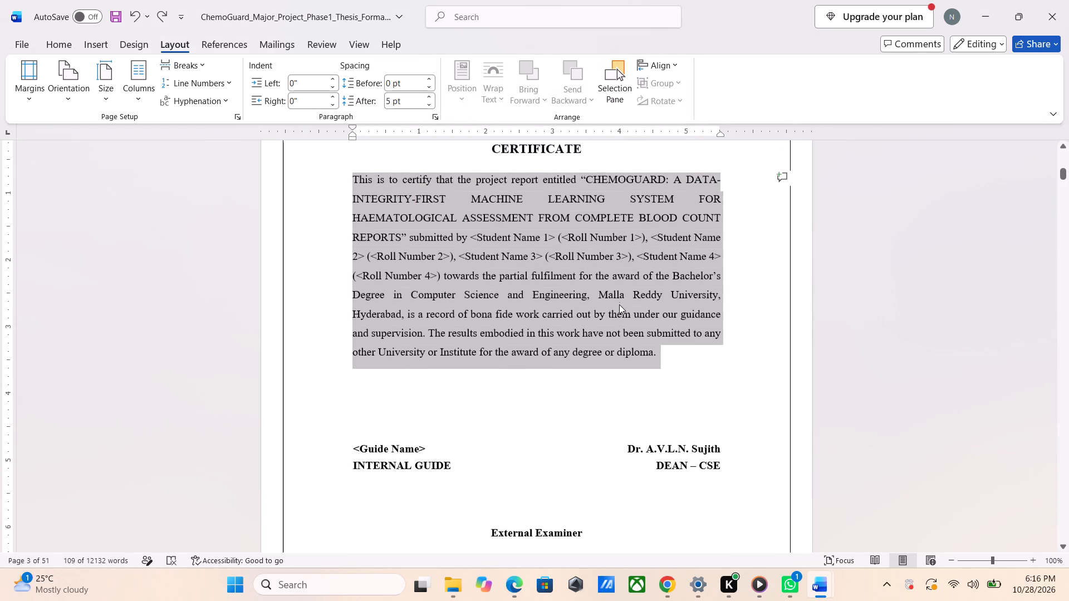
pyautogui.scroll(1, 619, 304)
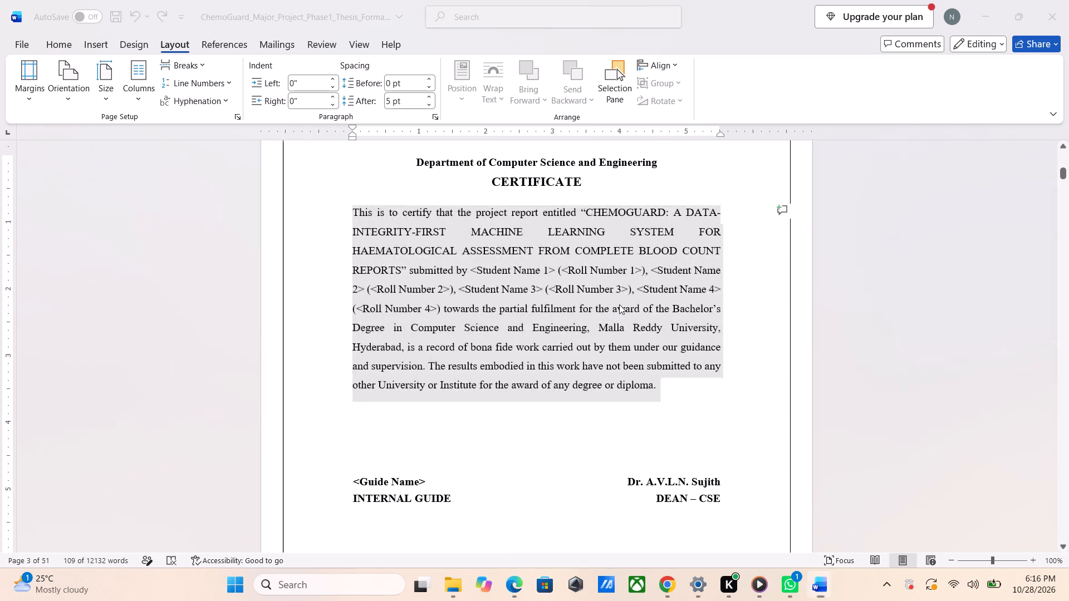
# Search for Notepad and open it.
pyautogui.write('no')
pyautogui.press('Return')
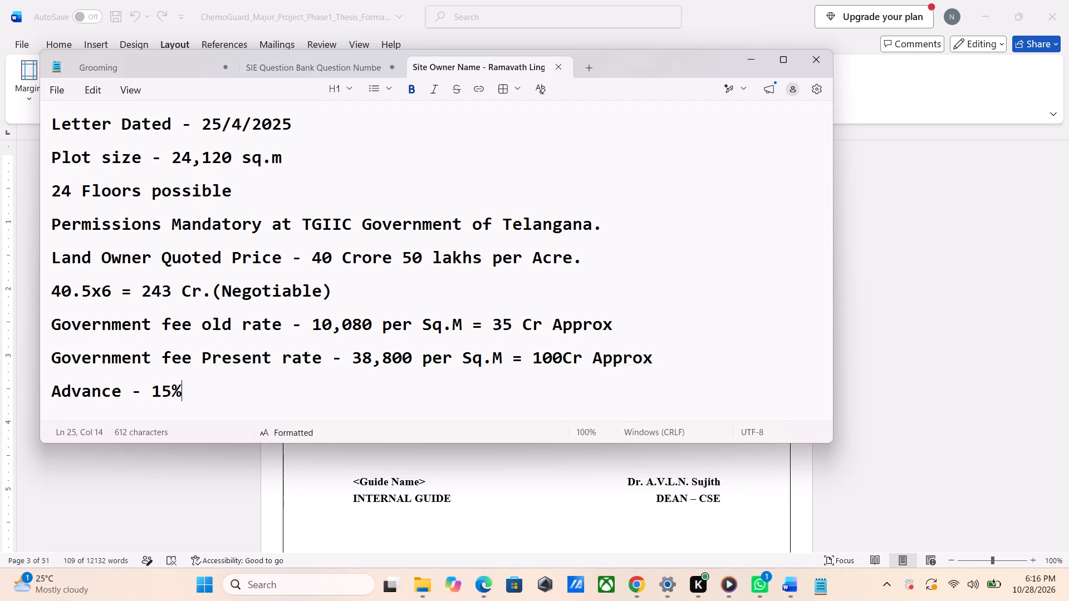
# Open a blank note and close the three existing notes, discarding unsaved changes to the question bank and Grooming notes.
pyautogui.moveTo(575, 70); pyautogui.dragTo(583, 67)
pyautogui.click(583, 67)
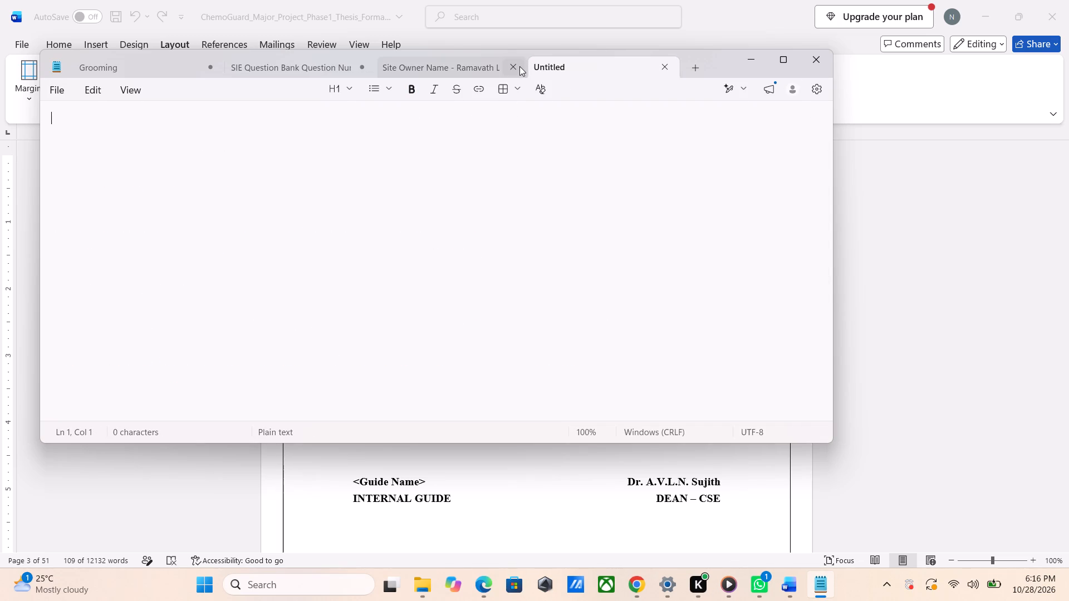
pyautogui.click(519, 66)
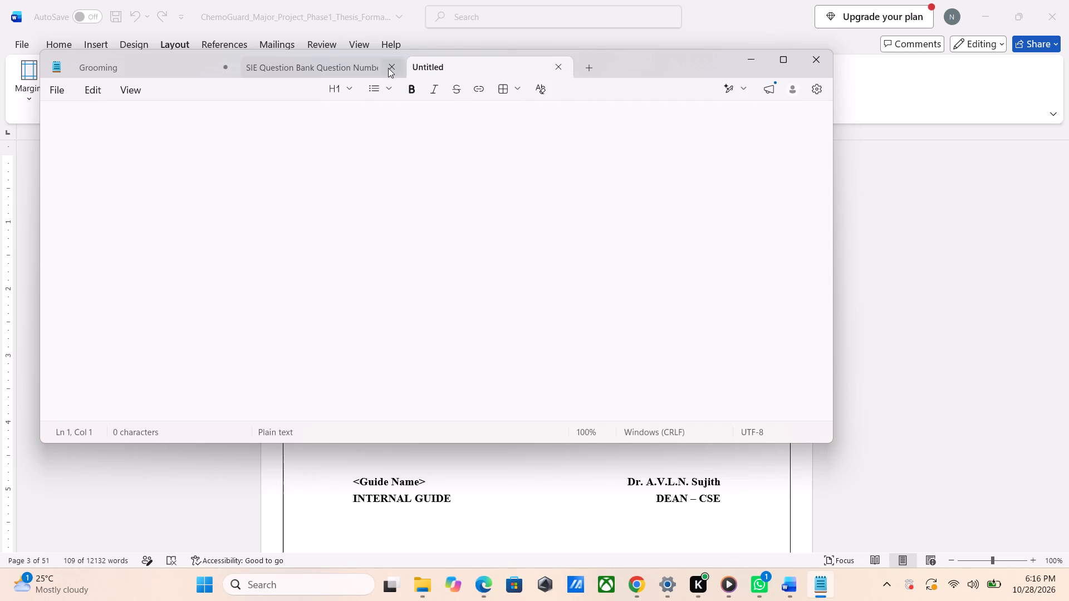
pyautogui.click(390, 67)
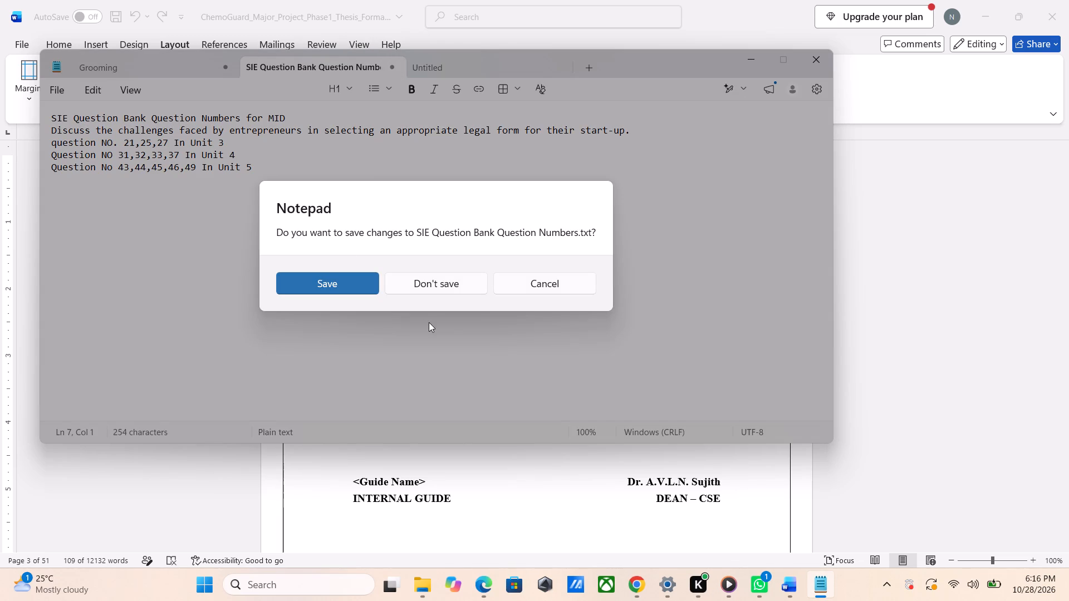
pyautogui.click(428, 280)
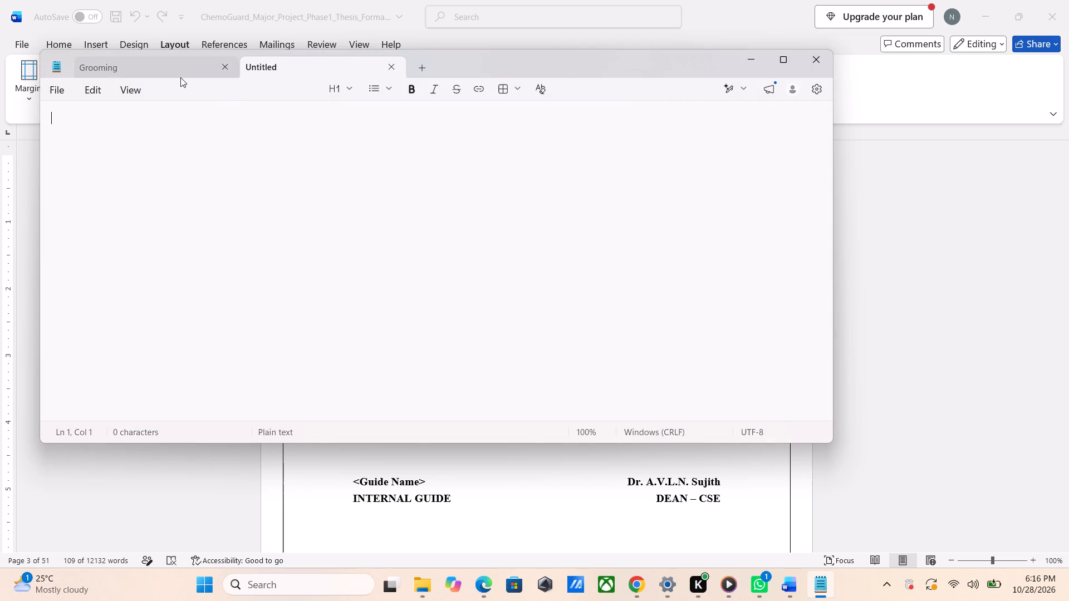
pyautogui.click(179, 69)
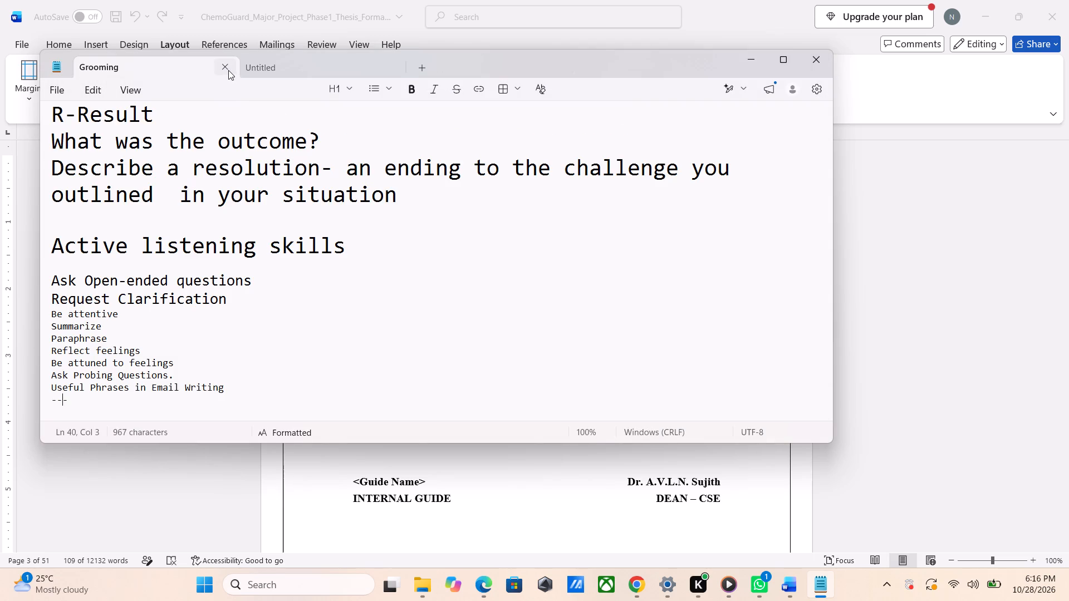
pyautogui.click(228, 70)
pyautogui.click(425, 294)
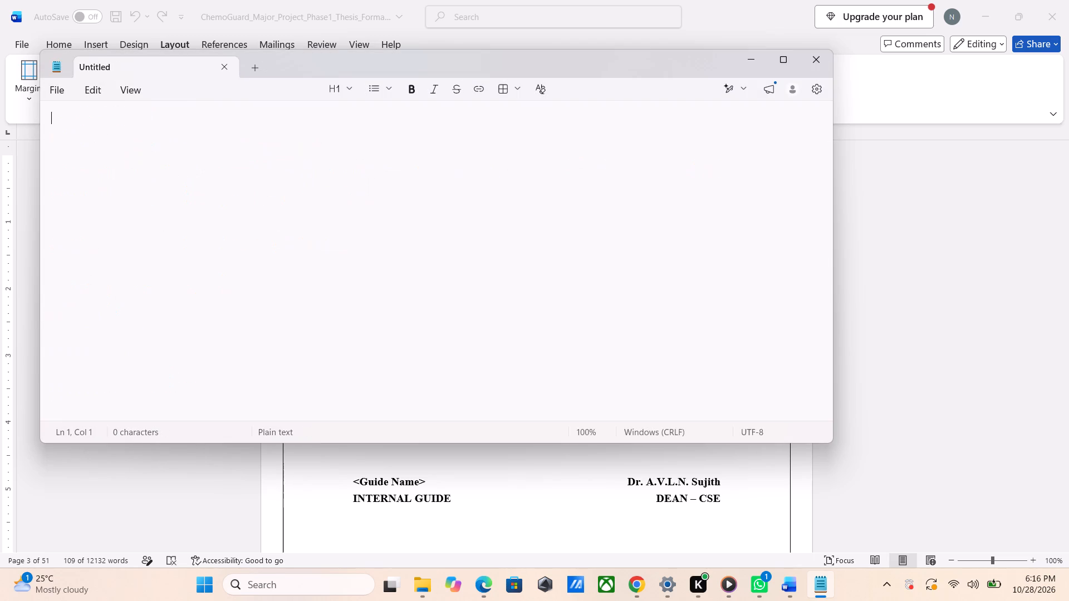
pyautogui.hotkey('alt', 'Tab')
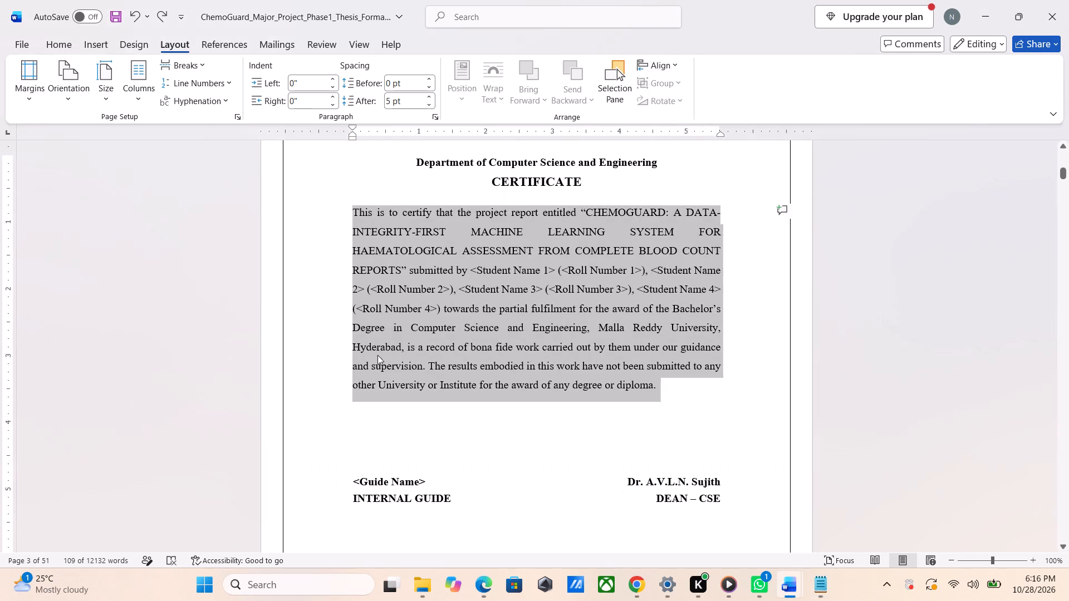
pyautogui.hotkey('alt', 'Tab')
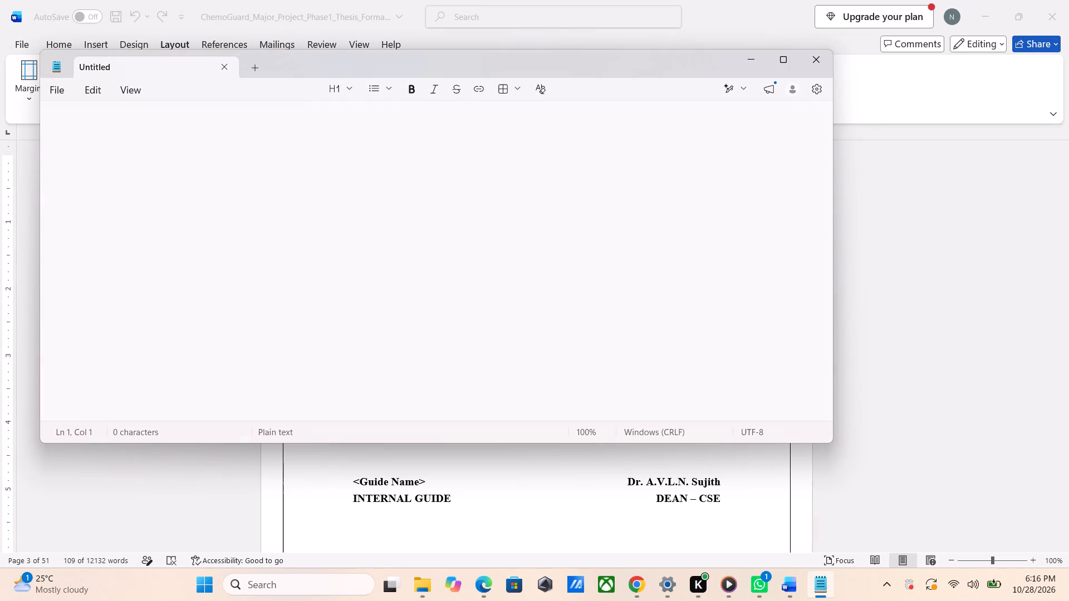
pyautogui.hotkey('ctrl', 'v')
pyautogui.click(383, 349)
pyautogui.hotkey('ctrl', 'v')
# Copy the four students' names and roll numbers from the thesis cover page in Word and paste them into the blank Notepad note.
pyautogui.hotkey('alt', 'Tab')
pyautogui.scroll(10, 383, 349)
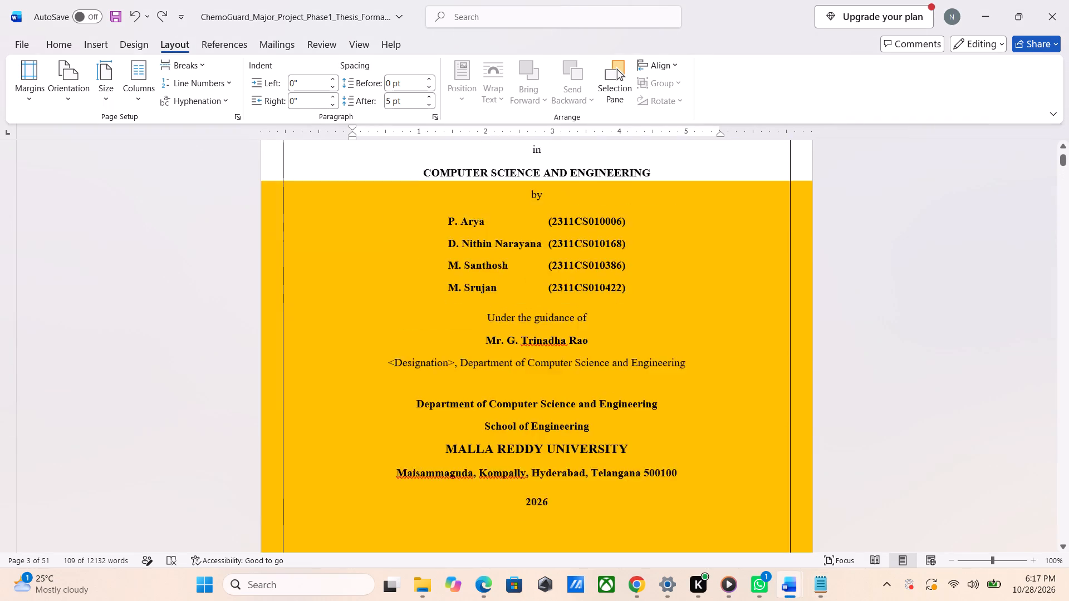
pyautogui.scroll(1, 383, 349)
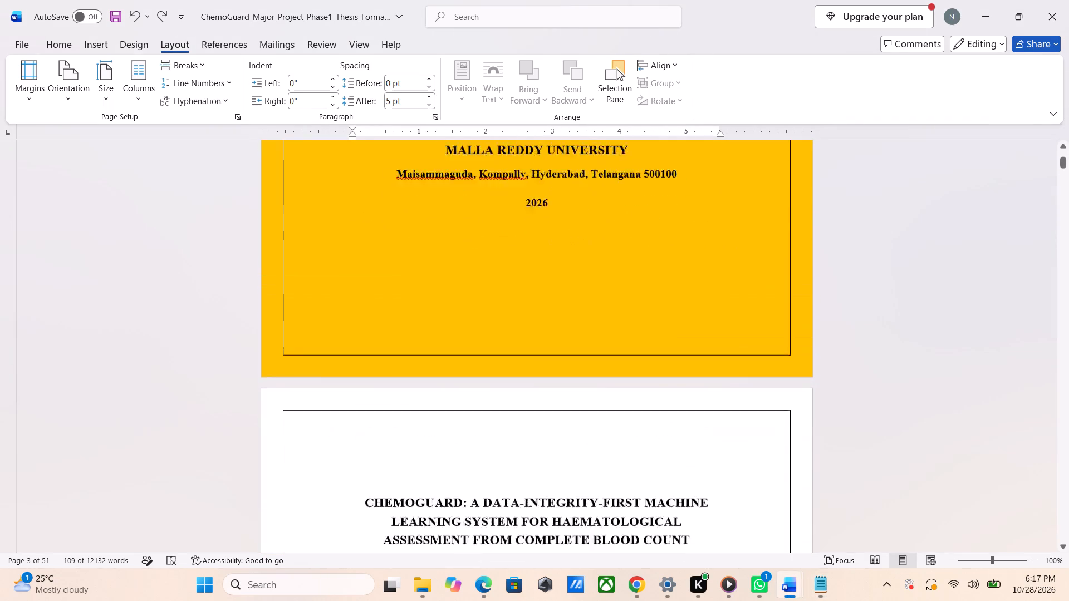
pyautogui.scroll(1, 383, 349)
pyautogui.click(458, 383)
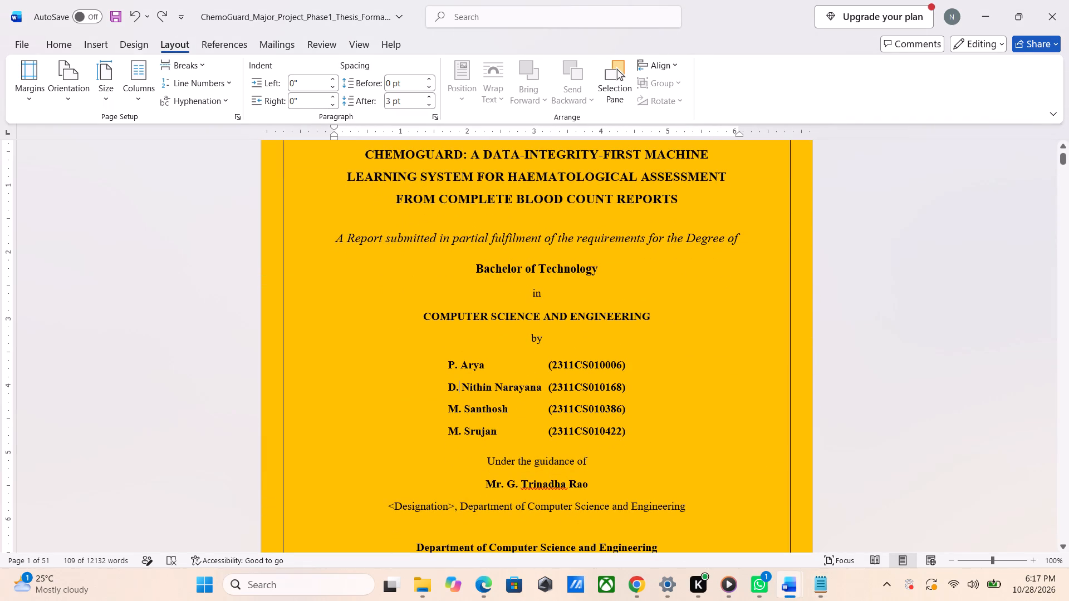
pyautogui.moveTo(444, 367); pyautogui.dragTo(607, 418)
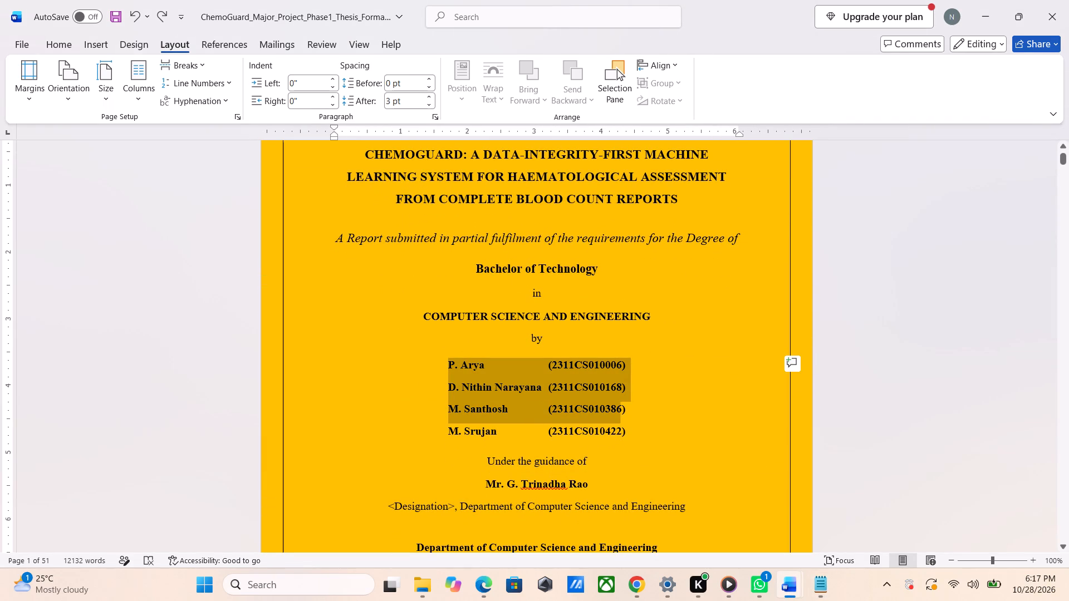
pyautogui.moveTo(607, 418); pyautogui.dragTo(632, 436)
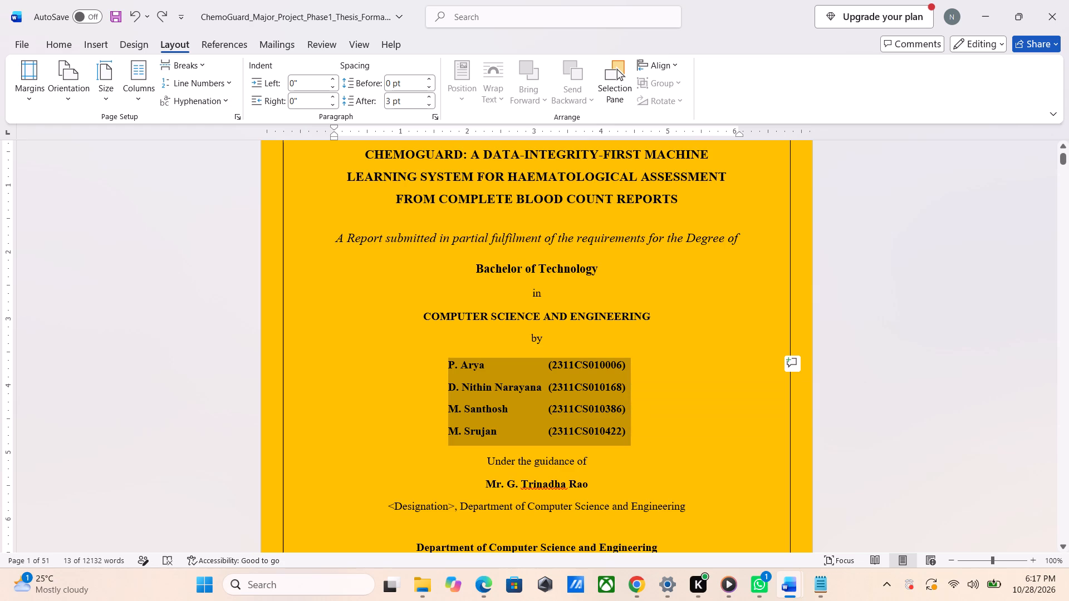
pyautogui.hotkey('ctrl', 'c')
pyautogui.hotkey('alt', 'Tab')
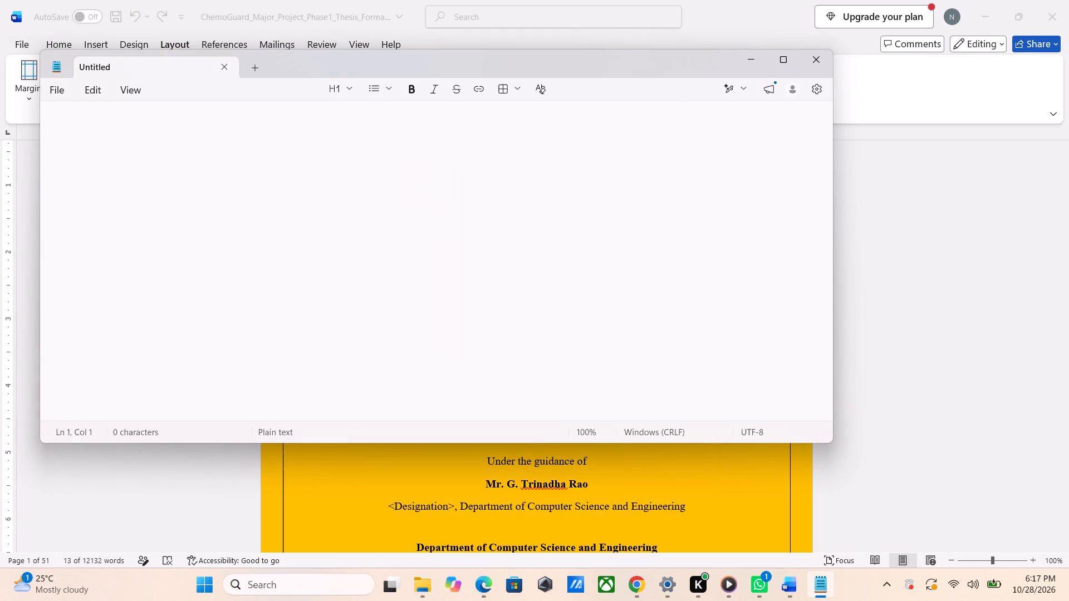
pyautogui.click(437, 252)
pyautogui.hotkey('ctrl', 'v')
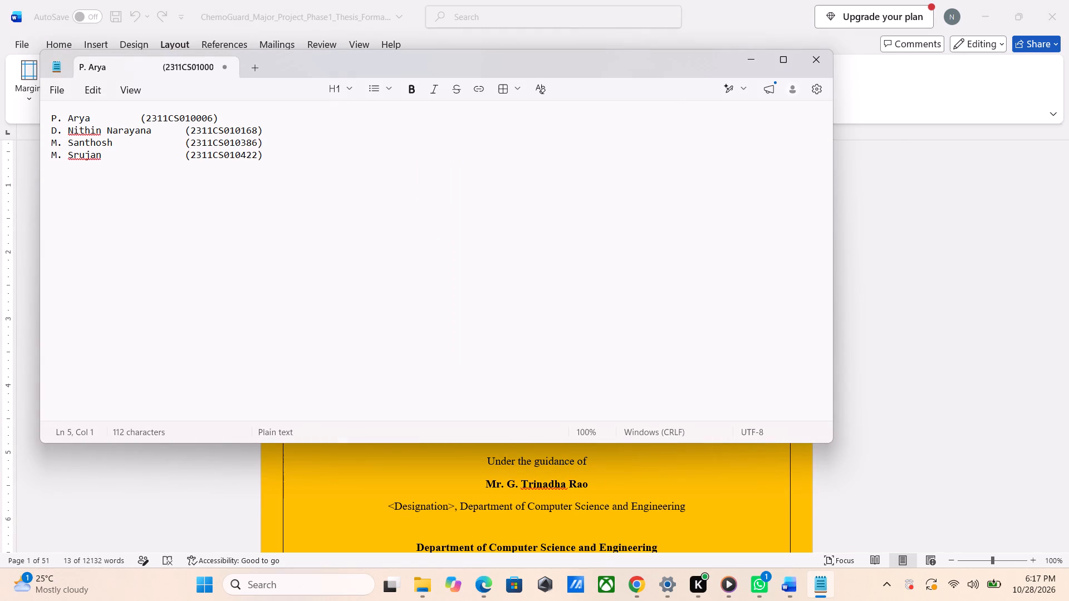
# Check the Certificate's inline student placeholders in Word and close up the gap between the first student's name and roll number in the Notepad list.
pyautogui.hotkey('alt', 'Tab')
pyautogui.scroll(-2, 434, 355)
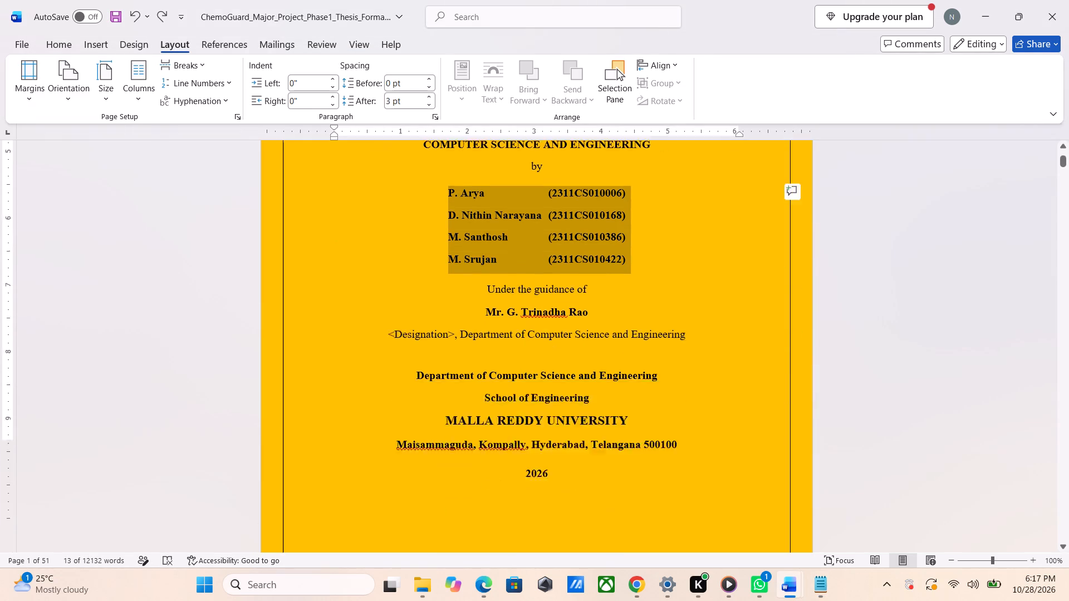
pyautogui.scroll(-7, 434, 355)
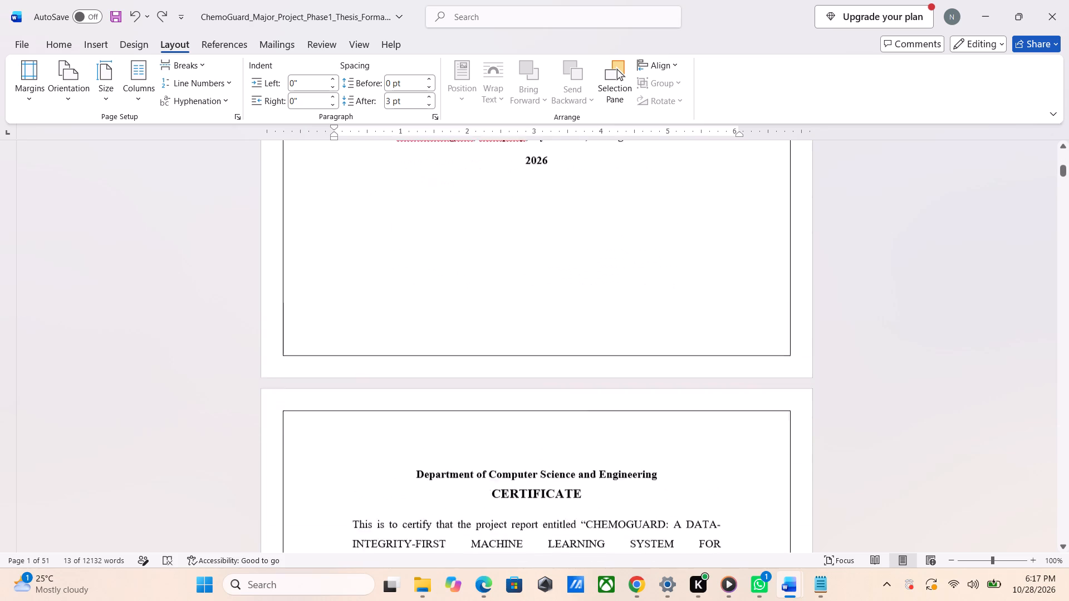
pyautogui.scroll(-1, 434, 355)
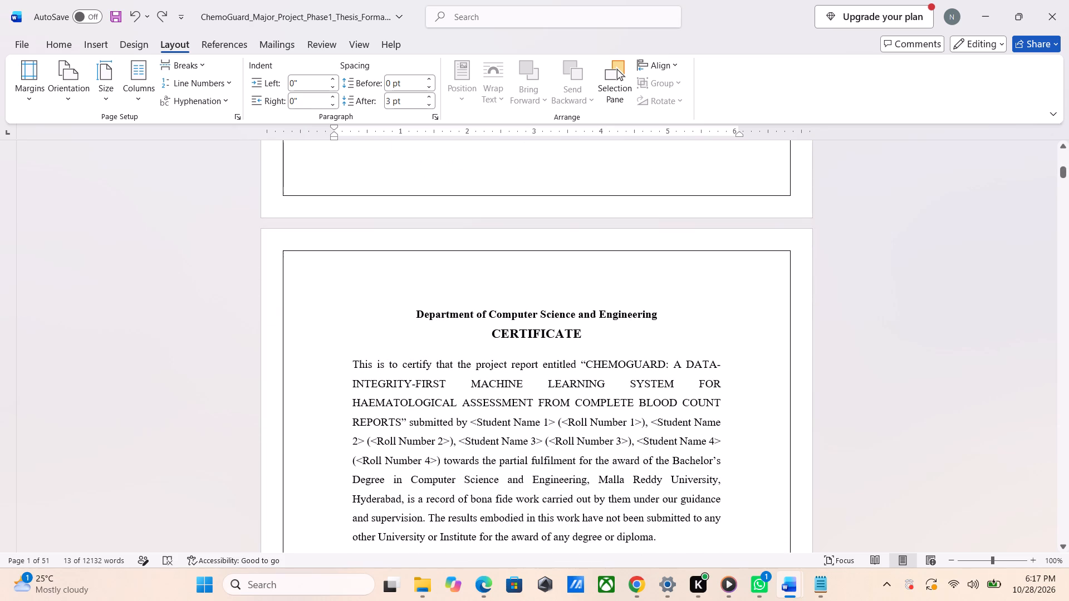
pyautogui.hotkey('alt', 'Tab')
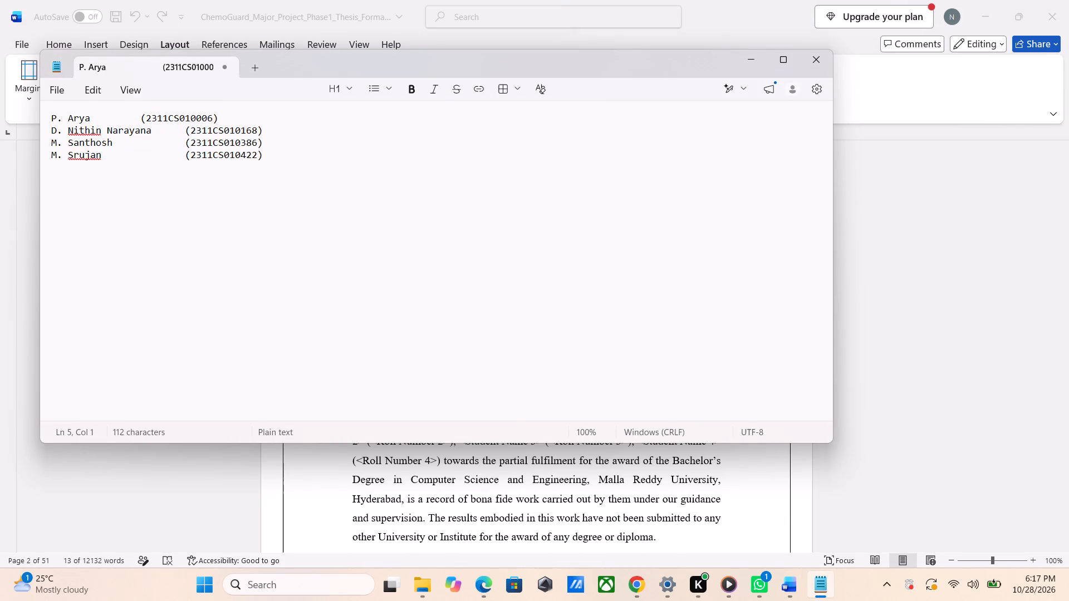
pyautogui.click(139, 116)
pyautogui.press('BackSpace')
pyautogui.press('BackSpace')
pyautogui.press('BackSpace')
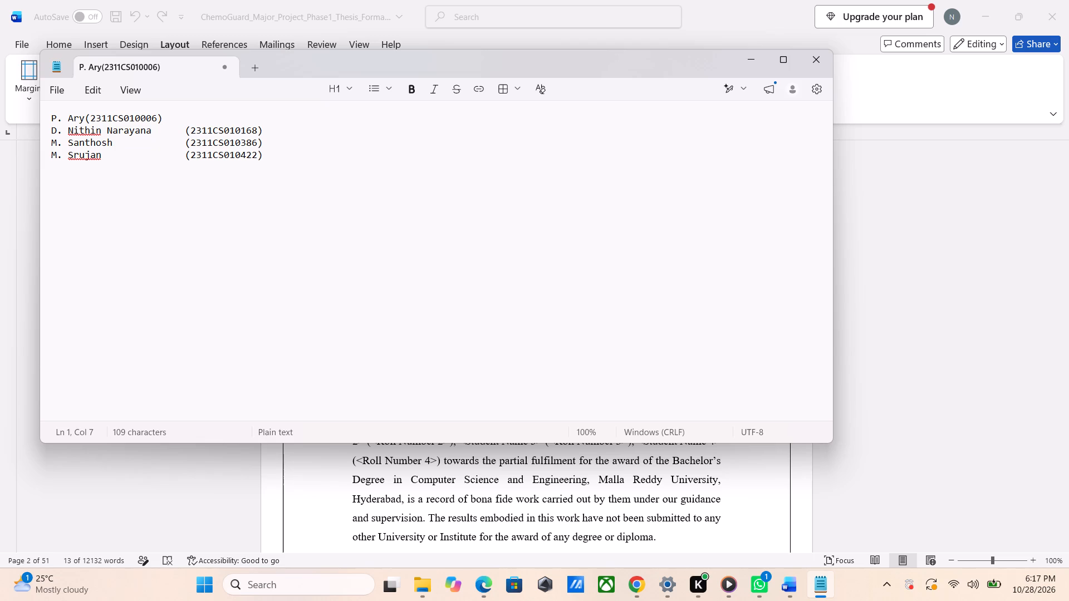
pyautogui.hotkey('ctrl', 'z')
pyautogui.press('BackSpace')
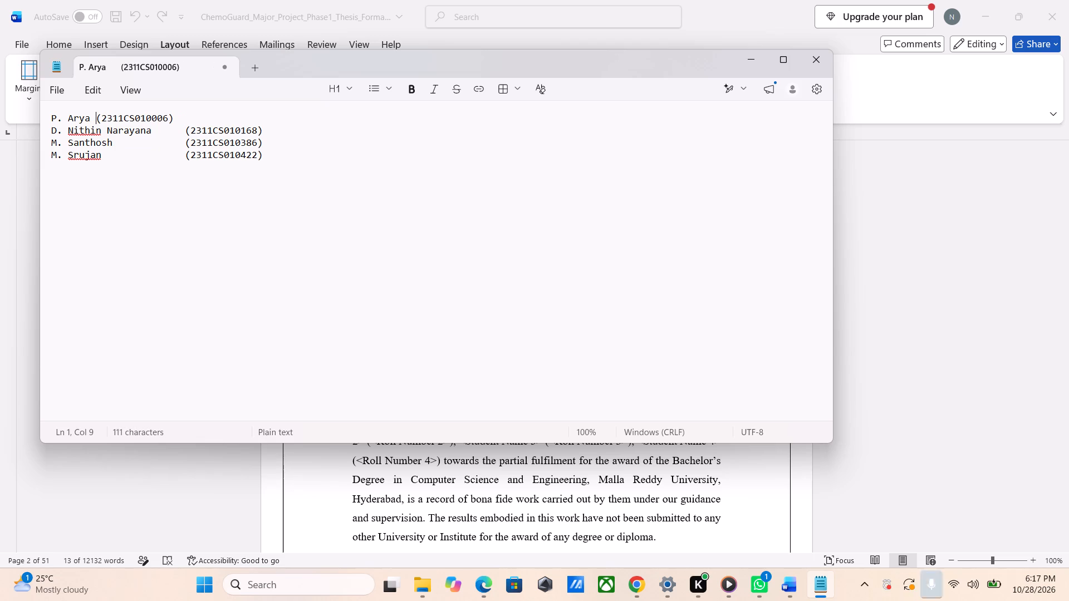
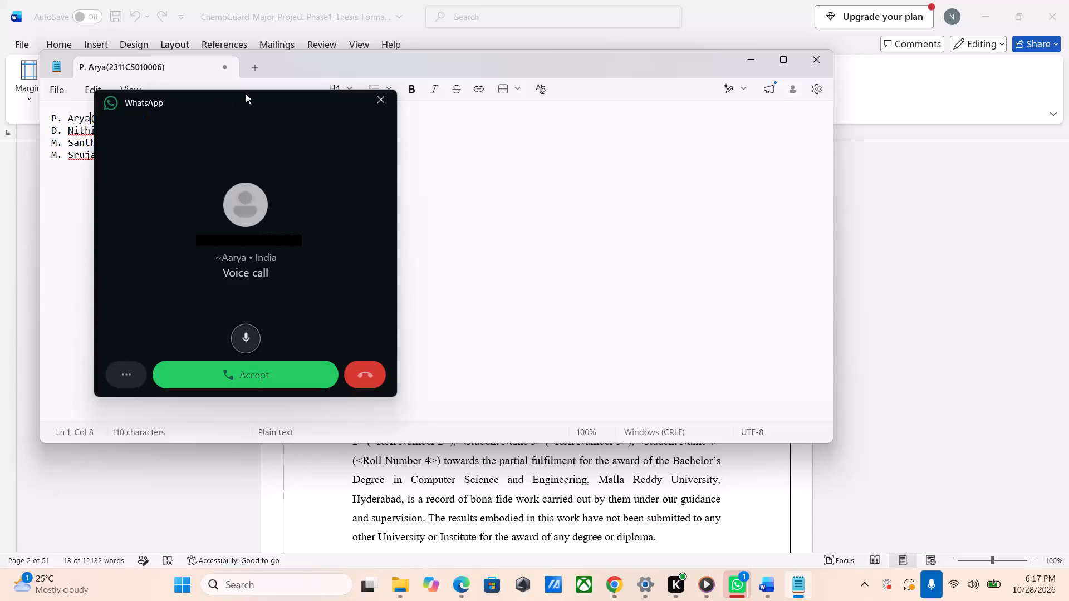
# Copy the first student's name and roll number from the Notepad list and paste them over the Certificate's <Student Name 1> (<Roll Number 1>) placeholder in Word.
pyautogui.click(434, 186)
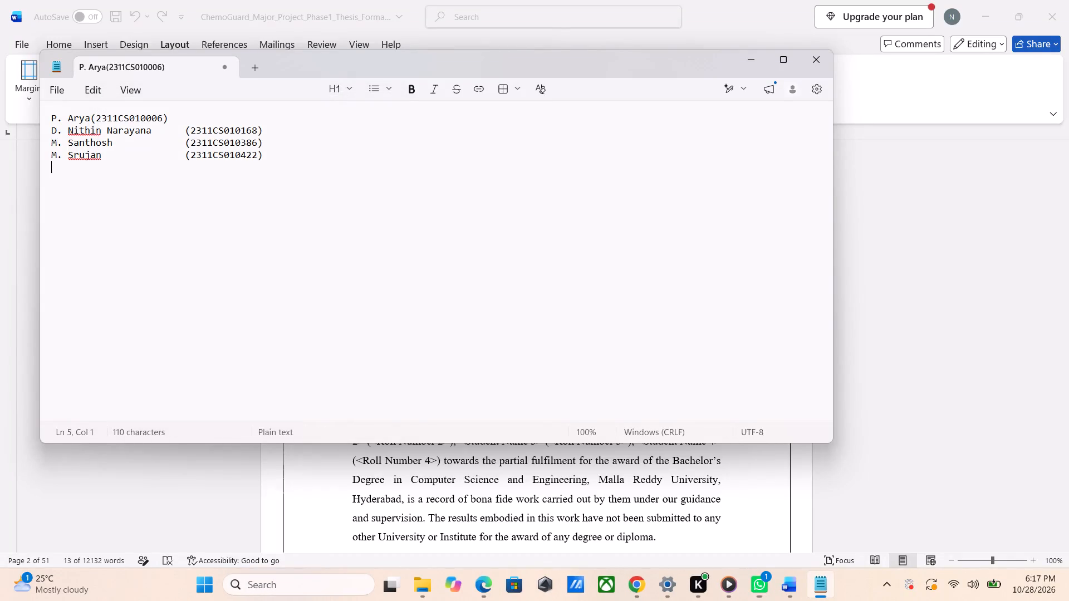
pyautogui.click(228, 107)
pyautogui.moveTo(228, 107); pyautogui.dragTo(9, 116)
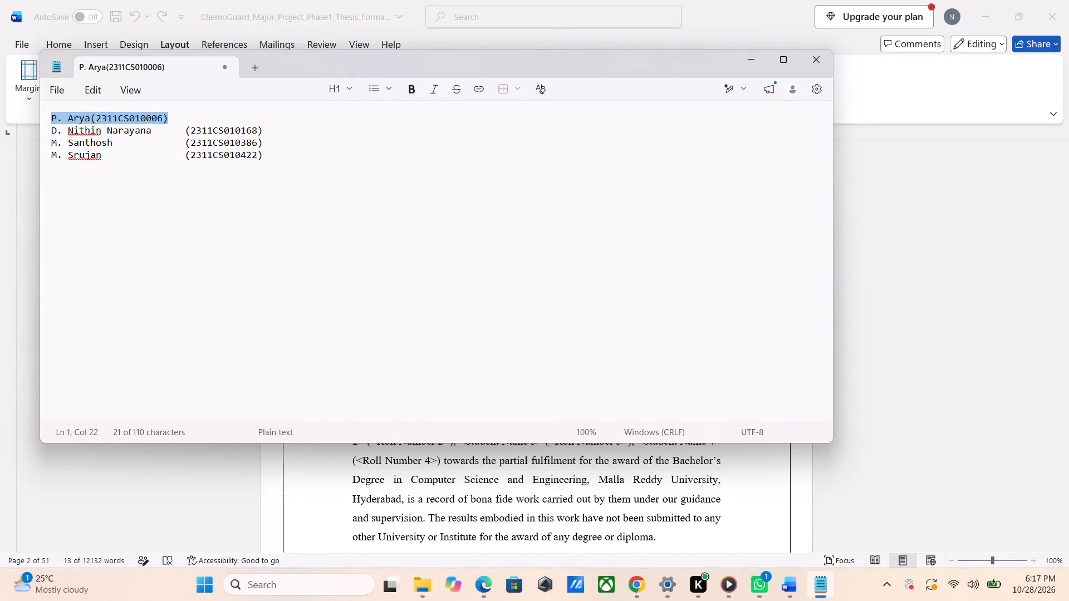
pyautogui.moveTo(9, 116); pyautogui.dragTo(1, 117)
pyautogui.hotkey('ctrl', 'c')
pyautogui.hotkey('alt', 'Tab')
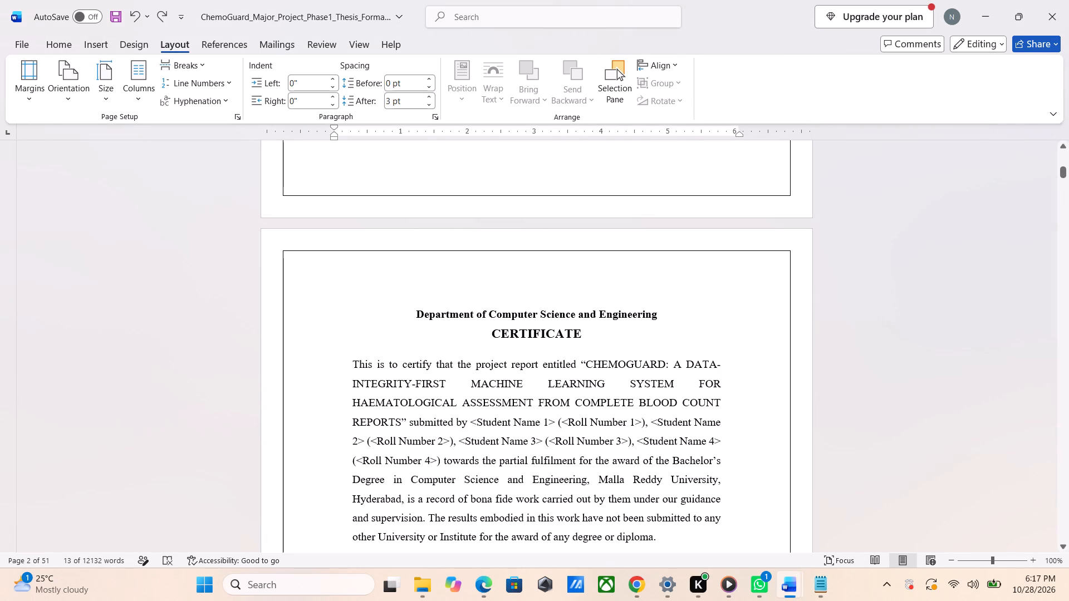
pyautogui.moveTo(469, 422); pyautogui.dragTo(570, 411)
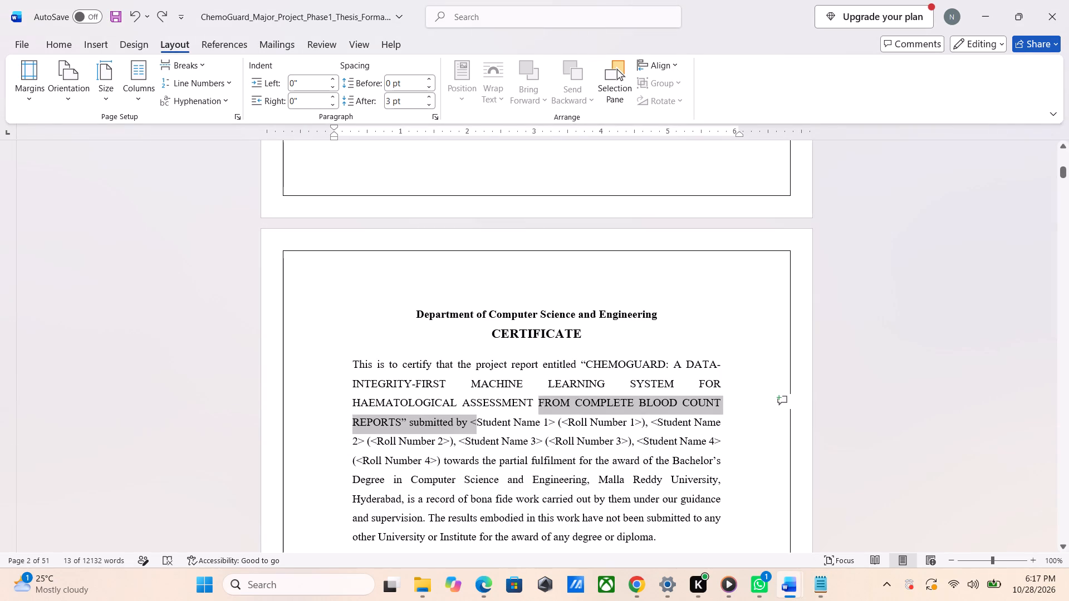
pyautogui.moveTo(570, 411); pyautogui.dragTo(638, 426)
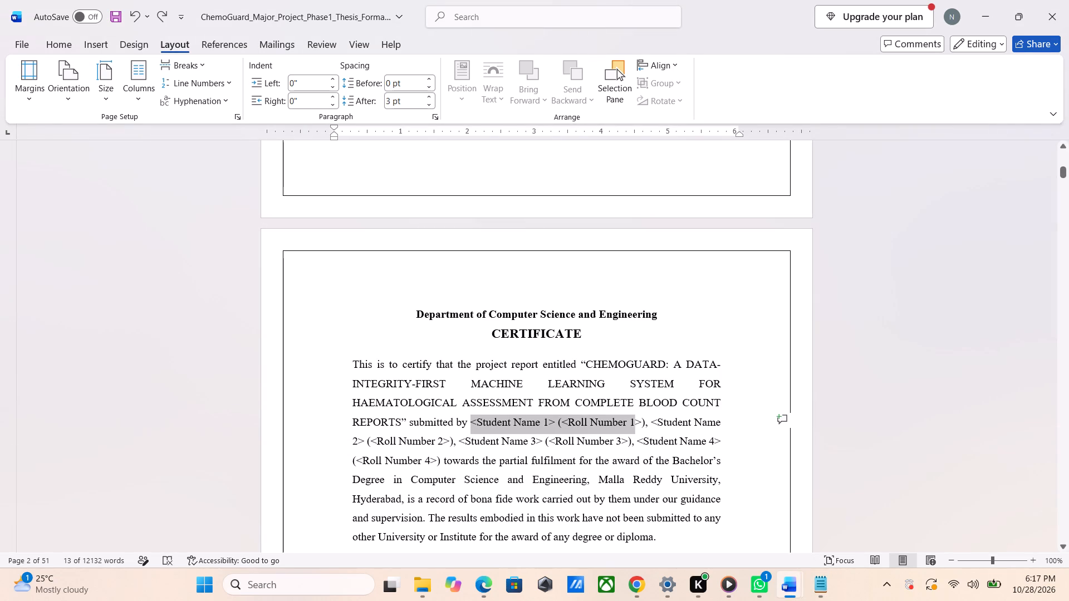
pyautogui.moveTo(638, 426); pyautogui.dragTo(640, 423)
pyautogui.moveTo(640, 423); pyautogui.dragTo(644, 424)
pyautogui.moveTo(644, 424); pyautogui.dragTo(643, 423)
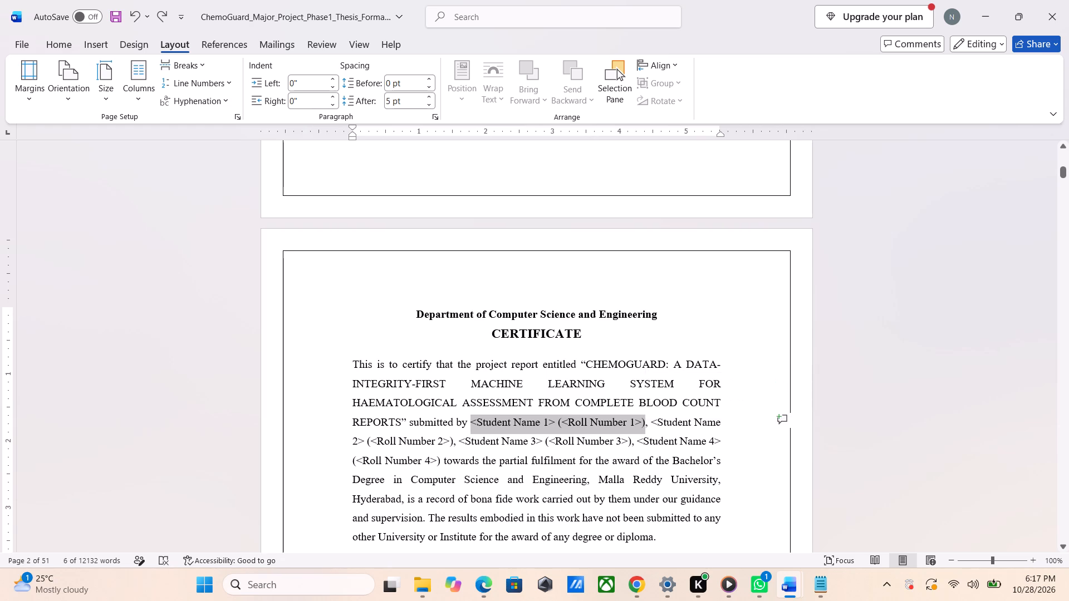
pyautogui.hotkey('ctrl', 'v')
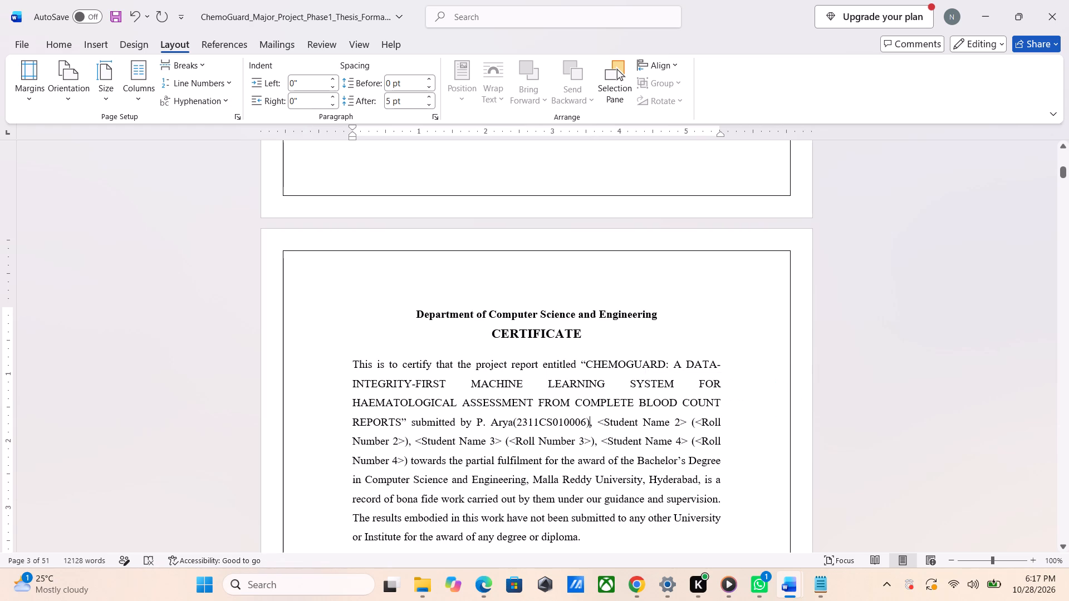
# Switch to Notepad and close up the gap between the second student's name and roll number.
pyautogui.hotkey('alt', 'Tab')
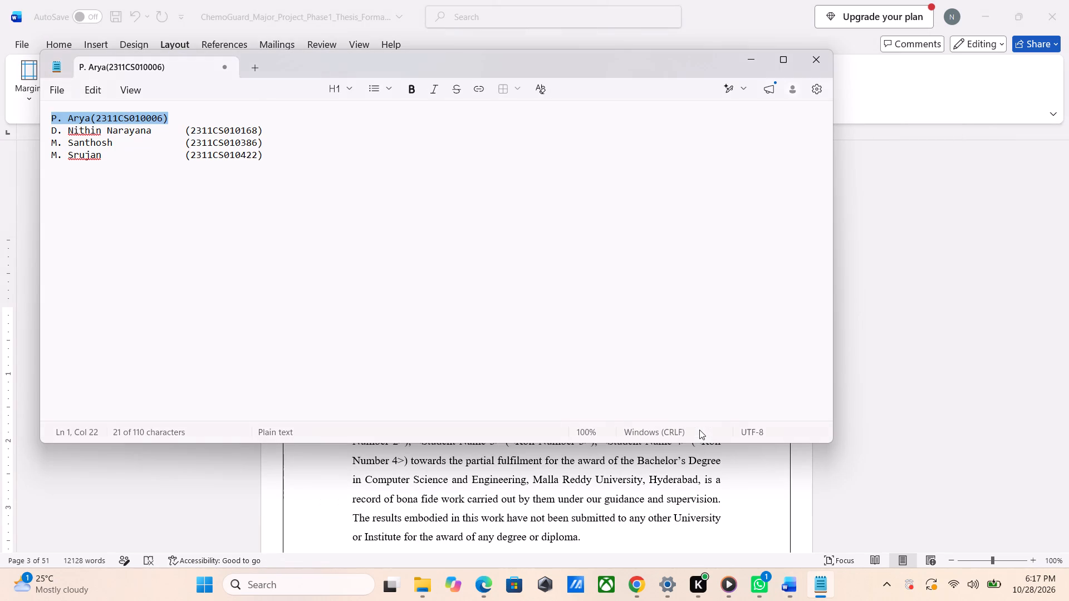
pyautogui.click(185, 129)
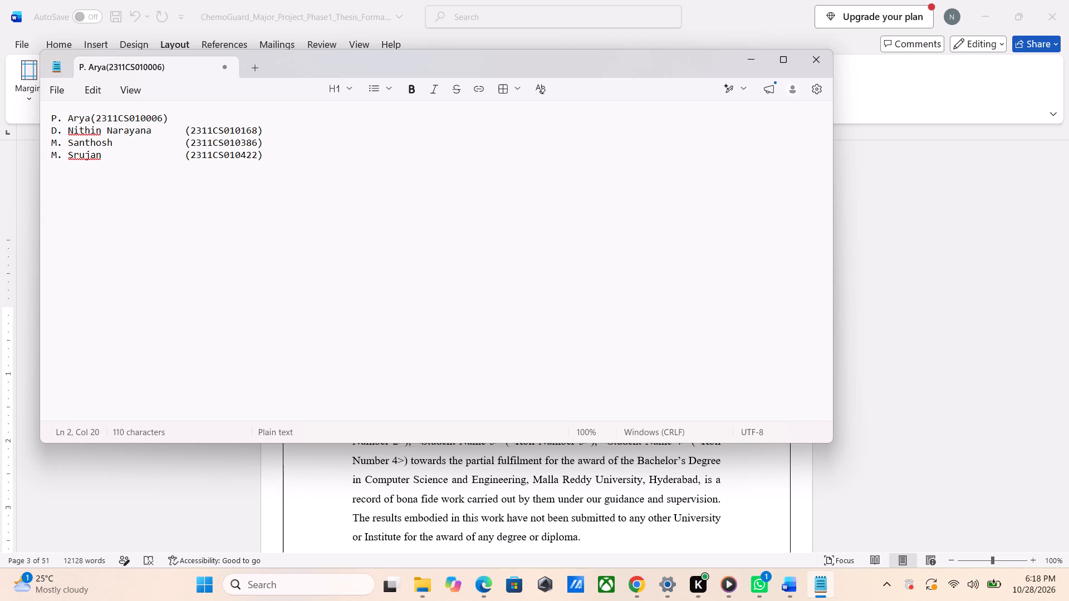
pyautogui.press('BackSpace')
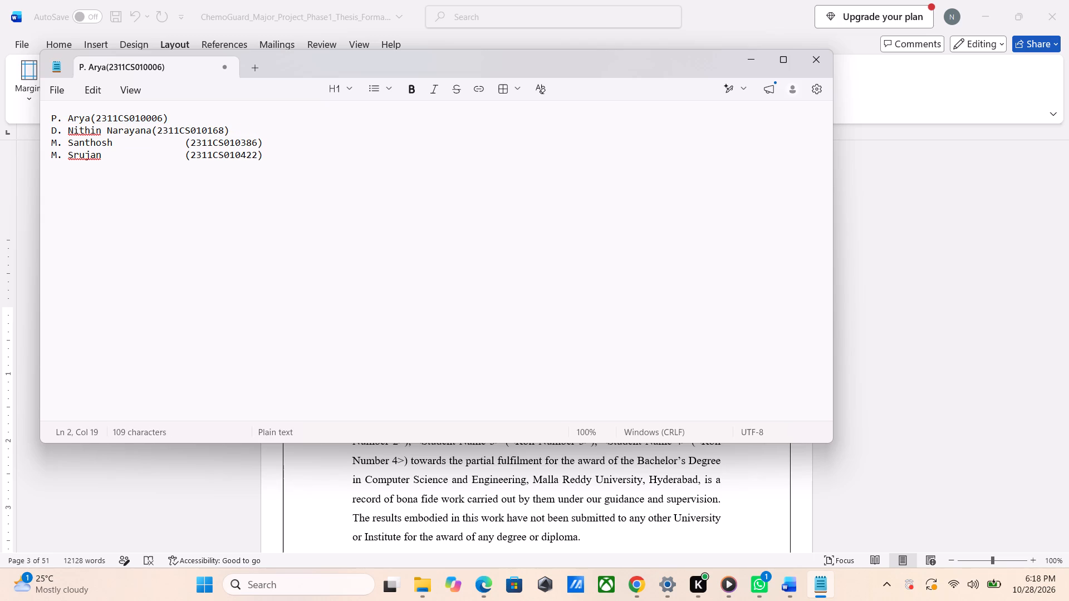
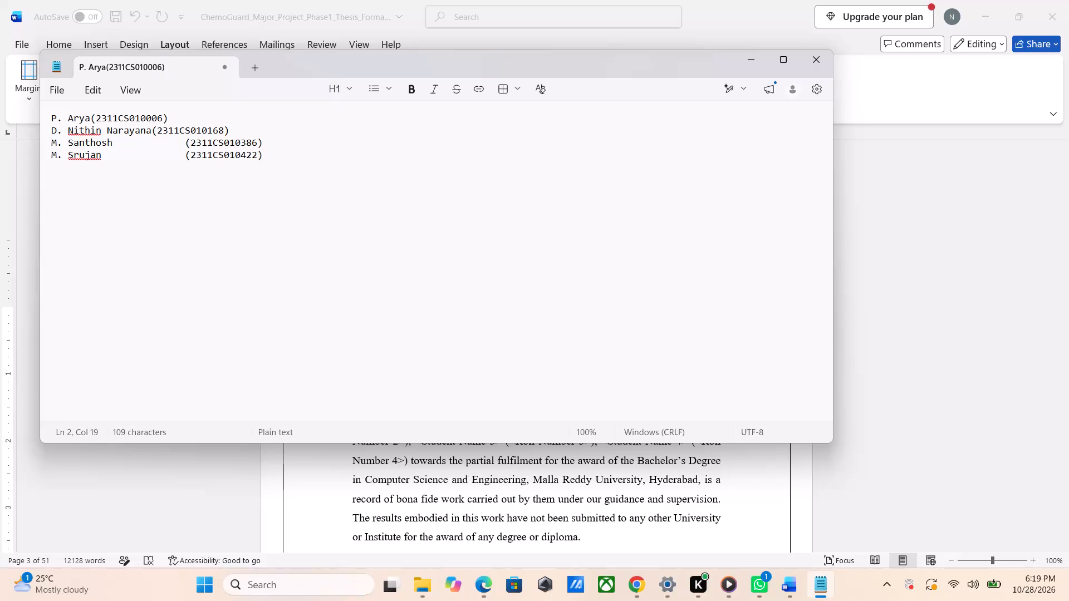
# Copy the second student's name and roll number from the Notepad list and paste them over the Certificate's <Student Name 2> (<Roll Number 2>) placeholder in Word.
pyautogui.click(221, 131)
pyautogui.moveTo(230, 132); pyautogui.dragTo(75, 155)
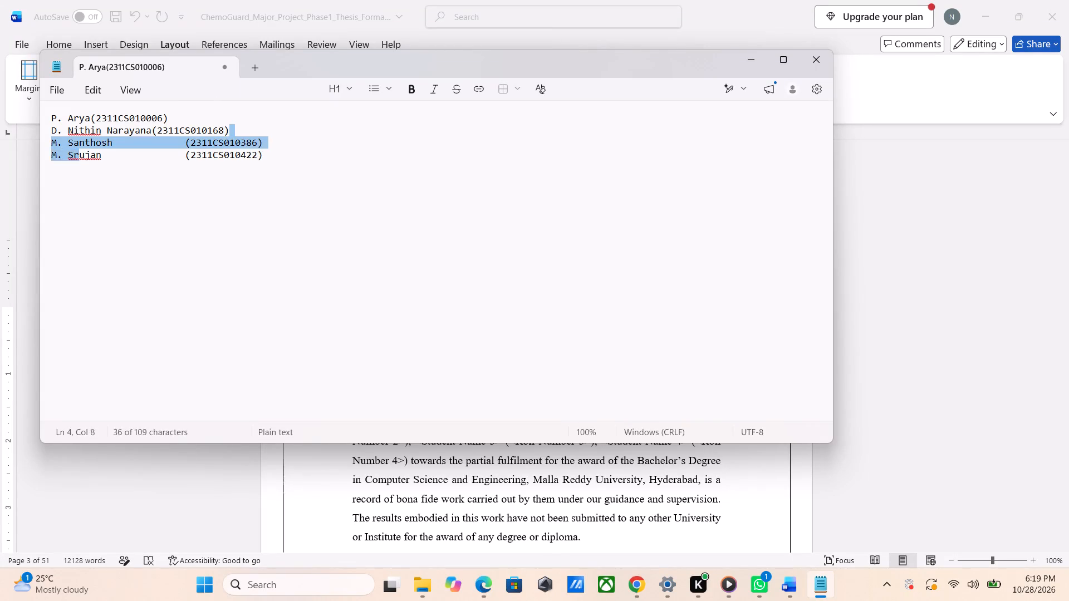
pyautogui.moveTo(75, 155); pyautogui.dragTo(6, 130)
pyautogui.hotkey('ctrl', 'c')
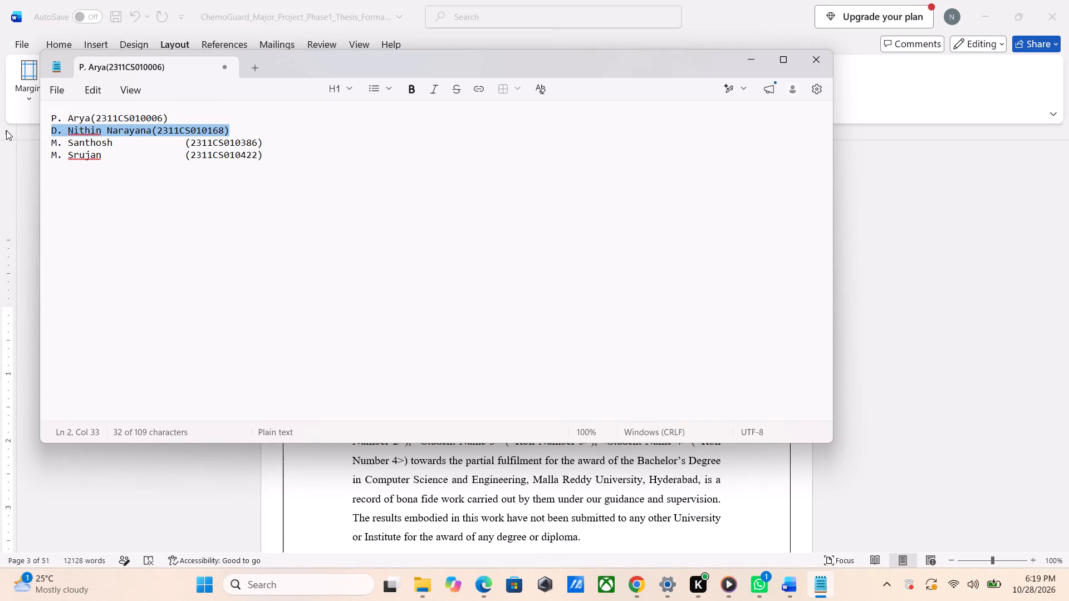
pyautogui.hotkey('alt', 'Tab')
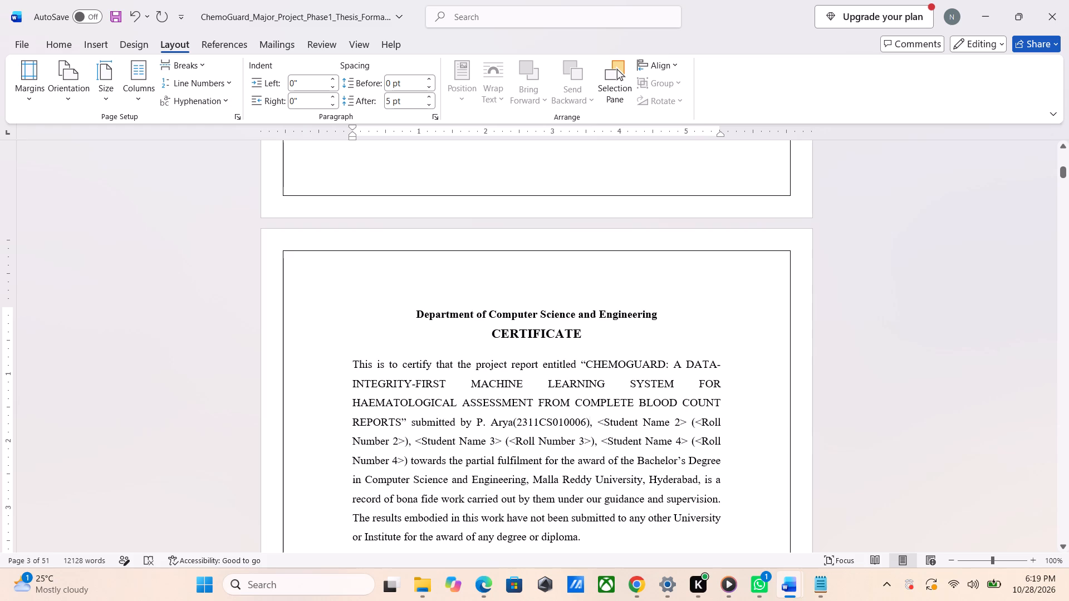
pyautogui.moveTo(597, 422); pyautogui.dragTo(508, 442)
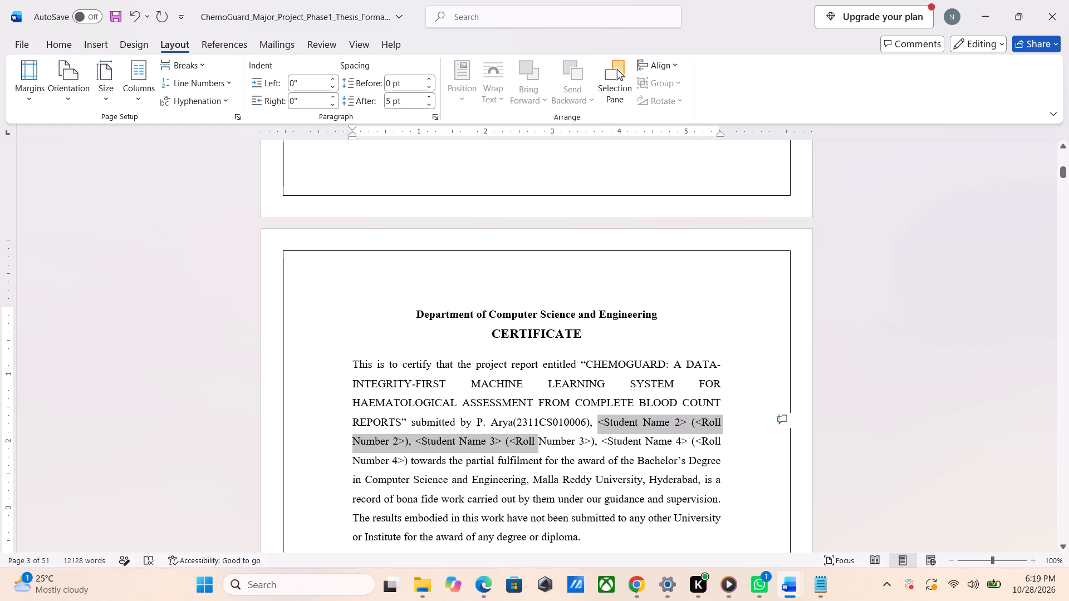
pyautogui.moveTo(508, 442); pyautogui.dragTo(401, 438)
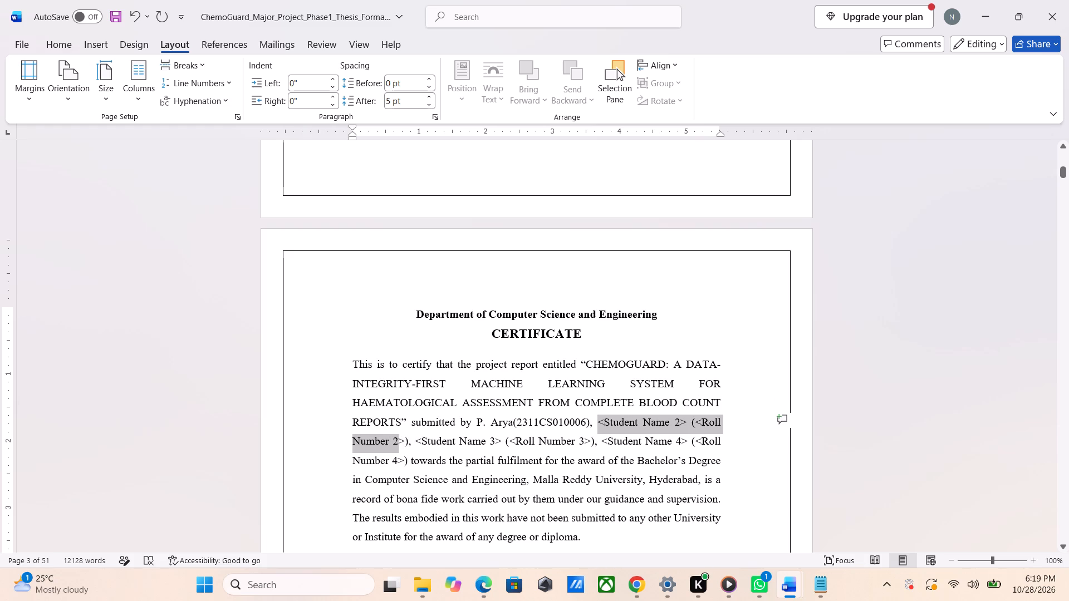
pyautogui.moveTo(401, 438); pyautogui.dragTo(405, 444)
pyautogui.moveTo(405, 444); pyautogui.dragTo(406, 447)
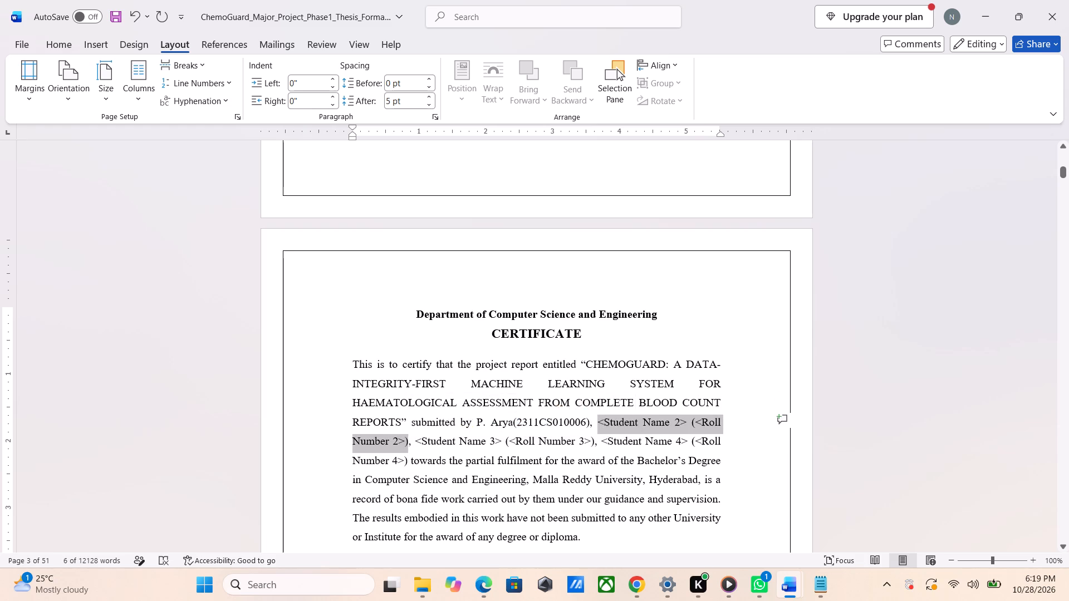
pyautogui.hotkey('ctrl', 'v')
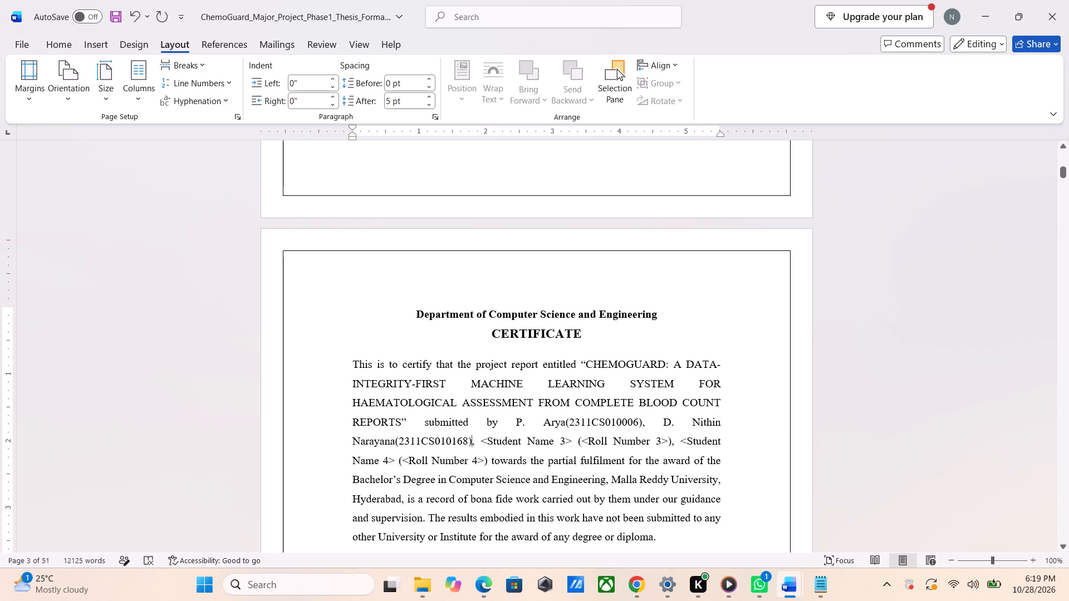
# Switch to Notepad and close up the gap between the third student's name and roll number.
pyautogui.hotkey('alt', 'Tab')
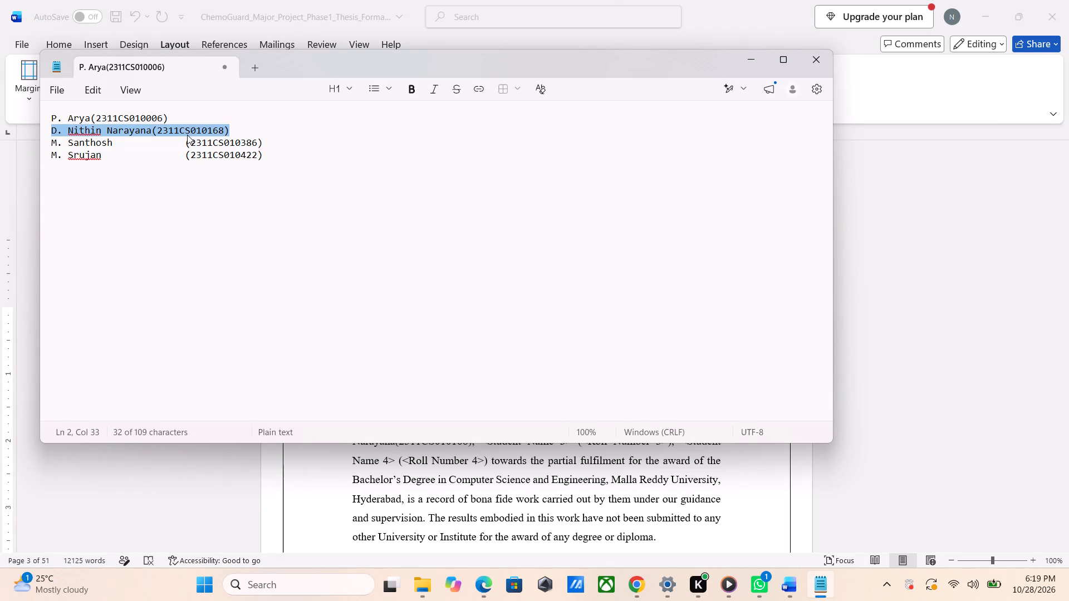
pyautogui.click(183, 141)
pyautogui.press('Right')
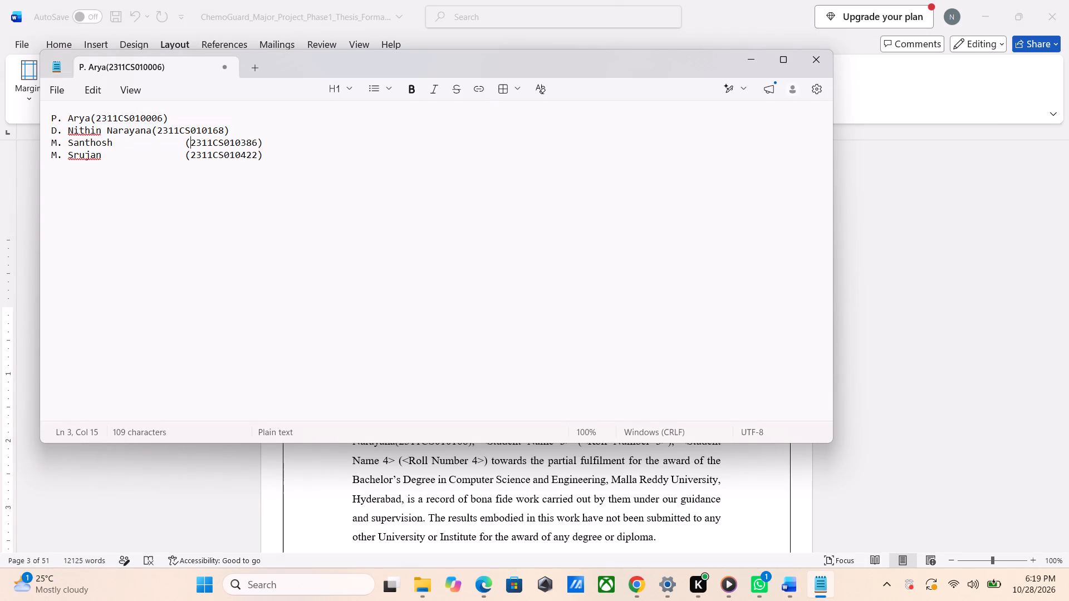
pyautogui.press('Left')
pyautogui.press('BackSpace')
pyautogui.press('BackSpace')
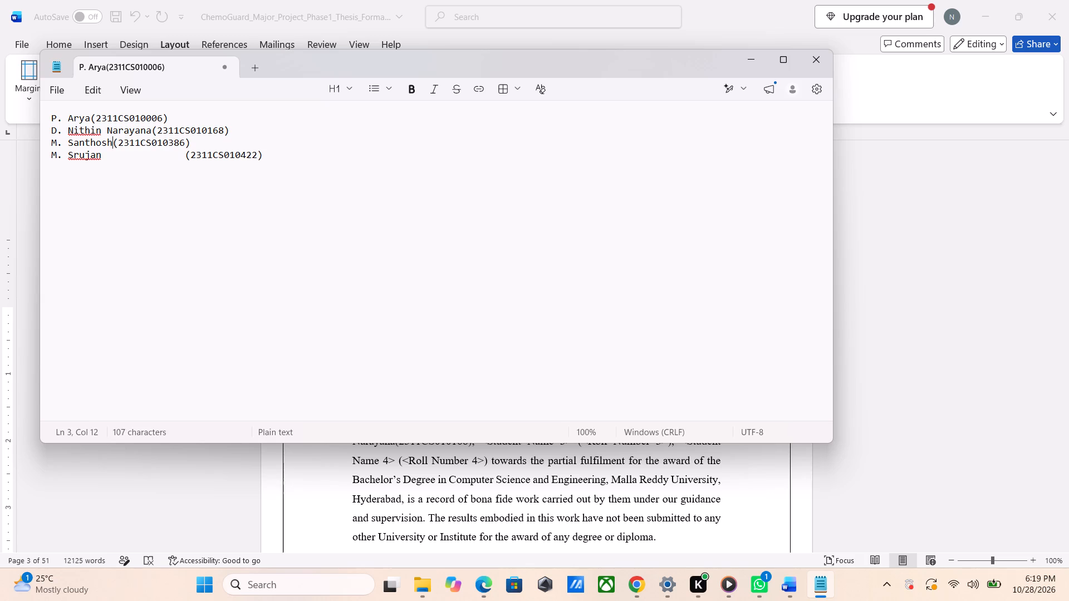
# Copy the third student's name and roll number from Notepad and paste them over the Certificate's <Student Name 3> (<Roll Number 3>) placeholder in Word.
pyautogui.moveTo(205, 140); pyautogui.dragTo(40, 129)
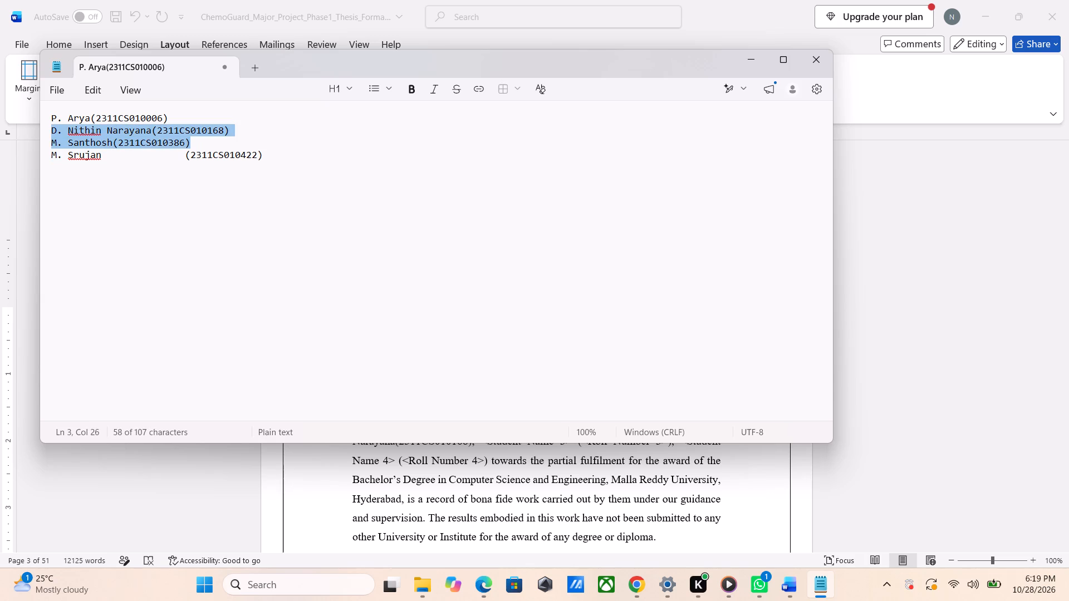
pyautogui.moveTo(40, 129); pyautogui.dragTo(40, 139)
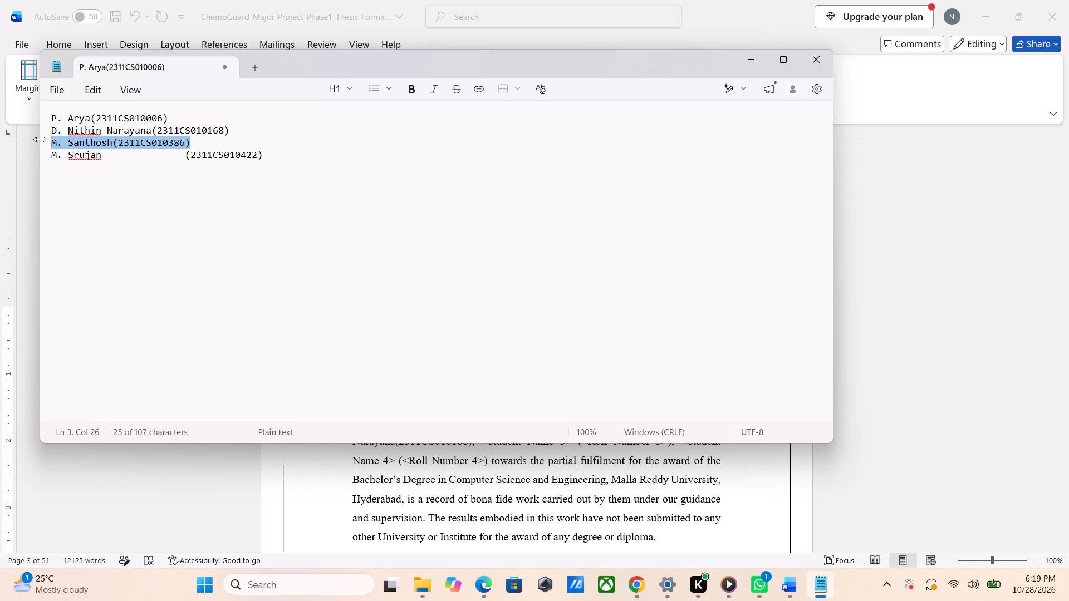
pyautogui.hotkey('ctrl', 'c')
pyautogui.hotkey('alt', 'Tab')
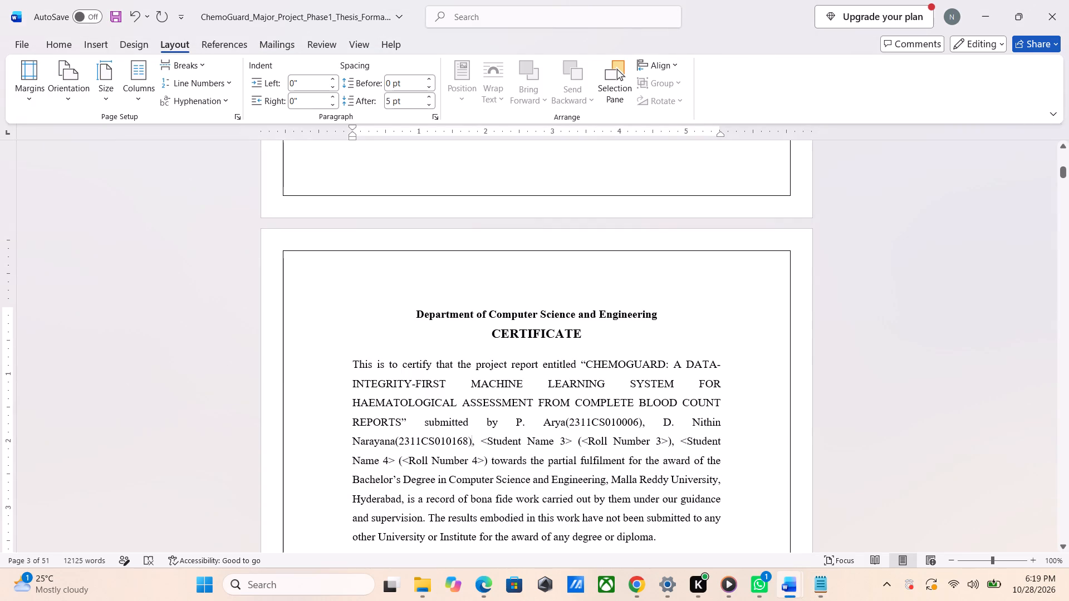
pyautogui.click(484, 442)
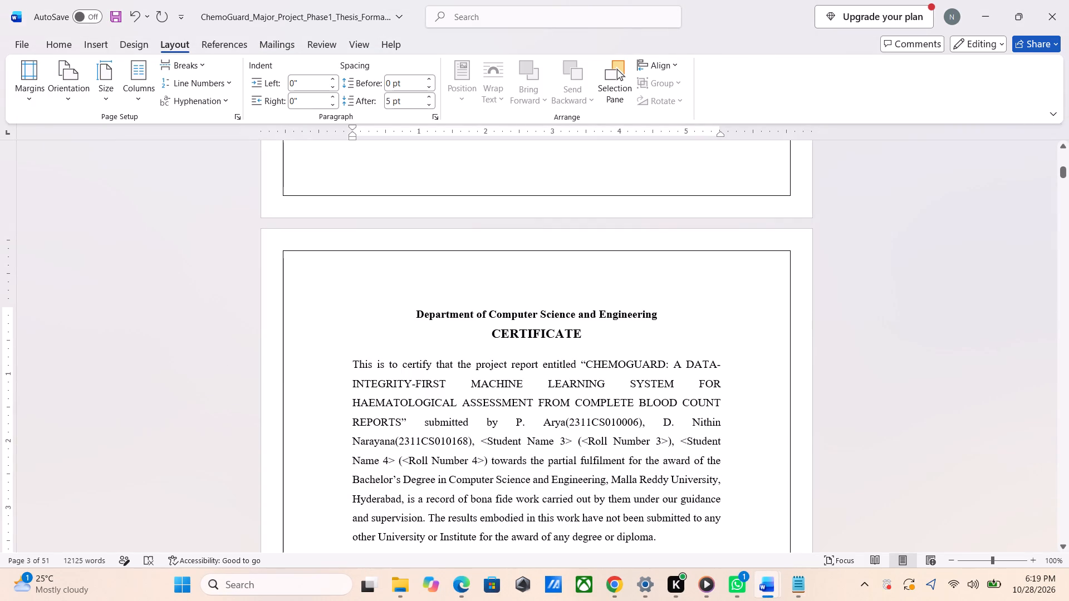
pyautogui.moveTo(482, 440); pyautogui.dragTo(643, 439)
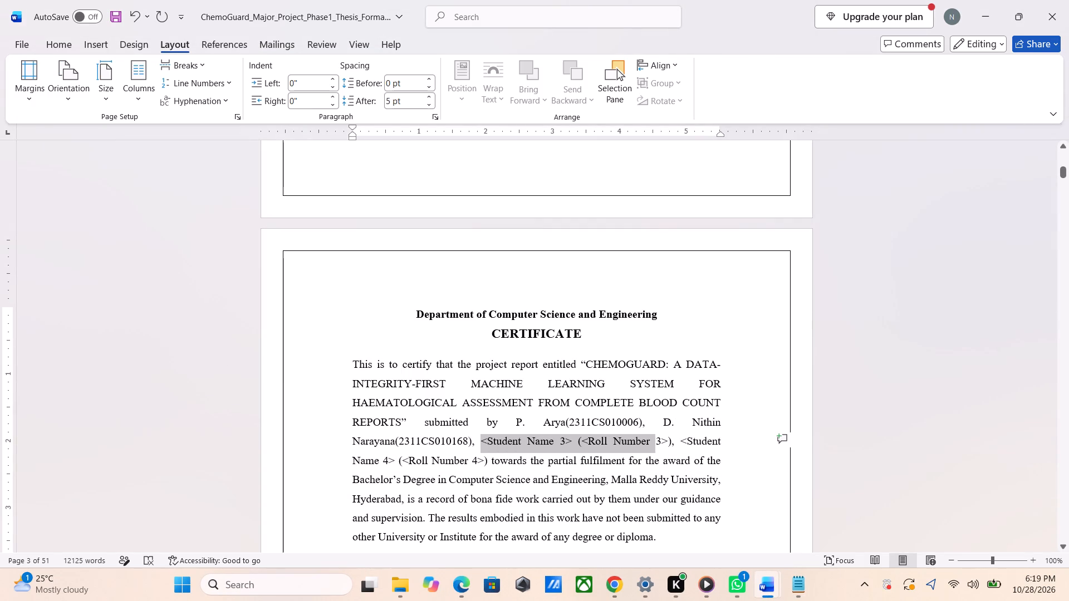
pyautogui.moveTo(643, 439); pyautogui.dragTo(666, 437)
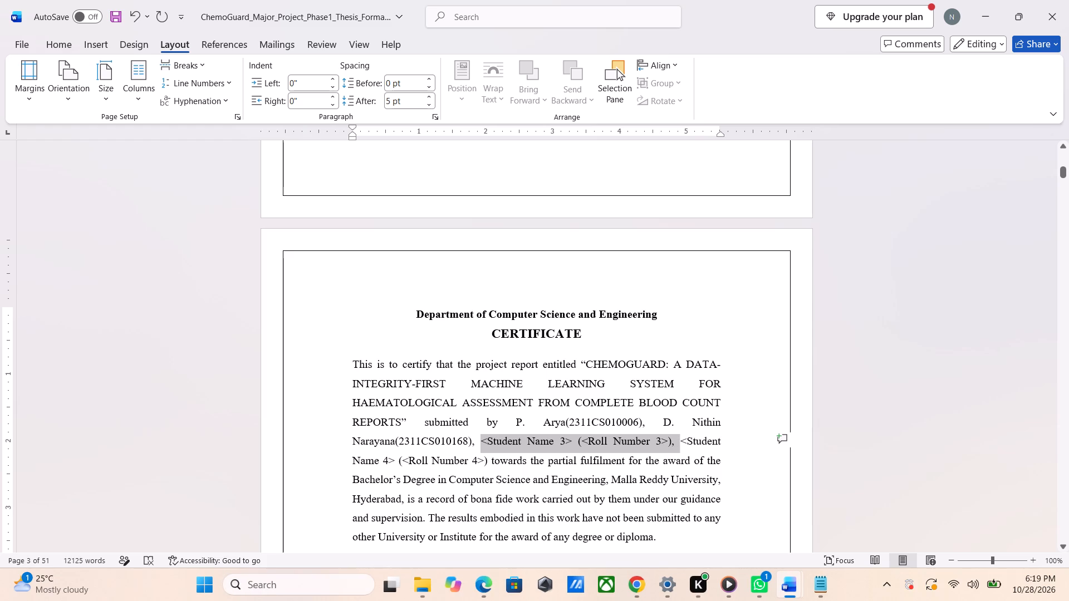
pyautogui.moveTo(666, 437); pyautogui.dragTo(670, 444)
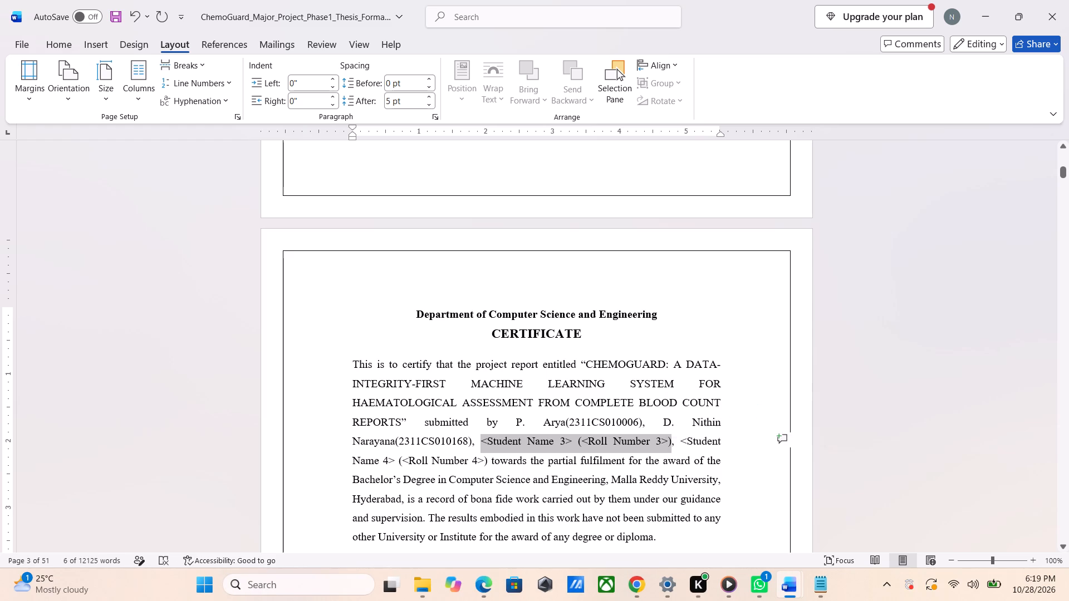
pyautogui.hotkey('ctrl', 'v')
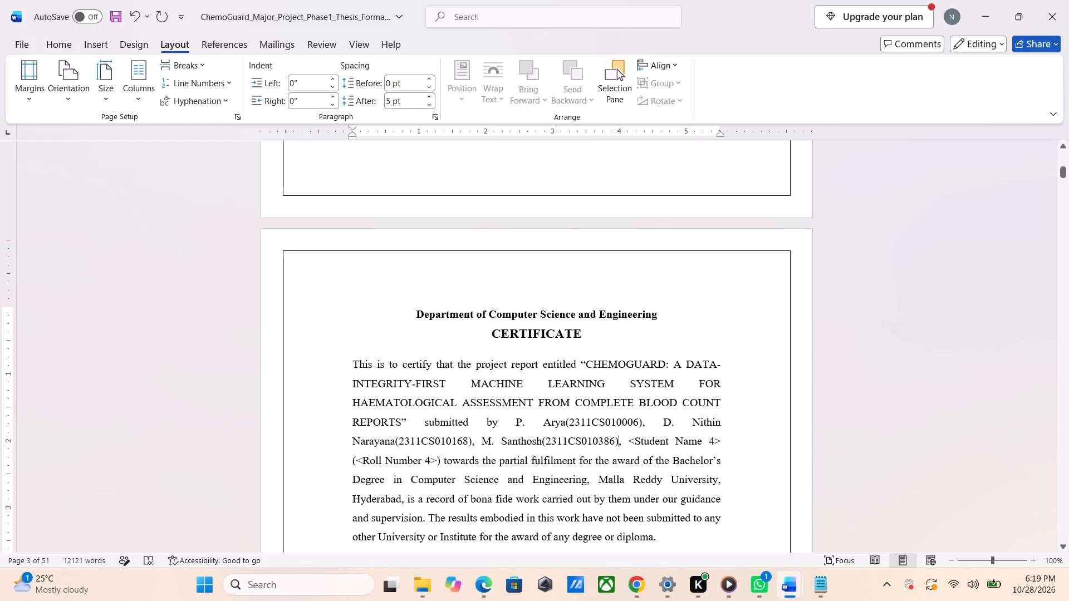
# Switch to Notepad and close up the gap between the fourth student's name and roll number.
pyautogui.hotkey('alt', 'Tab')
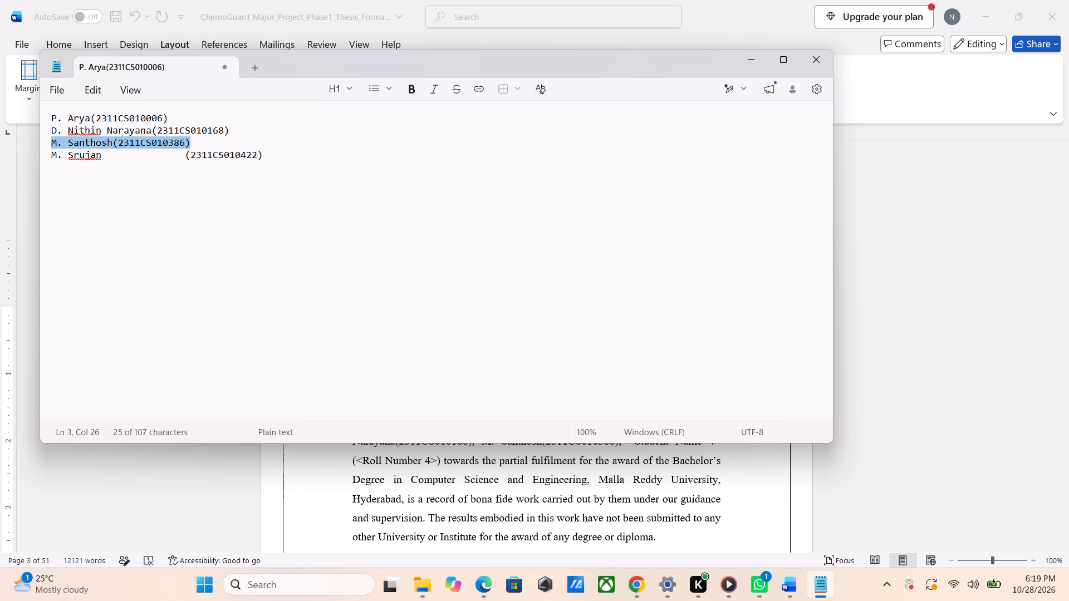
pyautogui.click(185, 162)
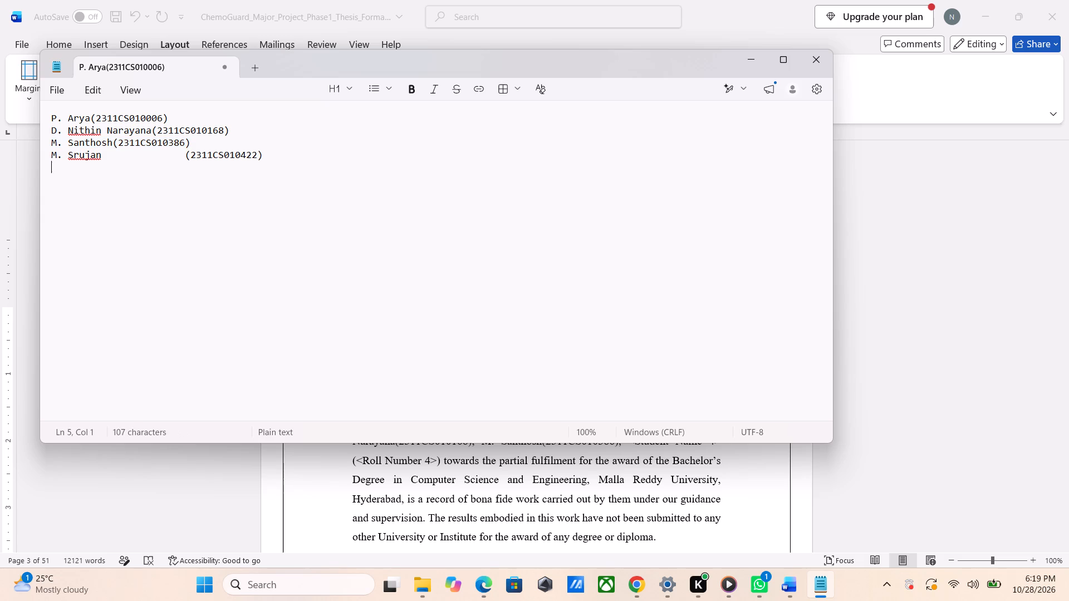
pyautogui.click(185, 157)
pyautogui.press('BackSpace')
pyautogui.press('BackSpace')
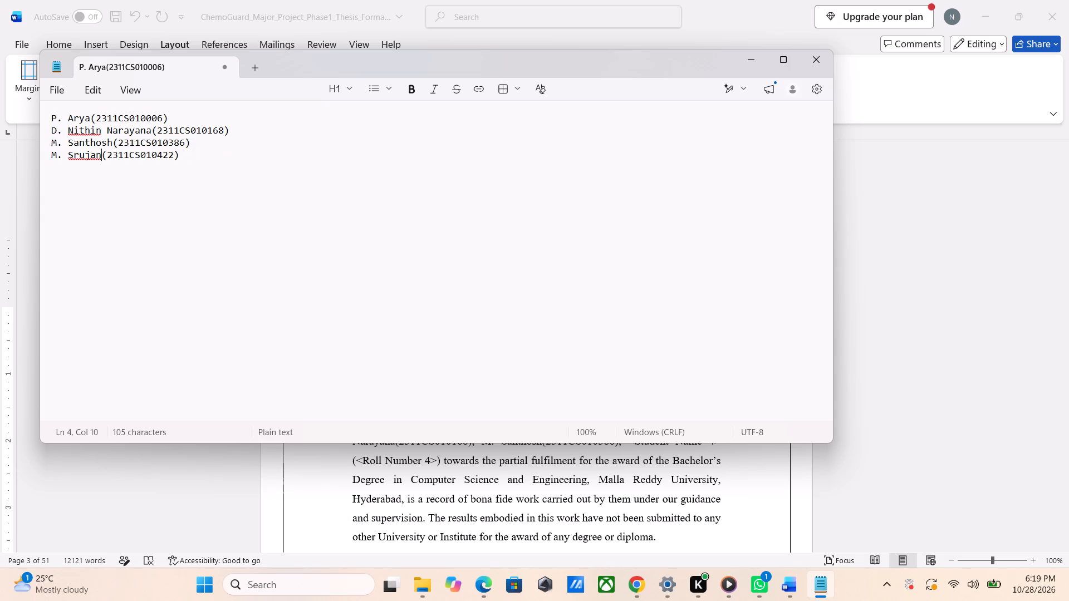
# Copy the fourth student's name and roll number from Notepad and paste them over the Certificate's <Student Name 4> (<Roll Number 4>) placeholder in Word.
pyautogui.moveTo(179, 155); pyautogui.dragTo(41, 154)
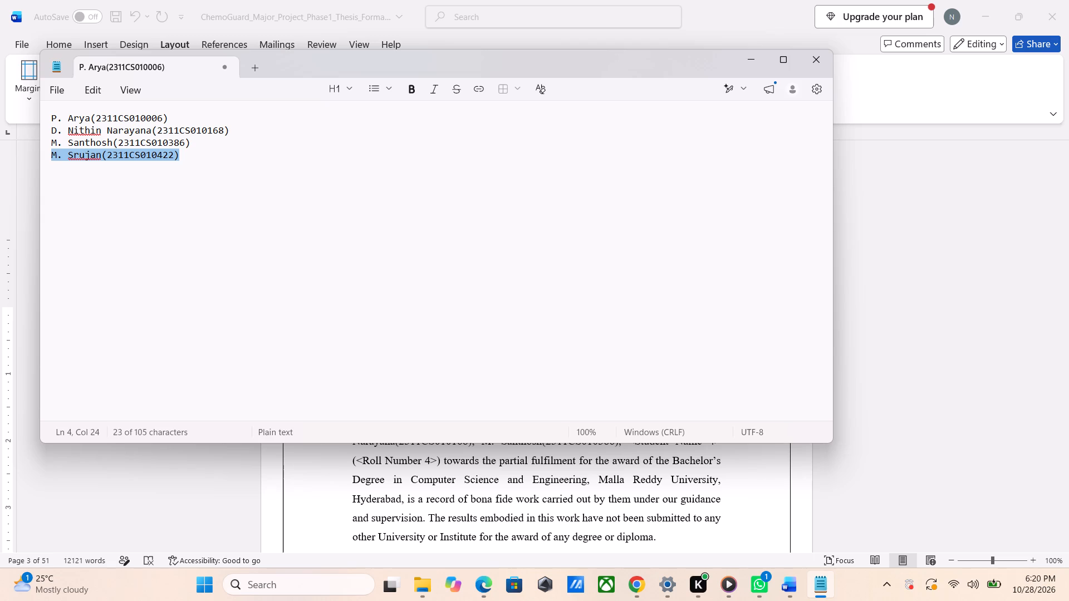
pyautogui.hotkey('ctrl', 'c')
pyautogui.hotkey('alt', 'Tab')
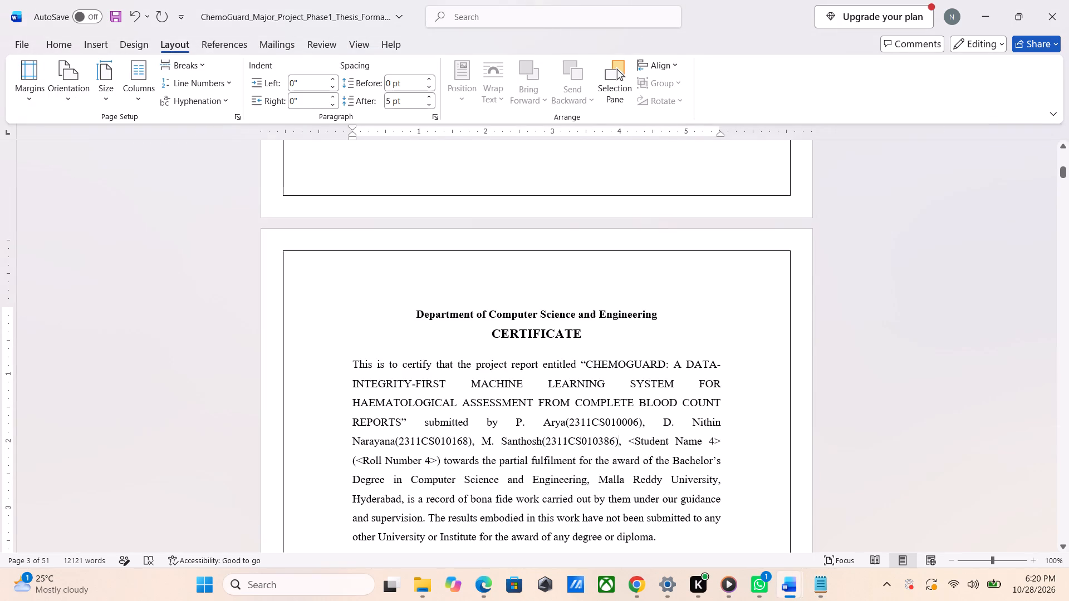
pyautogui.moveTo(627, 443); pyautogui.dragTo(572, 456)
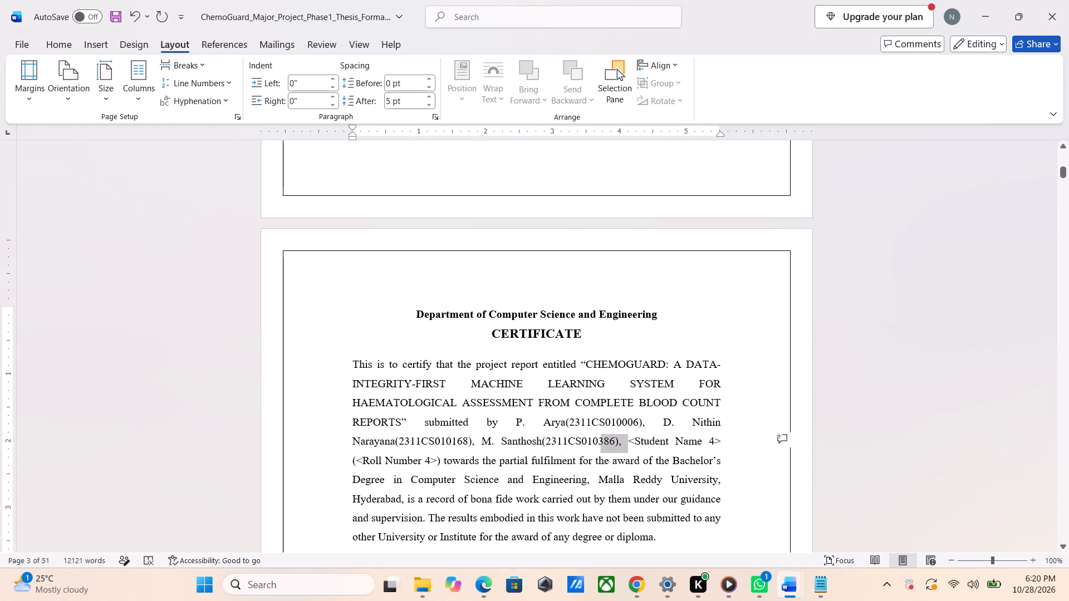
pyautogui.moveTo(572, 456); pyautogui.dragTo(439, 453)
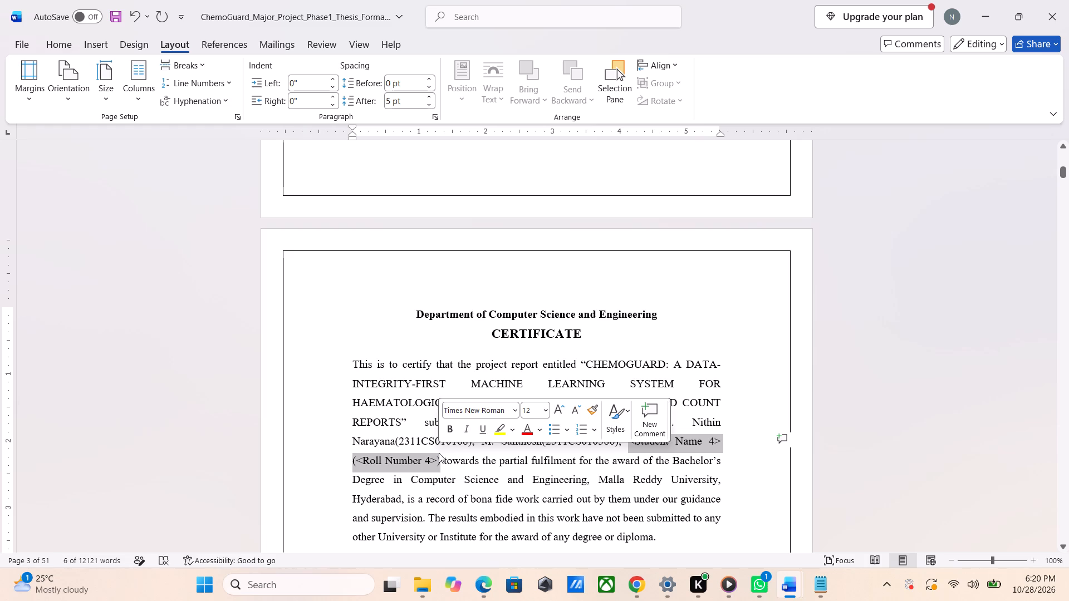
pyautogui.hotkey('ctrl', 'v')
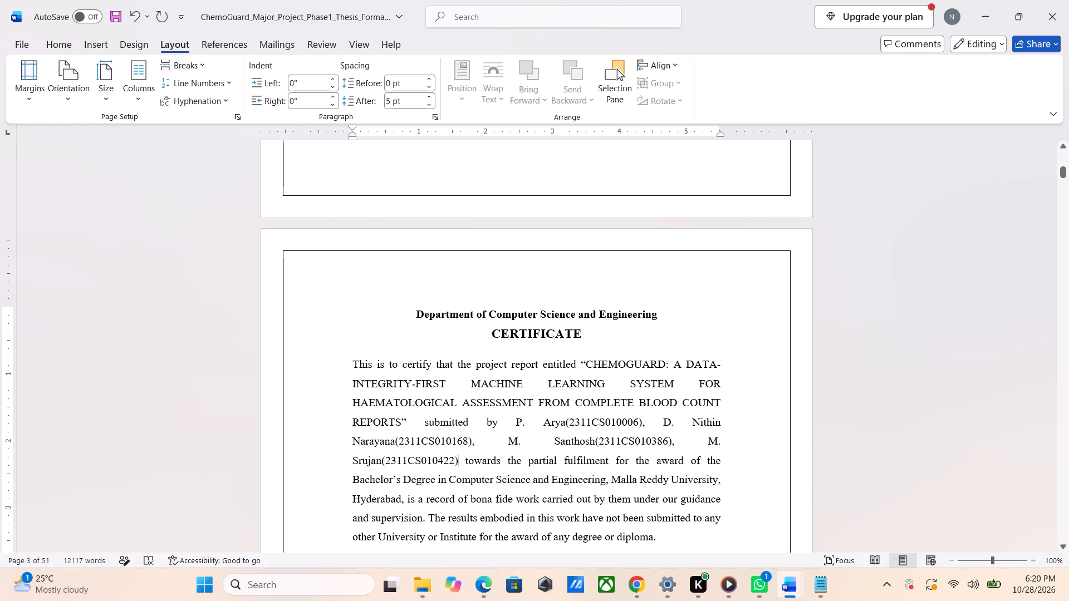
# Switch to the Sample Thesis document, examine its Certificate page's layout and signature block, and return to the ChemoGuard Certificate for comparison.
pyautogui.hotkey('alt', 'Tab')
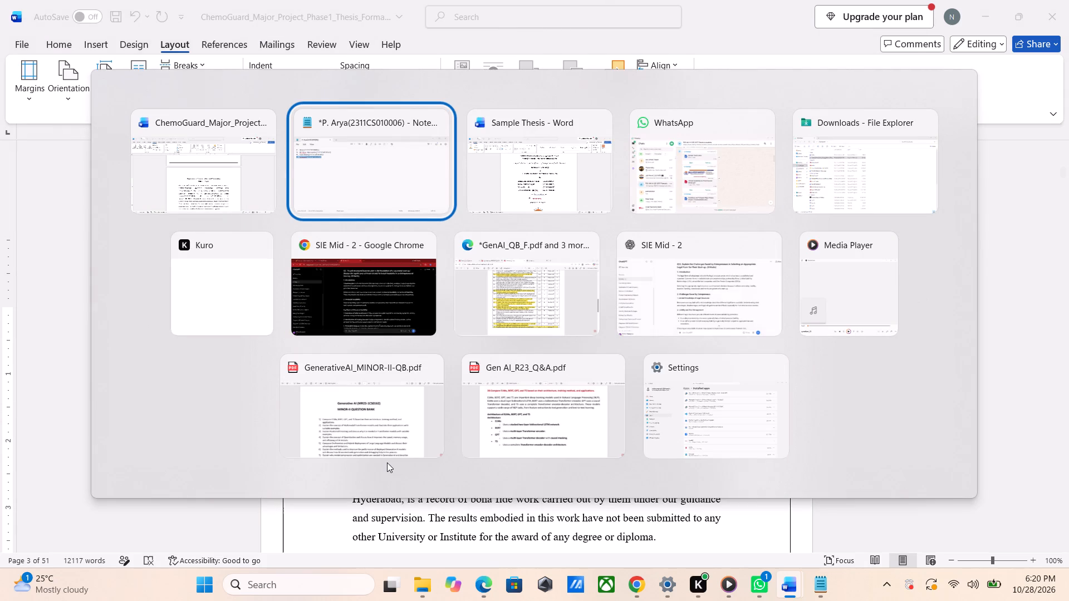
pyautogui.keyDown('alt'); pyautogui.click(528, 193); pyautogui.keyUp('alt')
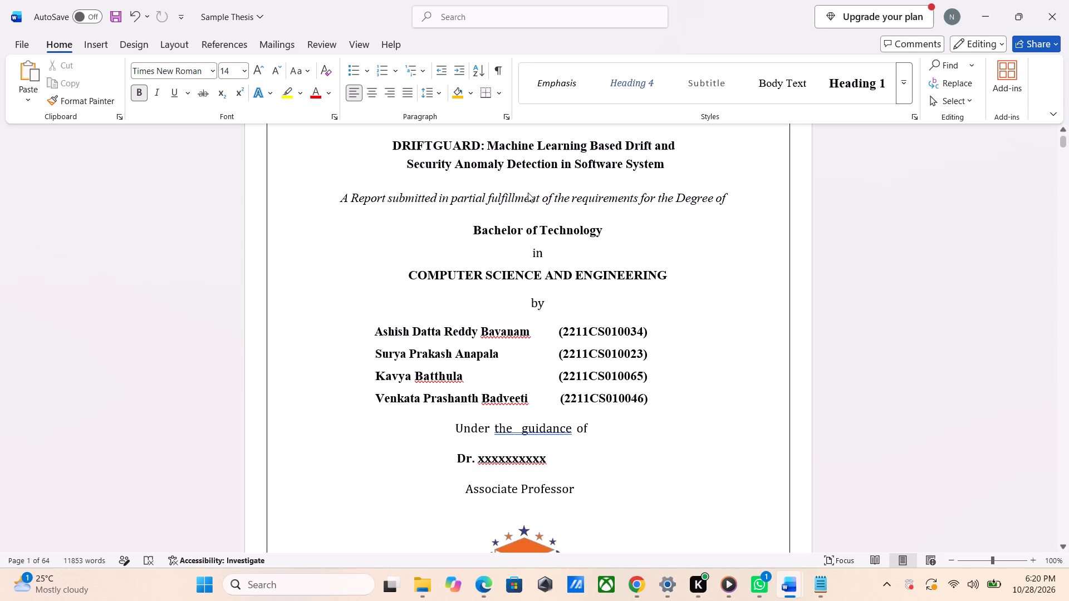
pyautogui.scroll(-7, 498, 417)
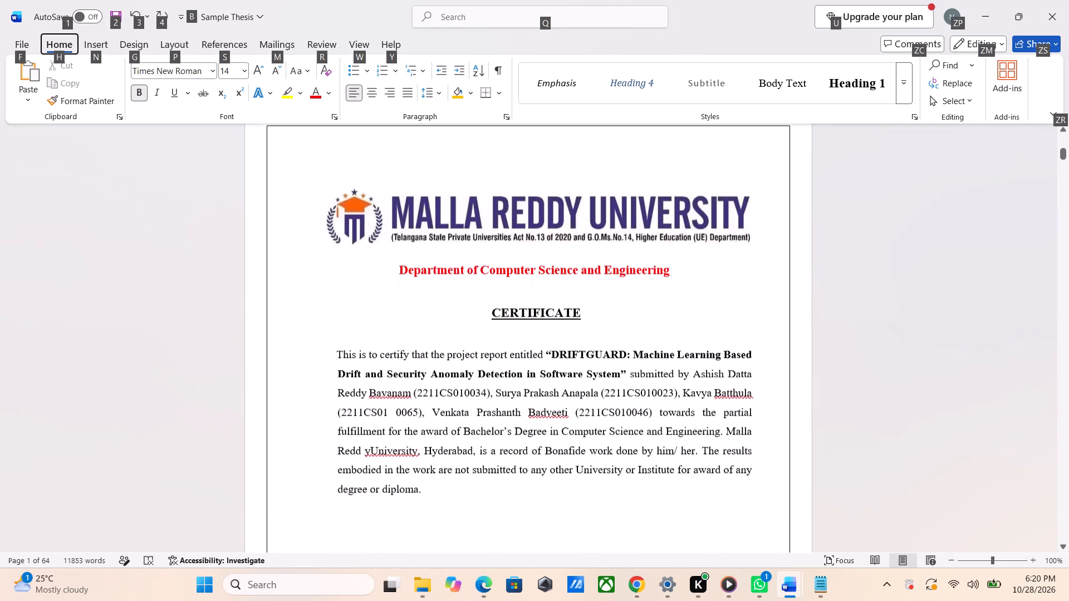
pyautogui.scroll(-1, 498, 417)
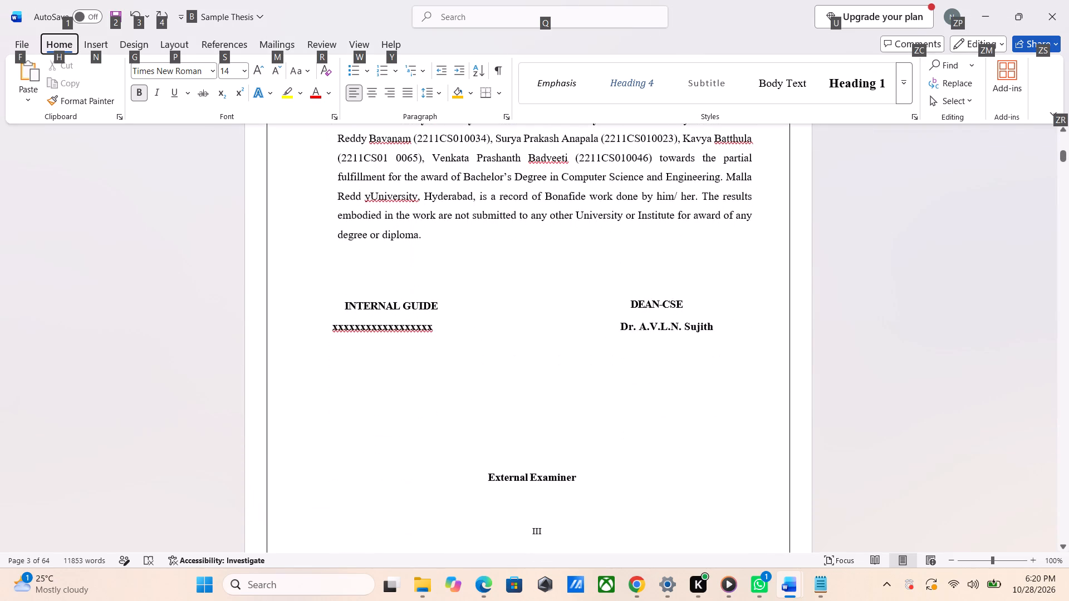
pyautogui.scroll(-1, 498, 417)
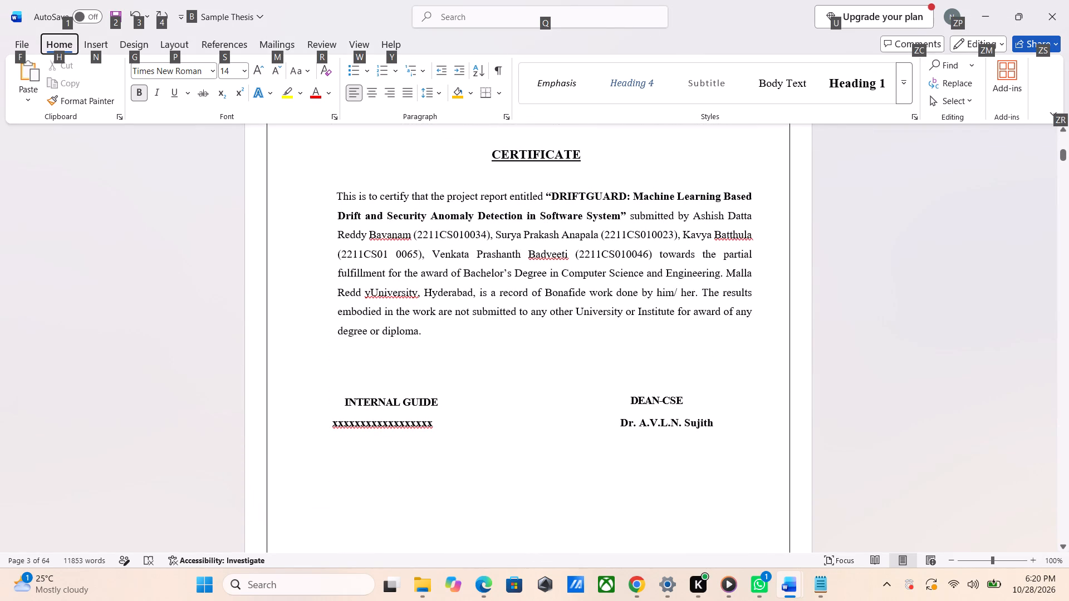
pyautogui.scroll(-5, 498, 417)
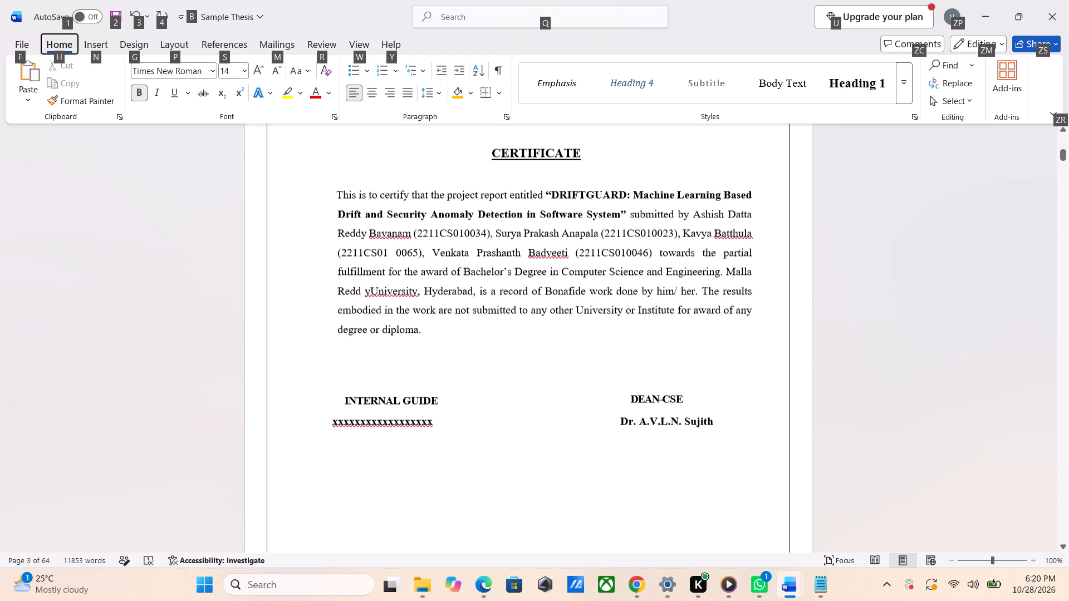
pyautogui.scroll(-1, 498, 417)
pyautogui.keyDown('alt'); pyautogui.scroll(-1, 498, 417); pyautogui.keyUp('alt')
pyautogui.hotkey('alt', 'Tab')
pyautogui.scroll(-1, 498, 417)
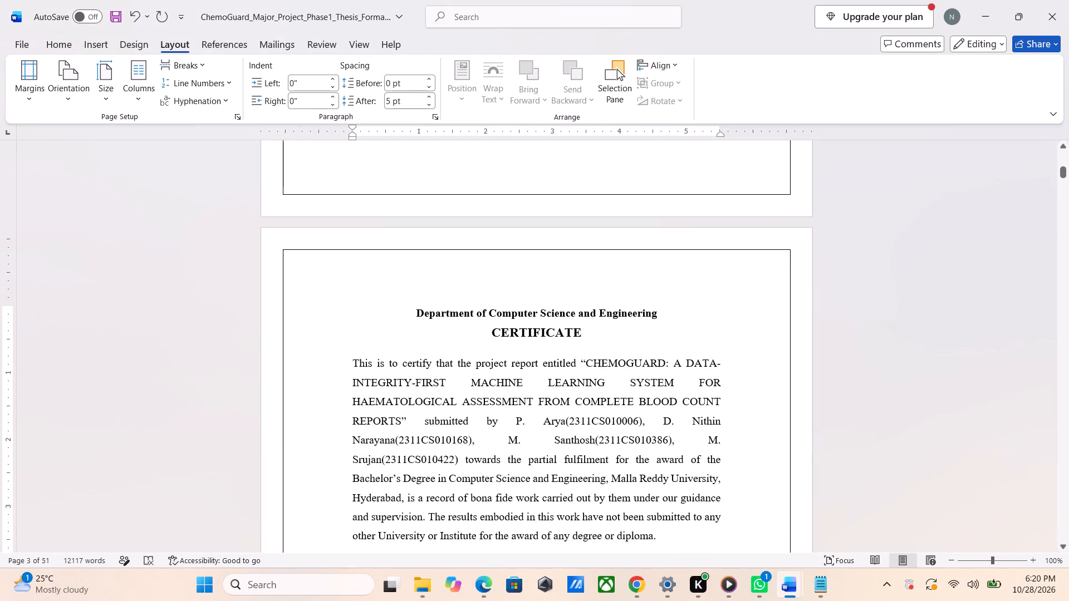
# Insert a space before the roll numbers of the first and second students in the Certificate paragraph.
pyautogui.scroll(-1, 498, 417)
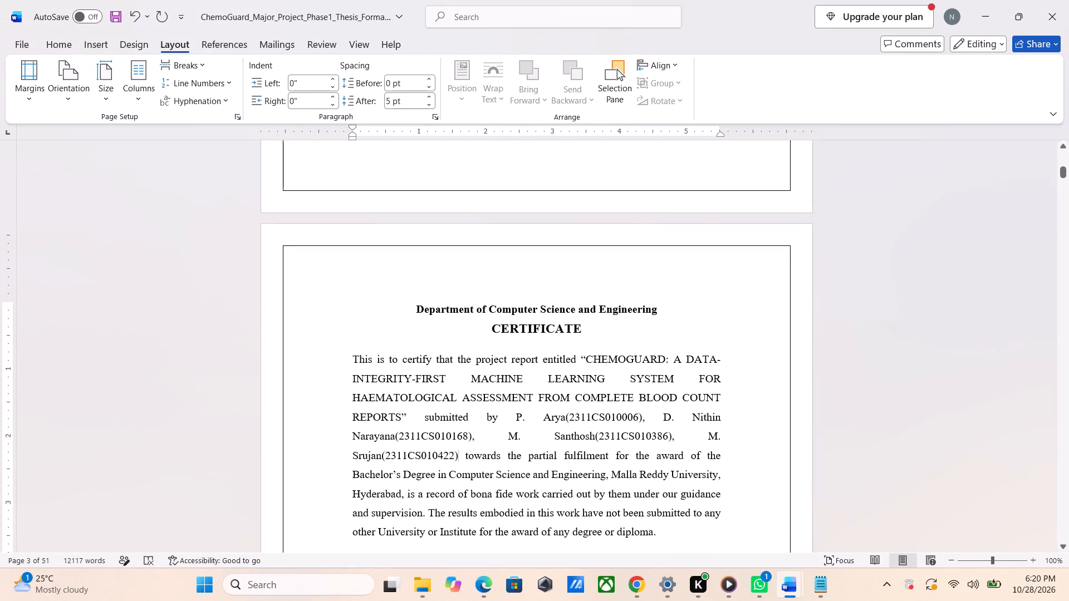
pyautogui.click(565, 417)
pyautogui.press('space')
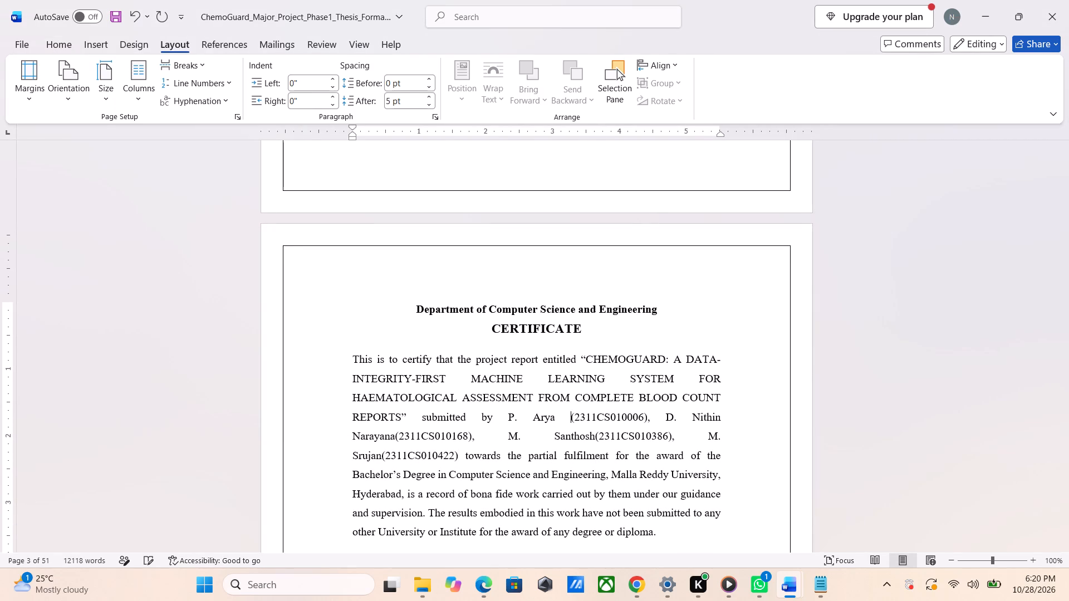
pyautogui.click(393, 438)
pyautogui.press('Right')
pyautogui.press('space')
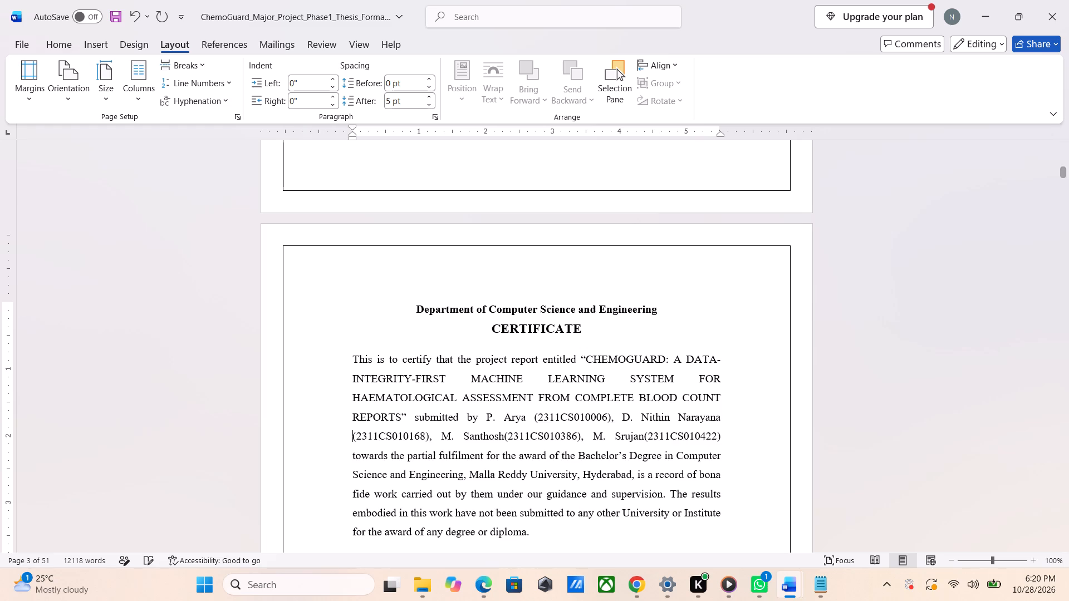
# Insert a space between the third student's name and roll number in the Certificate paragraph.
pyautogui.press('Right')
pyautogui.press('Right')
pyautogui.press('Right')
pyautogui.press('Right')
pyautogui.press('Right')
pyautogui.press('Right')
pyautogui.press('Right')
pyautogui.press('Right')
pyautogui.press('Right')
pyautogui.press('Right')
pyautogui.press('Right')
pyautogui.press('Right')
pyautogui.press('Right')
pyautogui.press('Right')
pyautogui.press('Right')
pyautogui.press('Right')
pyautogui.press('Right')
pyautogui.press('Right')
pyautogui.press('Right')
pyautogui.press('Right')
pyautogui.press('Right')
pyautogui.press('Right')
pyautogui.press('Right')
pyautogui.press('Right')
pyautogui.press('Right')
pyautogui.press('Right')
pyautogui.press('Right')
pyautogui.press('Right')
pyautogui.press('Right')
pyautogui.press('Left')
pyautogui.press('Left')
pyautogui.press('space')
# Insert a space between the fourth student's name and roll number in the Certificate paragraph.
pyautogui.press('Right')
pyautogui.press('Right')
pyautogui.press('Right')
pyautogui.press('Right')
pyautogui.press('Right')
pyautogui.press('Right')
pyautogui.press('Right')
pyautogui.press('Right')
pyautogui.press('Right')
pyautogui.press('Right')
pyautogui.press('Right')
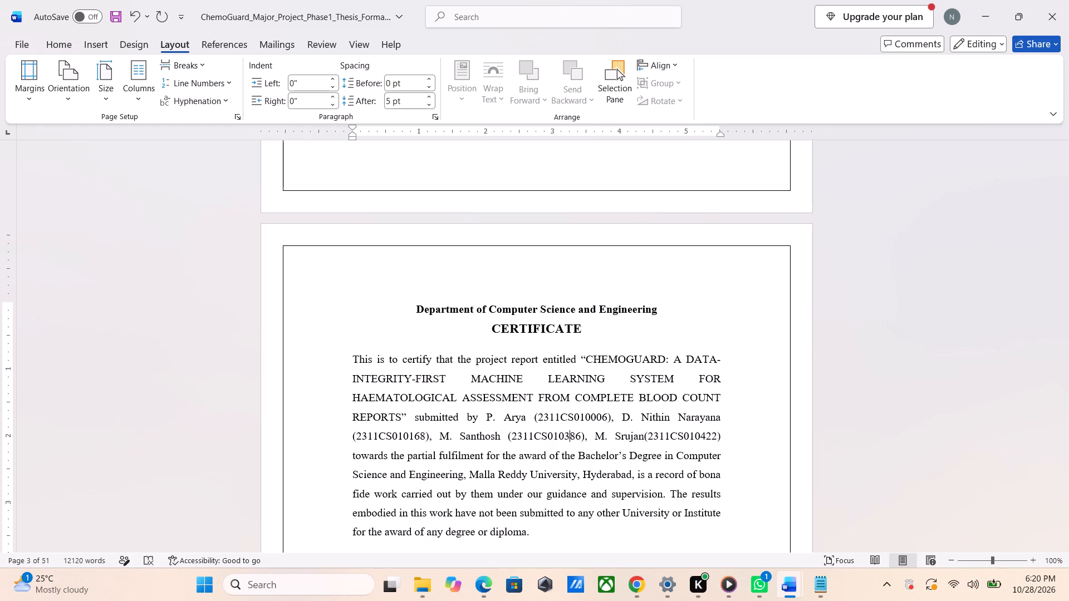
pyautogui.press('Right')
pyautogui.press('Right')
pyautogui.press('Right')
pyautogui.press('Right')
pyautogui.press('Right')
pyautogui.press('Right')
pyautogui.press('Right')
pyautogui.press('Right')
pyautogui.press('Right')
pyautogui.press('Right')
pyautogui.press('Right')
pyautogui.press('Right')
pyautogui.press('Right')
pyautogui.press('Right')
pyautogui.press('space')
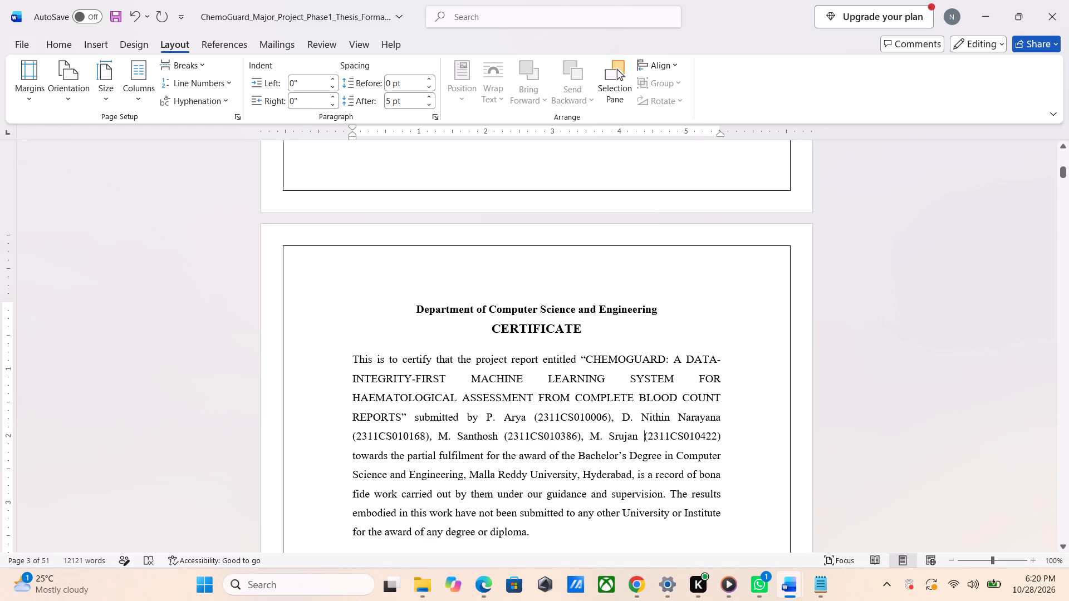
# Replace the <Guide Name> placeholder above INTERNAL GUIDE on the Certificate with the guide's name, prefixed with Mr.
pyautogui.scroll(-1, 354, 460)
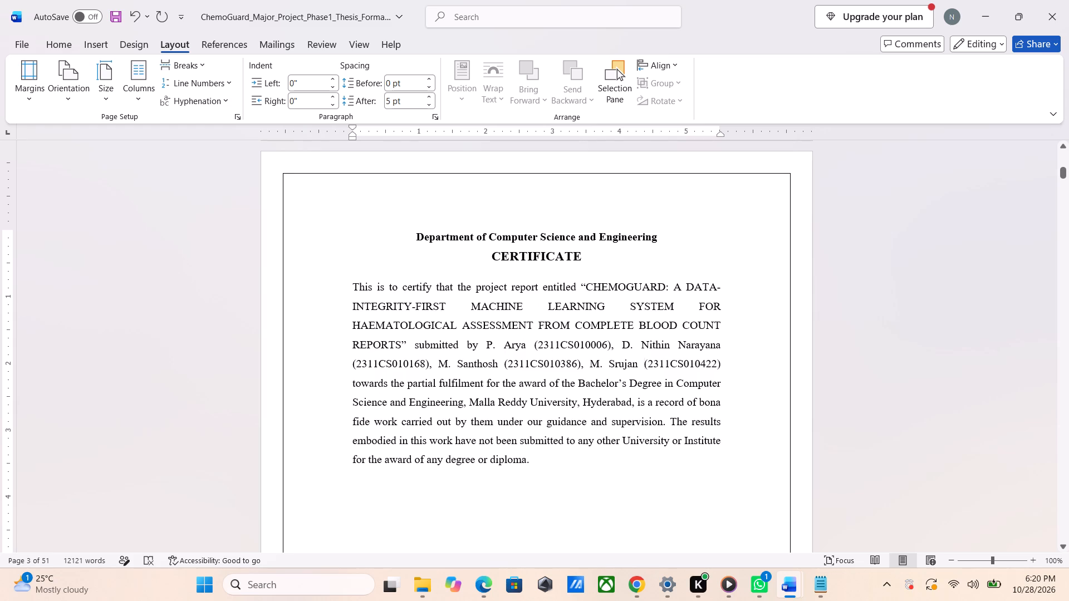
pyautogui.scroll(-1, 354, 460)
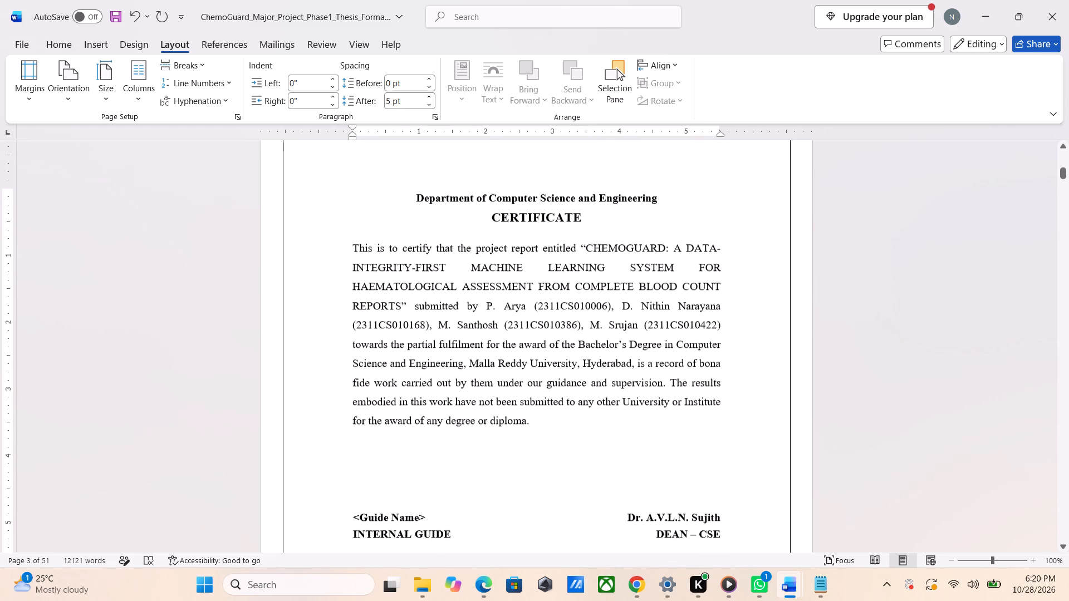
pyautogui.scroll(-1, 354, 460)
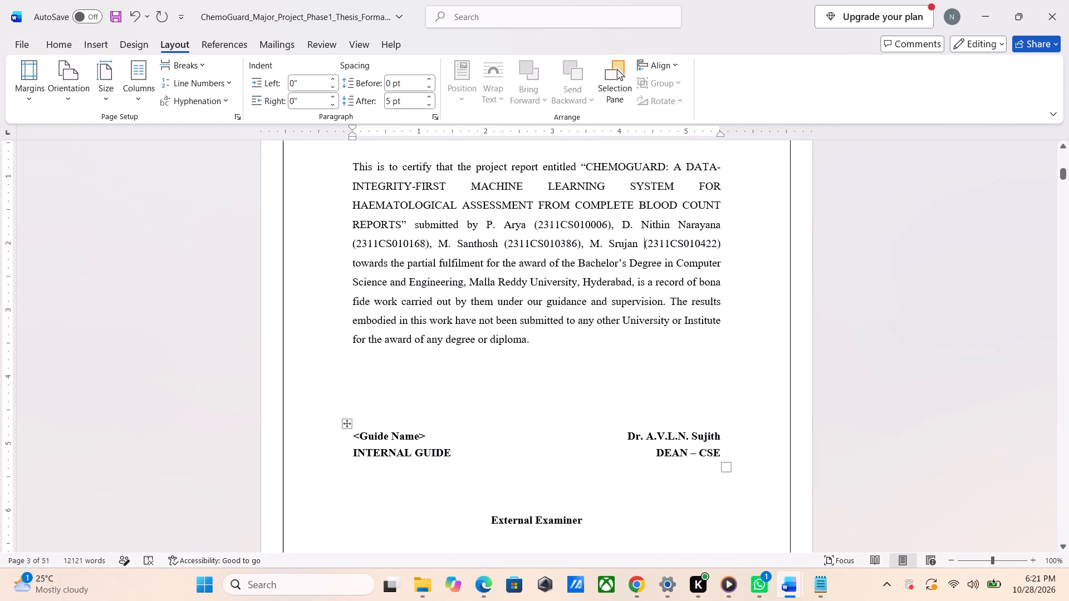
pyautogui.moveTo(428, 437); pyautogui.dragTo(358, 435)
pyautogui.press('BackSpace')
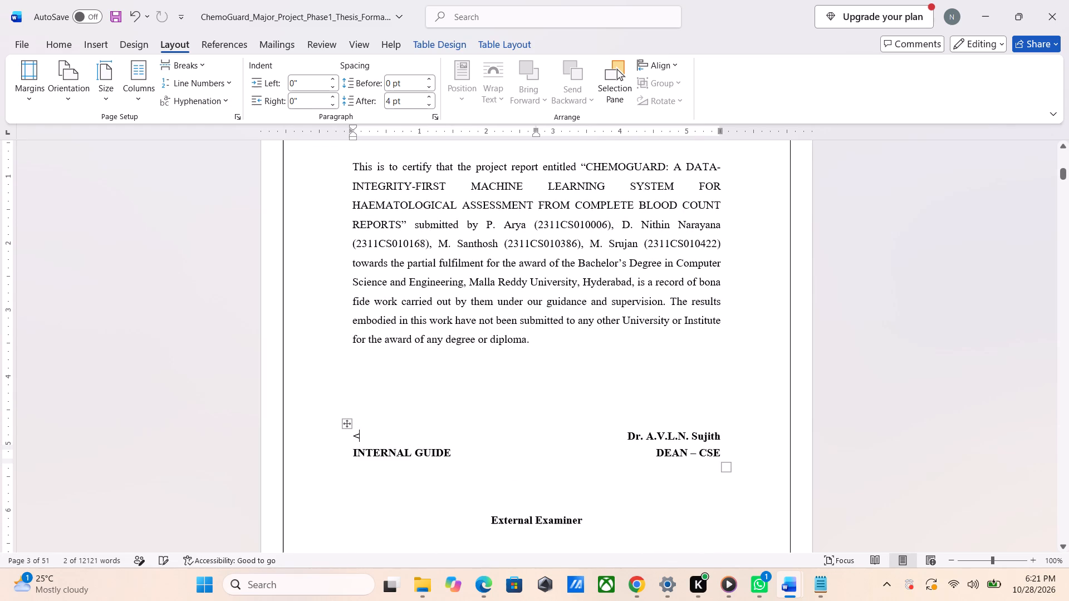
pyautogui.press('BackSpace')
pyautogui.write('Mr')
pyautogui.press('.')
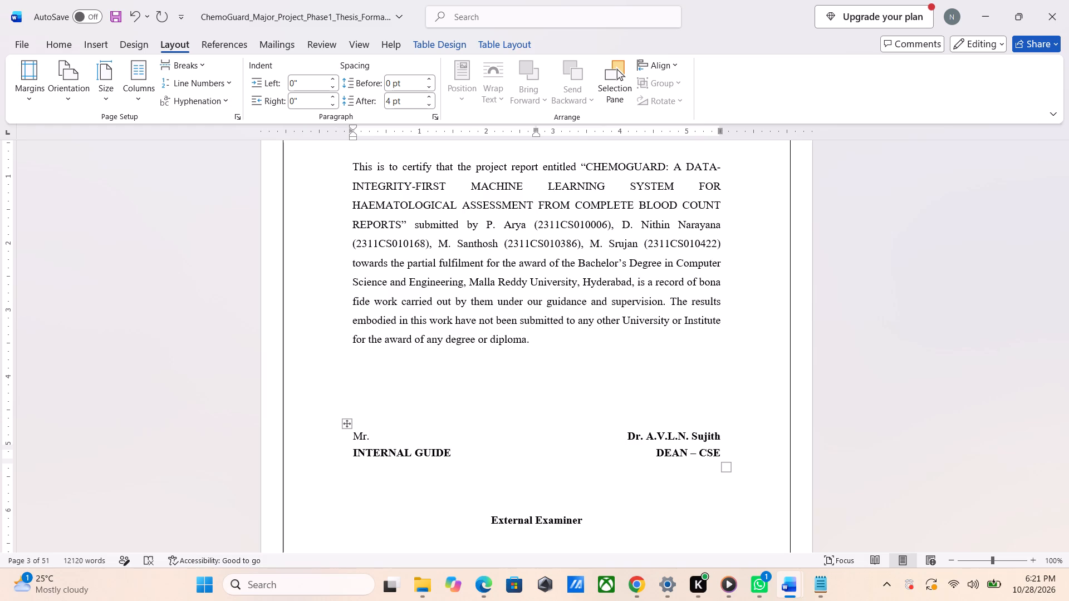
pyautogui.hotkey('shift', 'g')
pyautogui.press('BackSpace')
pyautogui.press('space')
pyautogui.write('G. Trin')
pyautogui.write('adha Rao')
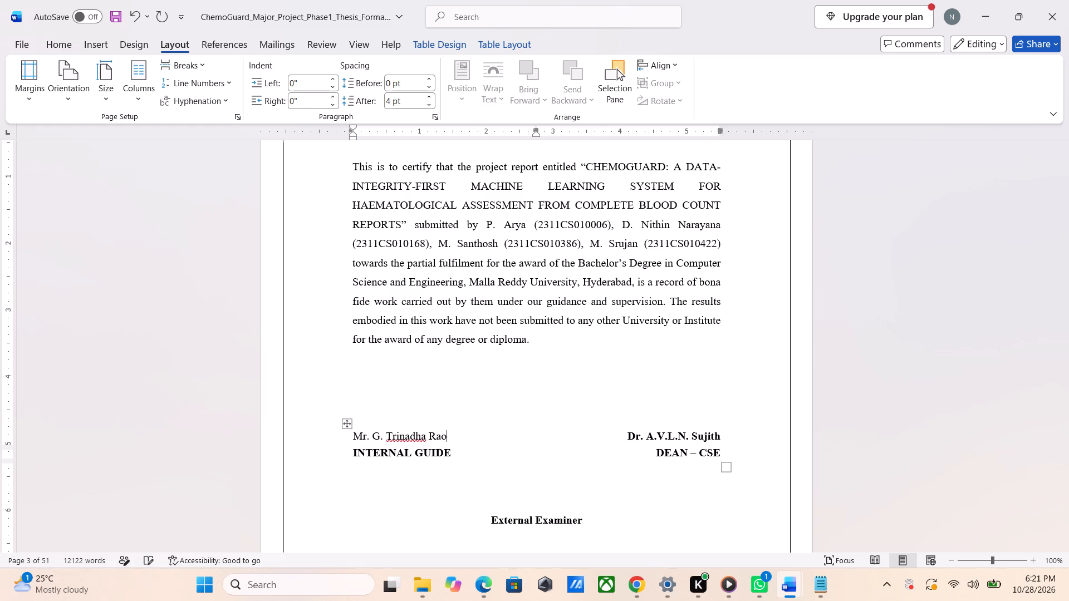
# Find the student name and roll number placeholders on the Declaration page, and copy the full four-student list from Notepad.
pyautogui.scroll(-1, 412, 444)
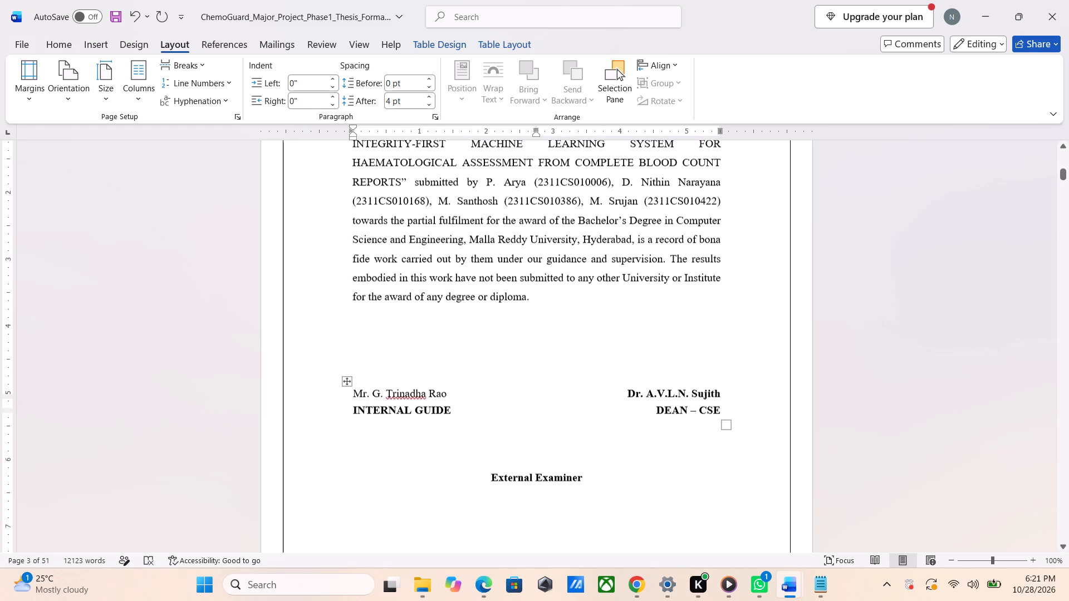
pyautogui.scroll(-5, 412, 444)
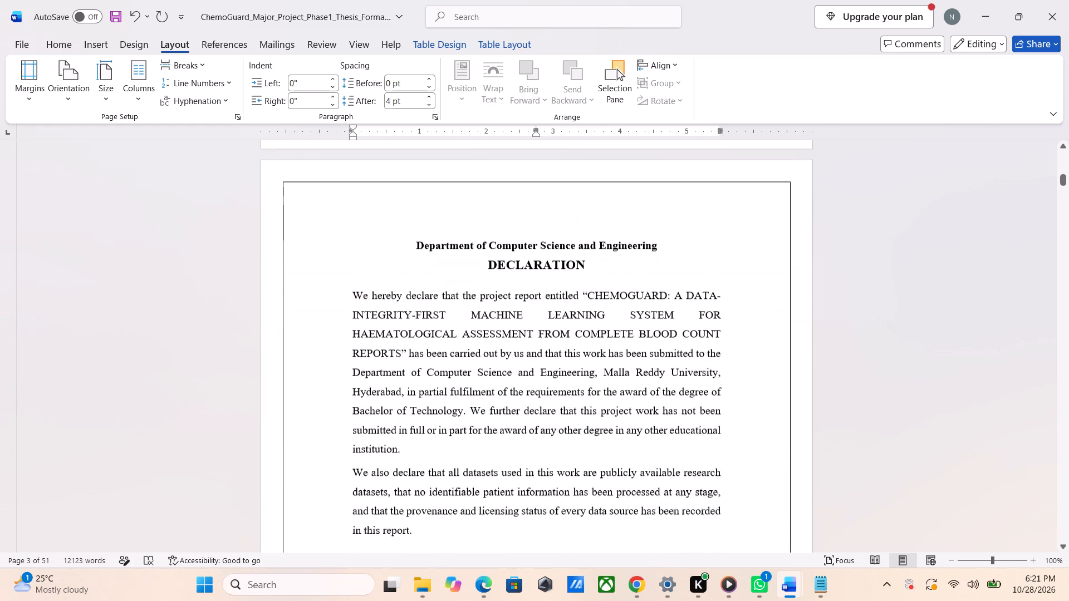
pyautogui.scroll(-4, 412, 444)
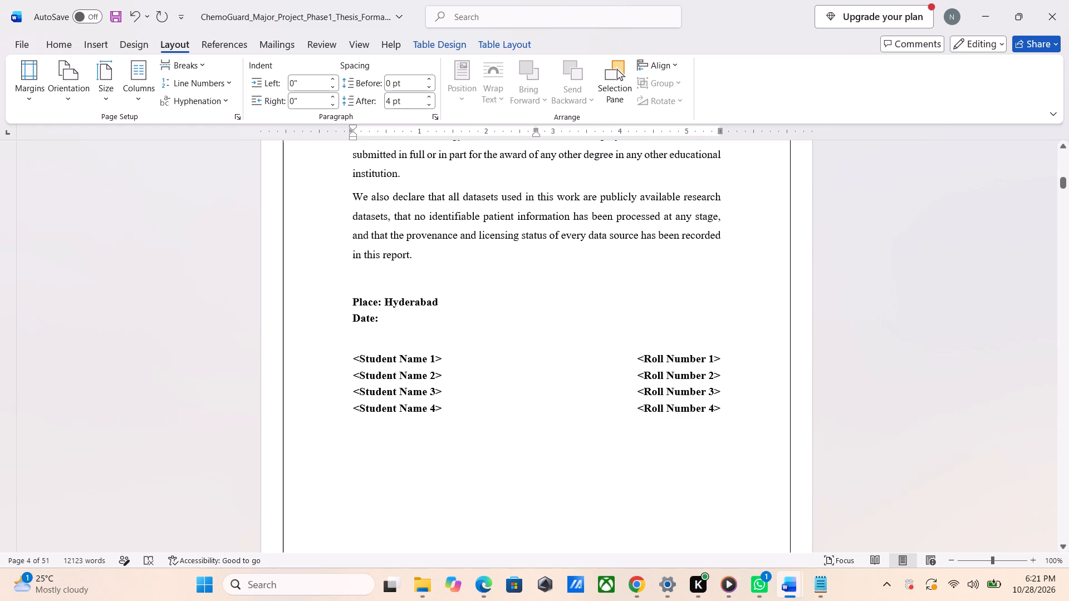
pyautogui.hotkey('alt', 'Tab')
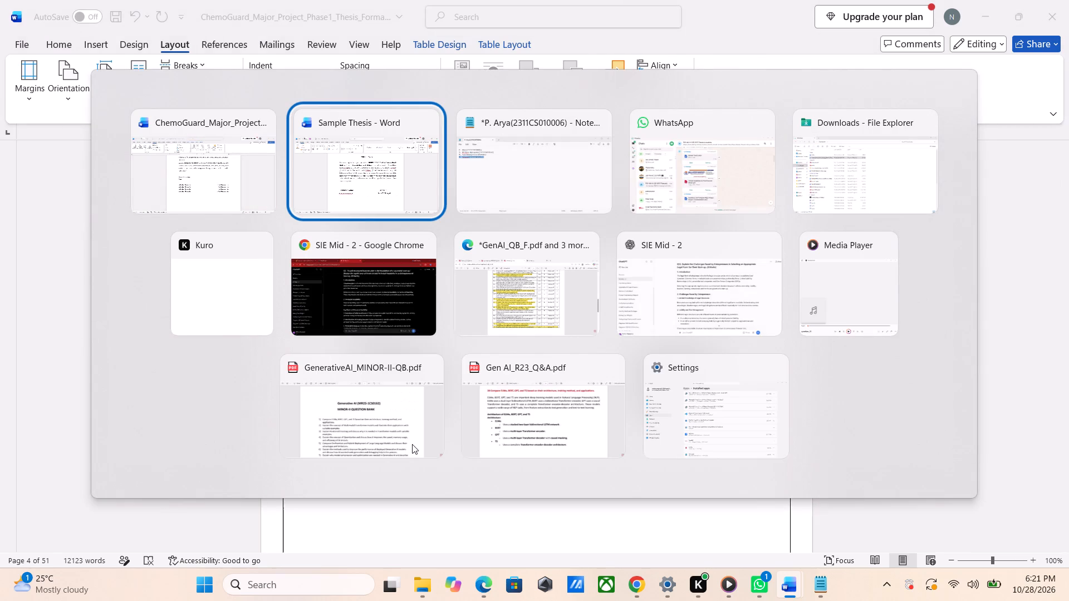
pyautogui.hotkey('alt', 'Tab')
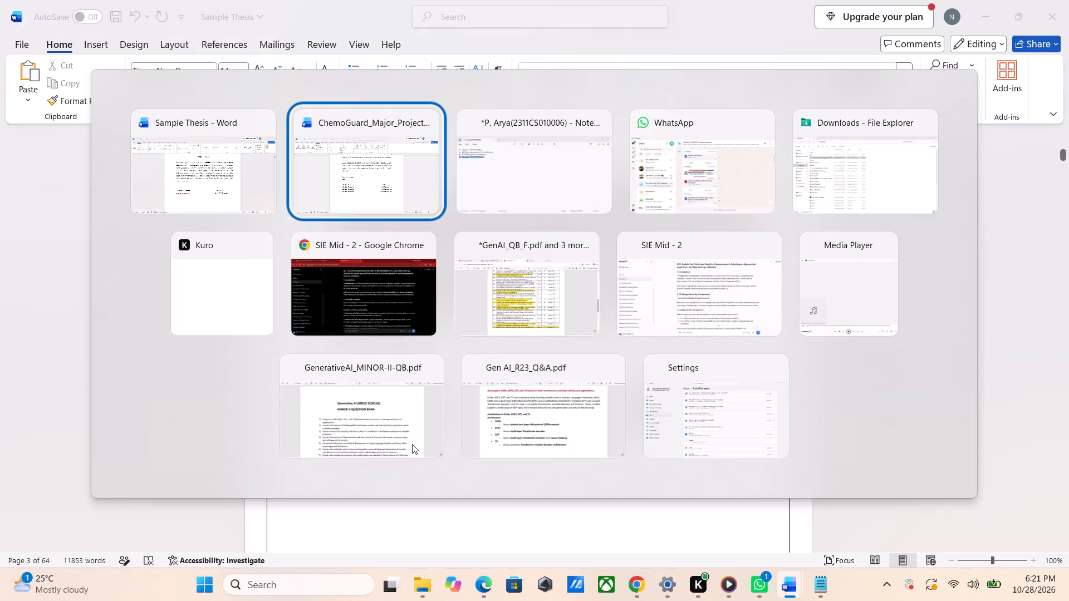
pyautogui.hotkey('alt', 'Tab')
pyautogui.click(224, 326)
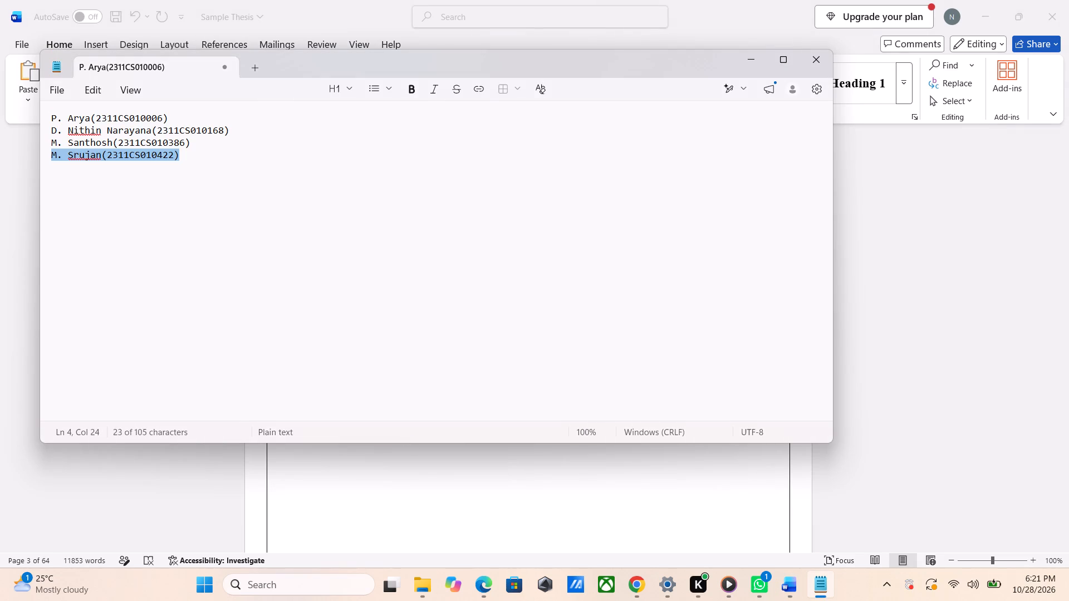
pyautogui.moveTo(194, 171); pyautogui.dragTo(138, 139)
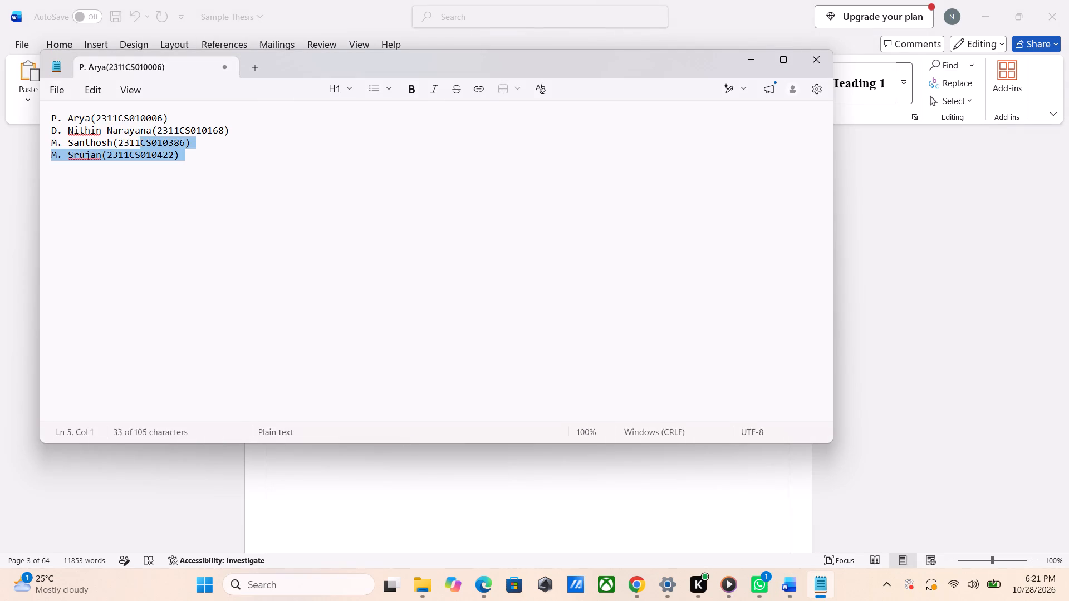
pyautogui.moveTo(138, 139); pyautogui.dragTo(46, 110)
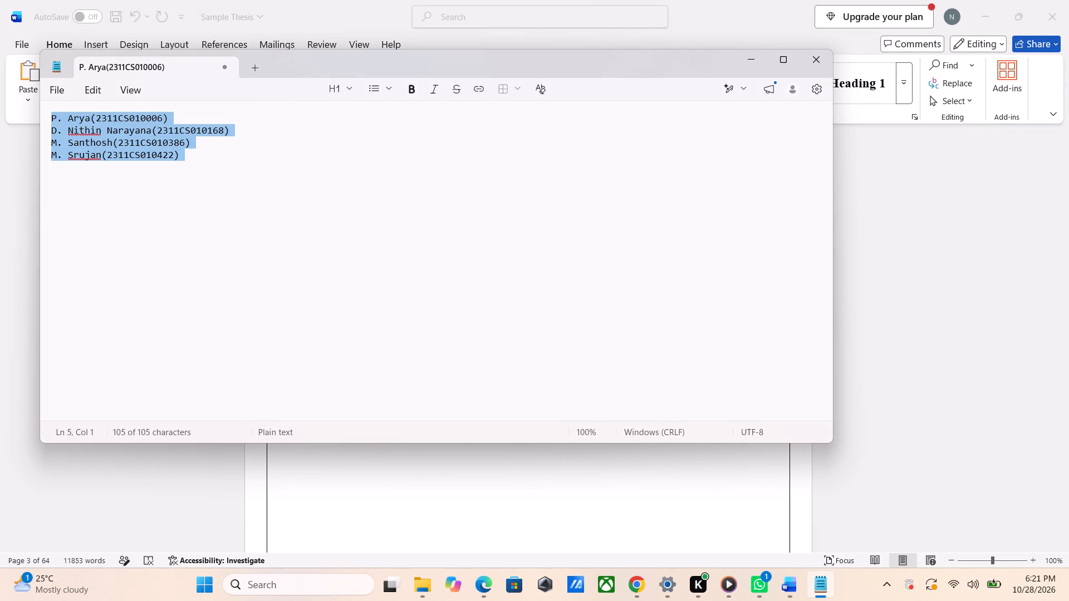
pyautogui.hotkey('ctrl', 'c')
pyautogui.keyDown('ctrl'); pyautogui.click(46, 110); pyautogui.keyUp('ctrl')
pyautogui.hotkey('alt', 'Tab')
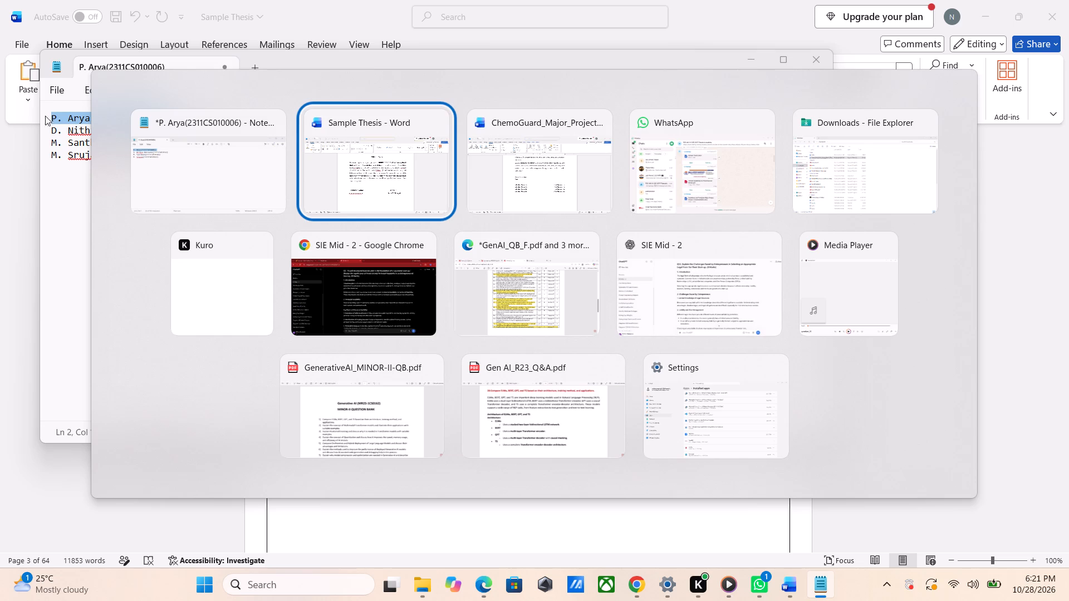
pyautogui.keyDown('alt'); pyautogui.click(48, 181); pyautogui.keyUp('alt')
pyautogui.click(48, 181)
pyautogui.hotkey('alt', 'Tab')
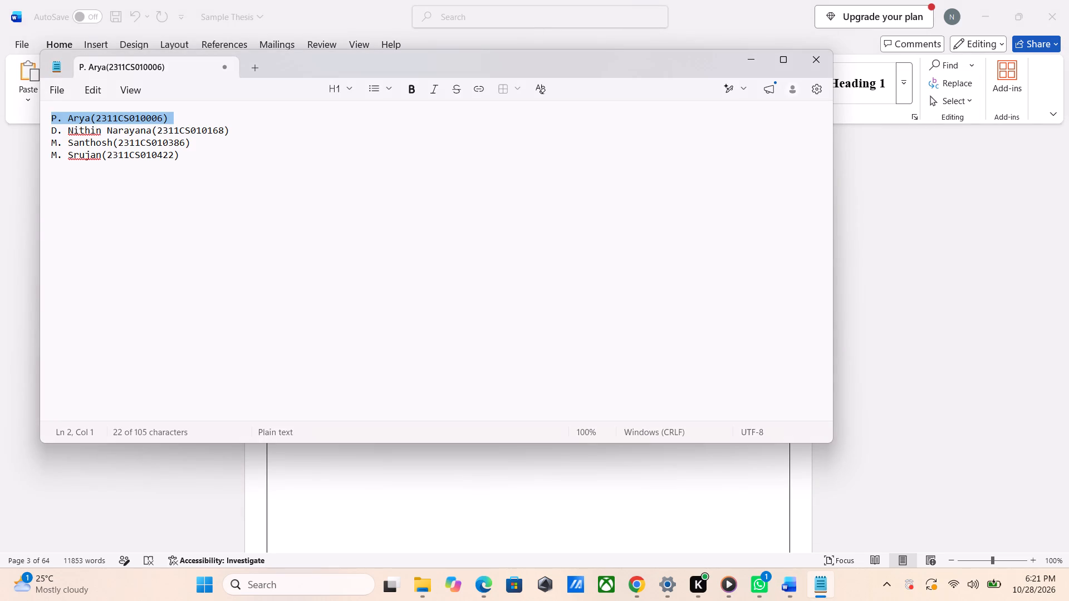
pyautogui.hotkey('ctrl', 'a')
pyautogui.hotkey('ctrl', 'c')
# Switch to the Sample Thesis, check how its title page lists student names and roll numbers, and return to the ChemoGuard Declaration page.
pyautogui.hotkey('alt', 'Tab')
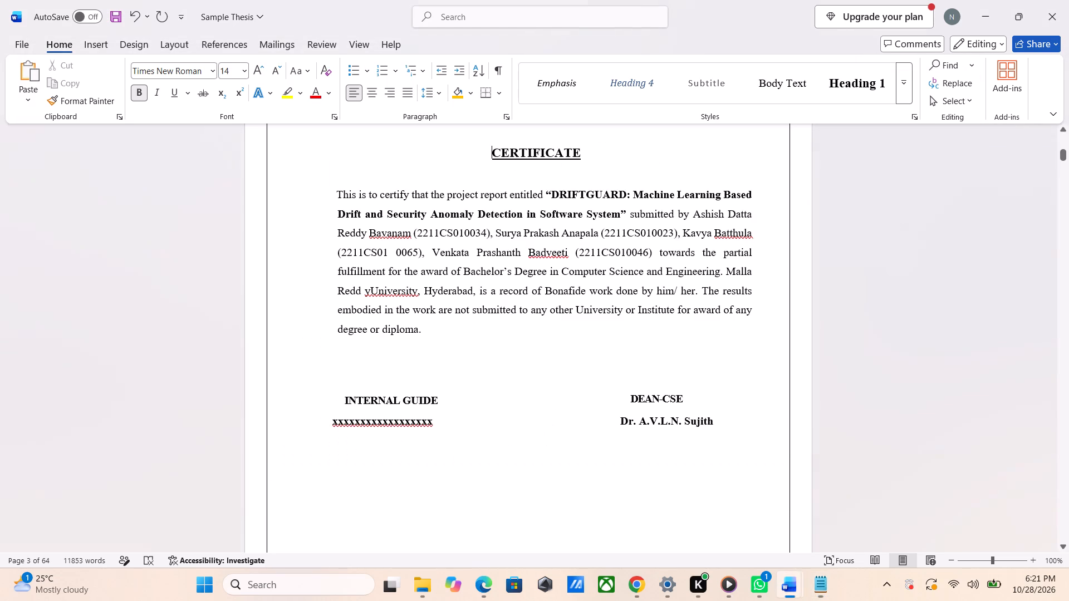
pyautogui.scroll(2, 416, 368)
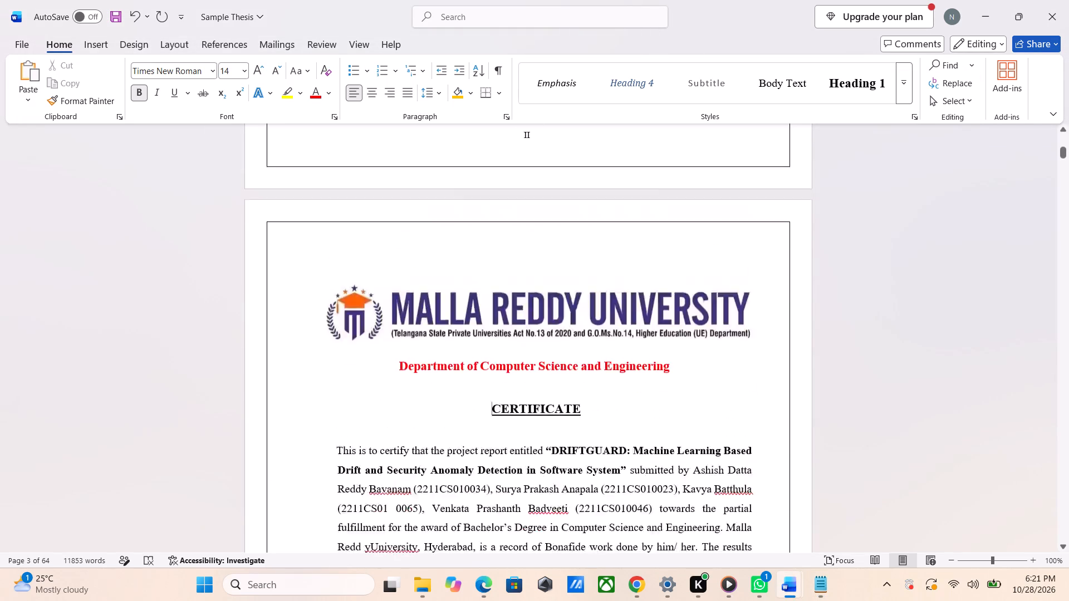
pyautogui.scroll(9, 416, 368)
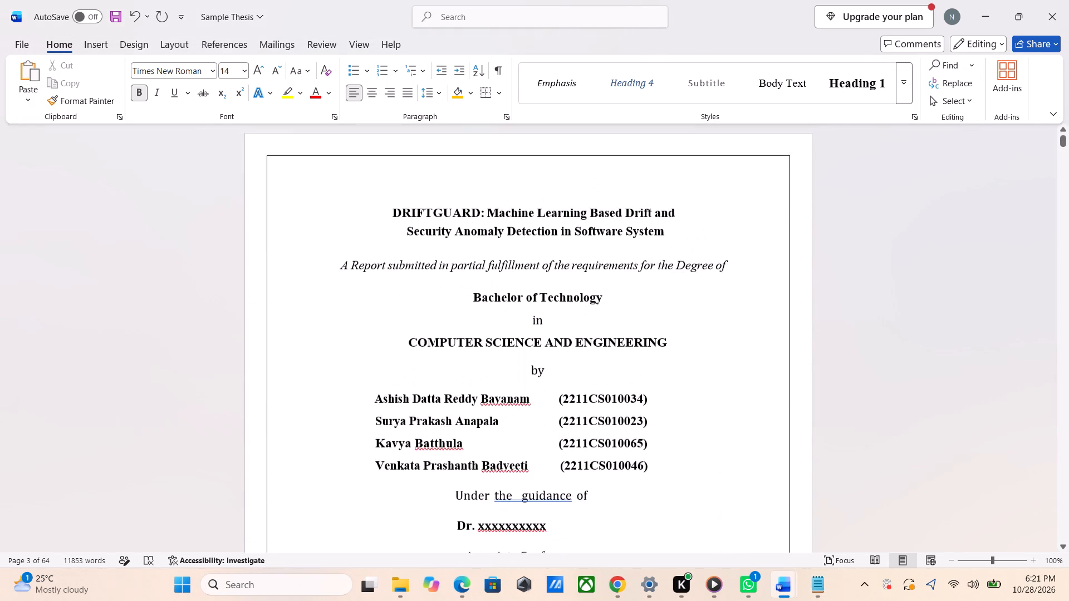
pyautogui.hotkey('alt', 'Tab')
pyautogui.hotkey('alt', 'Tab')
pyautogui.hotkey('alt', 'Tab')
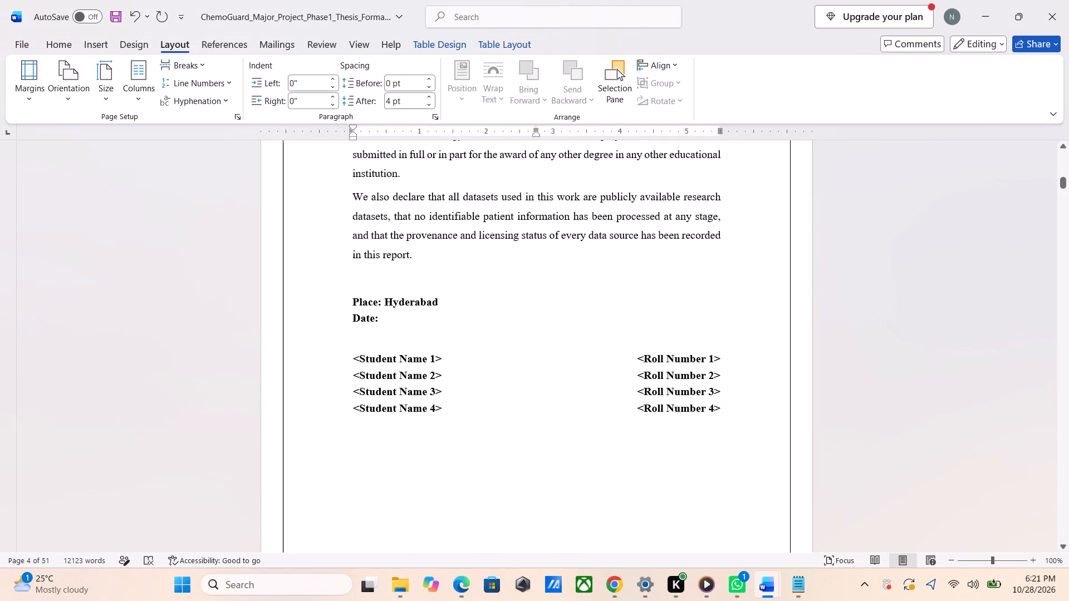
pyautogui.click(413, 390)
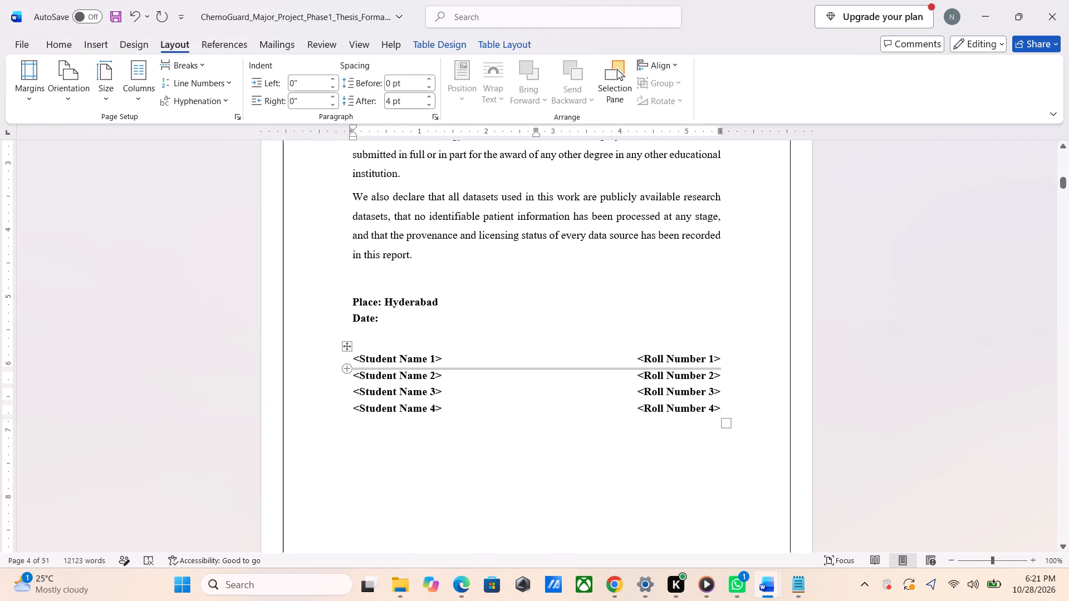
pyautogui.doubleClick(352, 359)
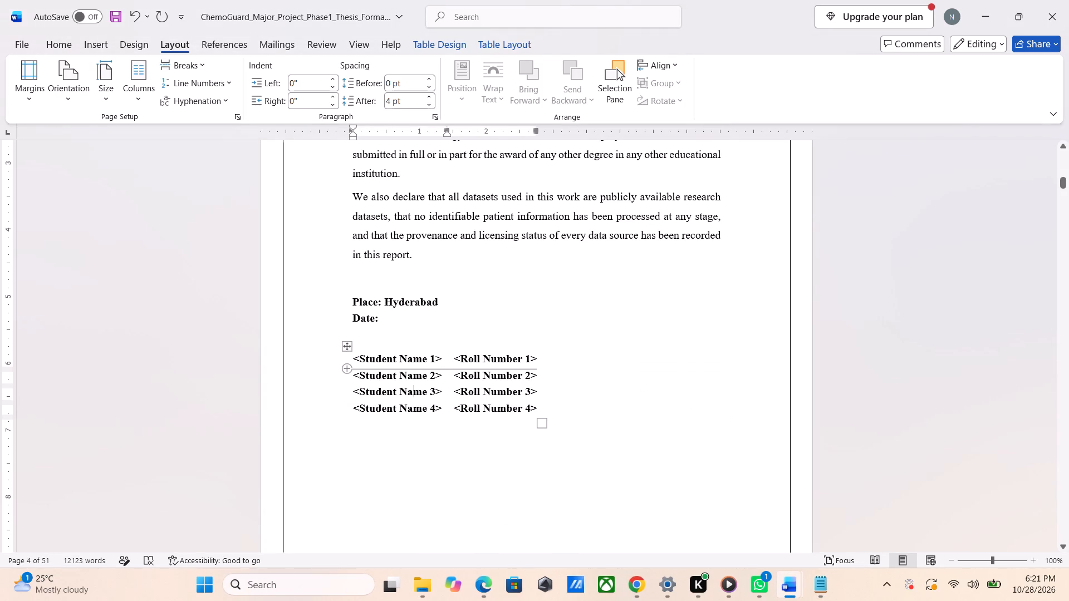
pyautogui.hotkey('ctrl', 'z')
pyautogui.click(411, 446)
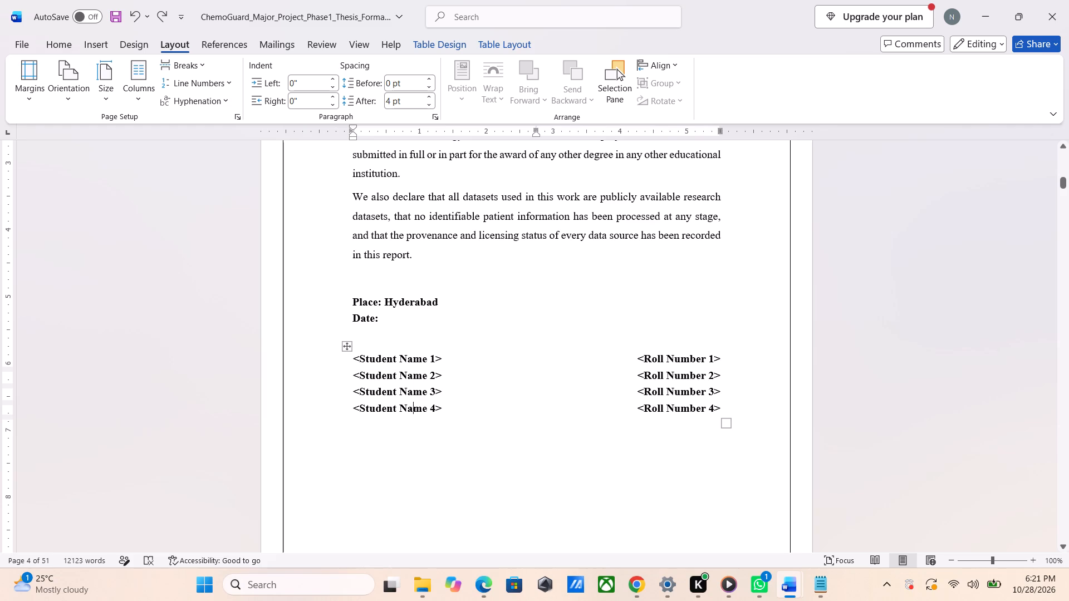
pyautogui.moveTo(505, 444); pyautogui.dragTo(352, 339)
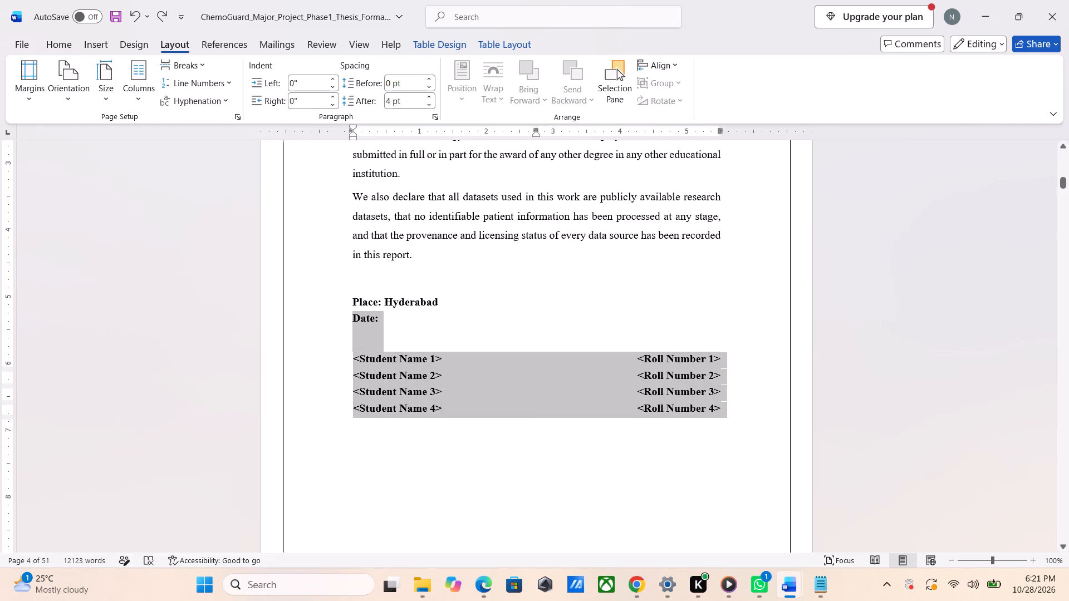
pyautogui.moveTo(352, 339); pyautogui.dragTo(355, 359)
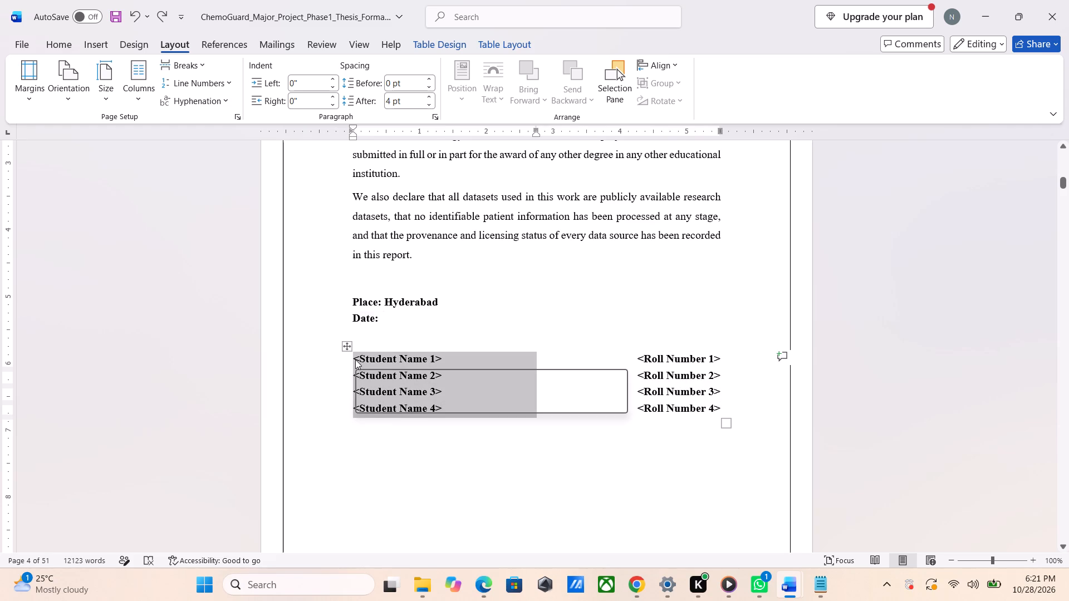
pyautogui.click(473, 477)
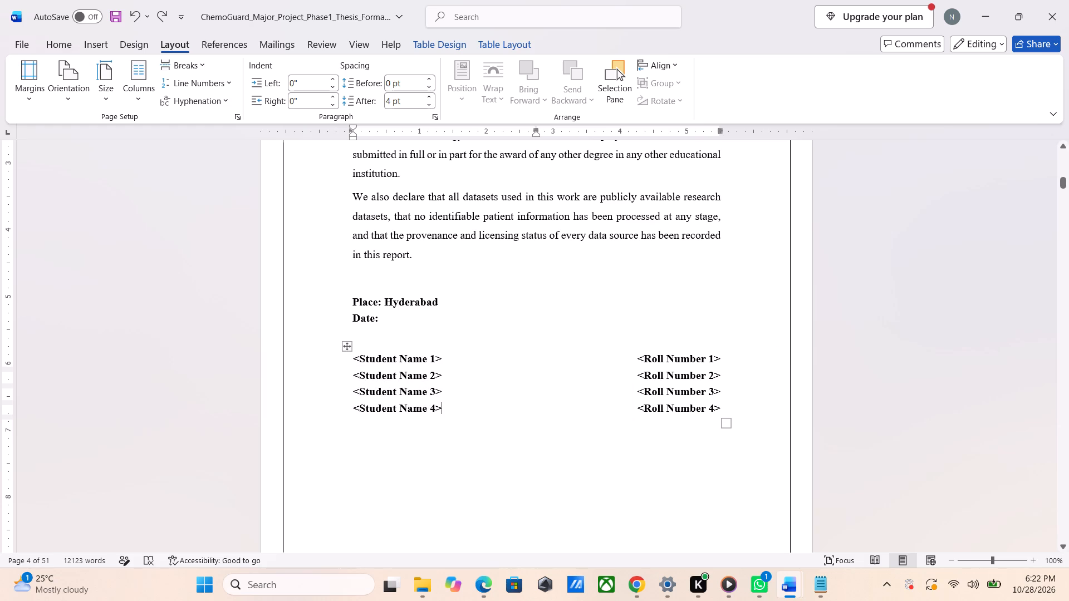
# Switch to Notepad and move the first student's bracketed roll number from beside the name to a new line below the list.
pyautogui.hotkey('alt', 'Tab')
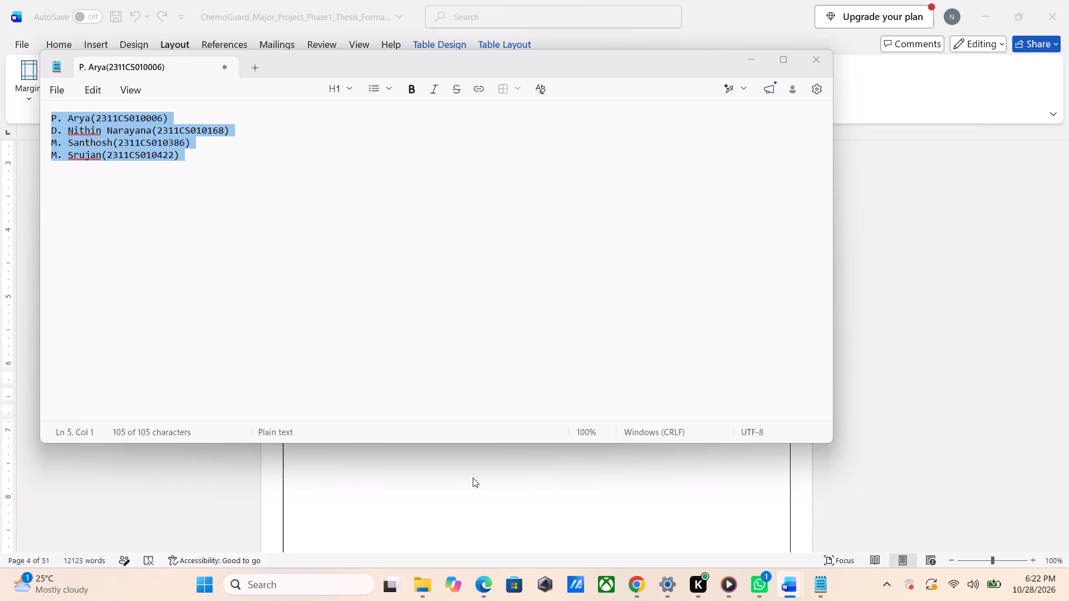
pyautogui.click(315, 342)
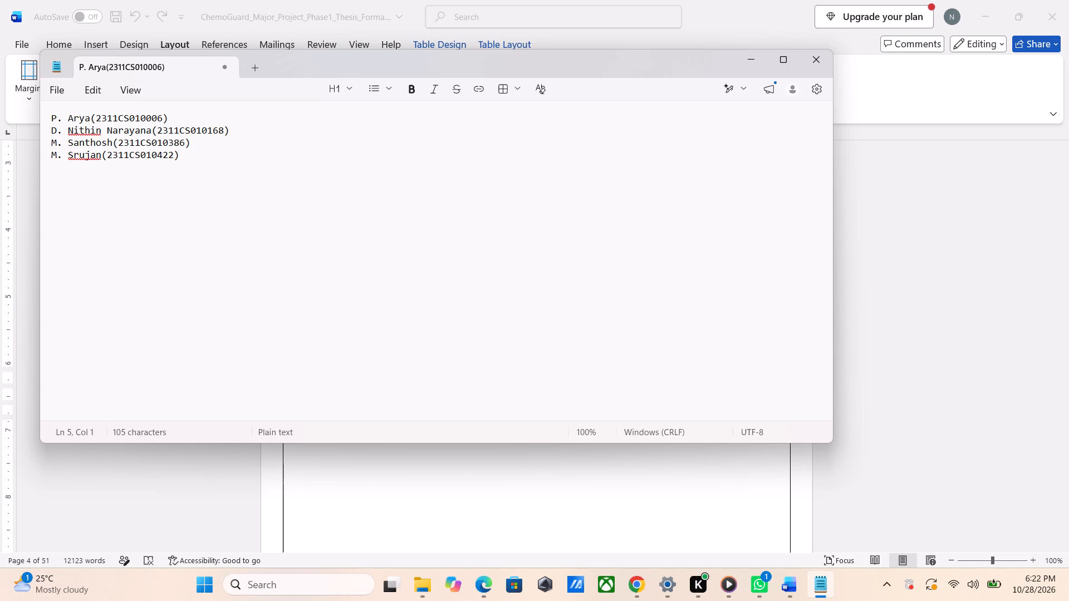
pyautogui.moveTo(190, 162); pyautogui.dragTo(107, 166)
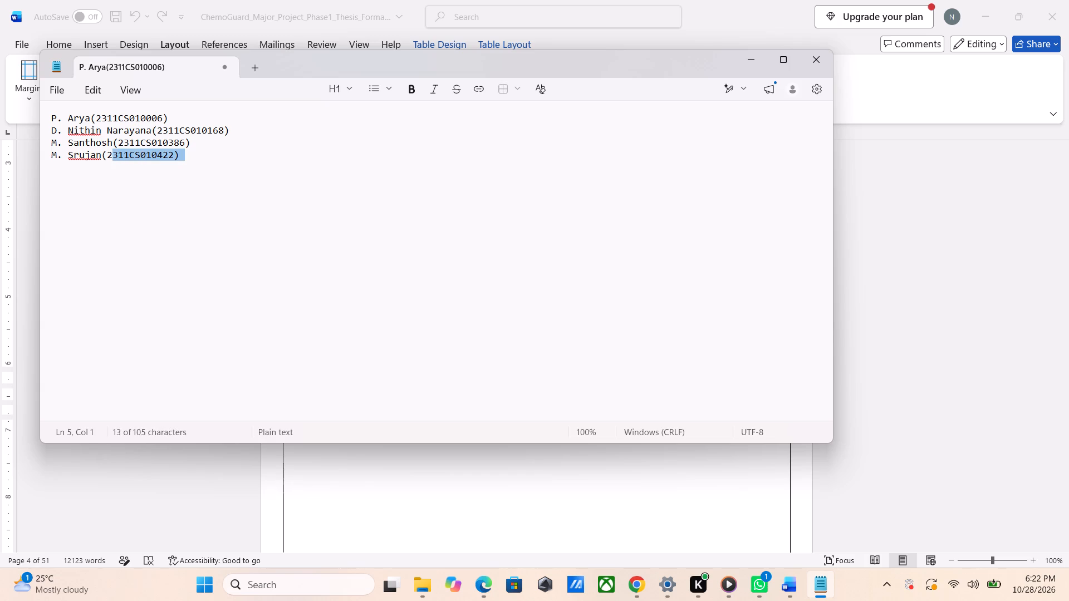
pyautogui.moveTo(107, 166); pyautogui.dragTo(210, 160)
pyautogui.moveTo(210, 160); pyautogui.dragTo(120, 117)
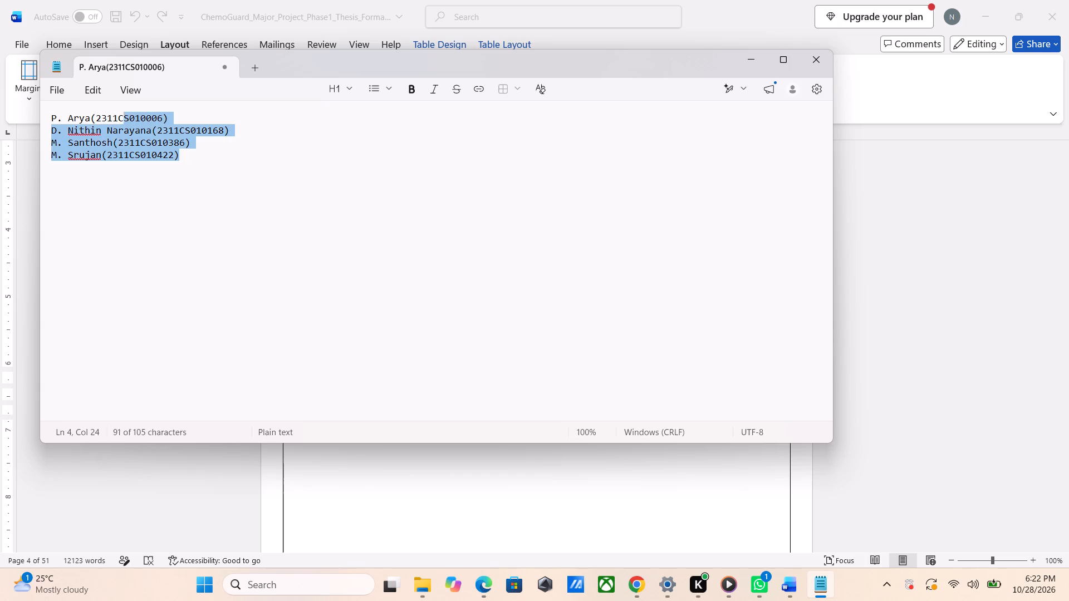
pyautogui.moveTo(120, 117); pyautogui.dragTo(226, 289)
pyautogui.click(226, 289)
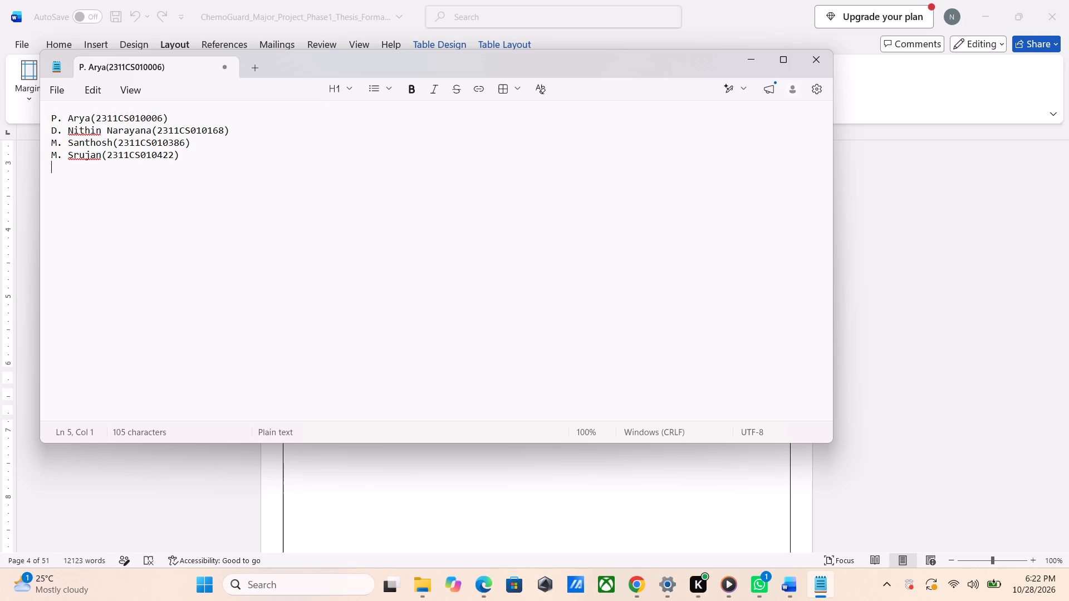
pyautogui.moveTo(91, 119); pyautogui.dragTo(308, 90)
pyautogui.hotkey('ctrl', 'x')
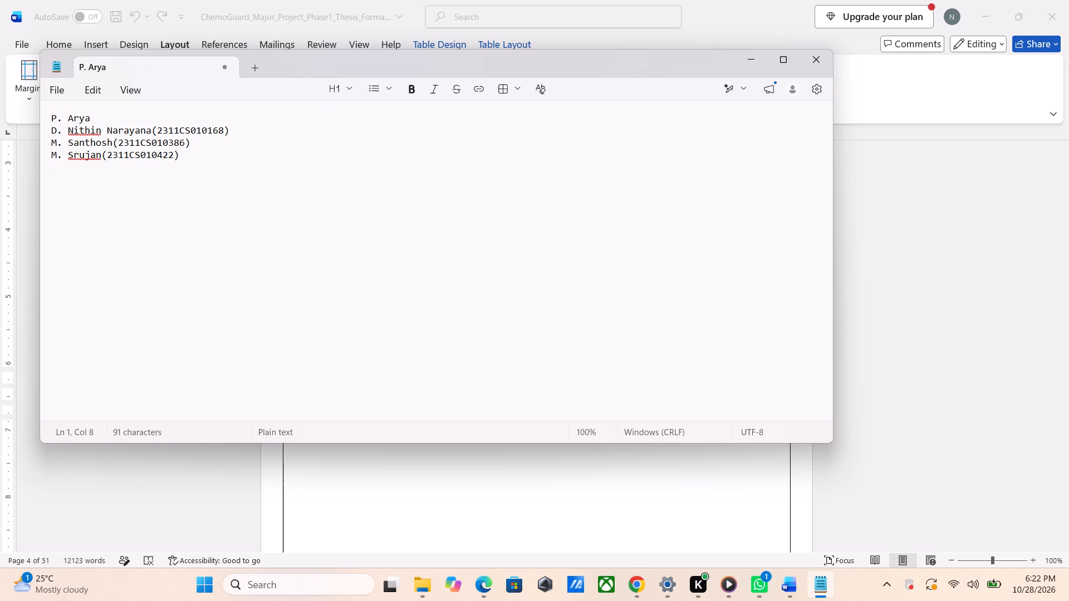
pyautogui.click(266, 181)
pyautogui.hotkey('ctrl', 'v')
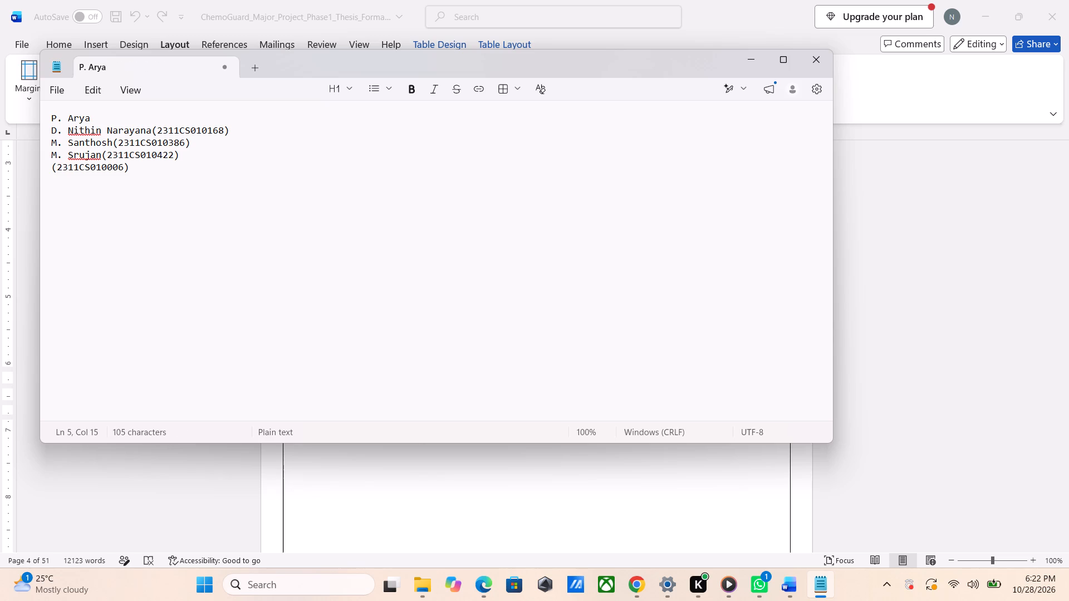
# Move the second student's bracketed roll number from beside the name to a new line below the first roll number.
pyautogui.hotkey('shift', 'Return')
pyautogui.moveTo(153, 131); pyautogui.dragTo(253, 127)
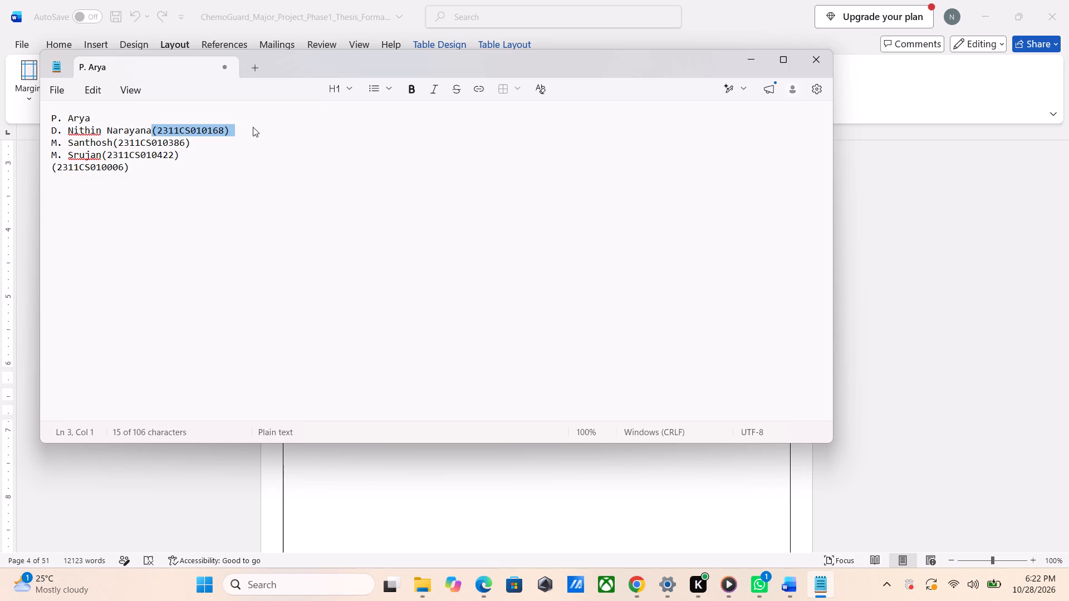
pyautogui.hotkey('ctrl', 'x')
pyautogui.click(130, 203)
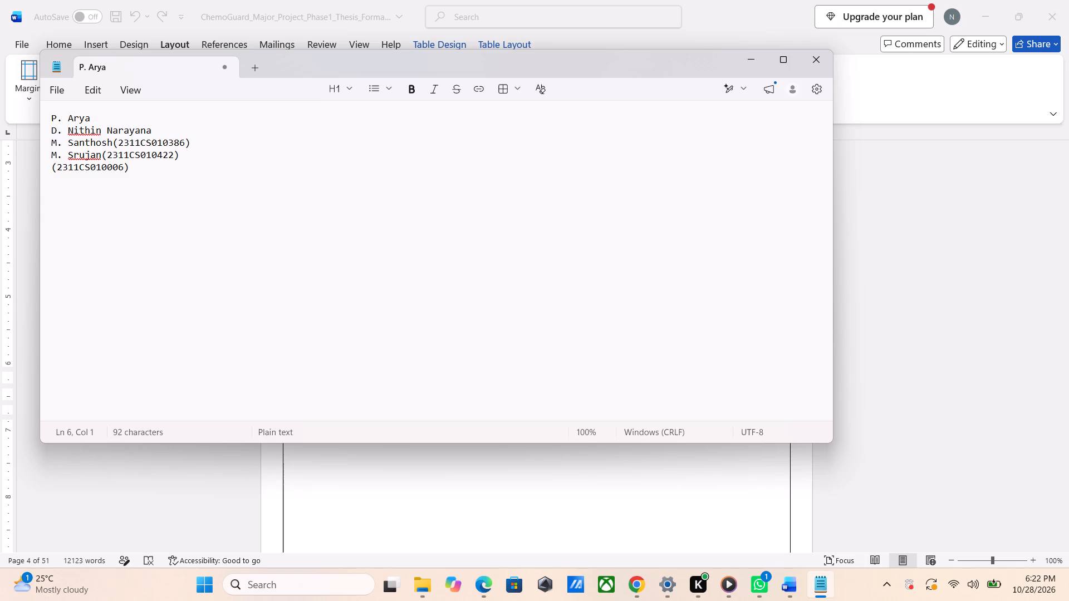
pyautogui.hotkey('ctrl', 'v')
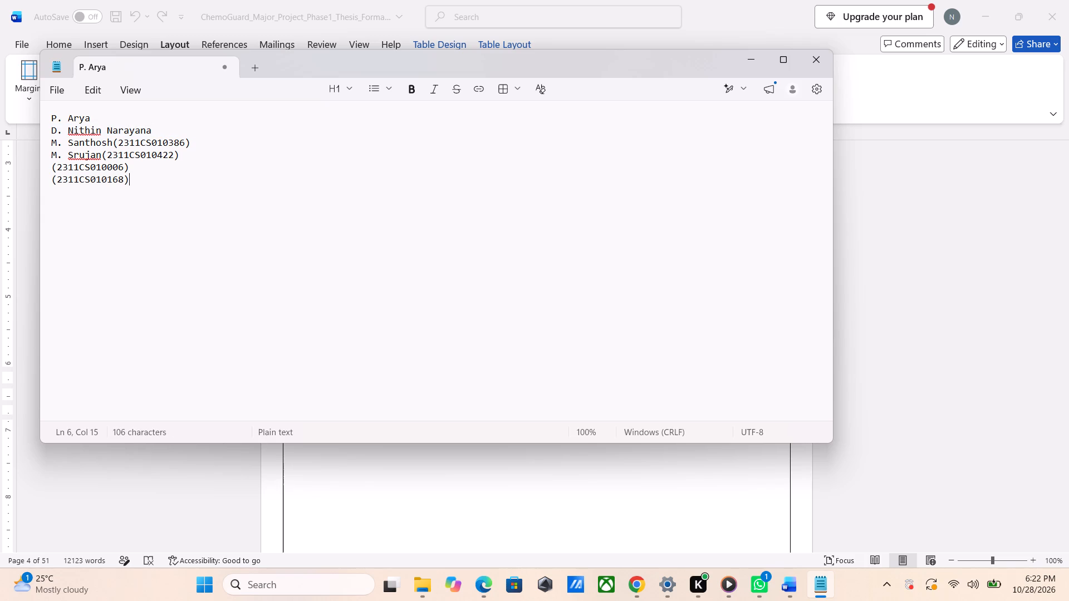
# Move the third student's bracketed roll number from beside the name to a new line at the end of the list.
pyautogui.moveTo(113, 142); pyautogui.dragTo(233, 115)
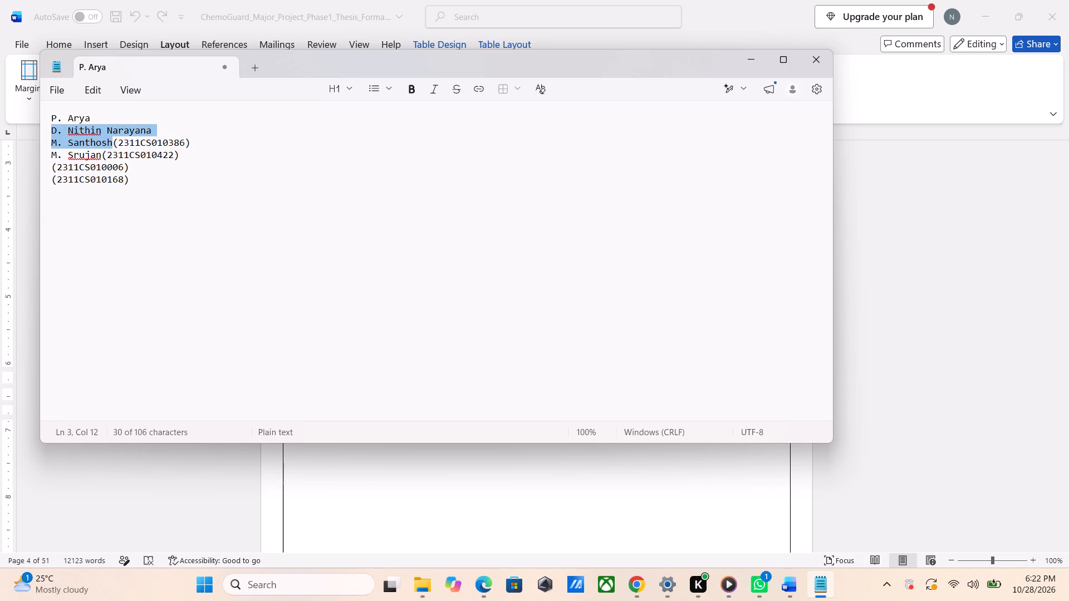
pyautogui.moveTo(233, 115); pyautogui.dragTo(215, 145)
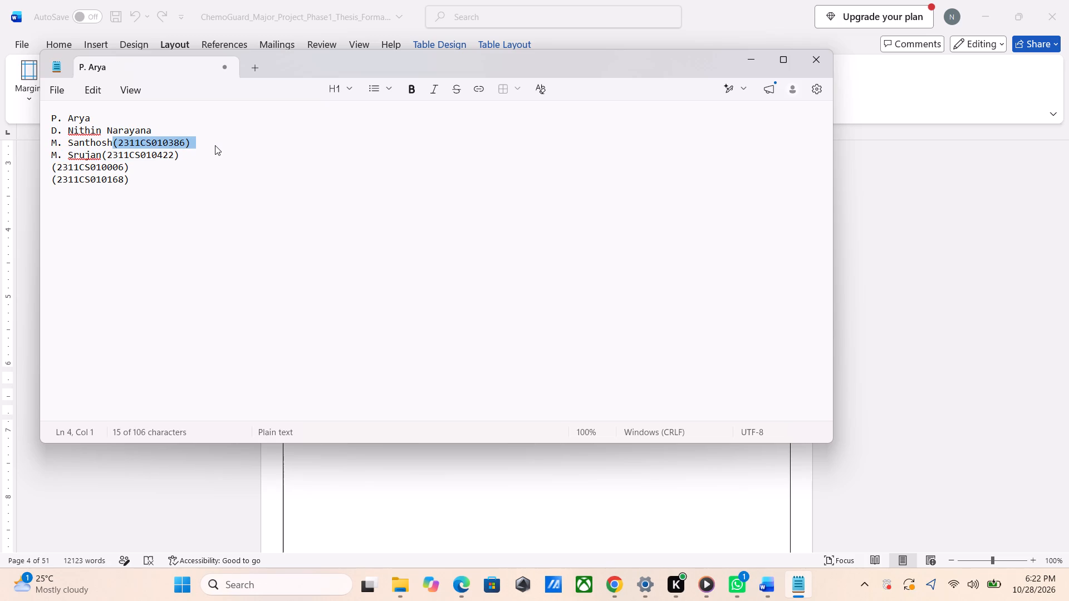
pyautogui.hotkey('ctrl', 'x')
pyautogui.click(140, 204)
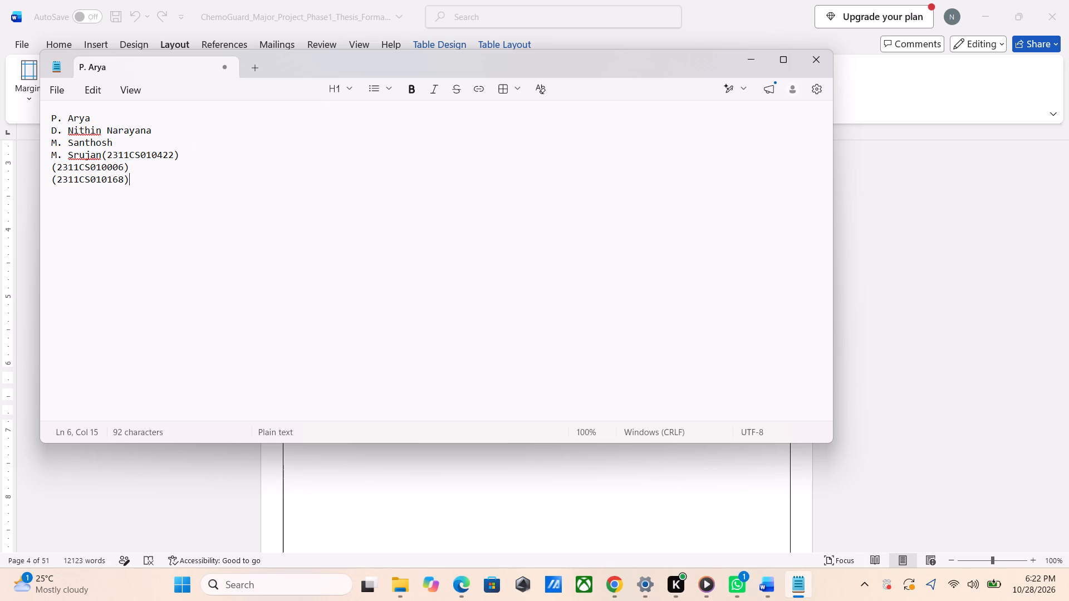
pyautogui.press('Return')
pyautogui.hotkey('ctrl', 'v')
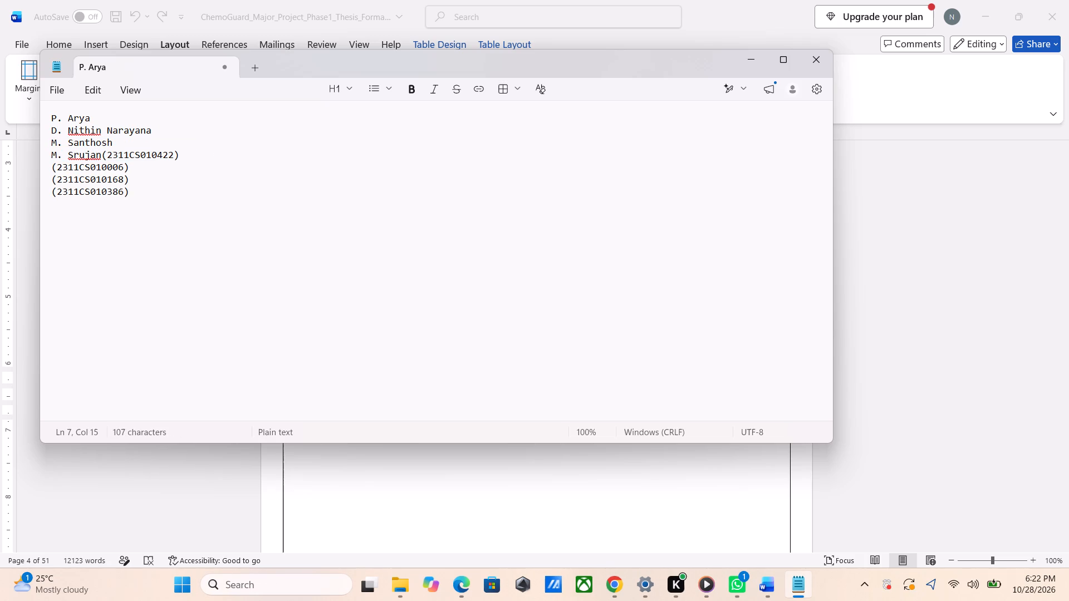
# Move the fourth student's bracketed roll number from beside the name to a new line at the end of the list.
pyautogui.moveTo(102, 154); pyautogui.dragTo(200, 151)
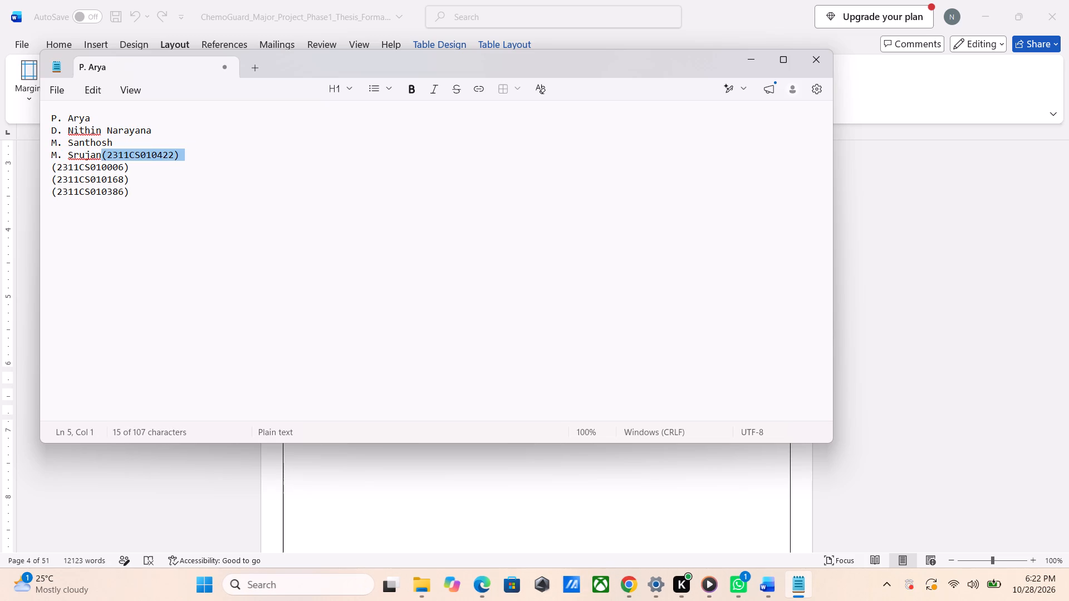
pyautogui.moveTo(200, 151); pyautogui.dragTo(202, 151)
pyautogui.hotkey('ctrl', 'x')
pyautogui.click(157, 225)
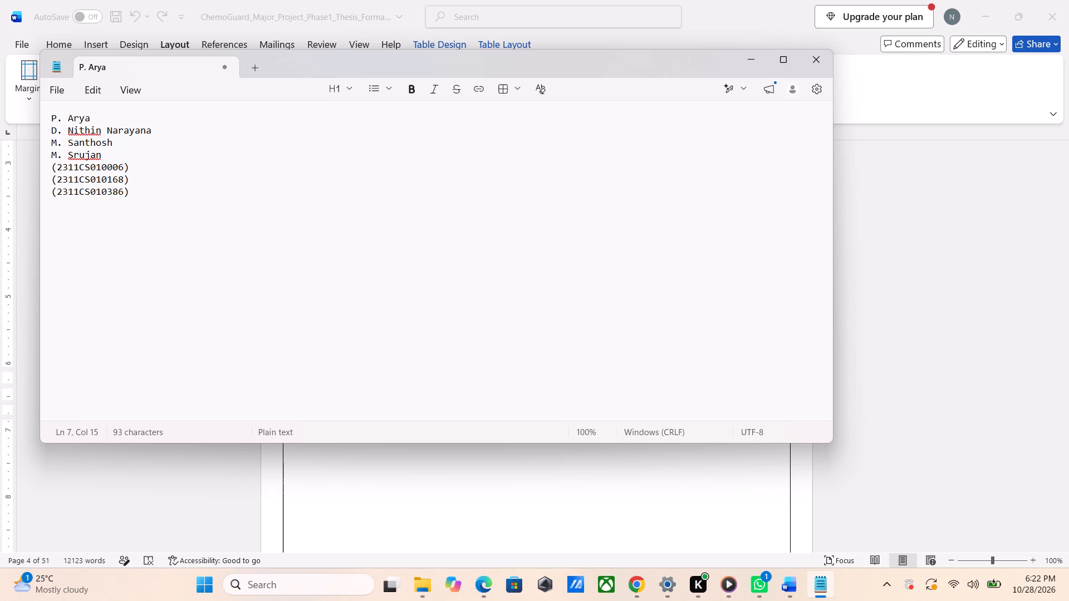
pyautogui.press('Return')
pyautogui.hotkey('ctrl', 'v')
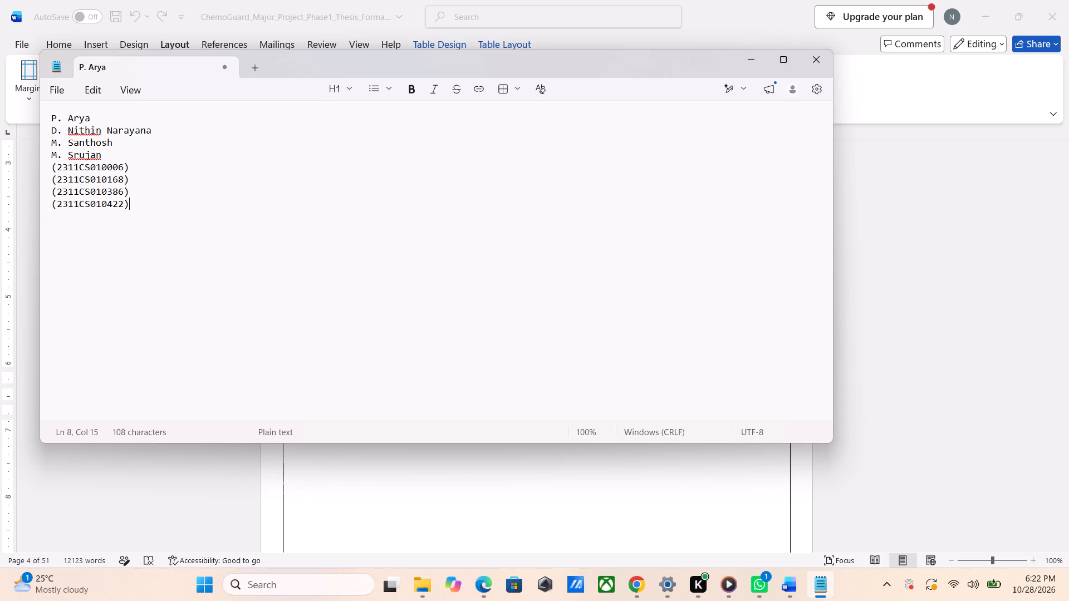
# Copy the four student names and, in the ChemoGuard document in Word, paste them over the four <Student Name> placeholders on the Declaration page.
pyautogui.moveTo(106, 150); pyautogui.dragTo(31, 101)
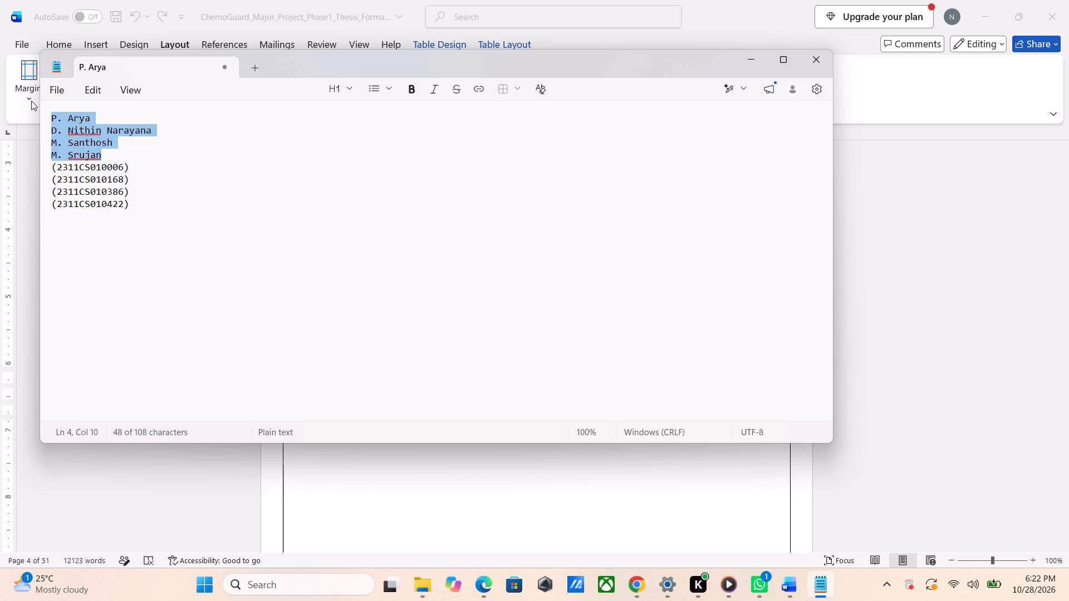
pyautogui.hotkey('ctrl', 'c')
pyautogui.hotkey('alt', 'Tab')
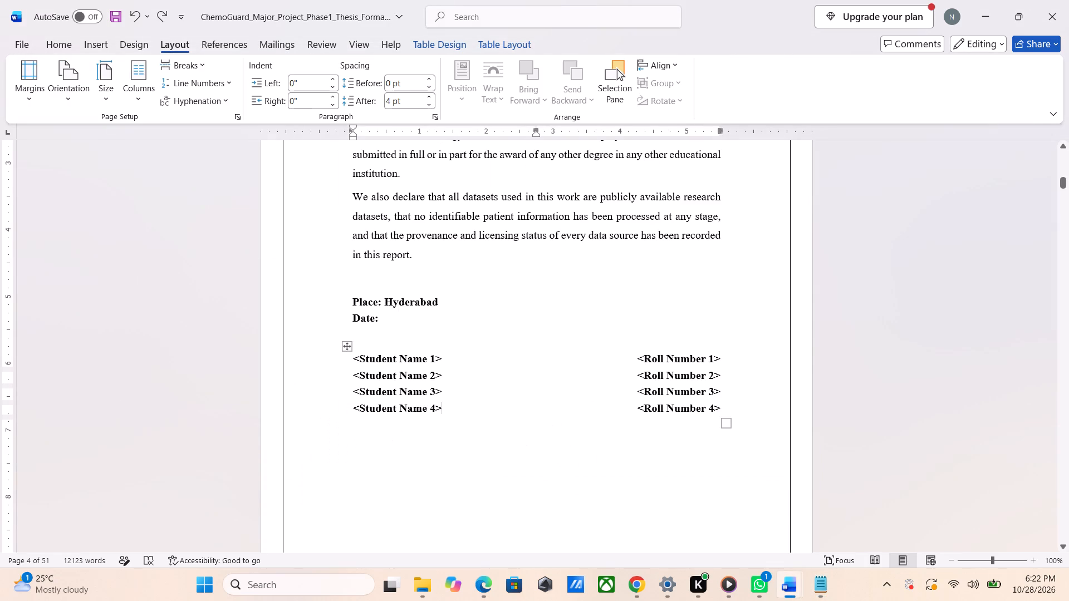
pyautogui.click(475, 455)
pyautogui.moveTo(456, 439); pyautogui.dragTo(372, 363)
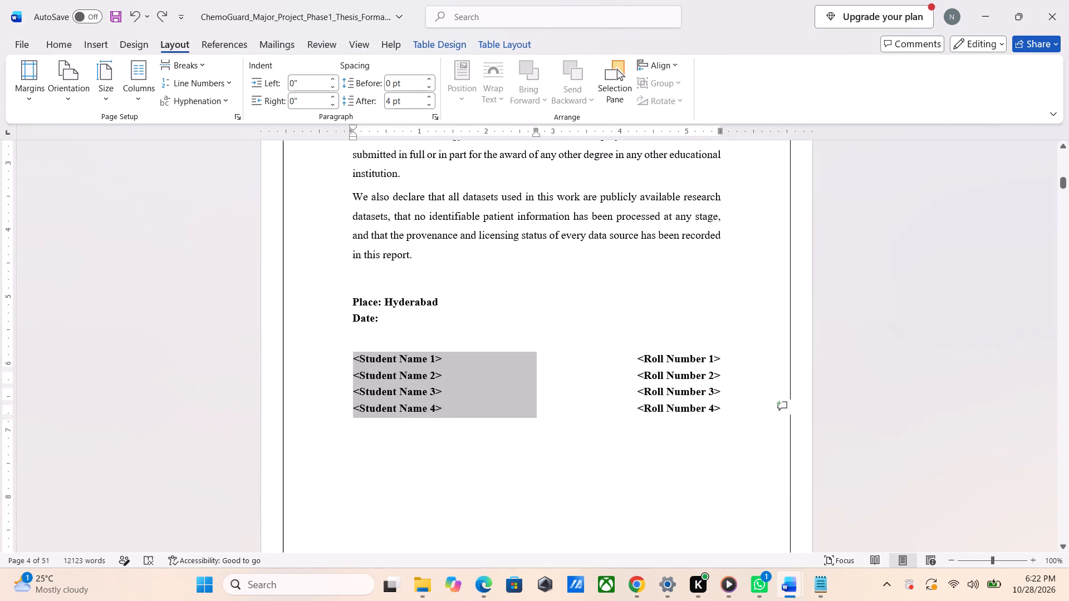
pyautogui.moveTo(372, 363); pyautogui.dragTo(372, 363)
pyautogui.hotkey('ctrl', 'v')
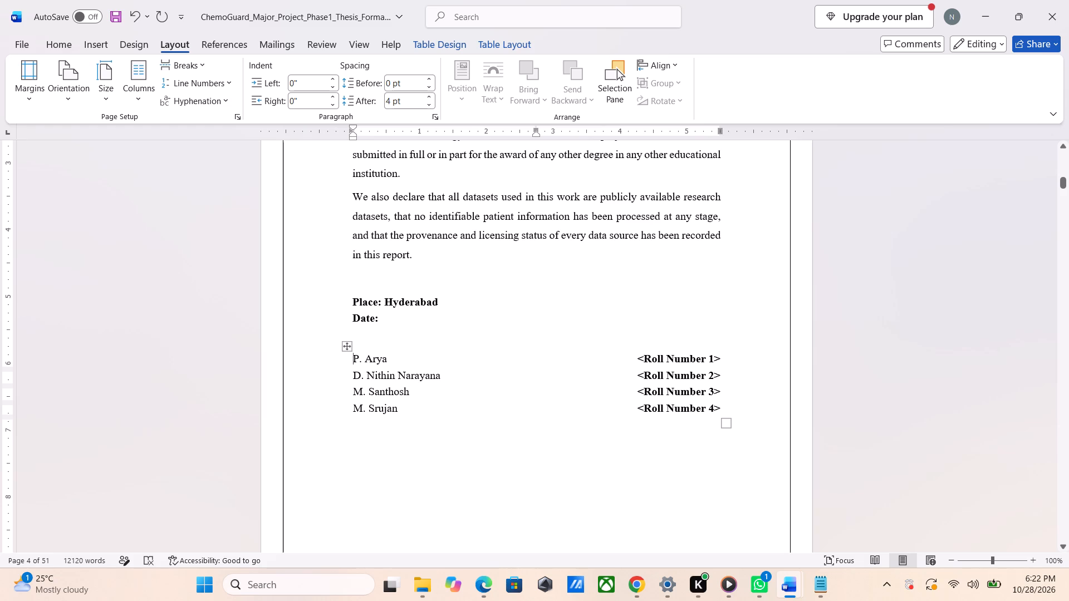
# Make the four student names in the Declaration's signature table bold.
pyautogui.click(75, 44)
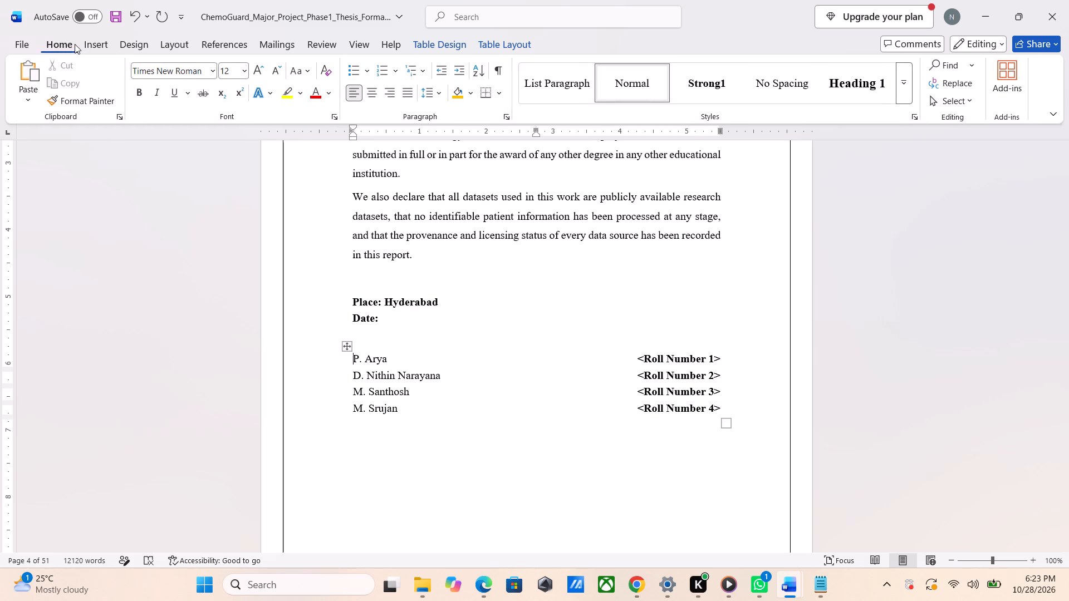
pyautogui.moveTo(434, 460); pyautogui.dragTo(362, 403)
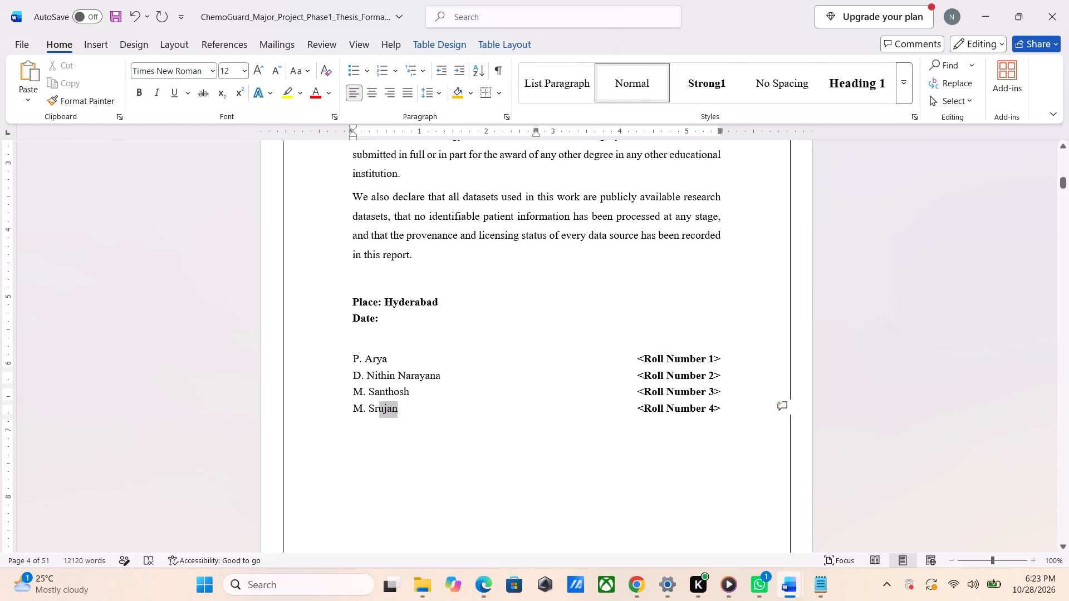
pyautogui.moveTo(362, 403); pyautogui.dragTo(329, 350)
pyautogui.click(428, 480)
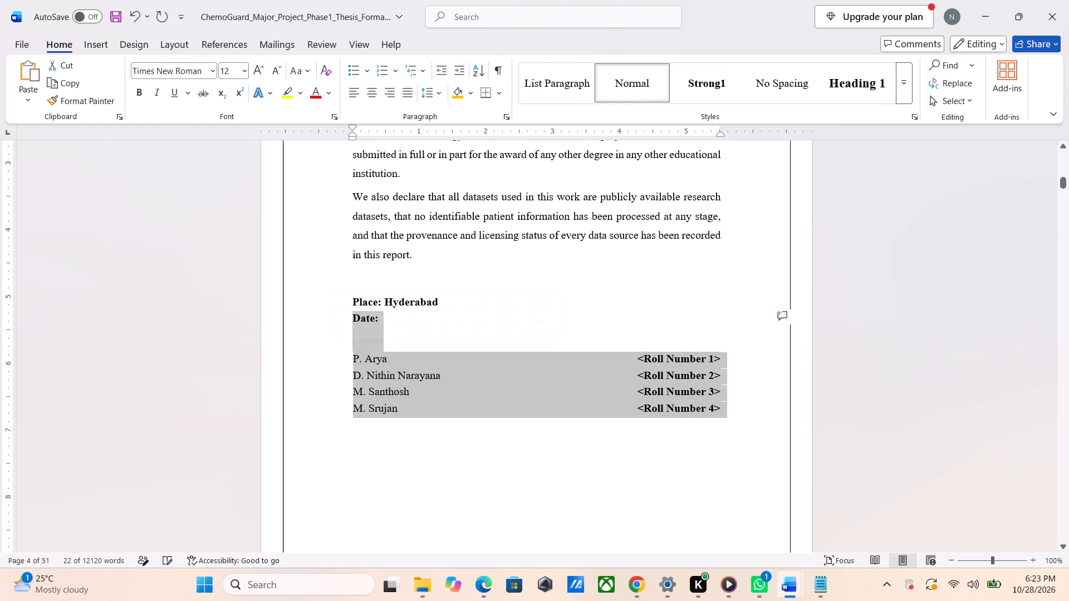
pyautogui.moveTo(404, 427); pyautogui.dragTo(403, 427)
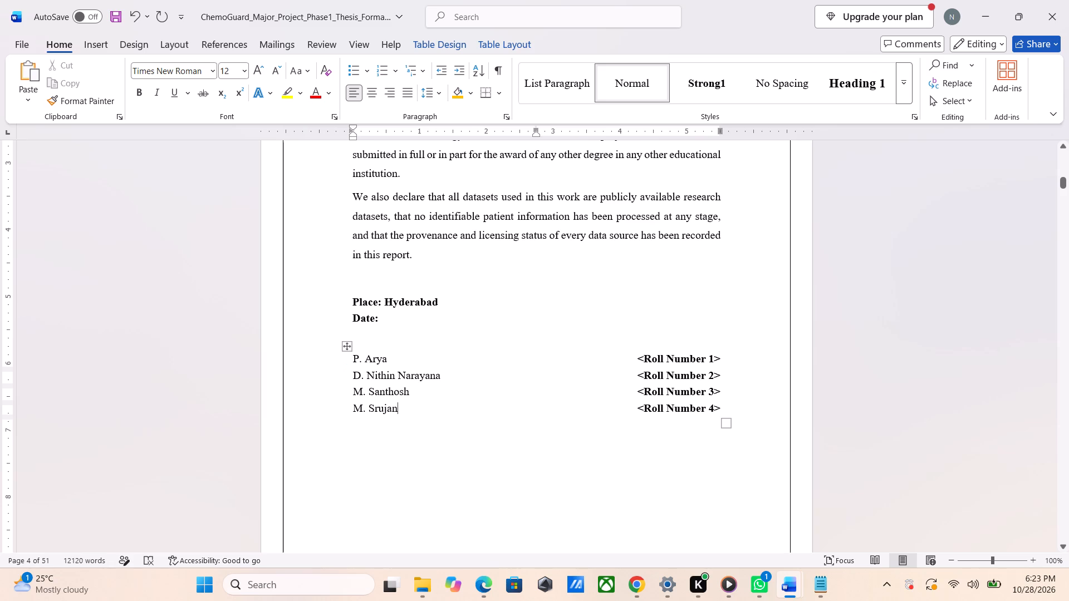
pyautogui.moveTo(403, 427); pyautogui.dragTo(357, 366)
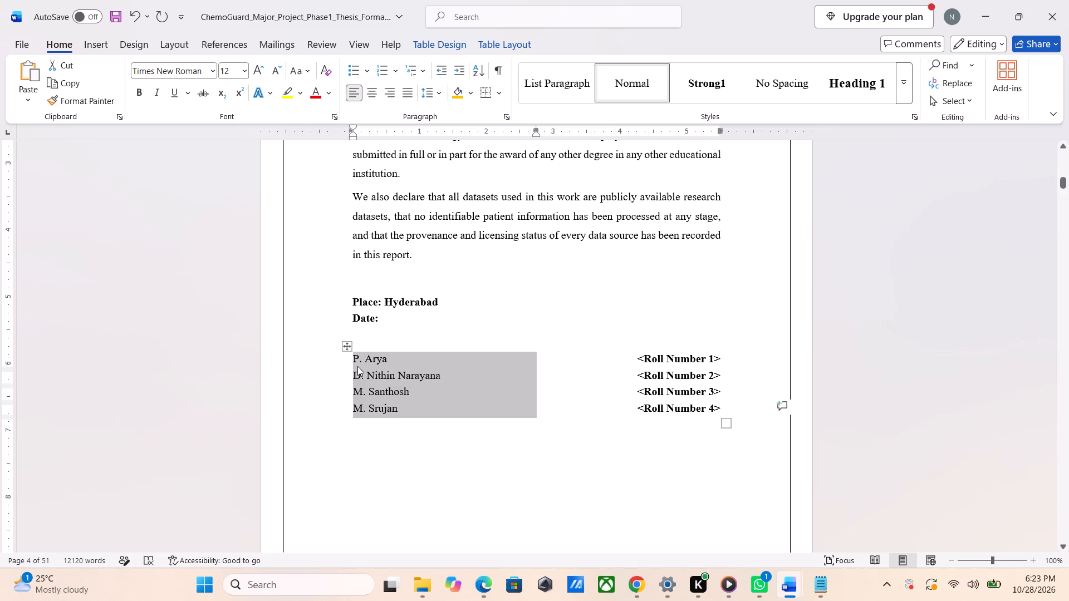
pyautogui.hotkey('ctrl', 'b')
# Make the guide's name above INTERNAL GUIDE on the Certificate page bold.
pyautogui.scroll(5, 607, 452)
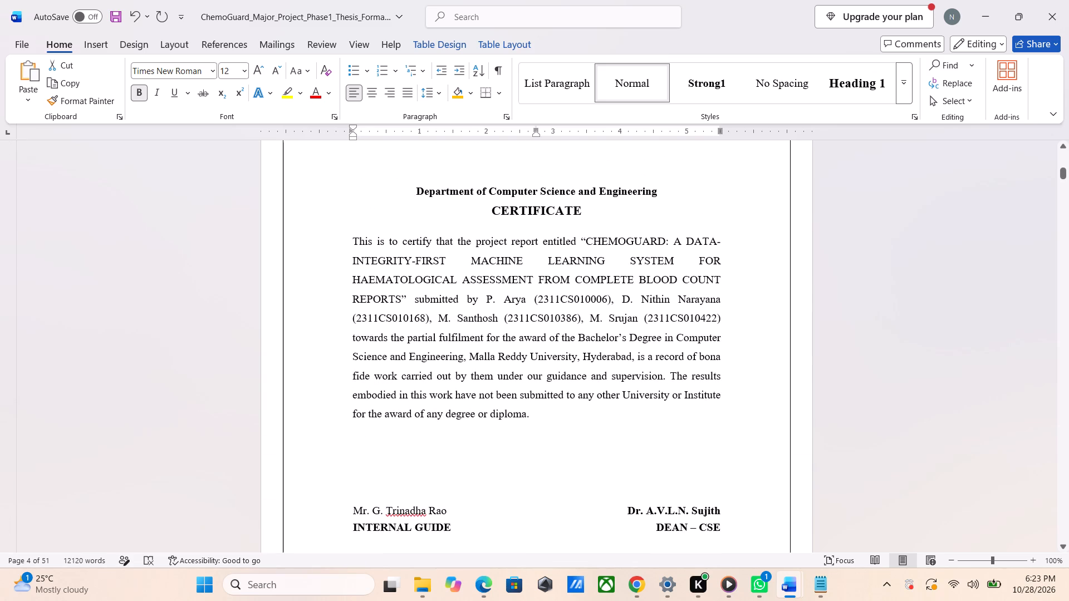
pyautogui.moveTo(482, 510); pyautogui.dragTo(361, 504)
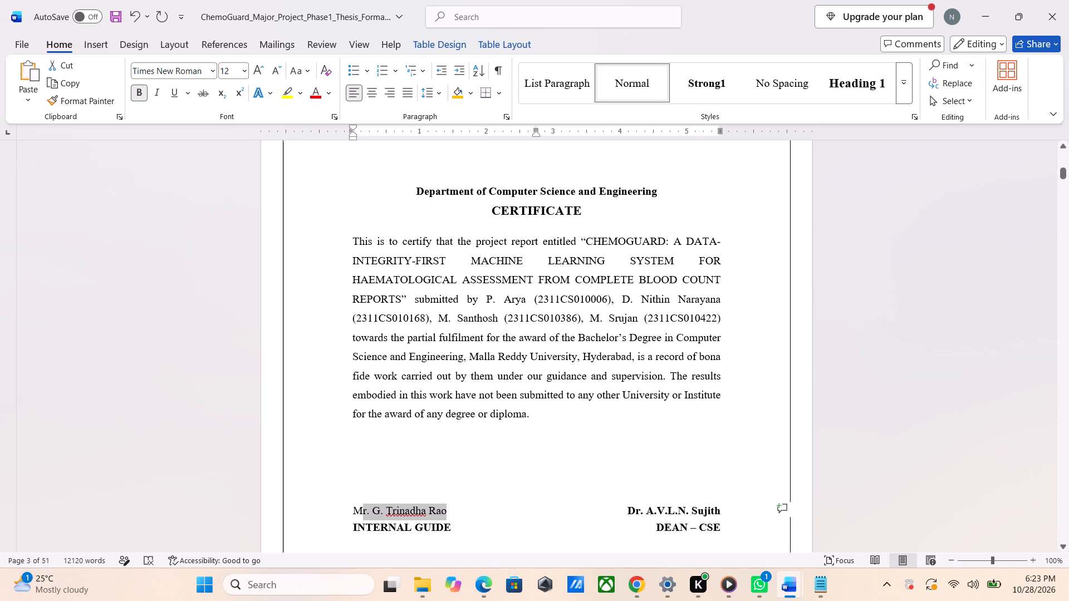
pyautogui.moveTo(361, 504); pyautogui.dragTo(356, 509)
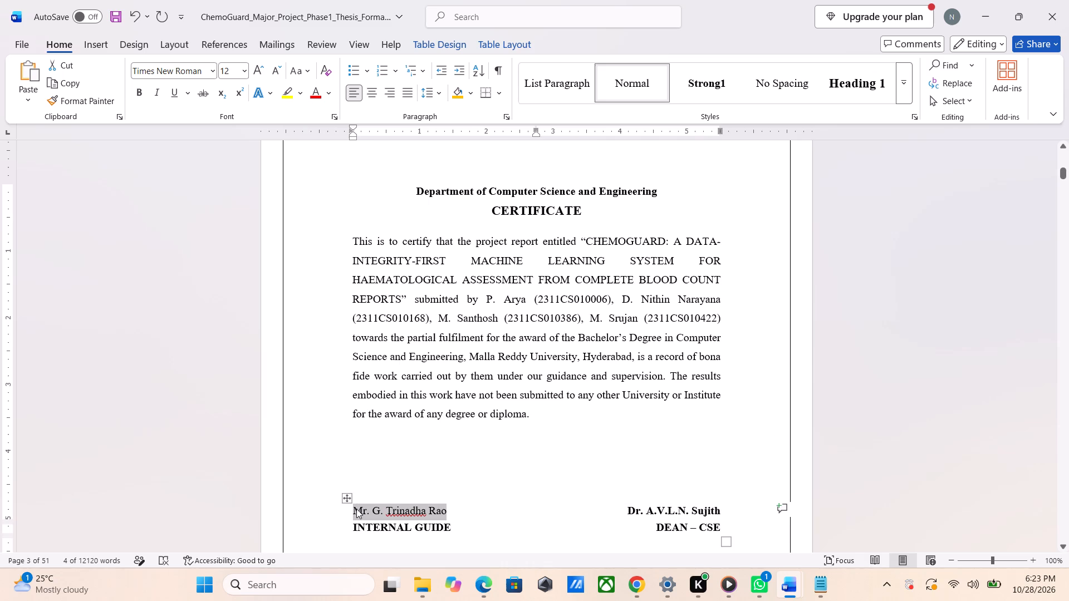
pyautogui.hotkey('ctrl', 'b')
# Return to the Declaration page, switch to Notepad, and remove the closing bracket from each of the four roll numbers.
pyautogui.scroll(-4, 356, 509)
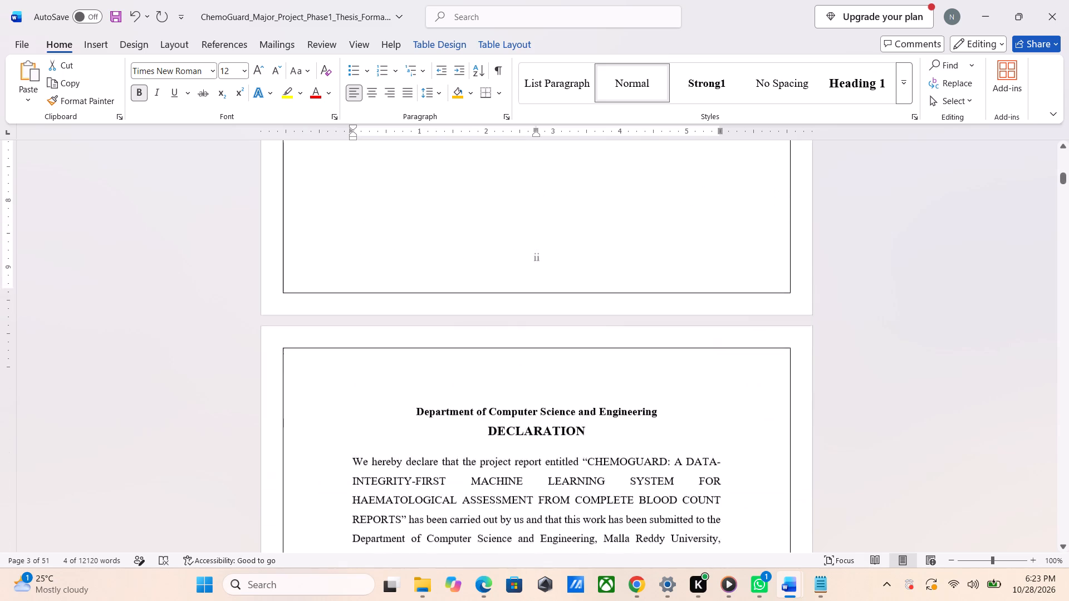
pyautogui.scroll(-3, 356, 509)
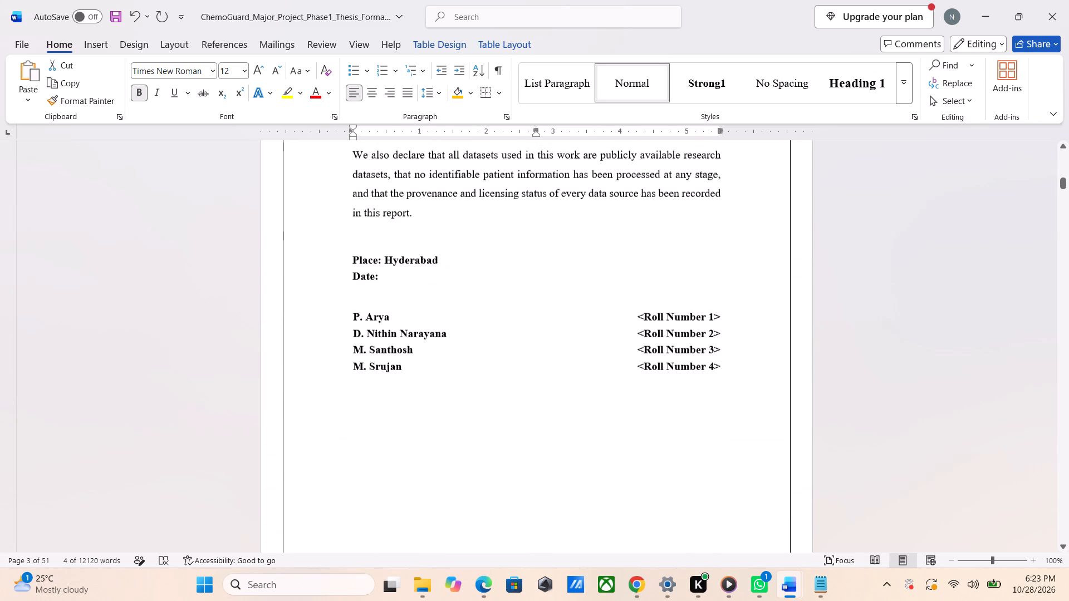
pyautogui.hotkey('alt', 'Tab')
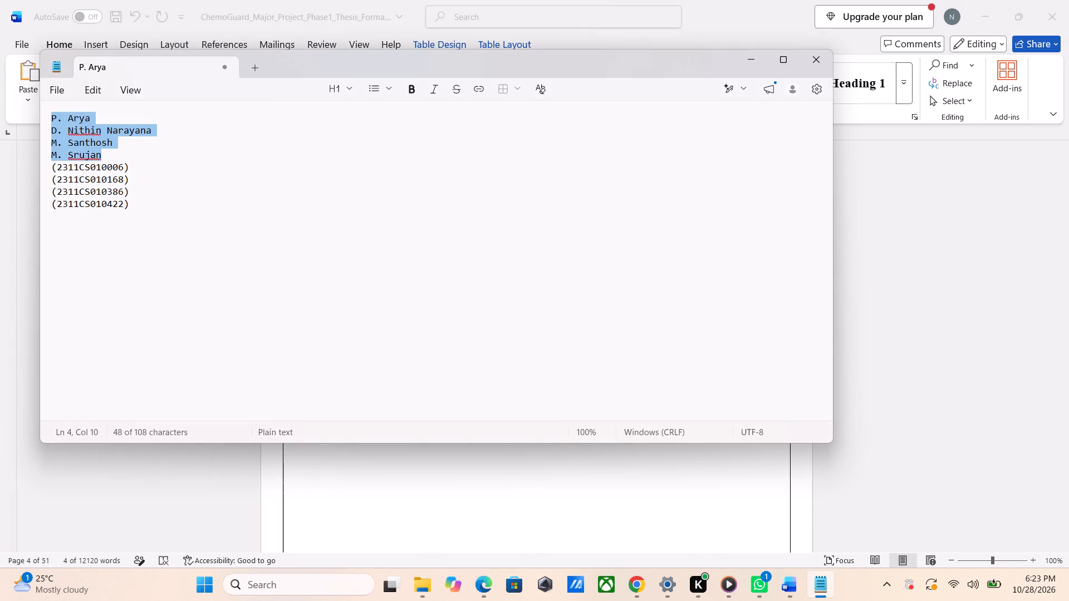
pyautogui.hotkey('alt', 'Tab')
pyautogui.hotkey('alt', 'Tab')
pyautogui.click(135, 202)
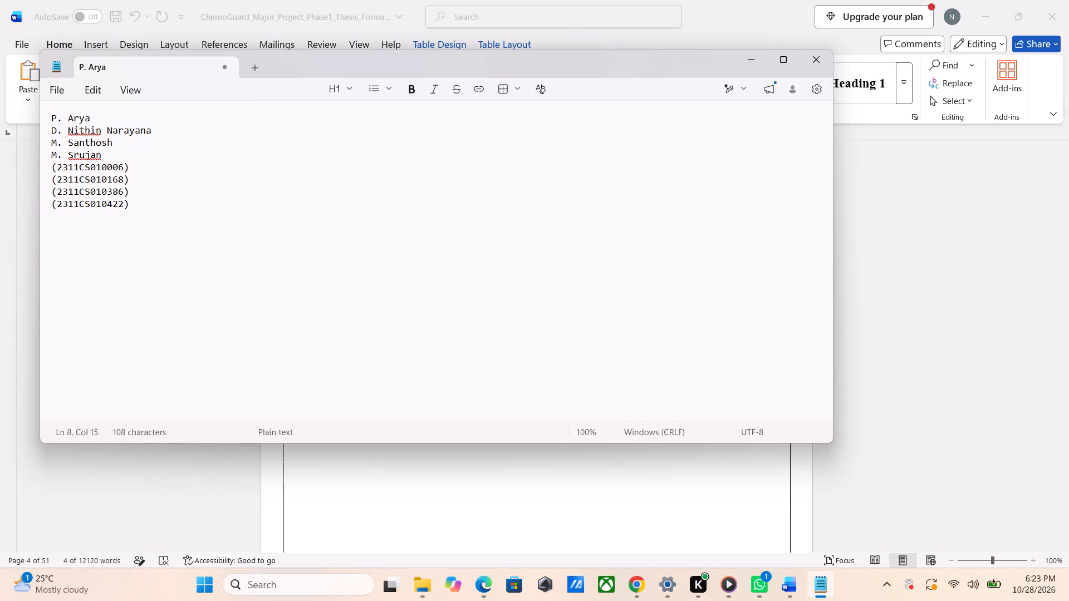
pyautogui.press('BackSpace')
pyautogui.press('Up')
pyautogui.press('Right')
pyautogui.press('BackSpace')
pyautogui.press('Up')
pyautogui.press('Right')
pyautogui.press('BackSpace')
pyautogui.press('Up')
pyautogui.press('Right')
pyautogui.press('BackSpace')
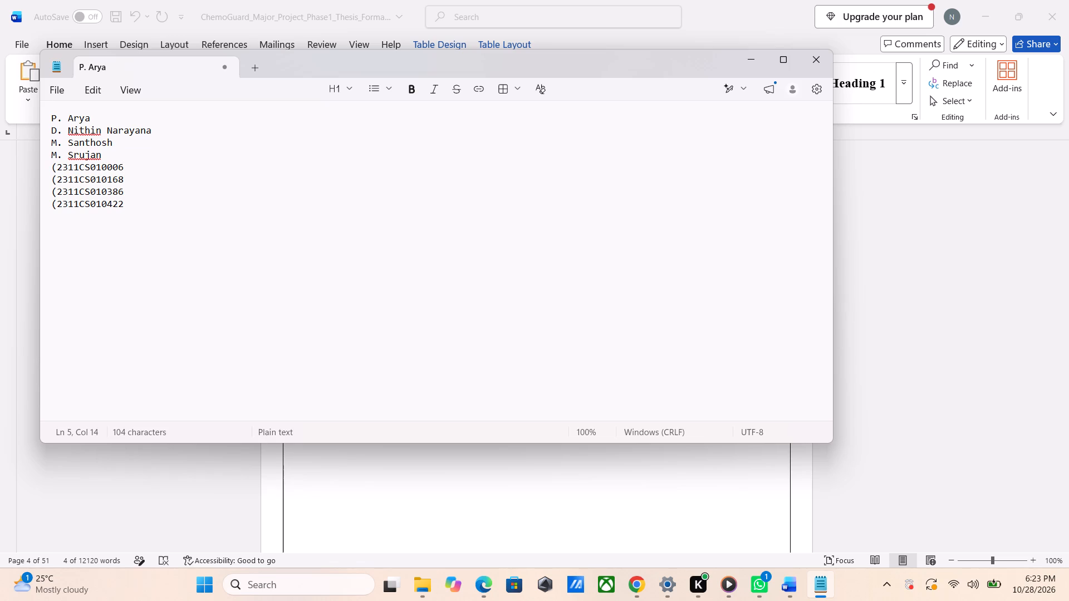
# Remove the opening bracket from each of the four roll numbers in the Notepad list.
pyautogui.click(54, 160)
pyautogui.press('Down')
pyautogui.press('Right')
pyautogui.press('BackSpace')
pyautogui.press('Down')
pyautogui.press('Right')
pyautogui.press('BackSpace')
pyautogui.press('Down')
pyautogui.press('Right')
pyautogui.press('BackSpace')
pyautogui.press('Down')
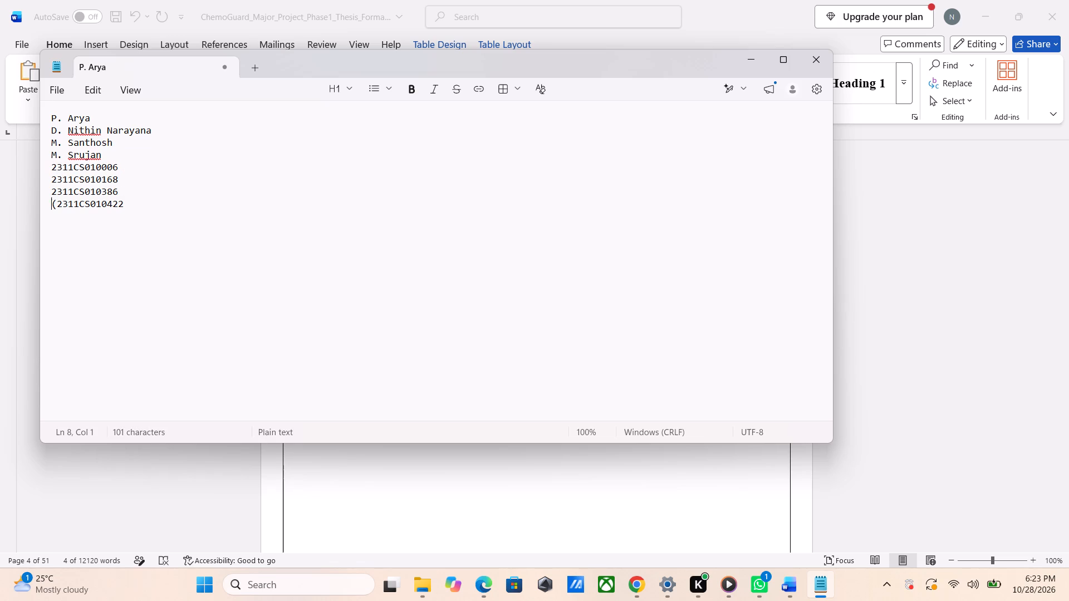
pyautogui.press('Right')
pyautogui.press('BackSpace')
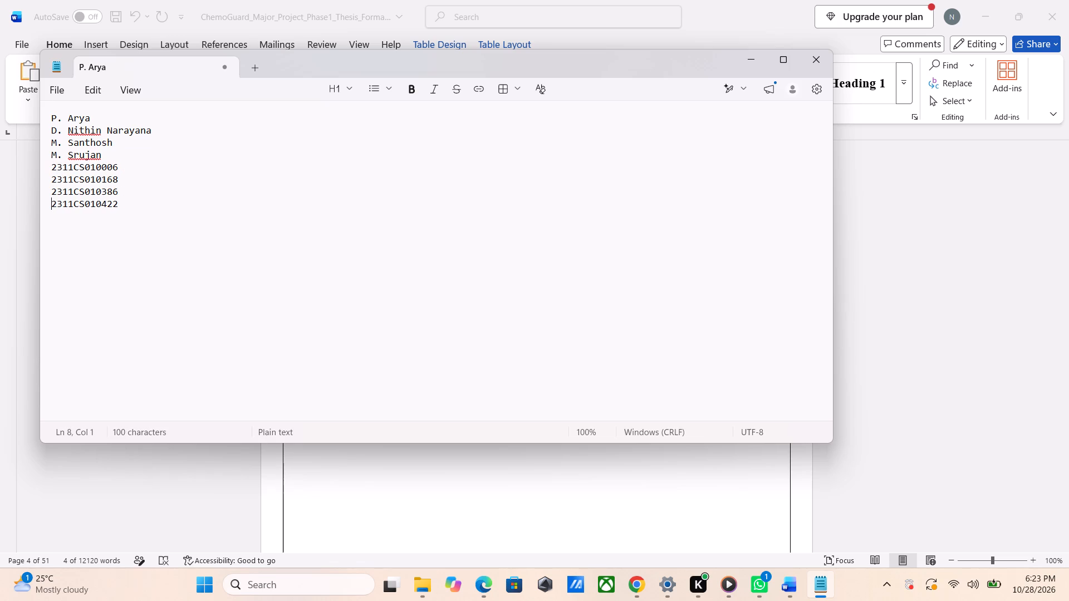
# Check the ends of the four roll number lines for stray trailing characters.
pyautogui.moveTo(125, 203); pyautogui.dragTo(33, 167)
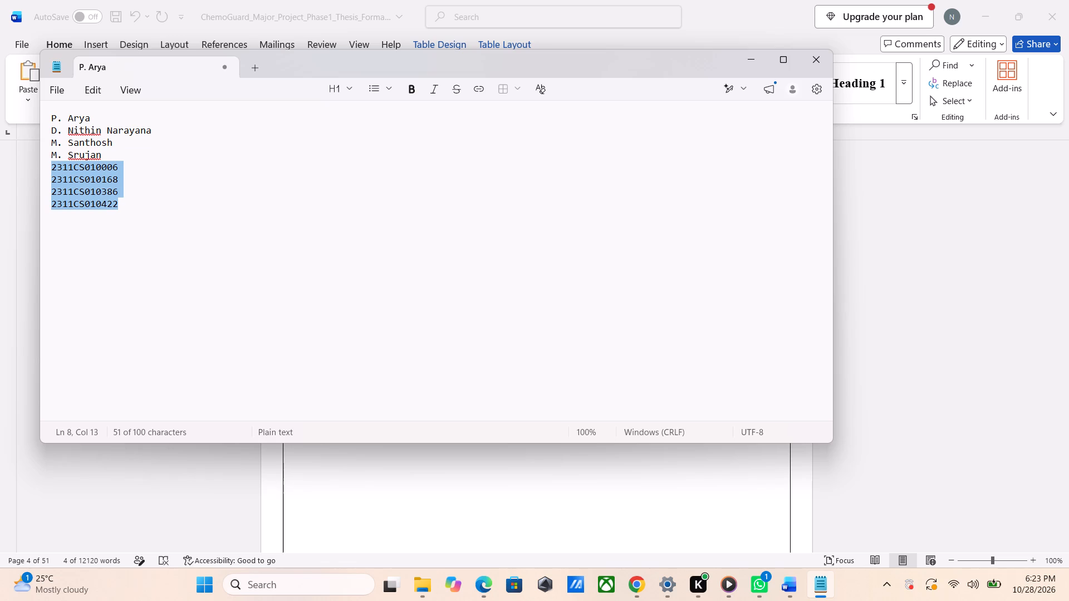
pyautogui.click(129, 208)
pyautogui.click(133, 192)
pyautogui.press('Up')
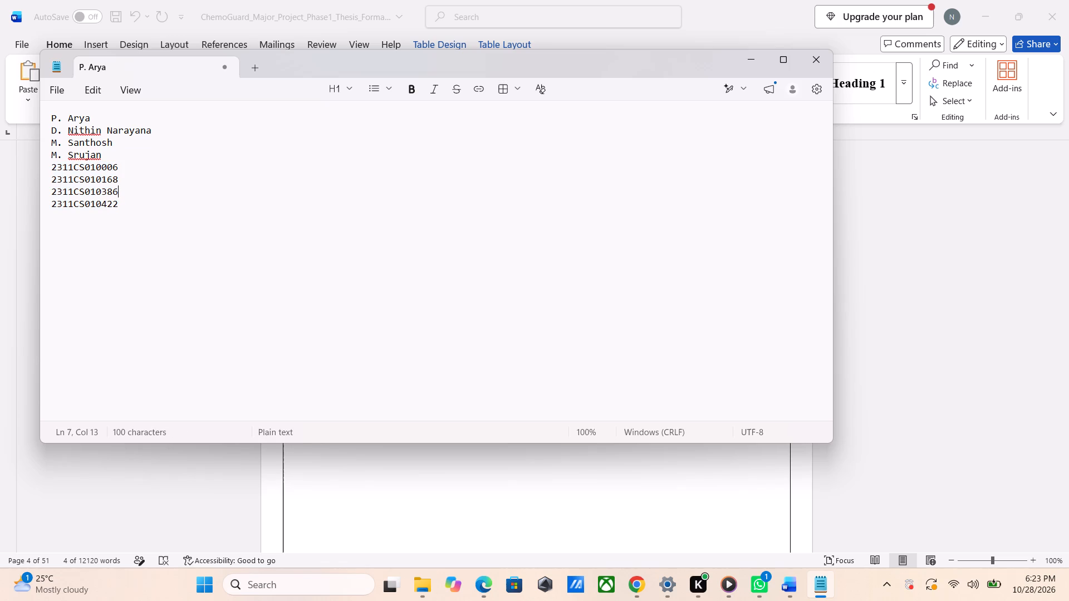
pyautogui.press('Right')
pyautogui.press('Right')
pyautogui.press('Left')
pyautogui.press('Left')
pyautogui.press('Left')
pyautogui.press('Right')
pyautogui.press('Up')
pyautogui.press('Right')
pyautogui.press('Left')
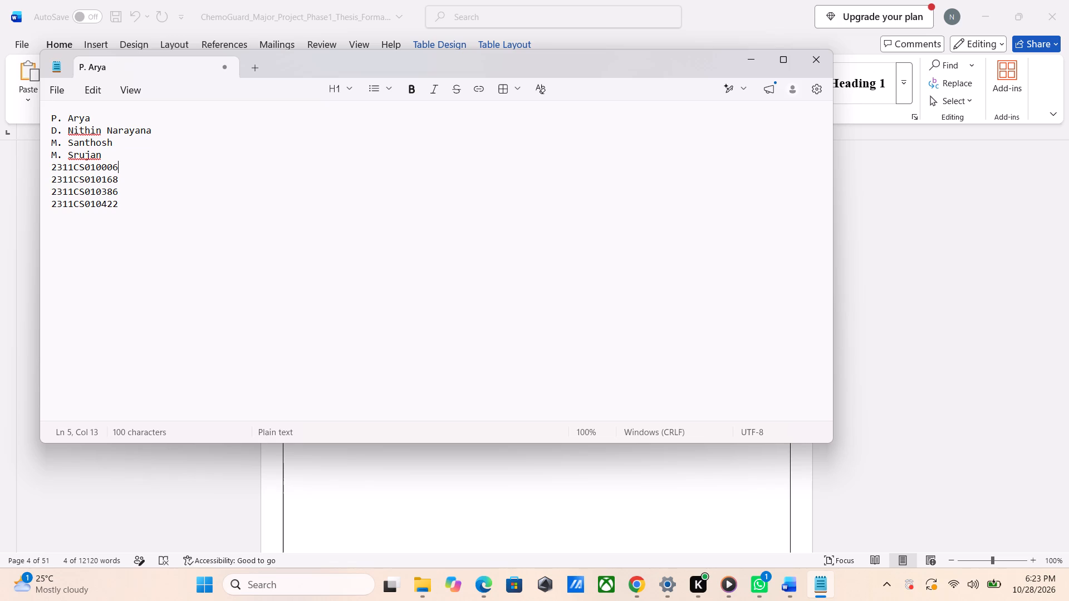
pyautogui.click(133, 203)
pyautogui.press('Right')
# Copy the four roll numbers and, in the ChemoGuard document in Word, paste them over the four <Roll Number> placeholders on the Declaration page.
pyautogui.moveTo(133, 203); pyautogui.dragTo(20, 176)
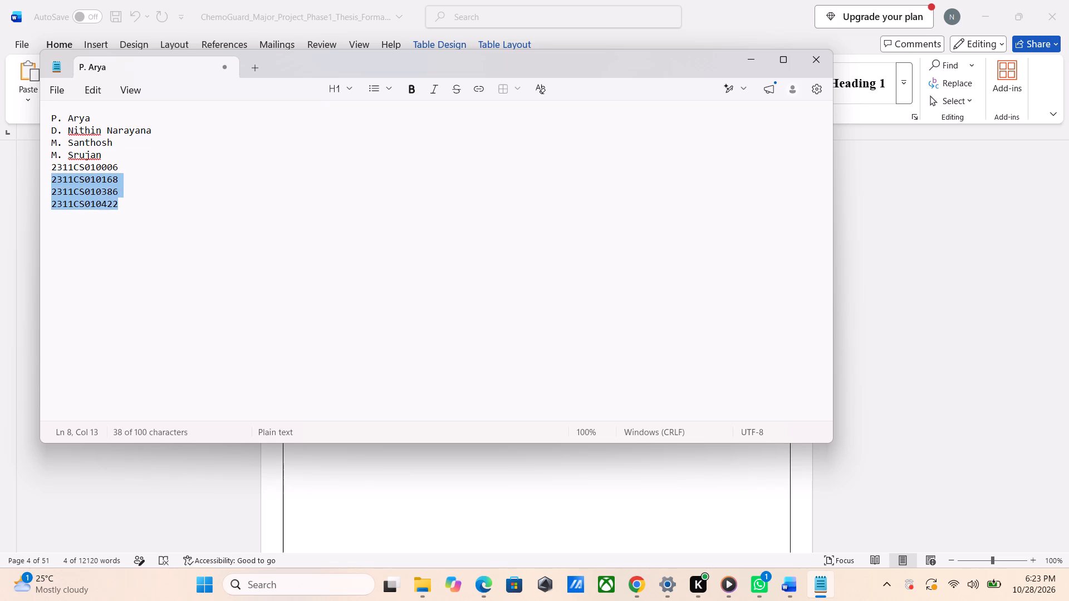
pyautogui.moveTo(20, 176); pyautogui.dragTo(19, 170)
pyautogui.hotkey('ctrl', 'c')
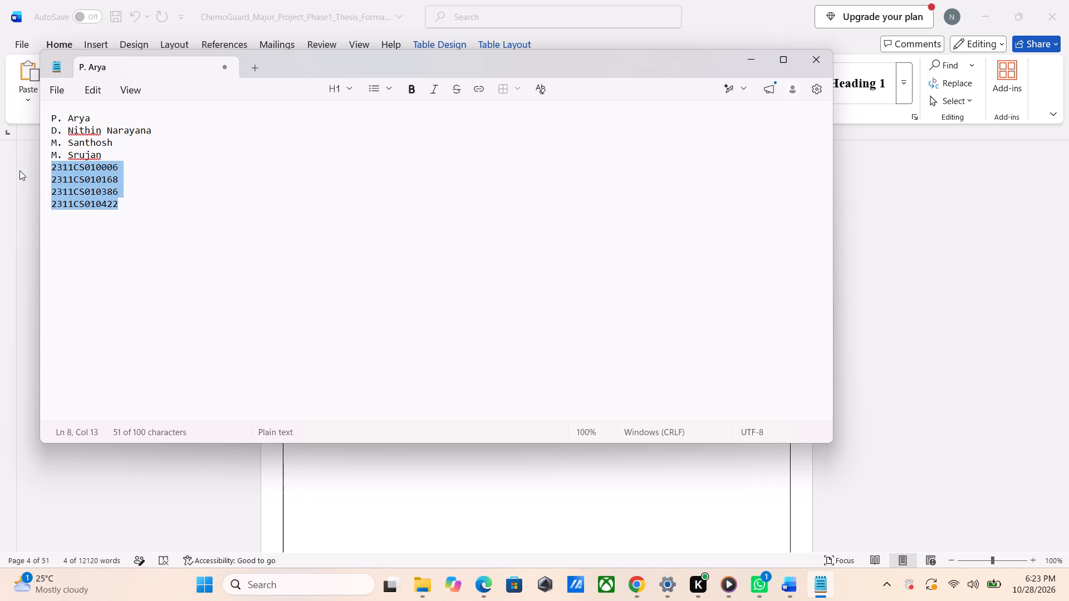
pyautogui.hotkey('alt', 'Tab')
pyautogui.click(702, 373)
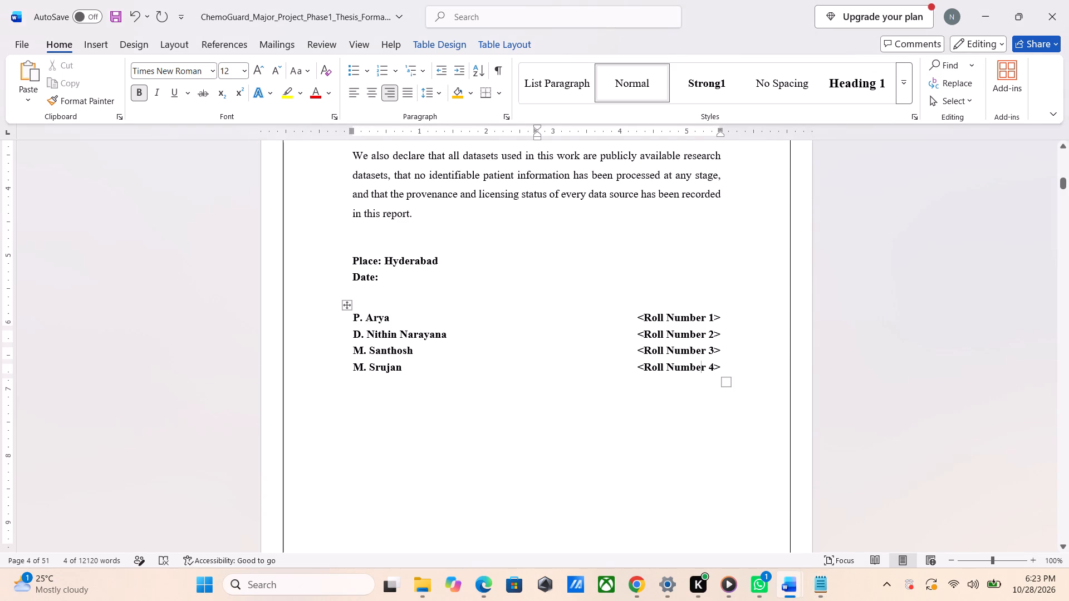
pyautogui.moveTo(630, 388); pyautogui.dragTo(641, 316)
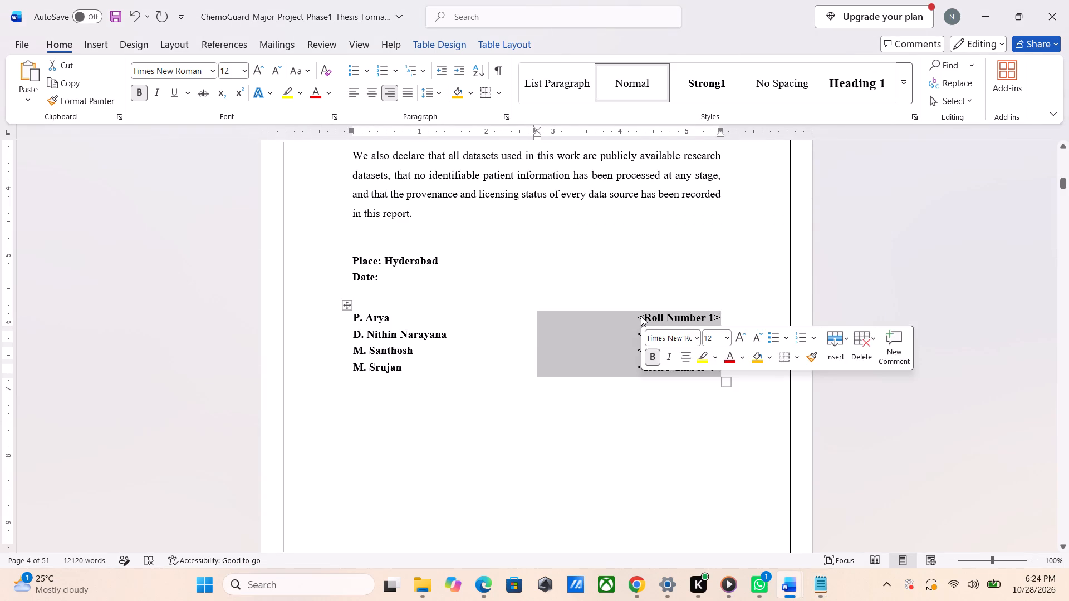
pyautogui.hotkey('ctrl', 'v')
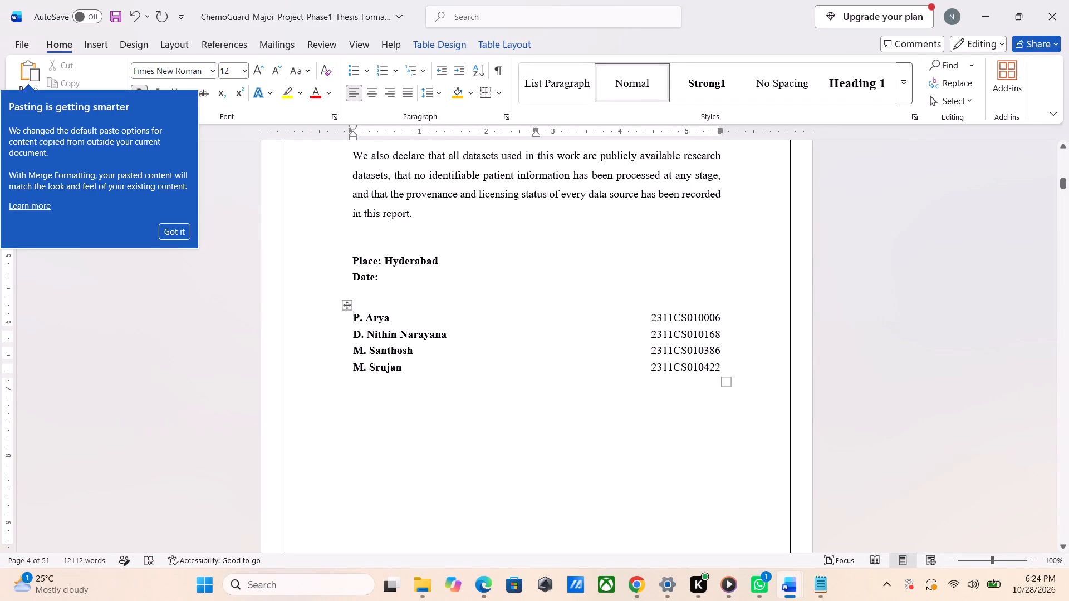
pyautogui.moveTo(196, 230); pyautogui.dragTo(181, 230)
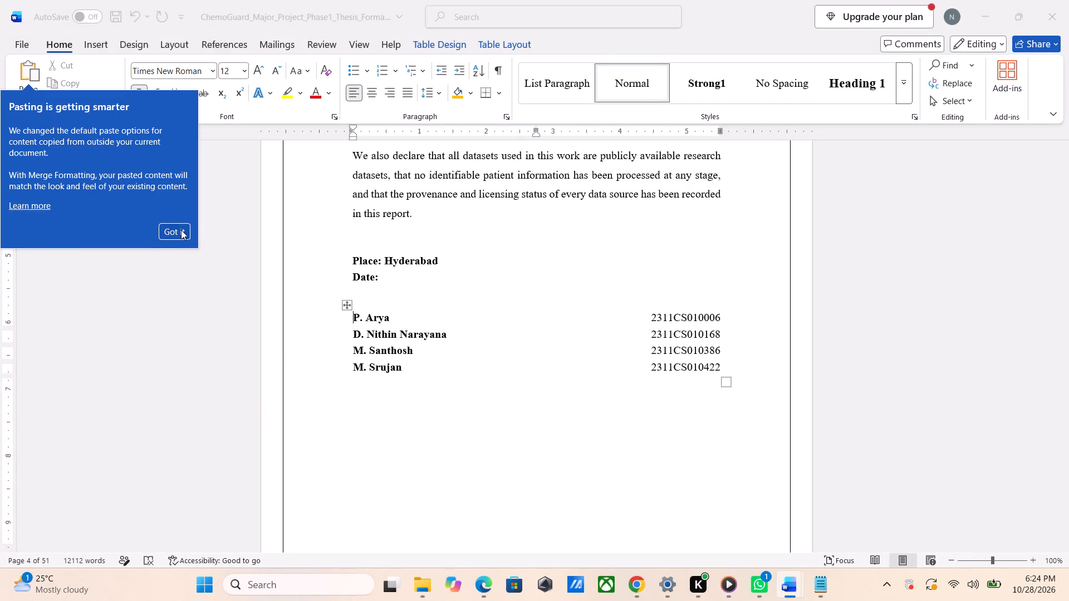
pyautogui.moveTo(181, 230); pyautogui.dragTo(170, 233)
pyautogui.click(170, 233)
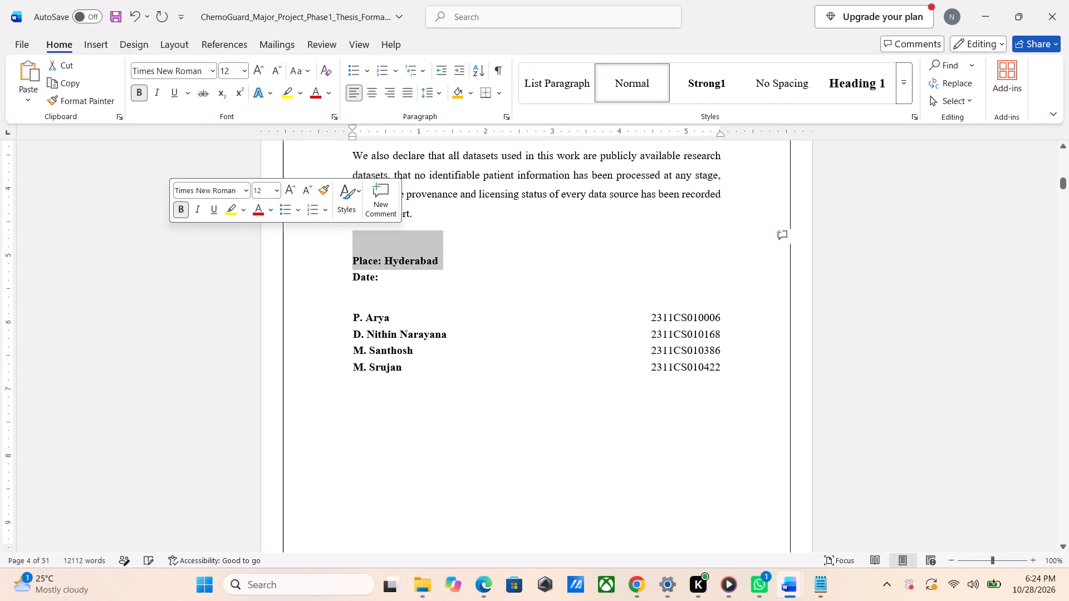
# Make the four roll numbers in the Declaration's signature table bold.
pyautogui.click(738, 419)
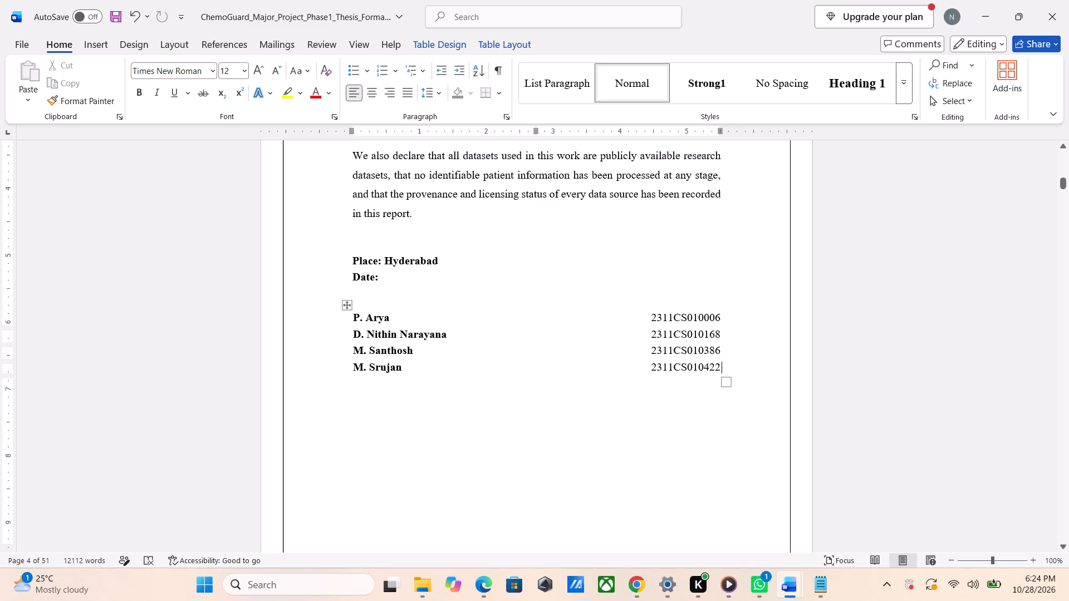
pyautogui.moveTo(710, 409); pyautogui.dragTo(641, 321)
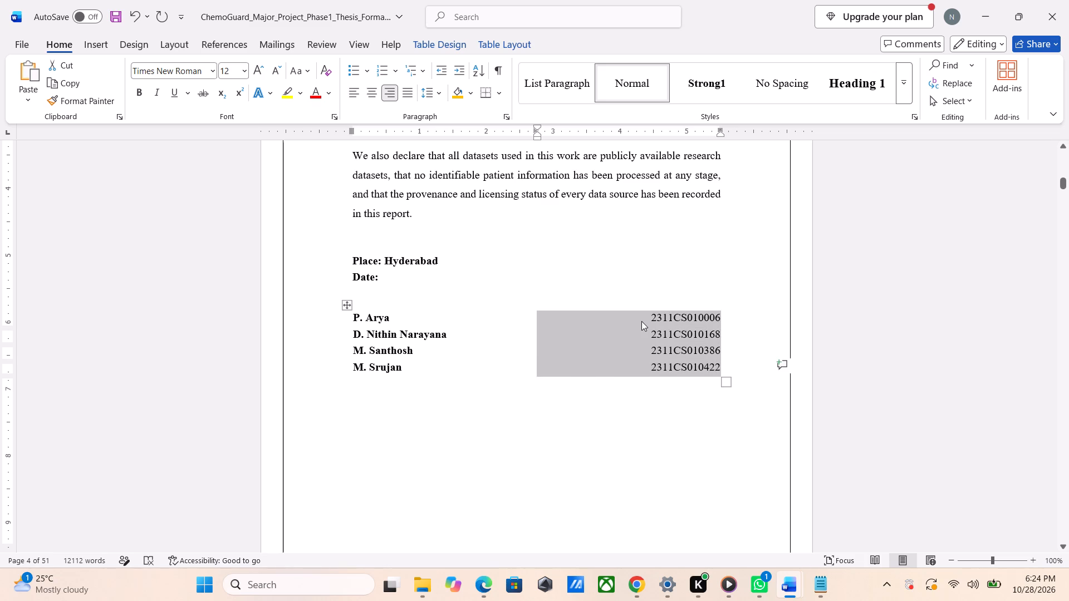
pyautogui.hotkey('ctrl', 'b')
pyautogui.click(603, 488)
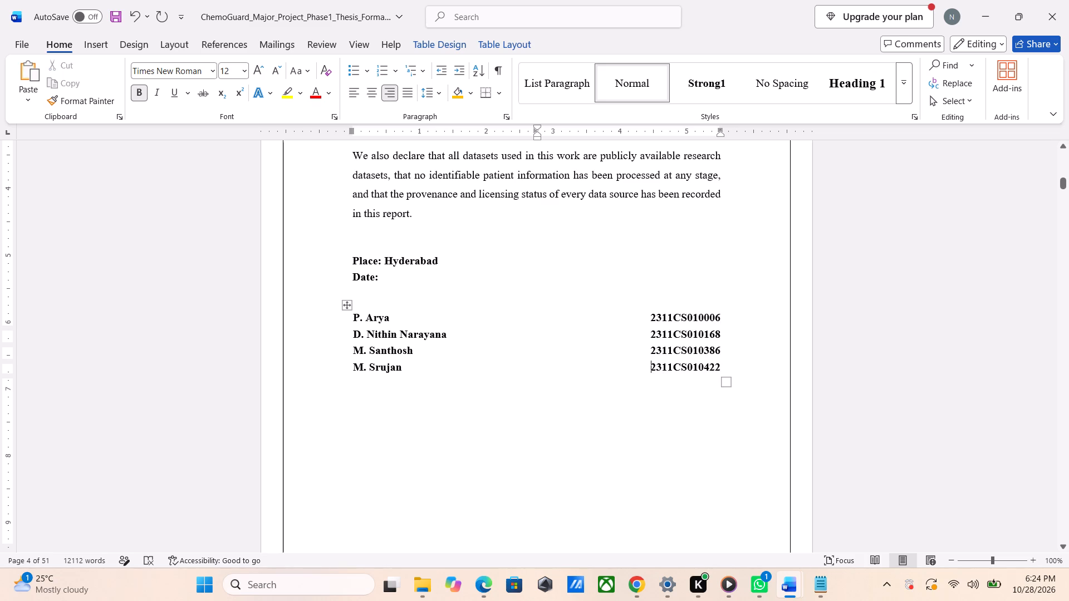
# Review the Declaration page, switch to the Sample Thesis document, and examine its front pages through the Acknowledgement.
pyautogui.scroll(2, 603, 488)
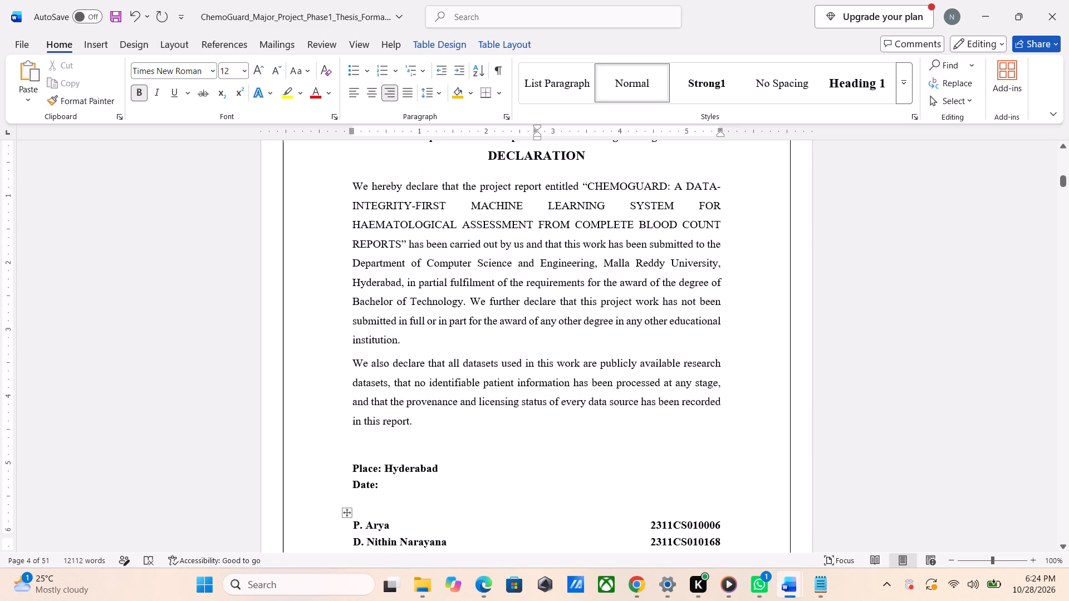
pyautogui.scroll(2, 603, 488)
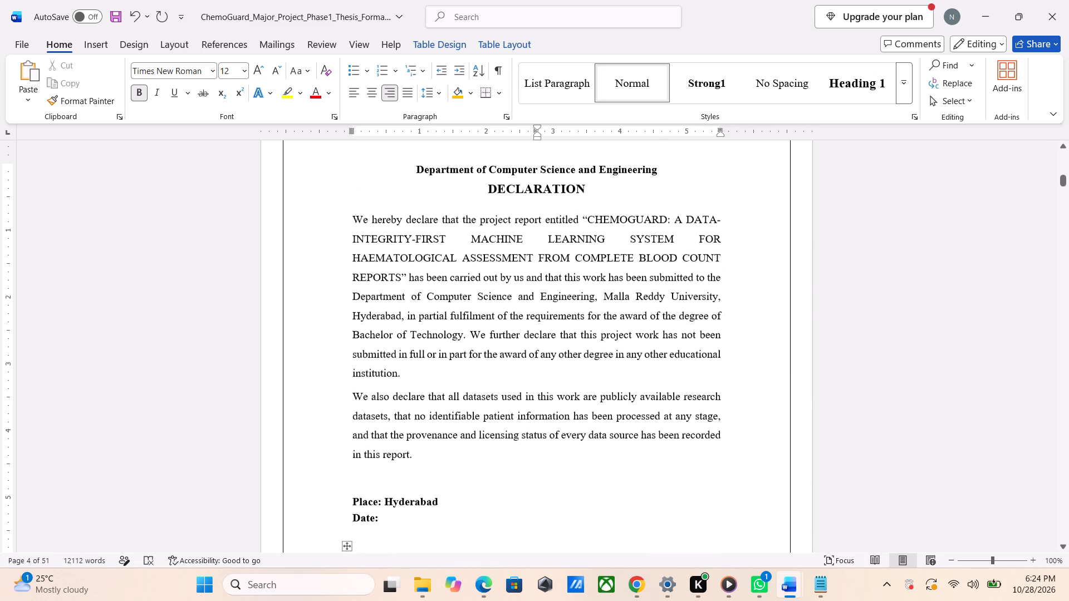
pyautogui.scroll(-1, 603, 488)
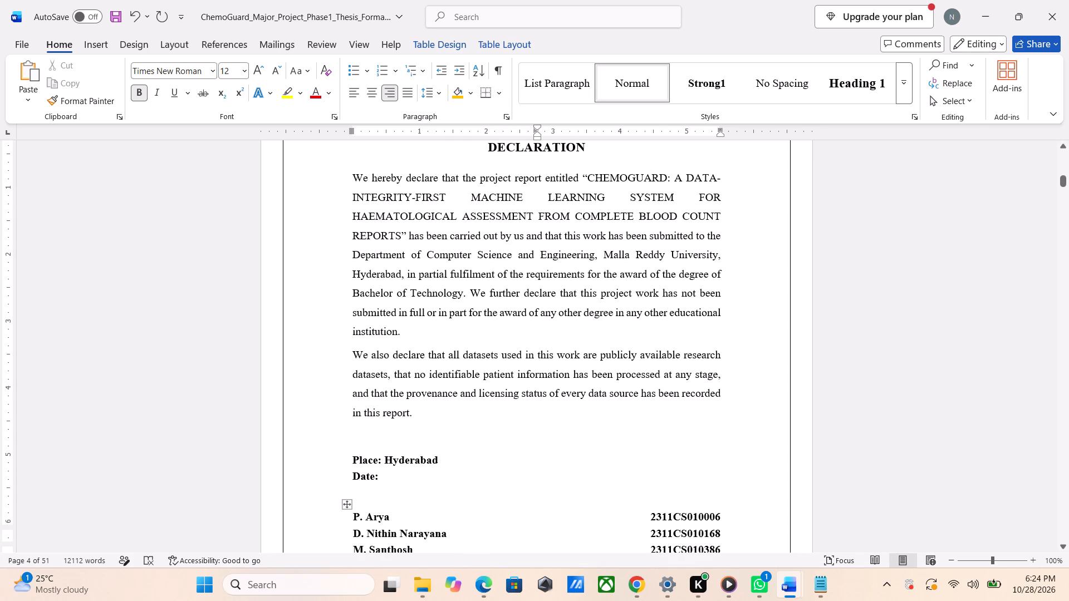
pyautogui.hotkey('alt', 'Tab')
pyautogui.hotkey('alt', 'Tab')
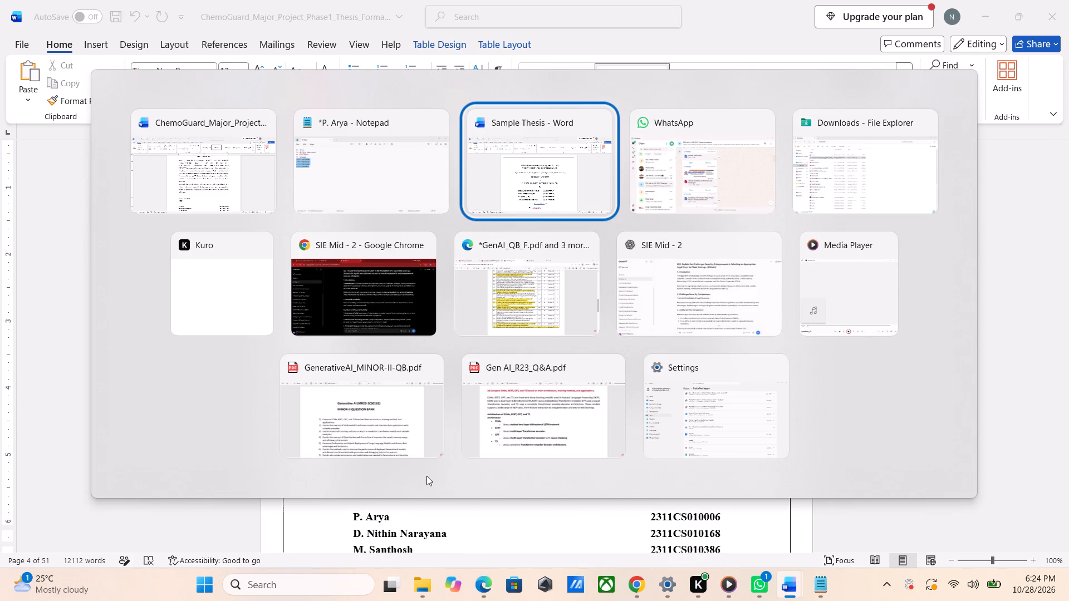
pyautogui.scroll(-7, 426, 476)
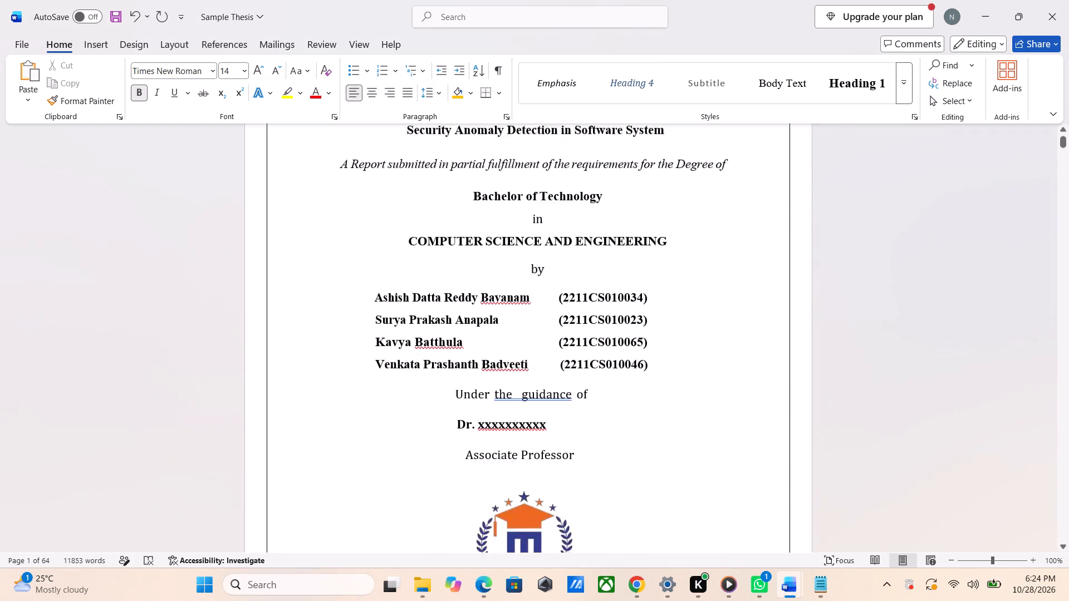
pyautogui.scroll(-6, 426, 476)
pyautogui.scroll(3, 426, 476)
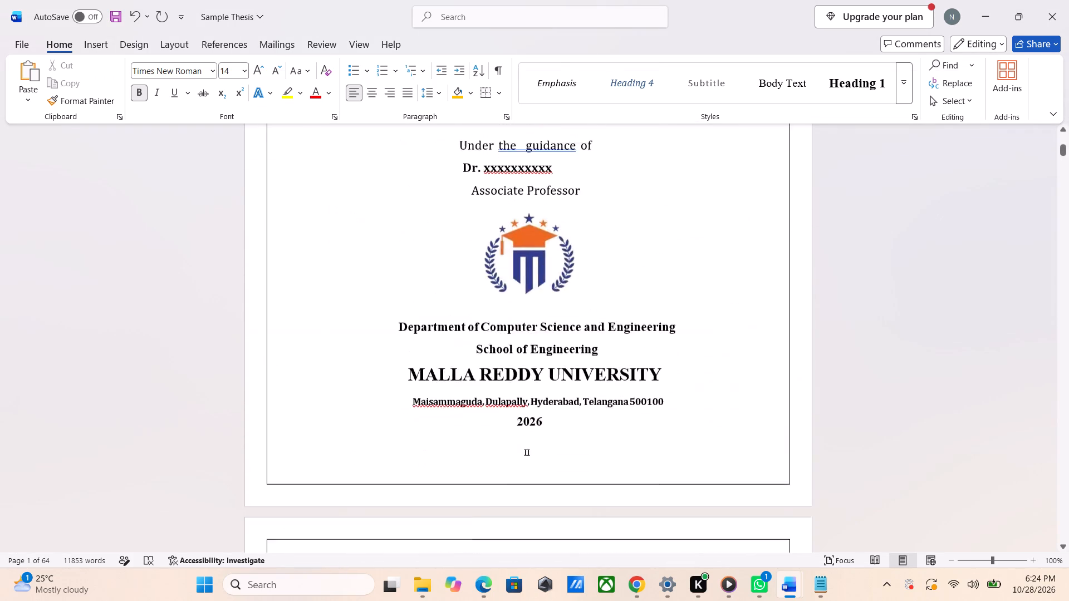
pyautogui.scroll(-4, 426, 476)
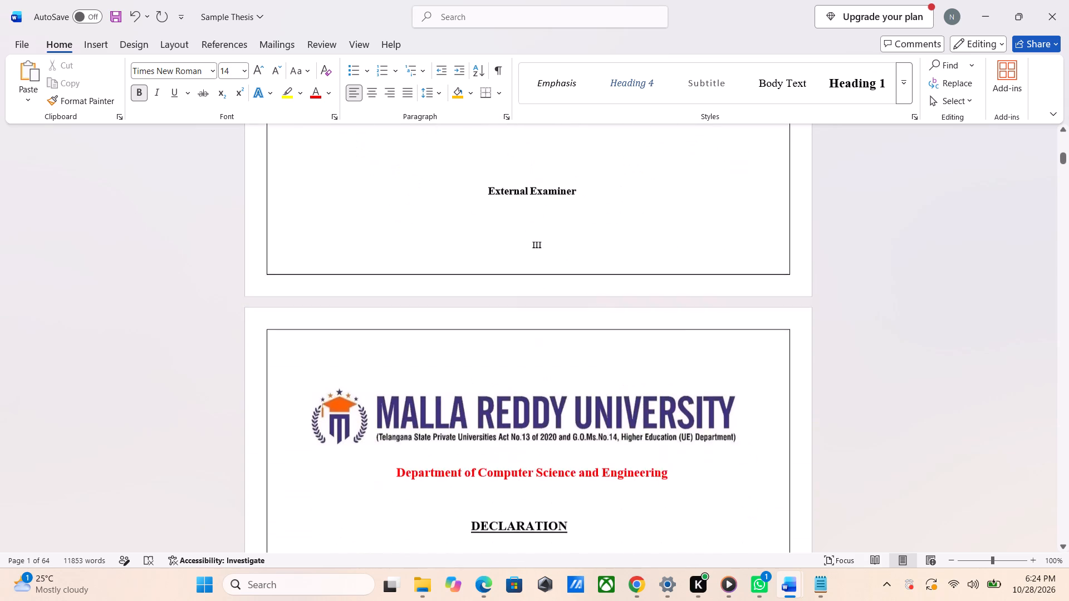
pyautogui.scroll(-3, 426, 476)
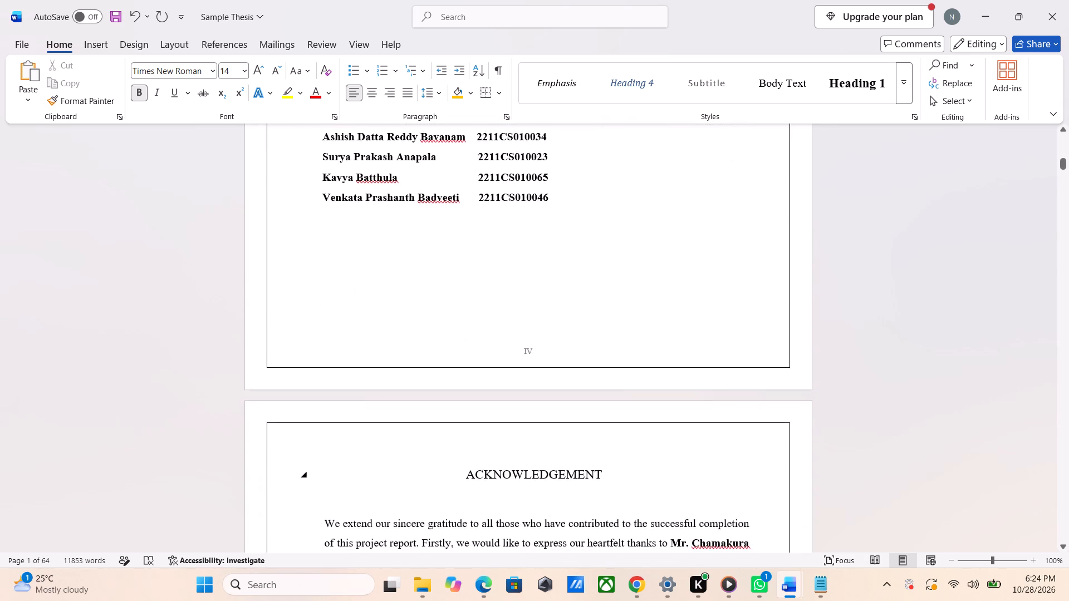
pyautogui.scroll(-3, 426, 476)
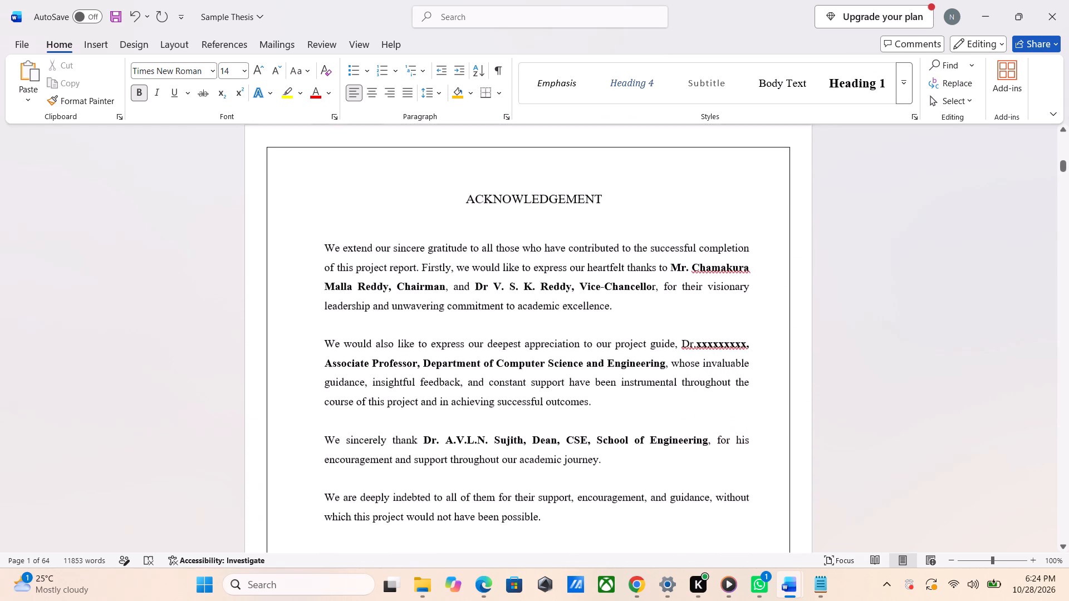
pyautogui.scroll(-1, 426, 476)
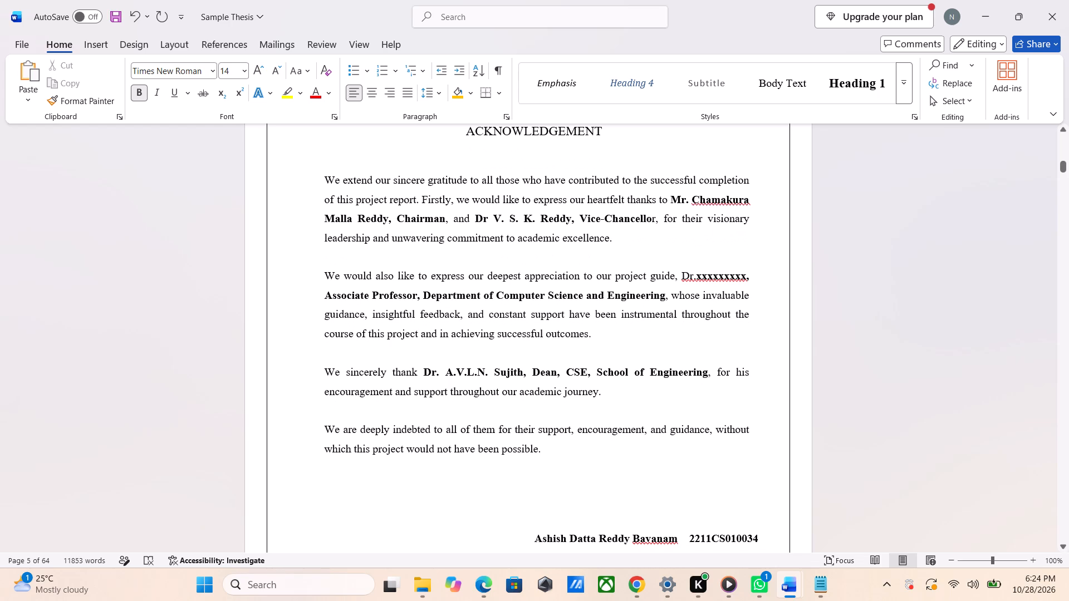
# Switch to the ChemoGuard document and replace the <Guide Name> placeholder in the Acknowledgement with the project guide's name, prefixed "Mr.".
pyautogui.hotkey('alt', 'Tab')
pyautogui.scroll(-1, 566, 526)
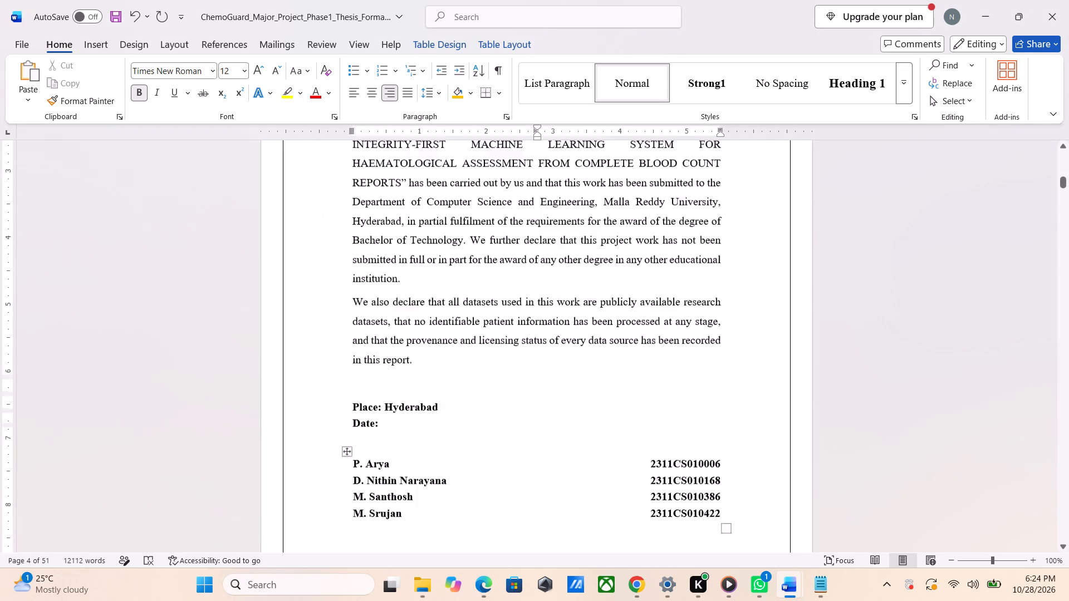
pyautogui.scroll(-6, 566, 526)
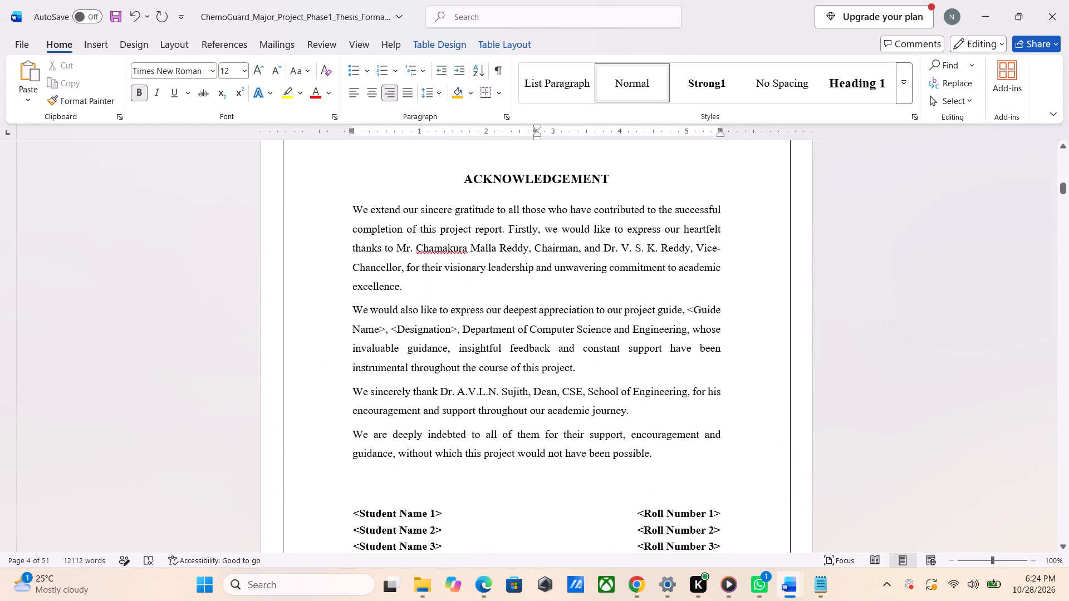
pyautogui.scroll(-1, 566, 526)
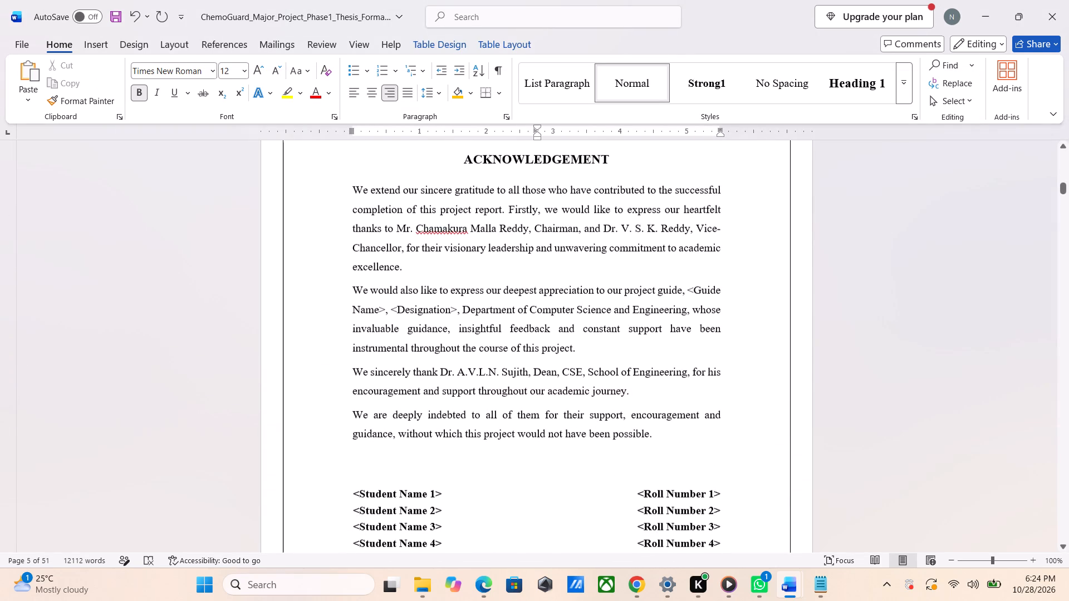
pyautogui.scroll(-1, 566, 526)
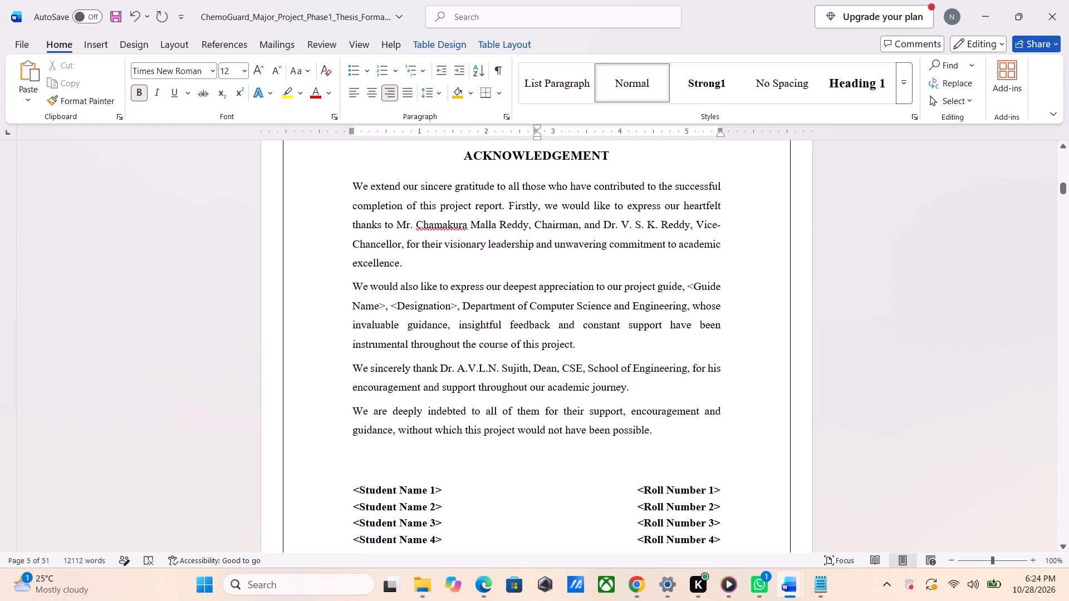
pyautogui.scroll(-1, 566, 526)
pyautogui.click(382, 308)
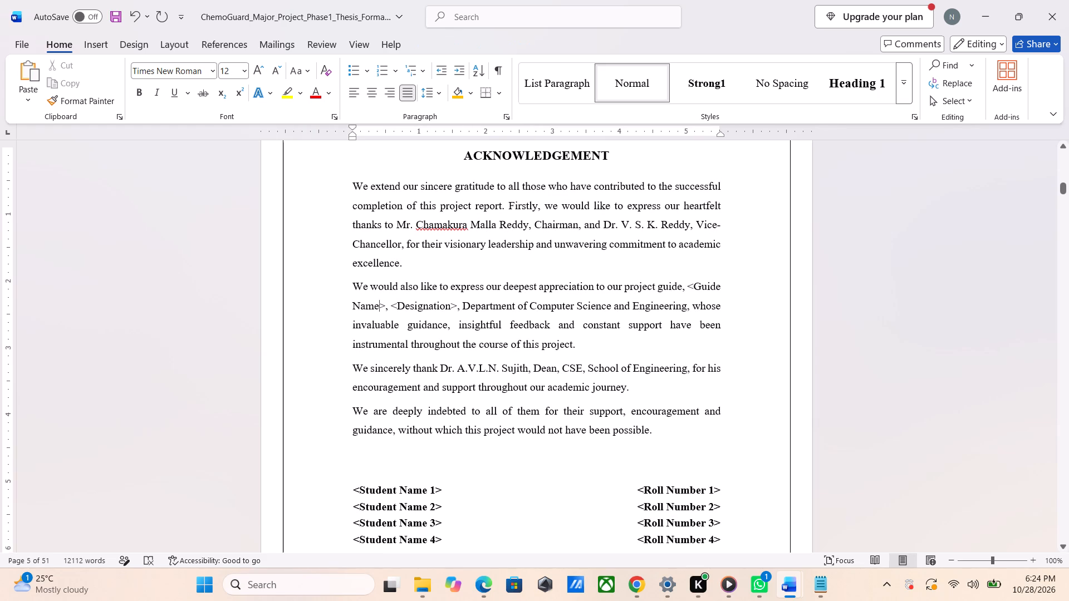
pyautogui.click(382, 308)
pyautogui.press('Right')
pyautogui.press('BackSpace')
pyautogui.press('BackSpace')
pyautogui.press('BackSpace')
pyautogui.press('BackSpace')
pyautogui.press('BackSpace')
pyautogui.press('BackSpace')
pyautogui.press('BackSpace')
pyautogui.press('BackSpace')
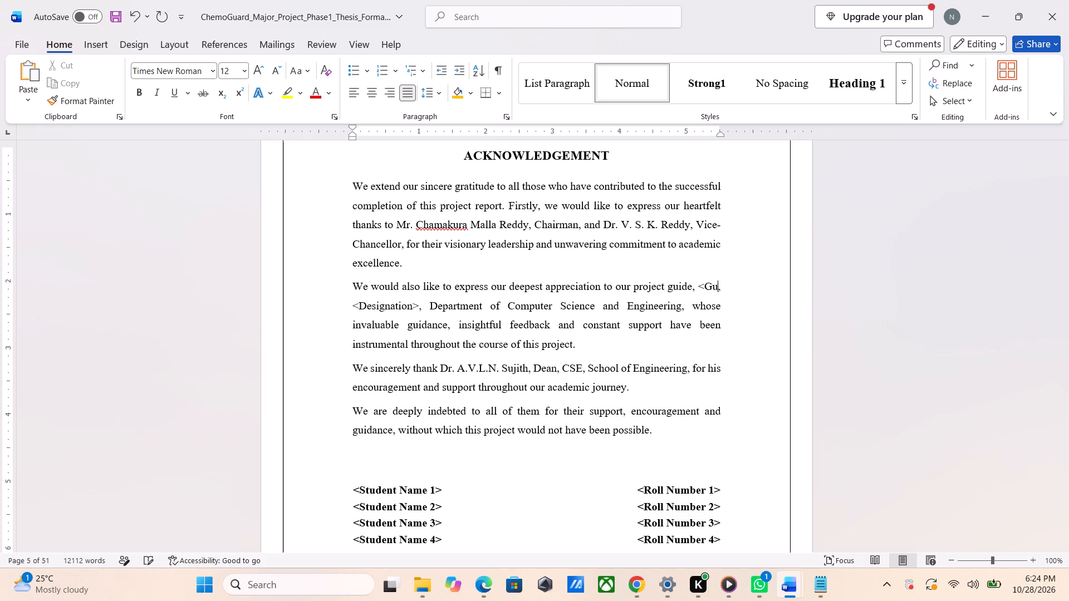
pyautogui.press('BackSpace')
pyautogui.press('BackSpace')
pyautogui.press('BackSpace')
pyautogui.press('BackSpace')
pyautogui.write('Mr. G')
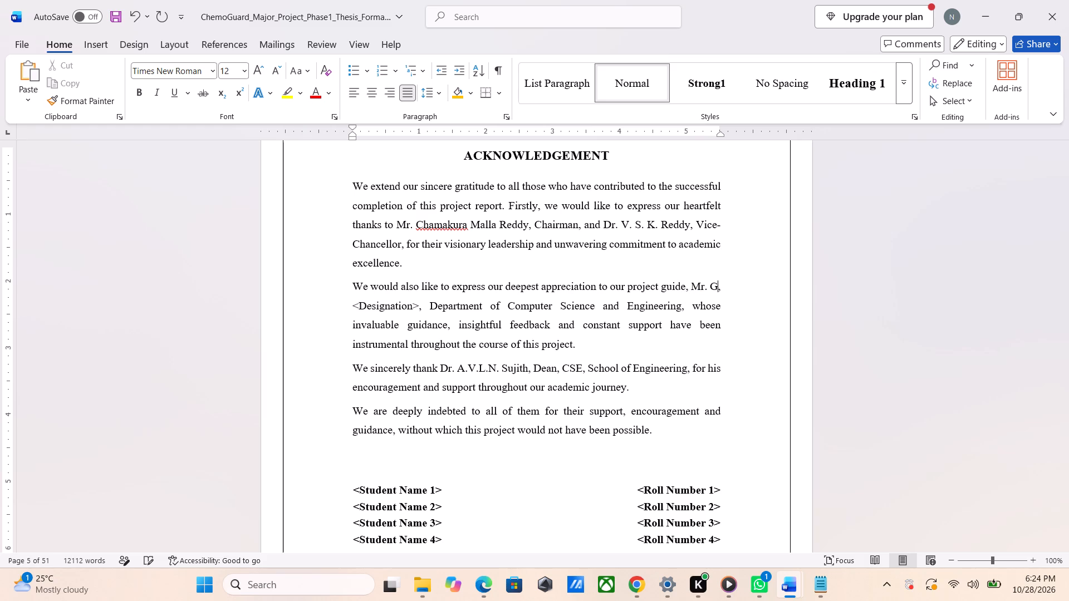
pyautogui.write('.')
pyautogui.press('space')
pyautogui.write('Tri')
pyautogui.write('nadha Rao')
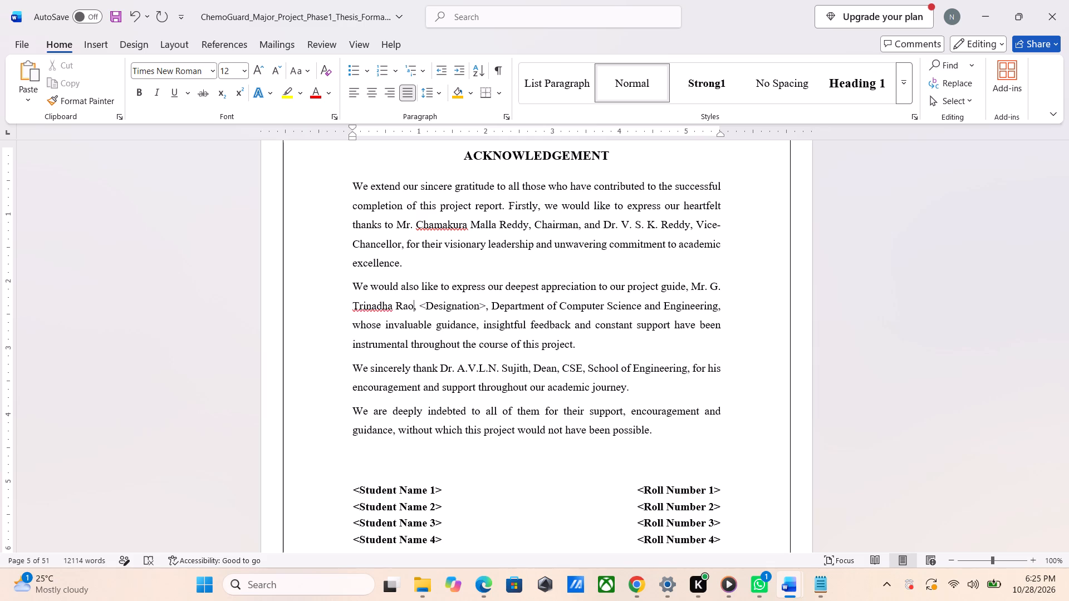
# Copy the Declaration's table of student names and roll numbers and paste it above the placeholder rows of the Acknowledgement's signature table.
pyautogui.scroll(1, 382, 308)
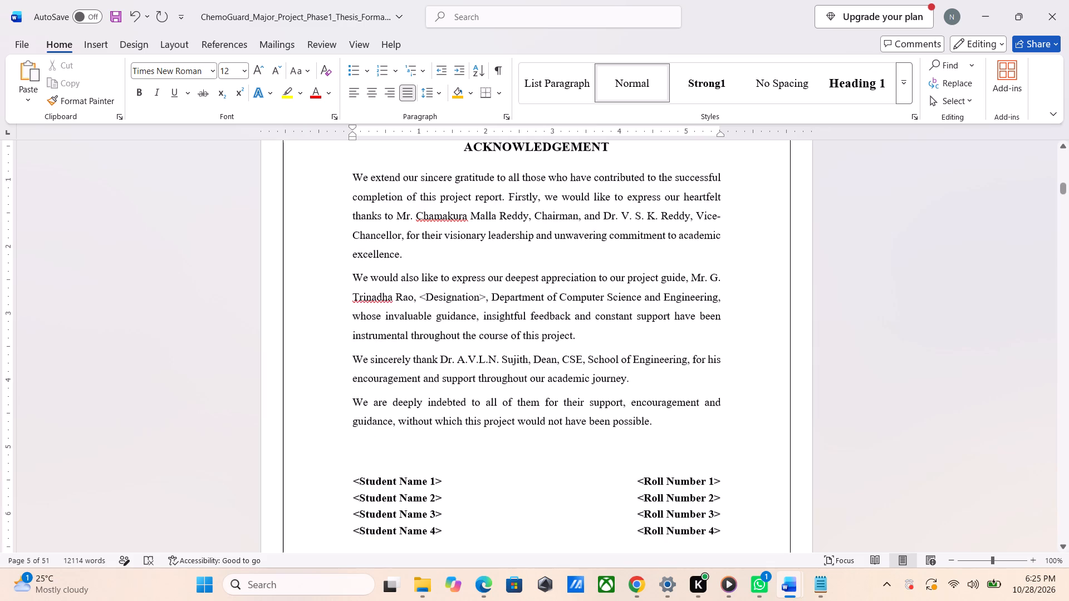
pyautogui.scroll(2, 382, 308)
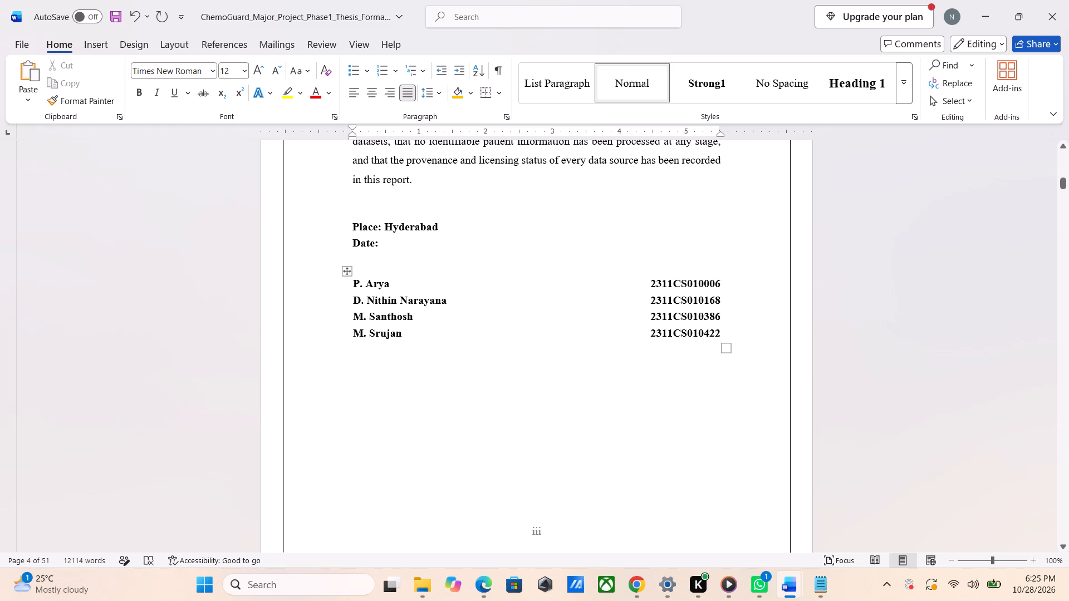
pyautogui.click(348, 270)
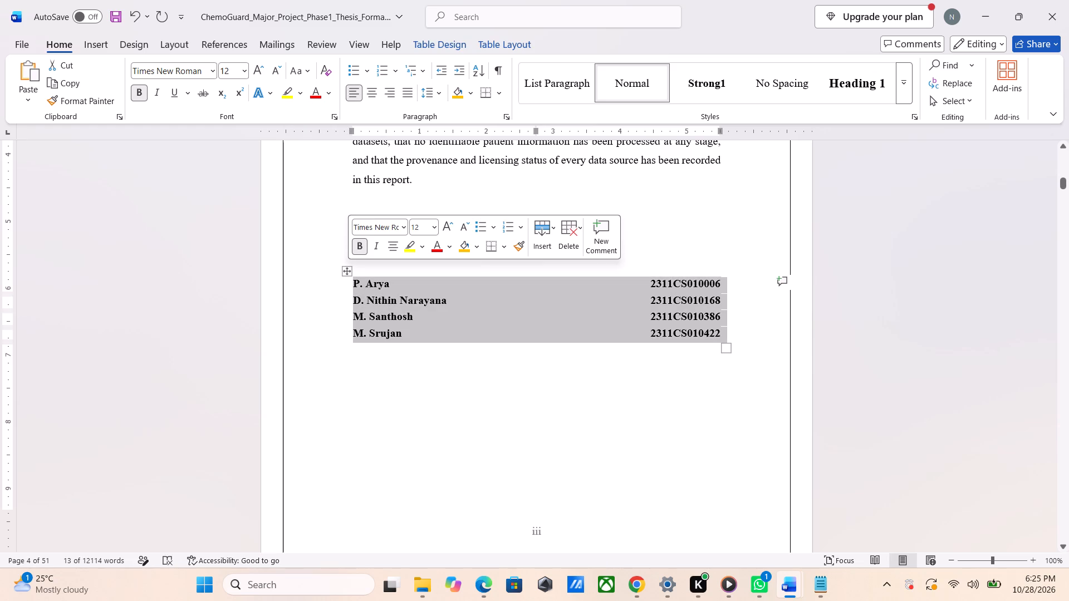
pyautogui.hotkey('ctrl', 'c')
pyautogui.scroll(-3, 454, 487)
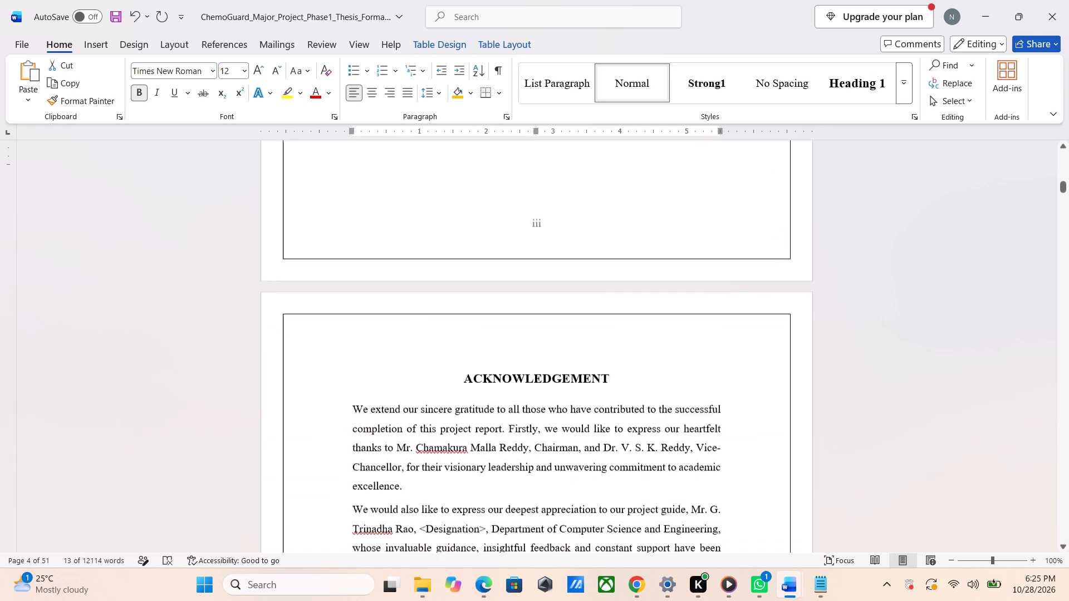
pyautogui.scroll(-5, 454, 487)
pyautogui.scroll(3, 454, 487)
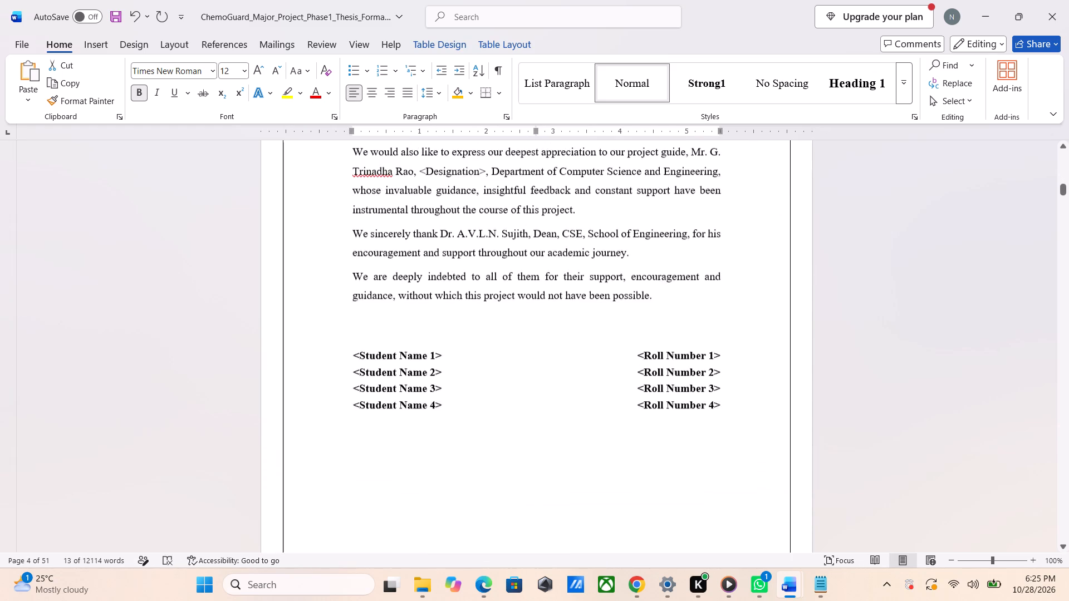
pyautogui.scroll(1, 454, 487)
pyautogui.click(400, 395)
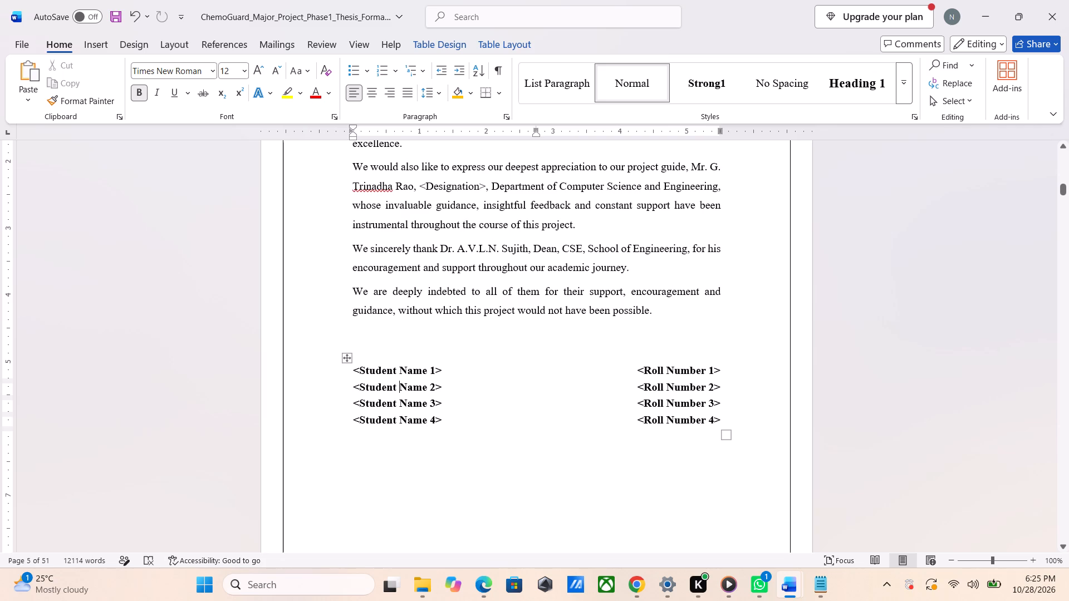
pyautogui.click(344, 356)
pyautogui.hotkey('ctrl', 'v')
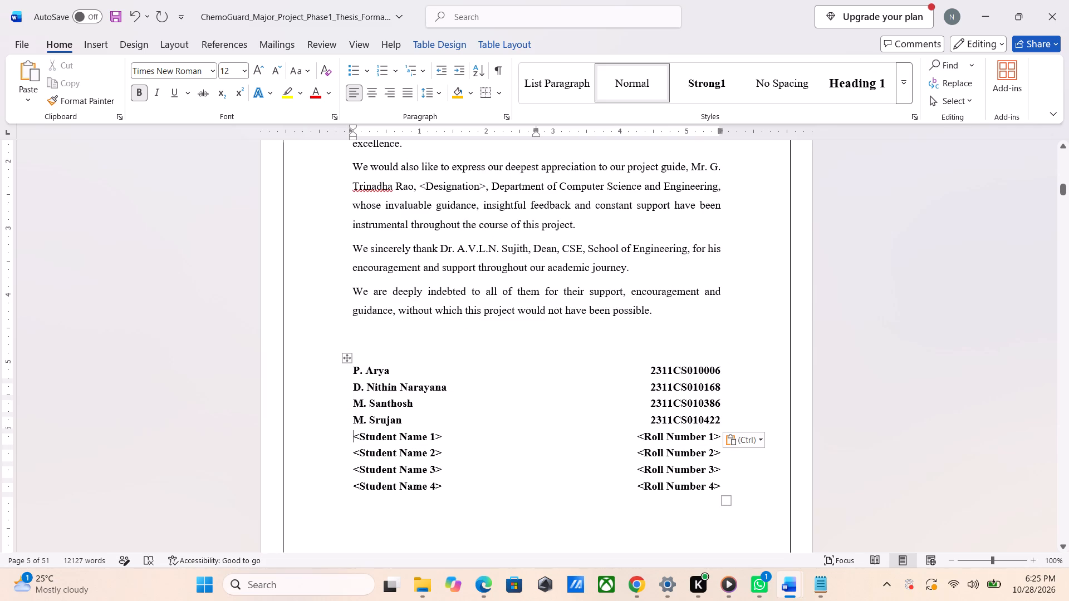
# Delete the four leftover <Student Name> placeholder cells in the Acknowledgement table, shifting cells up.
pyautogui.click(479, 504)
pyautogui.moveTo(479, 504); pyautogui.dragTo(366, 436)
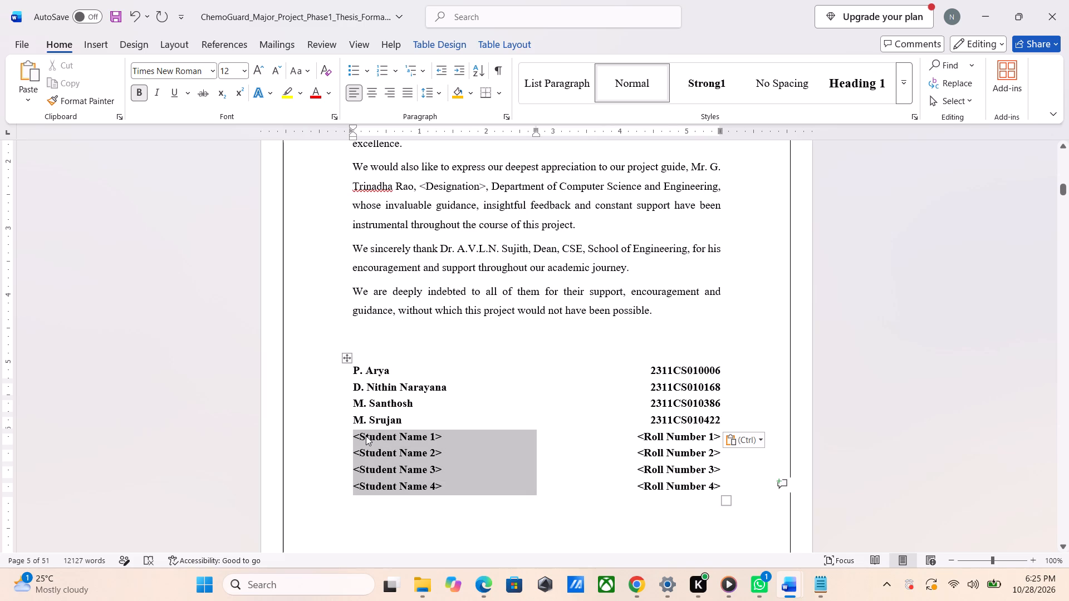
pyautogui.press('BackSpace')
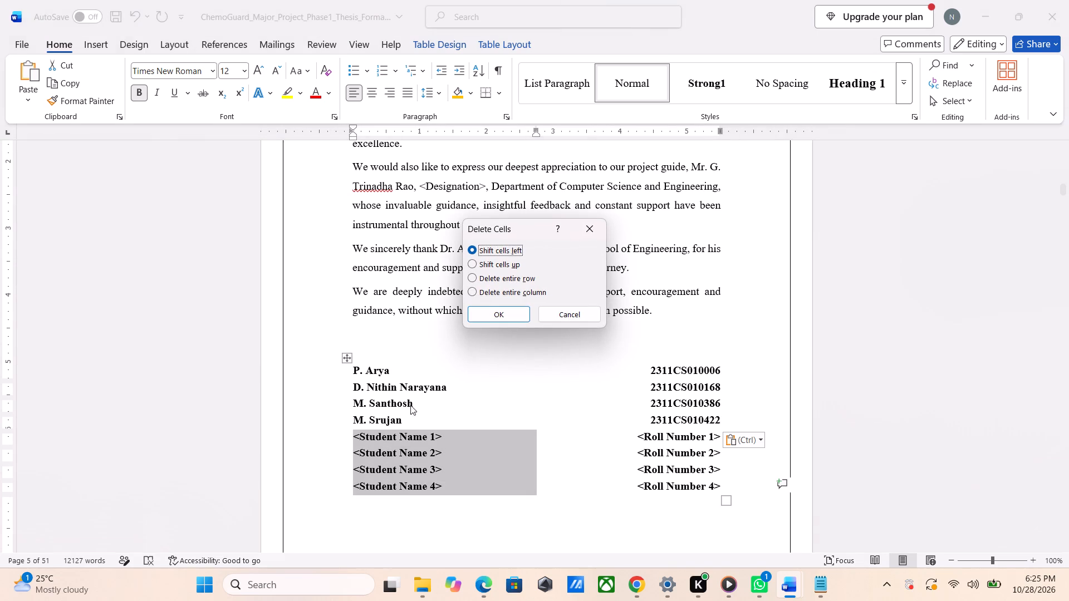
pyautogui.click(474, 269)
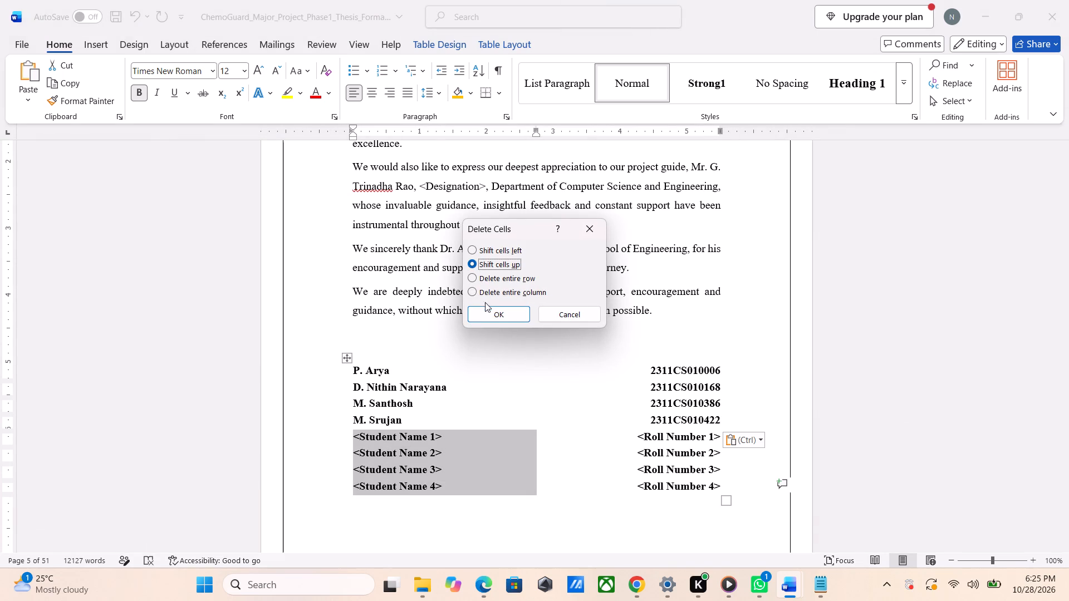
pyautogui.click(490, 318)
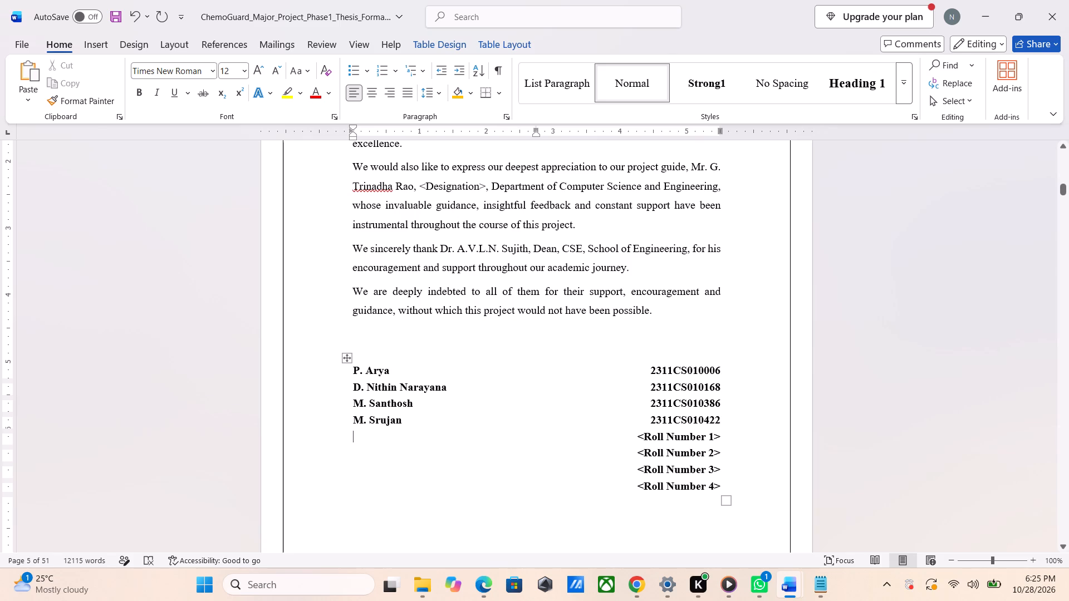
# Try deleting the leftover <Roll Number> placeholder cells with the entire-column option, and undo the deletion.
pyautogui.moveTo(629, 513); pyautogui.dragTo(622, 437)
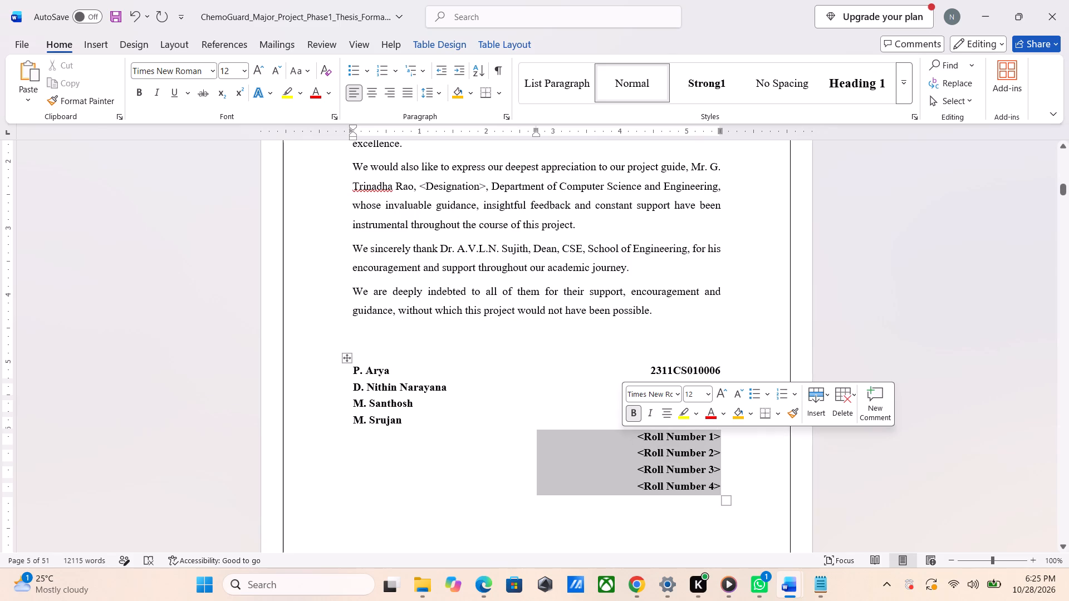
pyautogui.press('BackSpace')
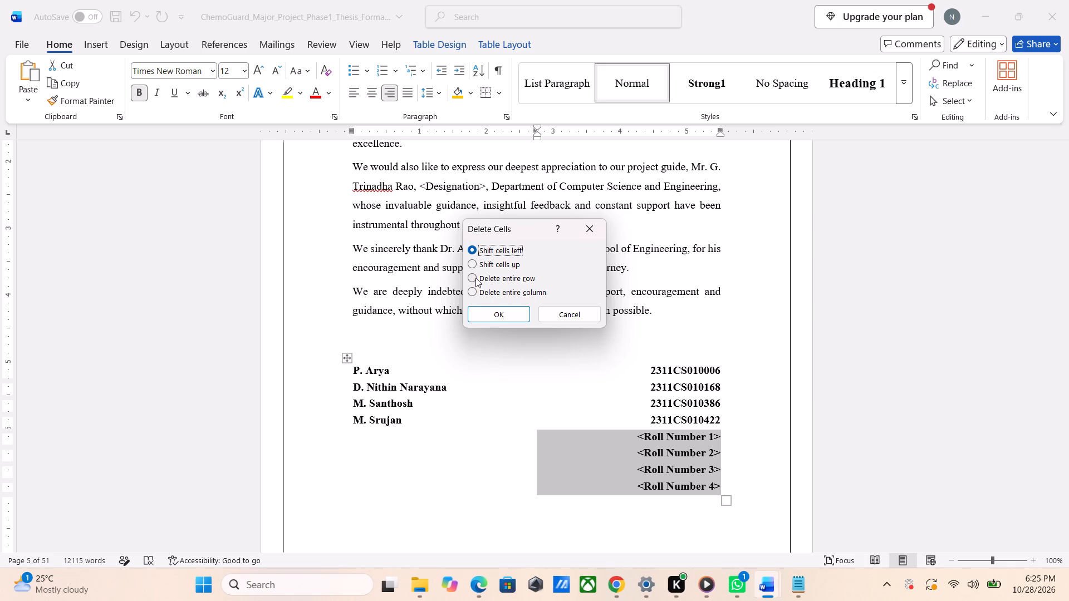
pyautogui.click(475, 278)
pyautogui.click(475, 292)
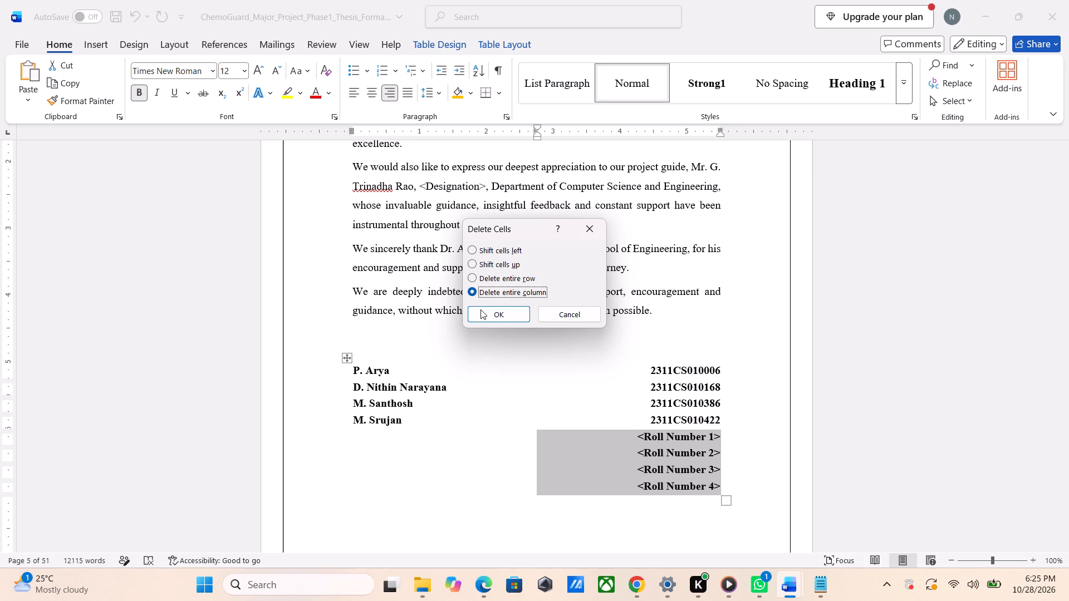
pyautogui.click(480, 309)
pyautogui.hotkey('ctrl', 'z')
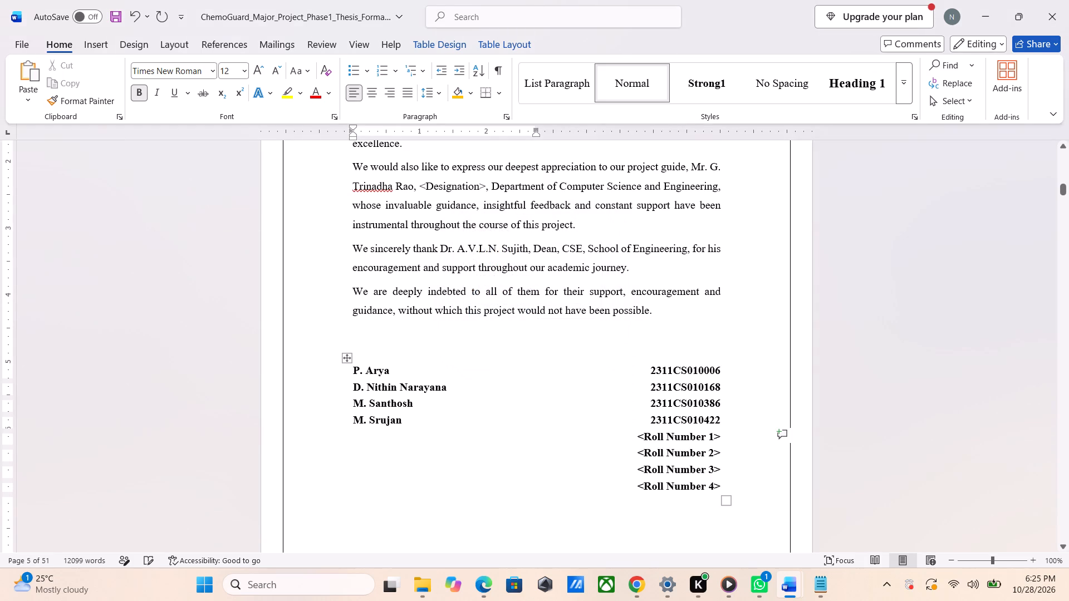
# Delete the entire rows holding the four leftover <Roll Number> placeholders in the Acknowledgement table.
pyautogui.press('BackSpace')
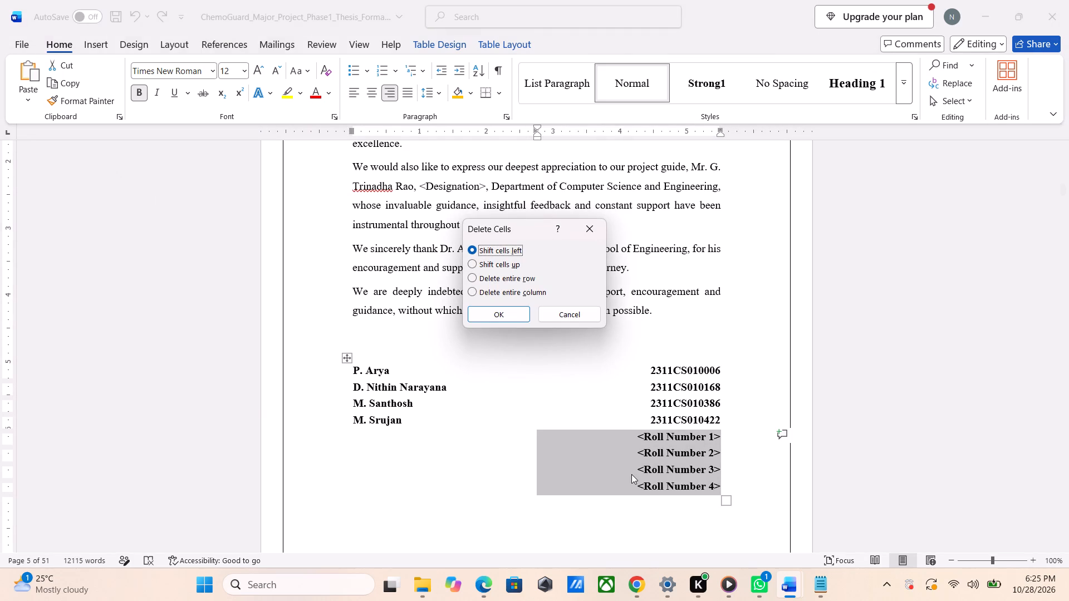
pyautogui.click(484, 280)
pyautogui.click(487, 308)
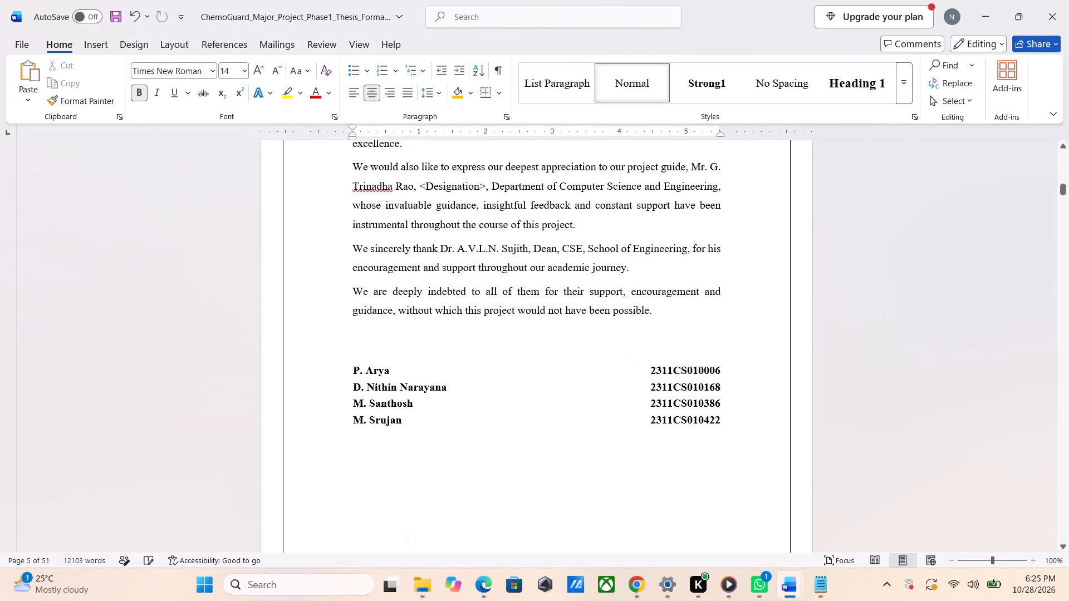
# Review the Acknowledgement and Abstract pages, continuing to the start of the Table of Contents.
pyautogui.scroll(-1, 500, 485)
pyautogui.scroll(1, 500, 485)
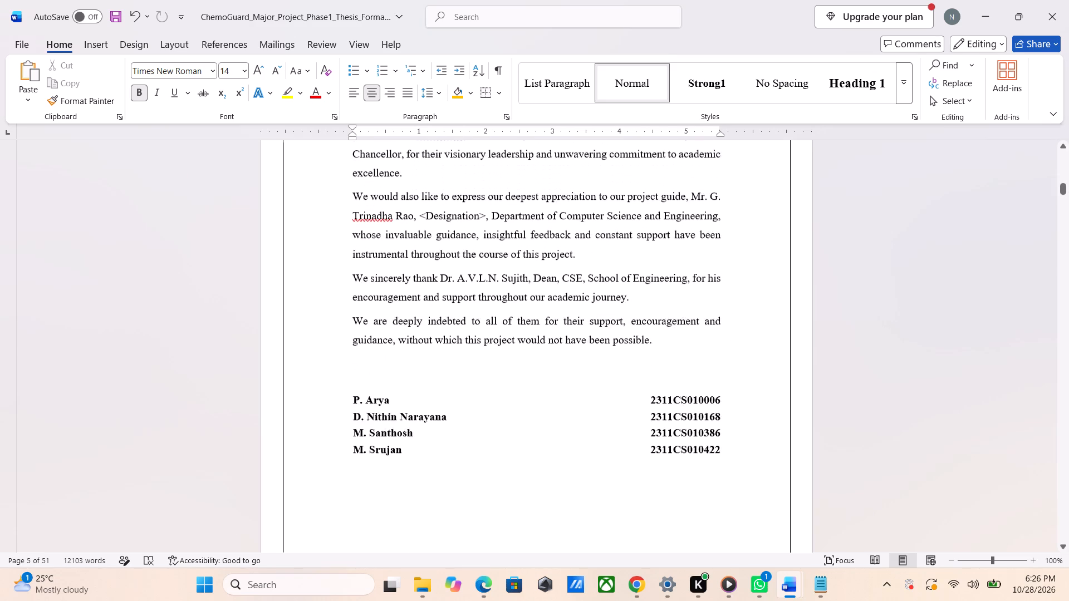
pyautogui.scroll(-1, 500, 485)
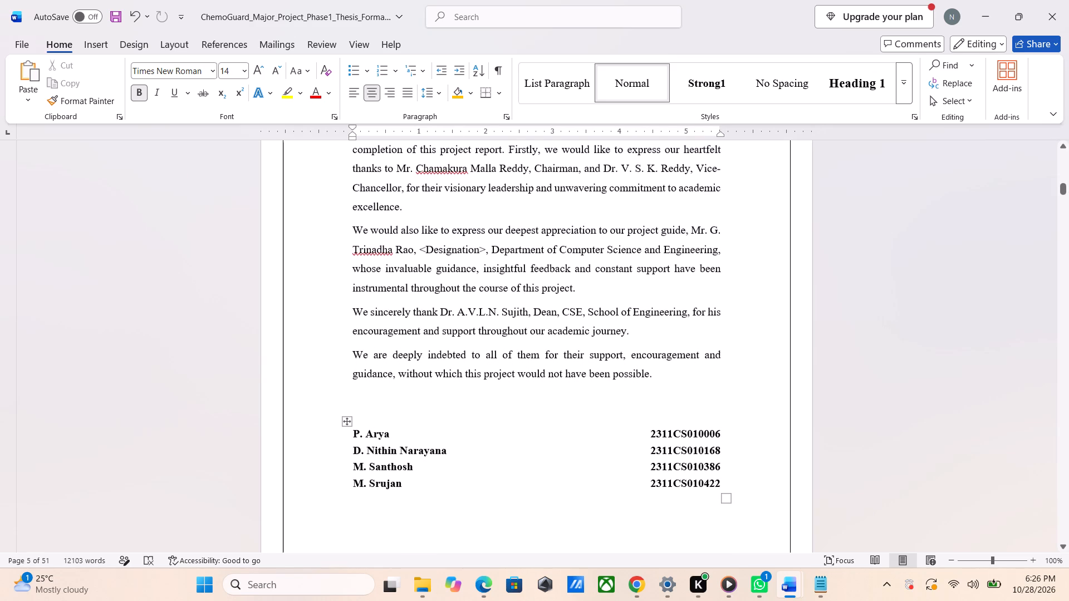
pyautogui.scroll(-2, 500, 485)
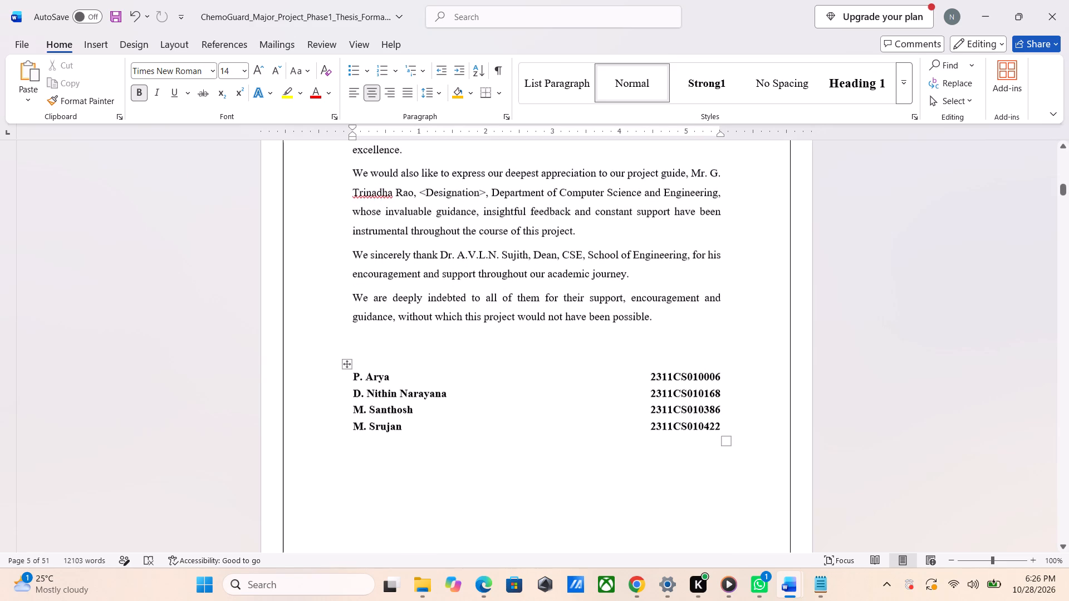
pyautogui.scroll(-5, 500, 485)
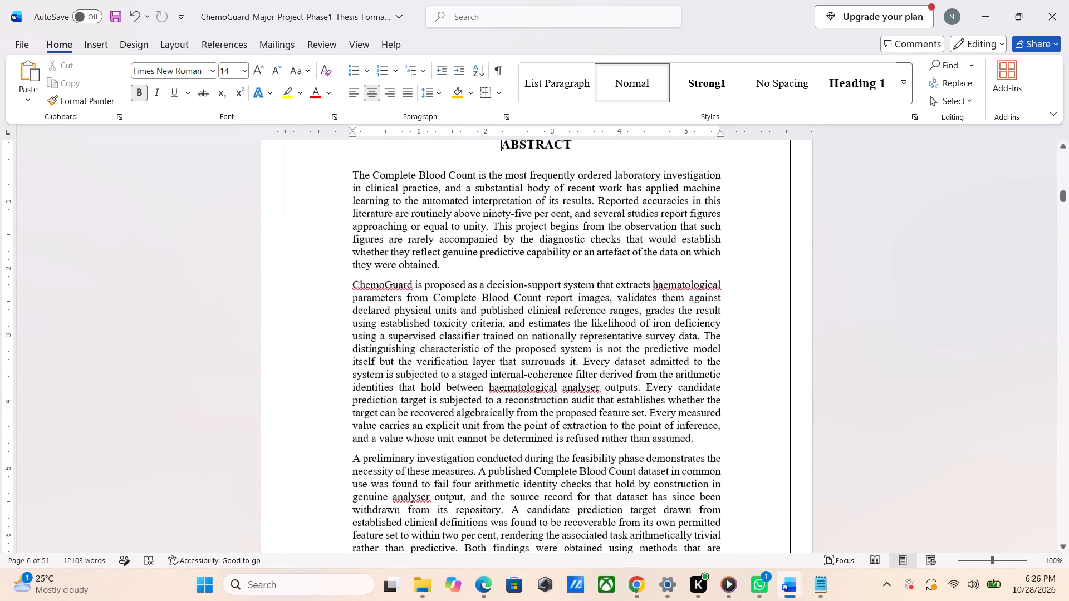
pyautogui.scroll(-1, 500, 485)
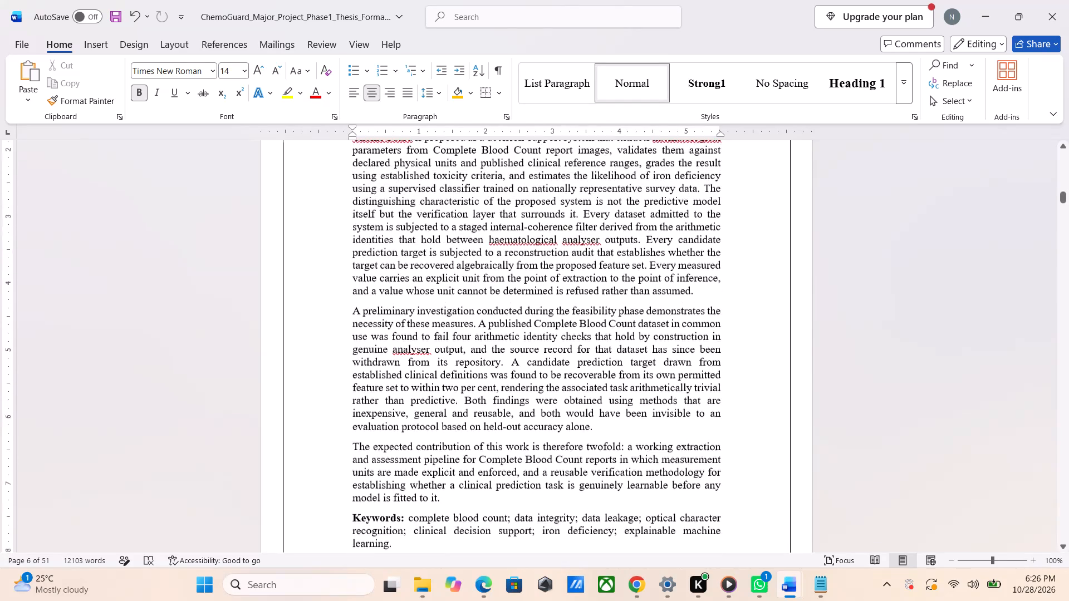
pyautogui.scroll(-2, 500, 485)
pyautogui.scroll(1, 500, 485)
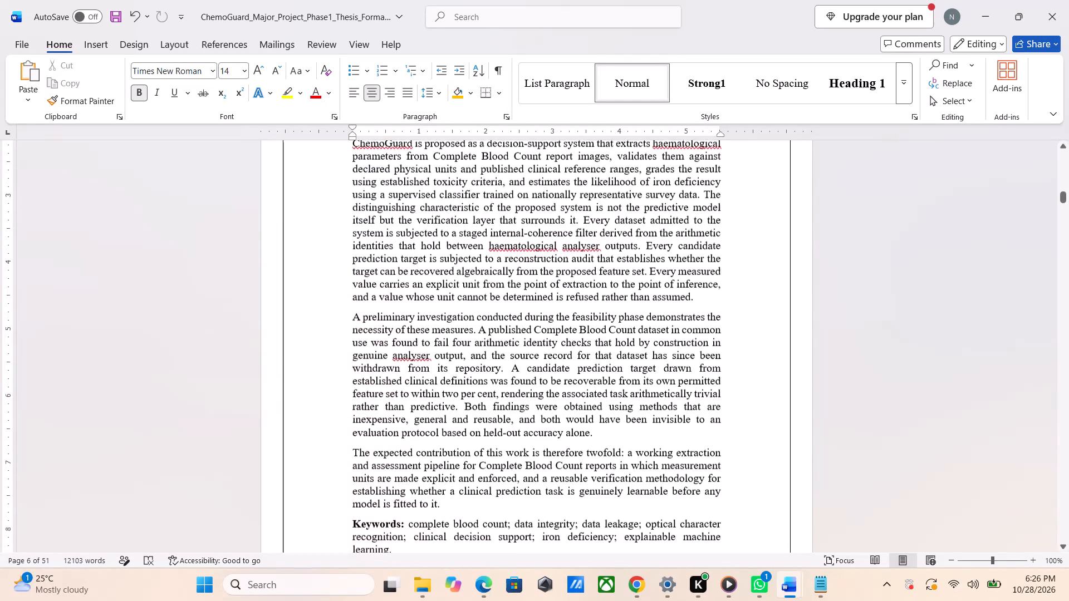
pyautogui.scroll(1, 500, 485)
pyautogui.scroll(-1, 500, 485)
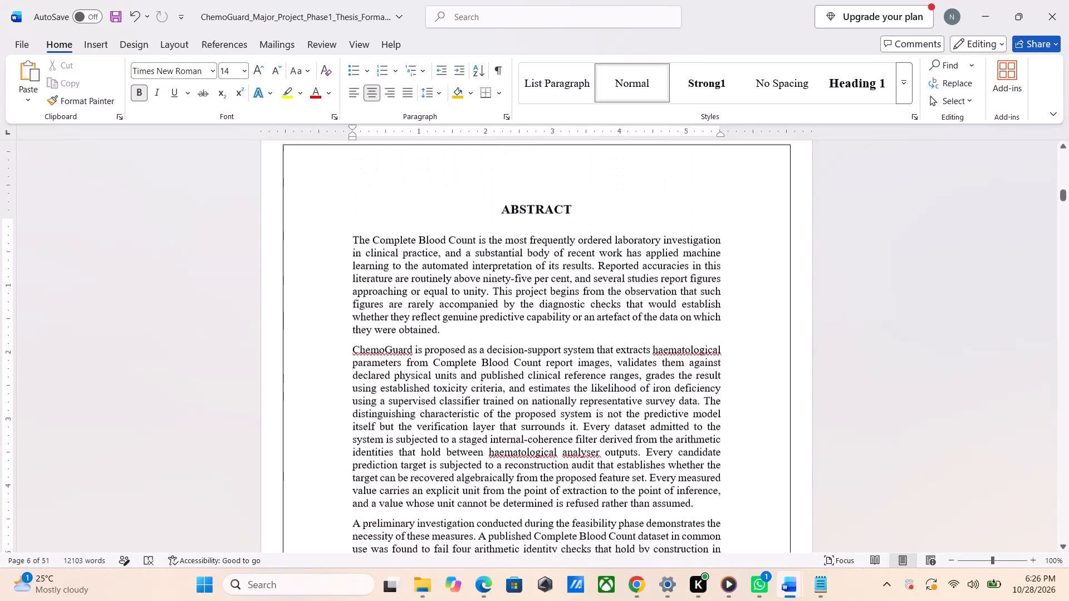
pyautogui.scroll(-3, 500, 485)
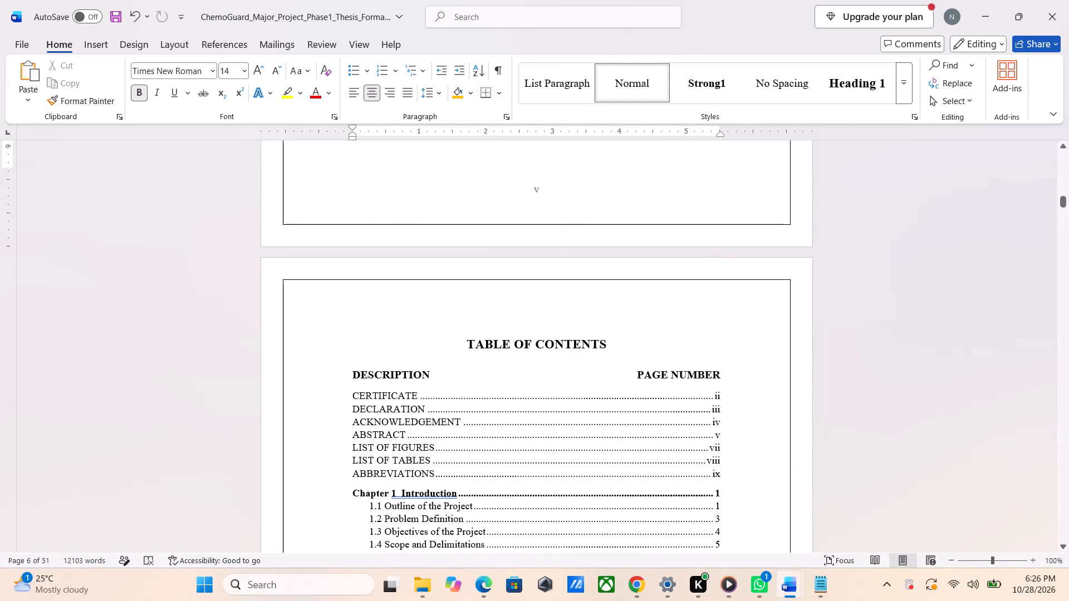
# Switch to the Sample Thesis and examine the end of its Abstract and the start of its Table of Contents.
pyautogui.hotkey('alt', 'Tab')
pyautogui.scroll(-6, 500, 485)
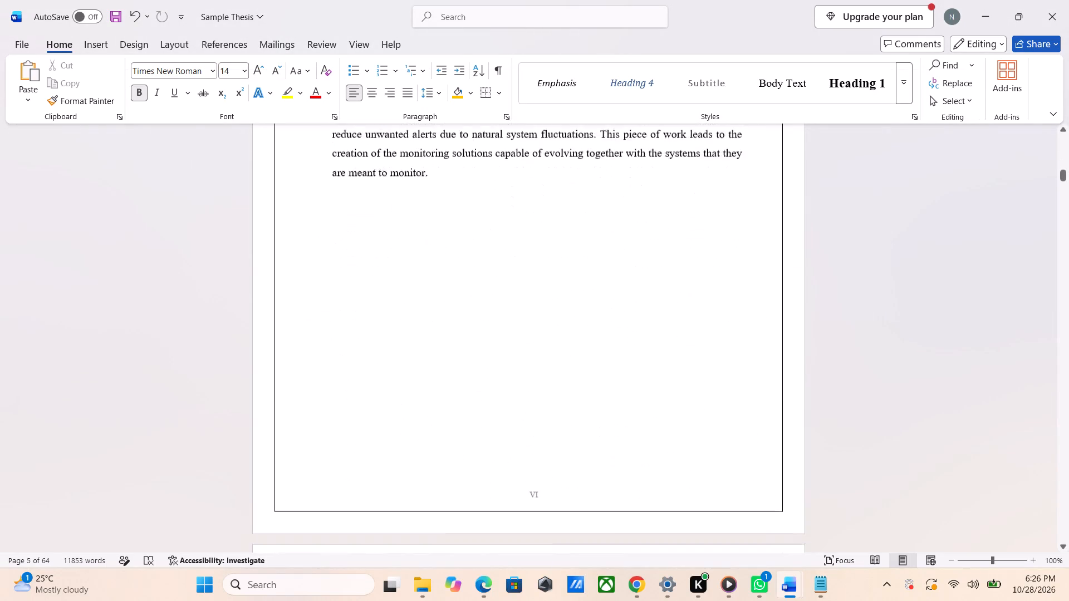
pyautogui.scroll(4, 500, 485)
pyautogui.scroll(-6, 500, 485)
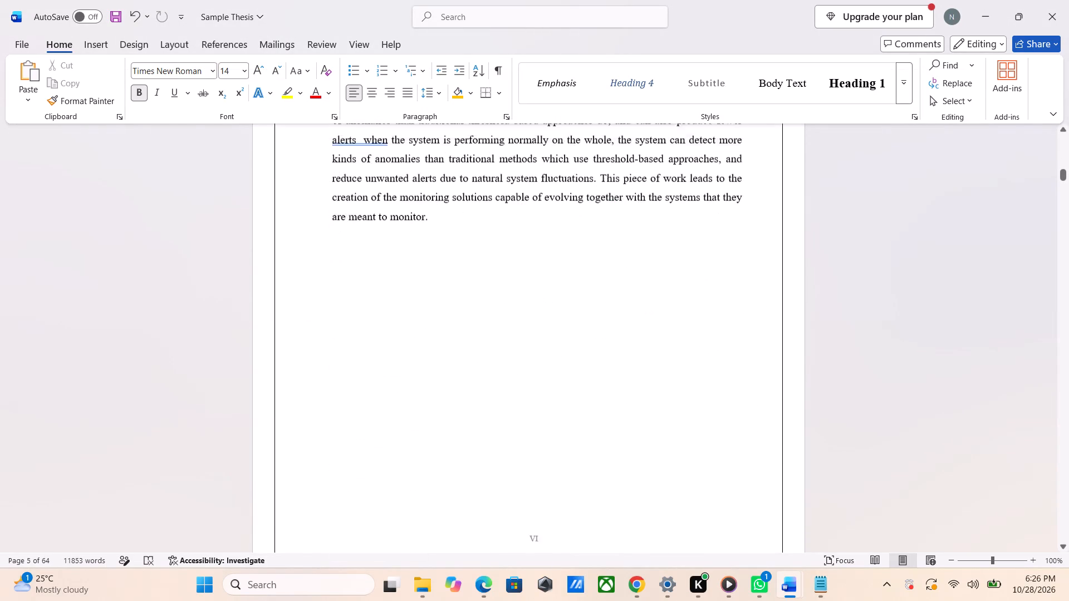
pyautogui.scroll(-1, 500, 485)
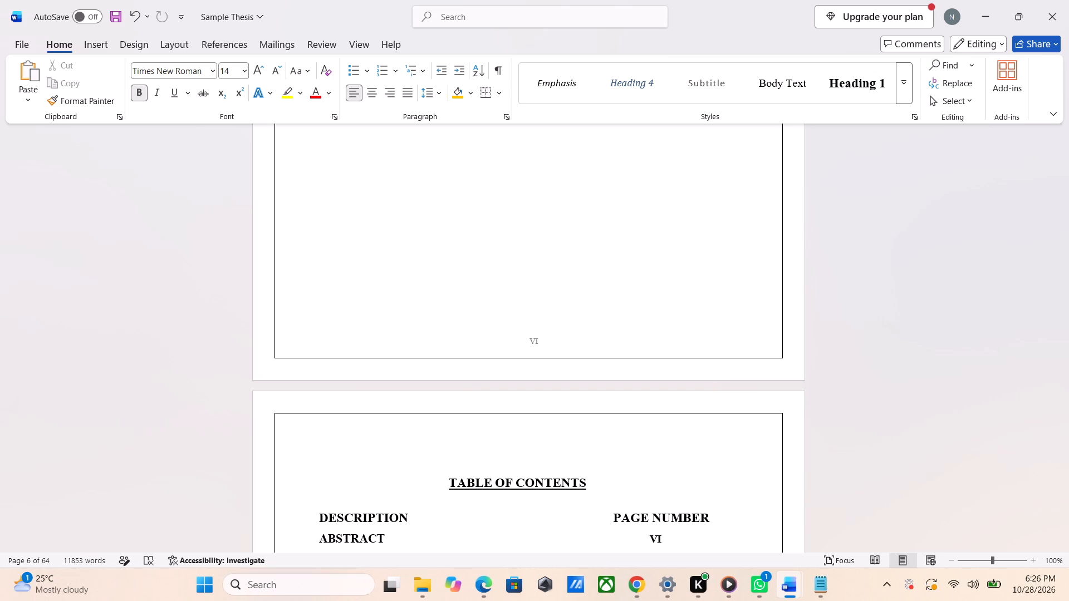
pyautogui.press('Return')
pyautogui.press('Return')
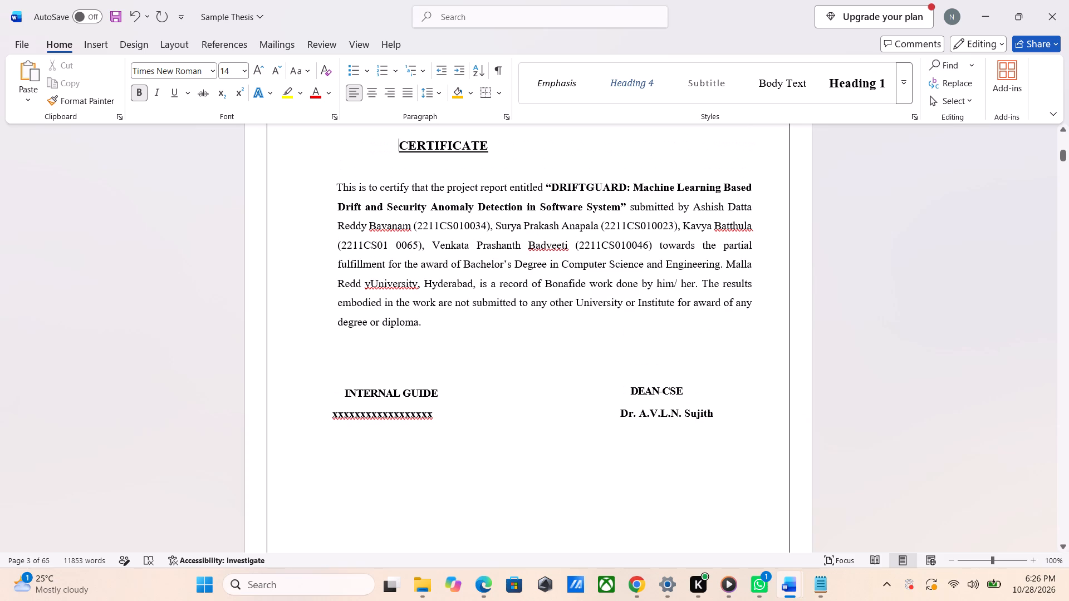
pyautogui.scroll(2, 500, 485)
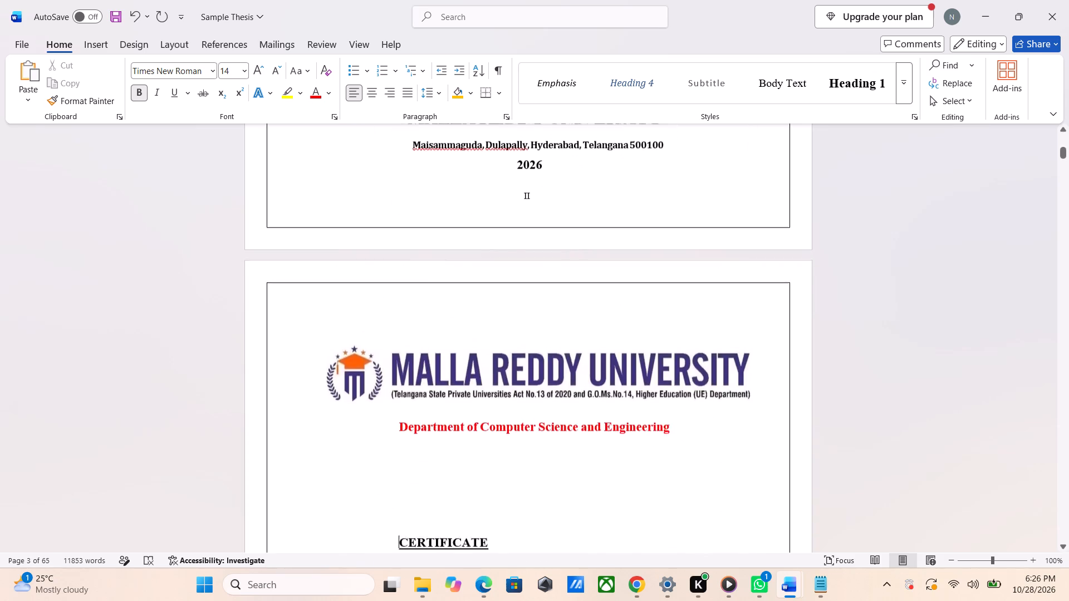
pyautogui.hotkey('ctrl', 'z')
# Set the Sample Thesis view to show one whole page at a time.
pyautogui.scroll(1, 500, 485)
pyautogui.keyDown('ctrl'); pyautogui.scroll(-1, 500, 485); pyautogui.keyUp('ctrl')
pyautogui.keyDown('ctrl'); pyautogui.scroll(1, 500, 485); pyautogui.keyUp('ctrl')
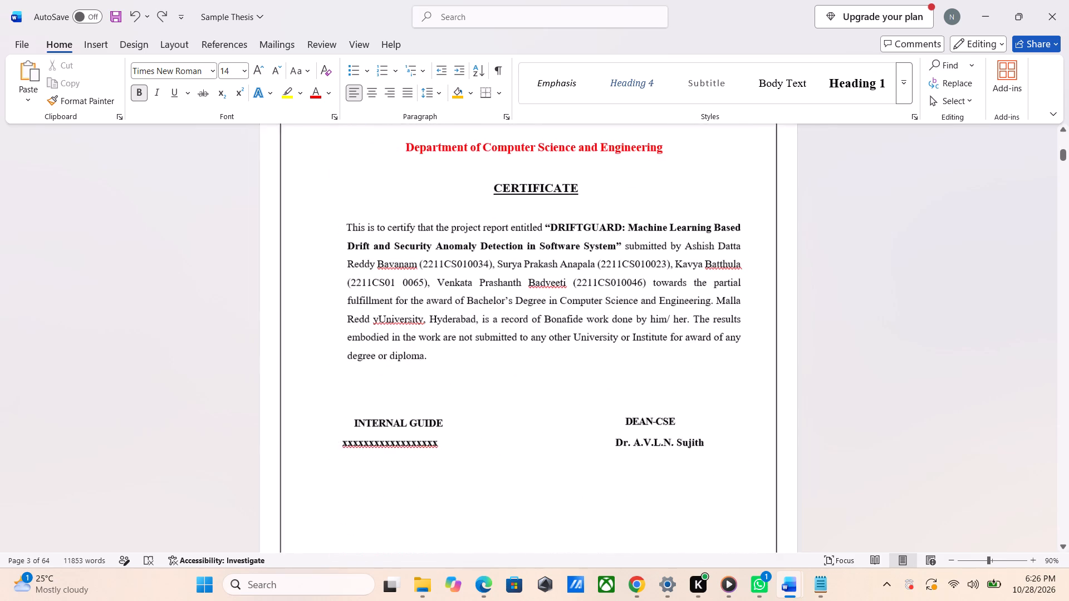
pyautogui.keyDown('ctrl'); pyautogui.scroll(1, 500, 485); pyautogui.keyUp('ctrl')
pyautogui.scroll(1, 500, 485)
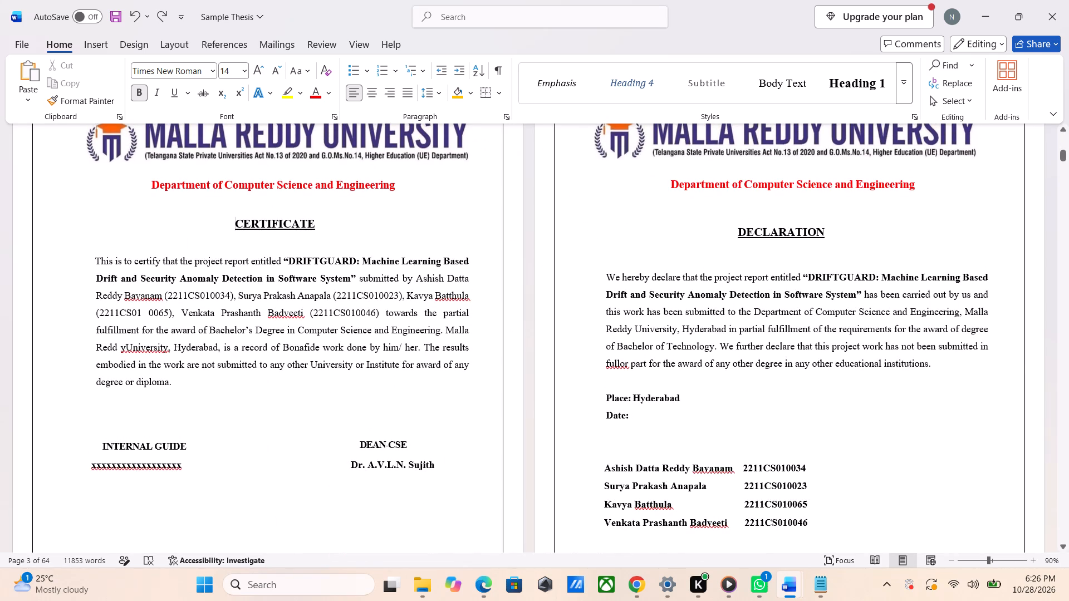
pyautogui.keyDown('ctrl'); pyautogui.scroll(4, 500, 485); pyautogui.keyUp('ctrl')
pyautogui.scroll(1, 500, 485)
pyautogui.keyDown('ctrl'); pyautogui.scroll(-1, 500, 485); pyautogui.keyUp('ctrl')
pyautogui.keyDown('ctrl'); pyautogui.scroll(1, 500, 485); pyautogui.keyUp('ctrl')
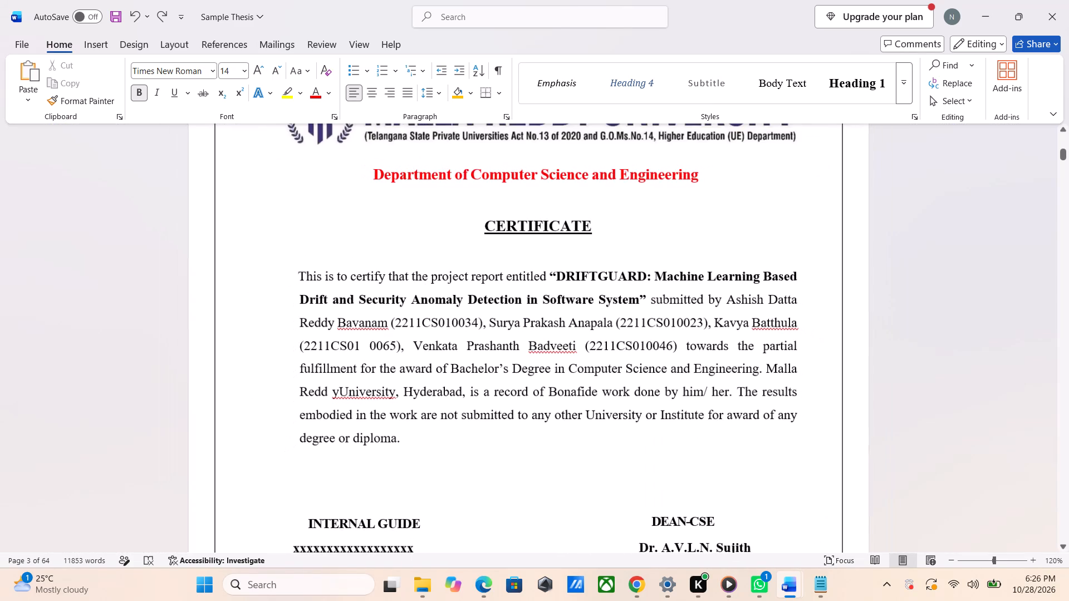
pyautogui.keyDown('ctrl'); pyautogui.scroll(-6, 452, 476); pyautogui.keyUp('ctrl')
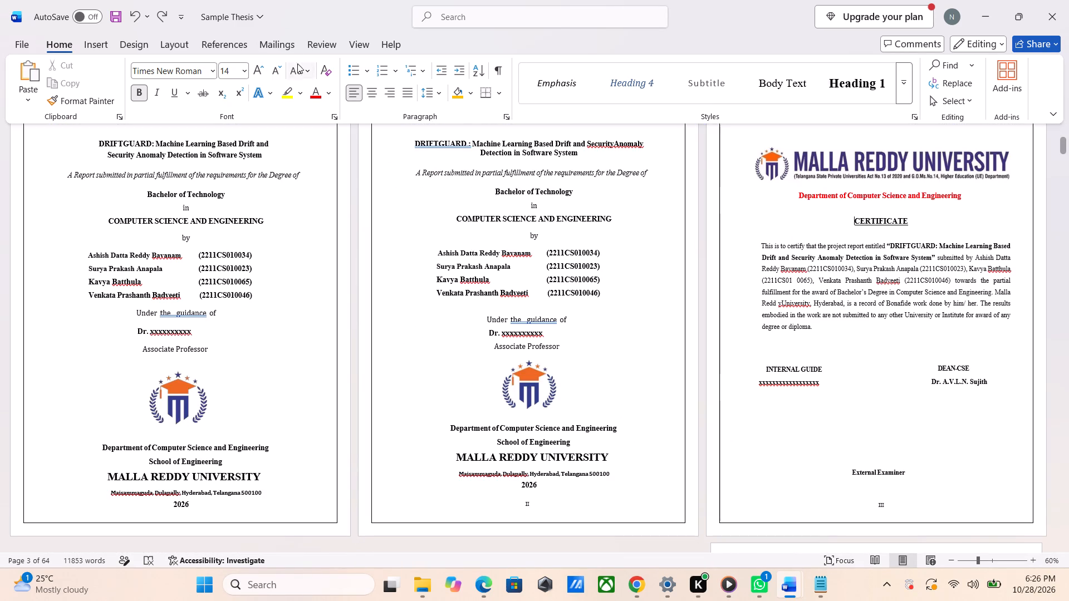
pyautogui.click(352, 43)
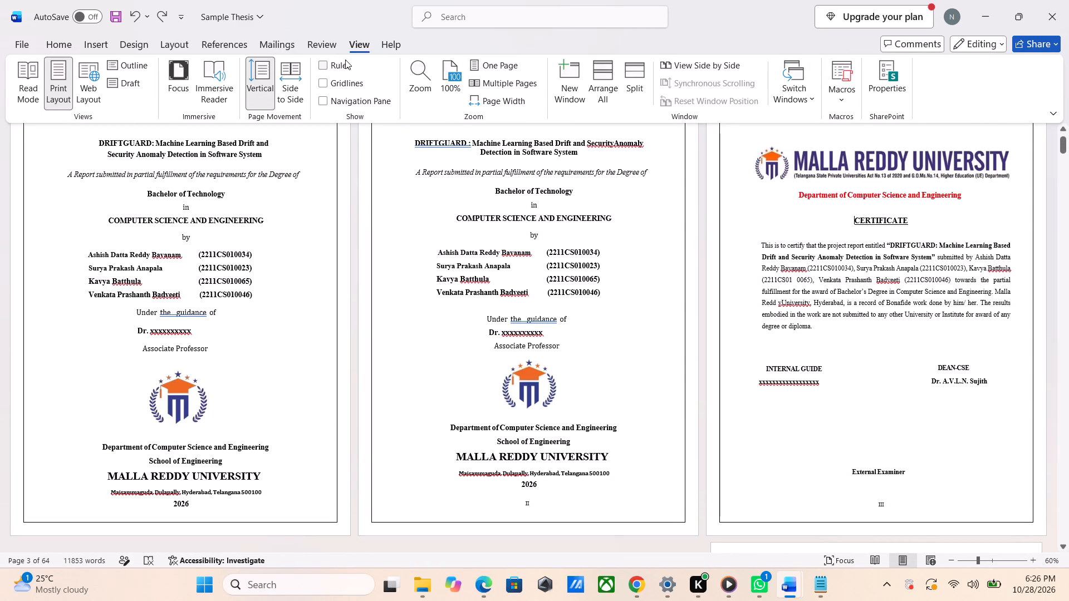
pyautogui.click(471, 65)
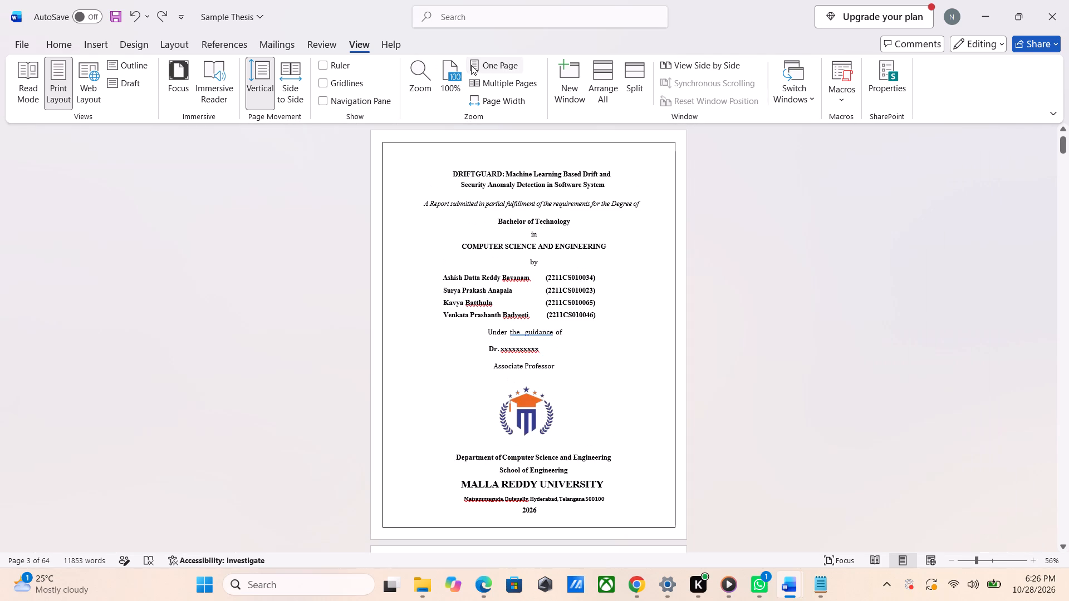
# Review the Sample Thesis front pages from the title page through the Table of Contents, checking against the ChemoGuard contents page.
pyautogui.click(182, 41)
pyautogui.keyDown('ctrl'); pyautogui.scroll(4, 531, 246); pyautogui.keyUp('ctrl')
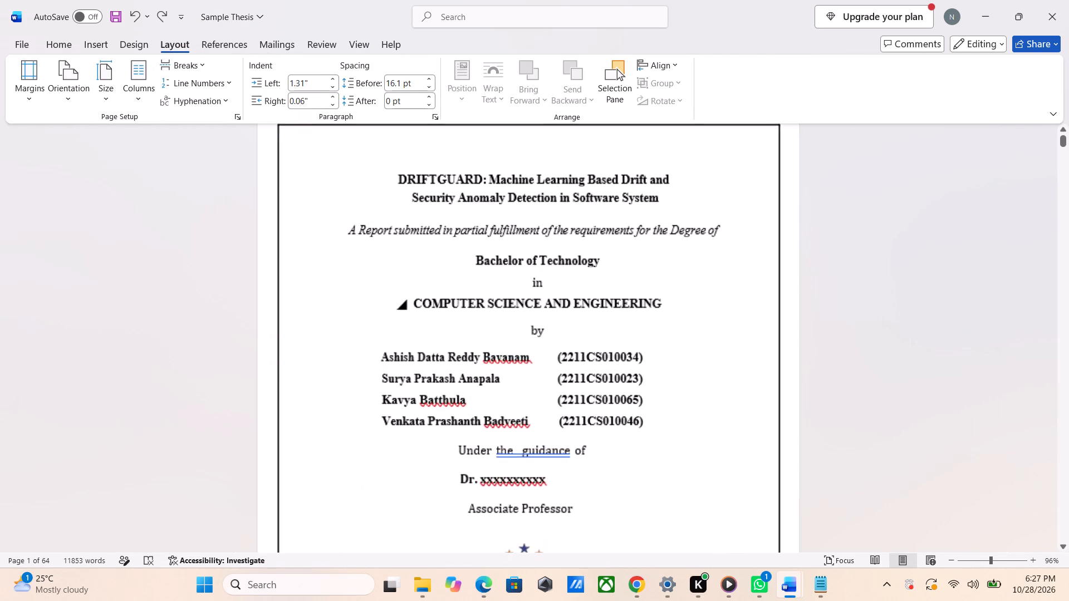
pyautogui.scroll(-3, 531, 246)
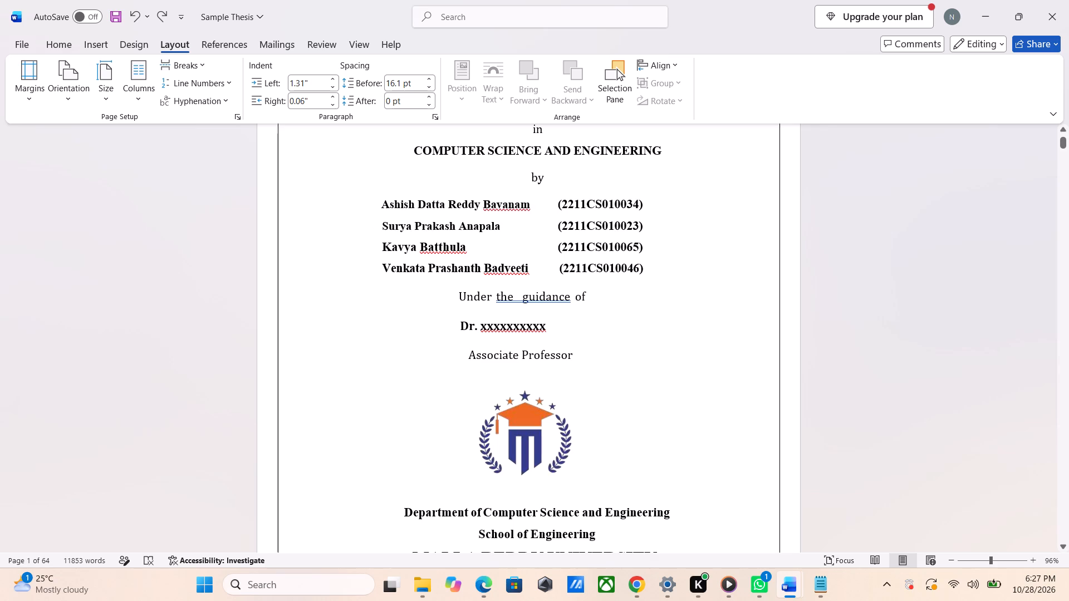
pyautogui.hotkey('alt', 'Tab')
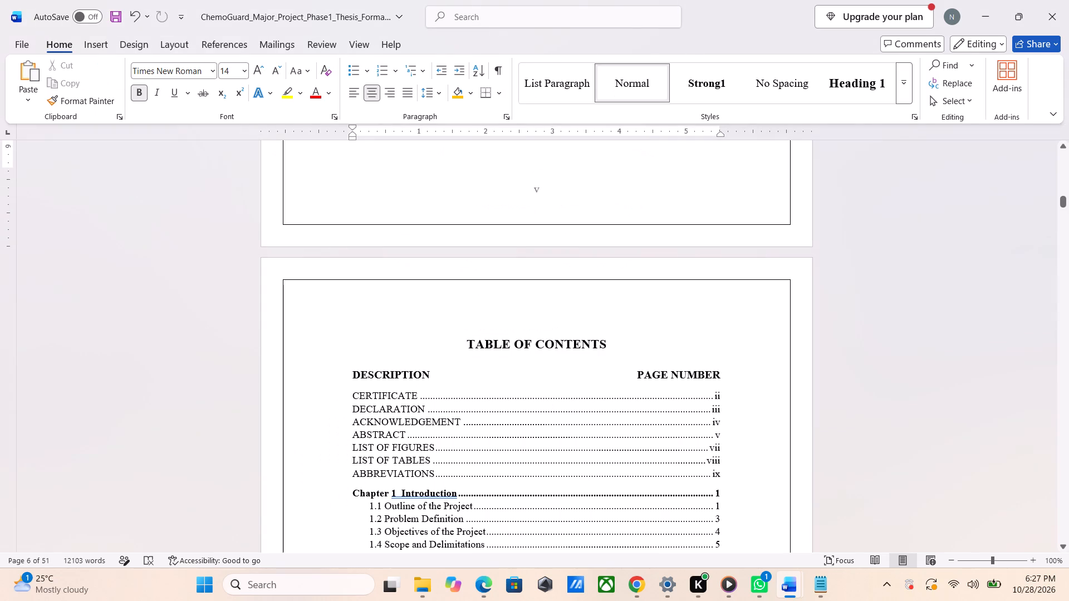
pyautogui.scroll(-1, 551, 322)
pyautogui.hotkey('alt', 'Tab')
pyautogui.scroll(-7, 551, 322)
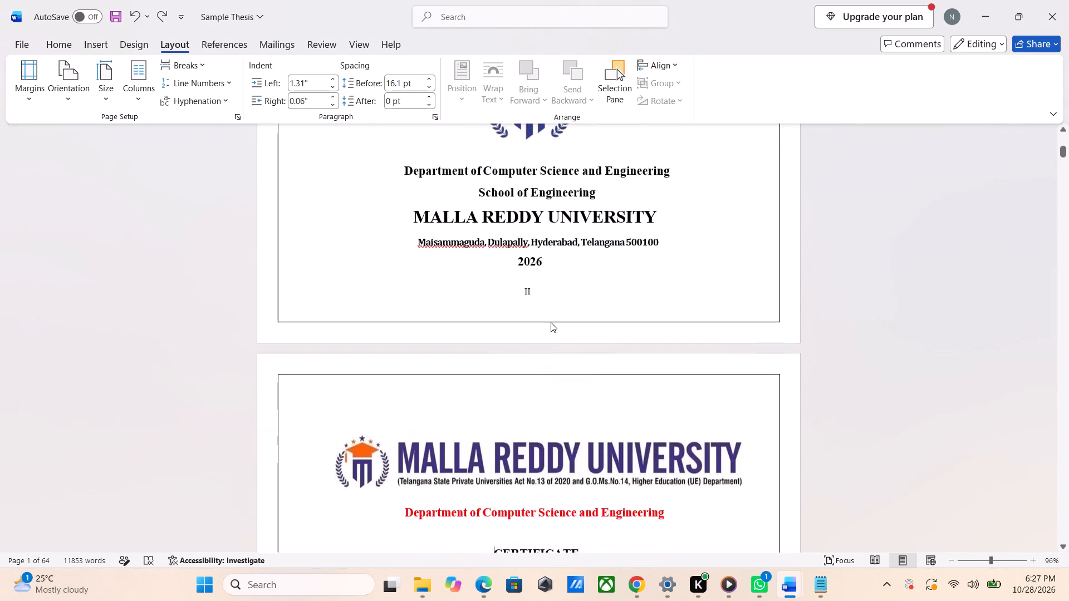
pyautogui.scroll(-6, 551, 322)
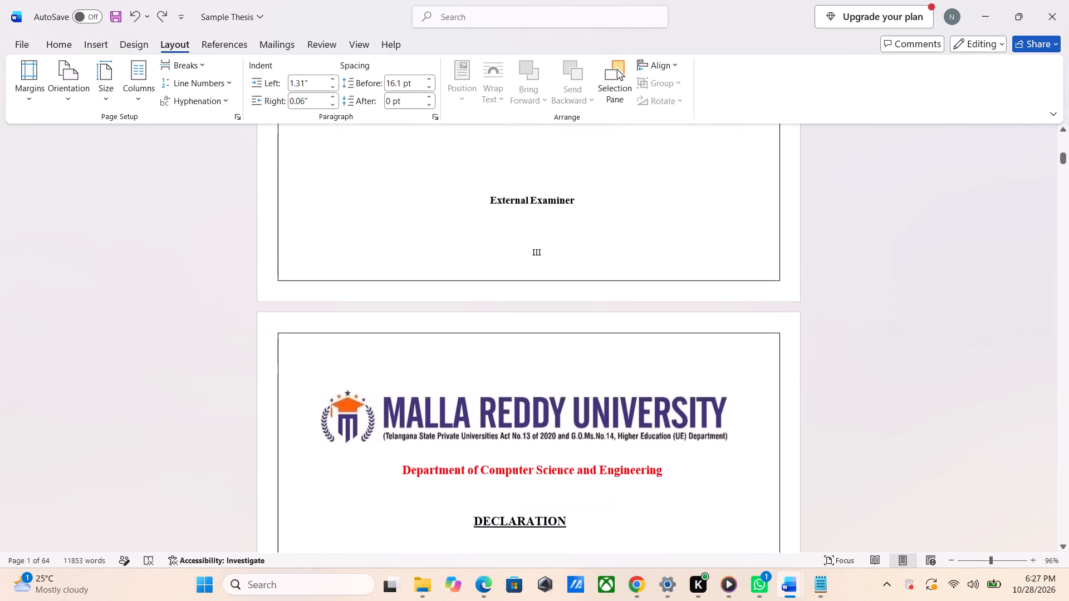
pyautogui.scroll(-8, 551, 322)
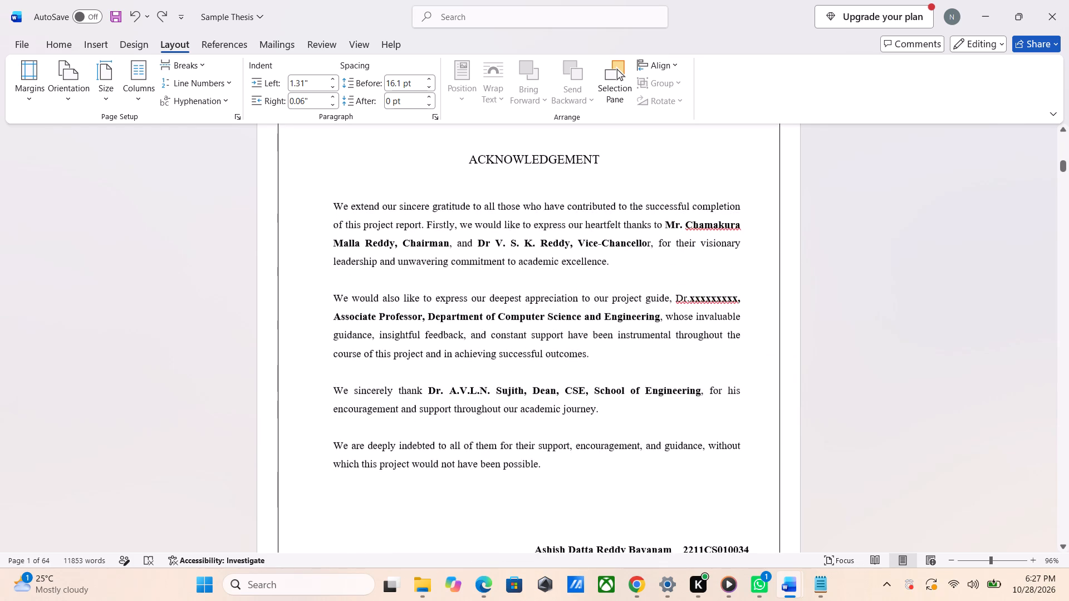
pyautogui.scroll(-3, 551, 322)
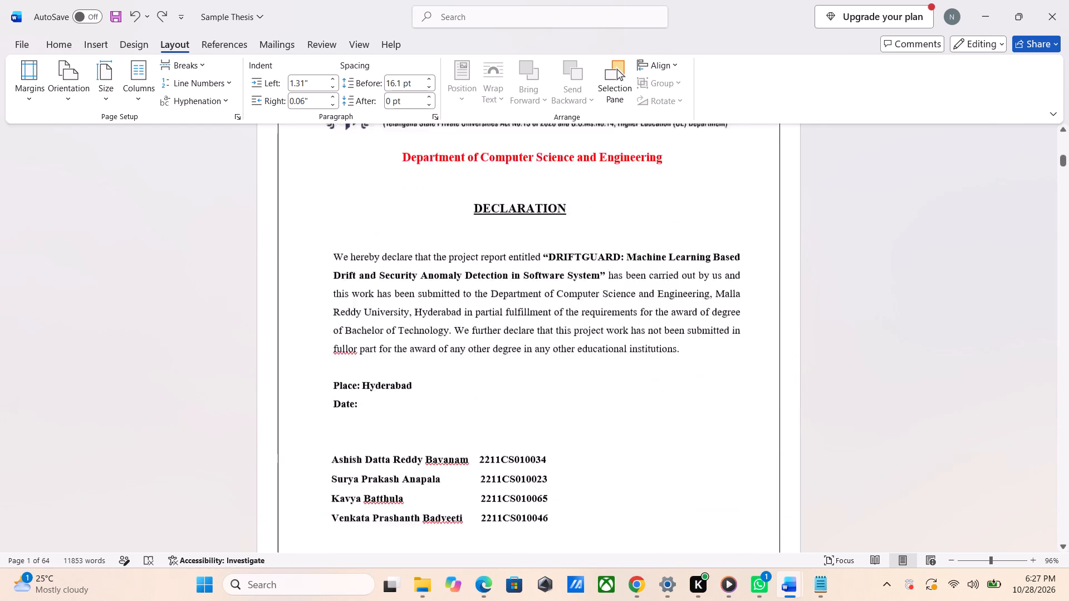
pyautogui.scroll(-4, 551, 322)
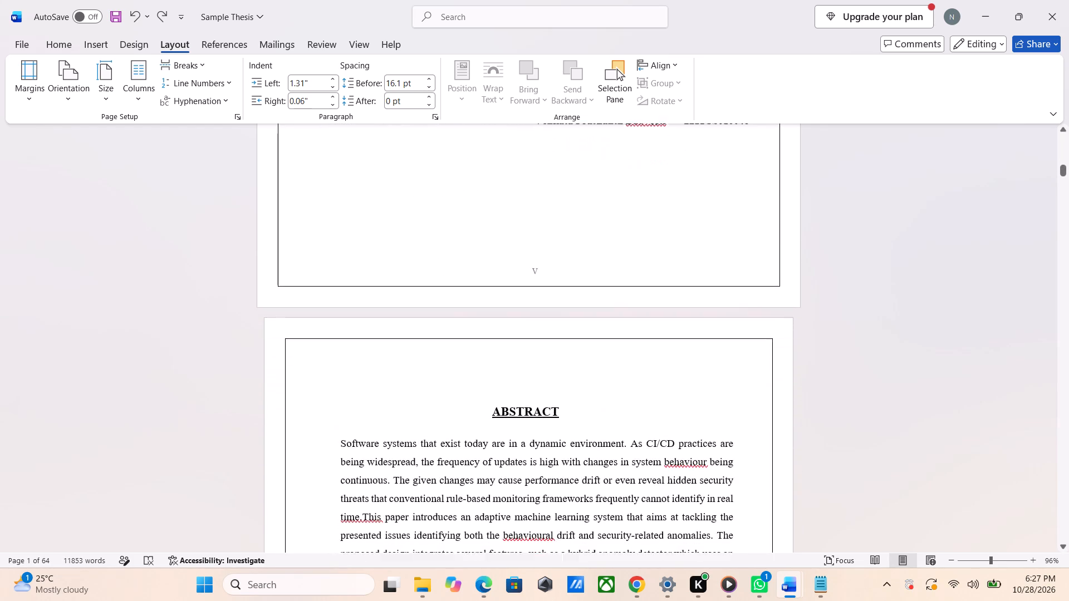
pyautogui.scroll(-8, 551, 322)
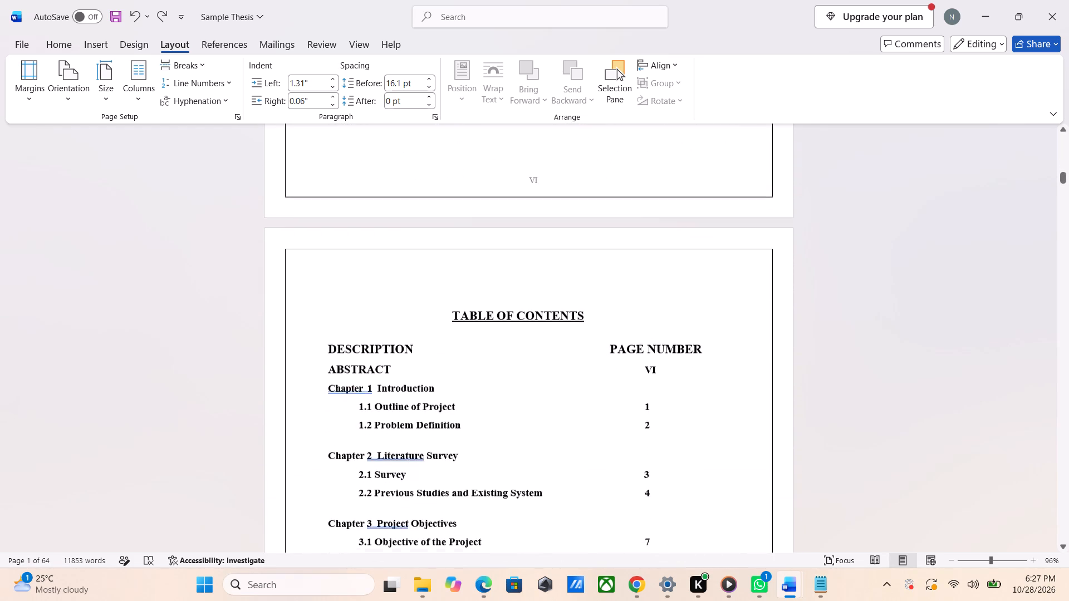
pyautogui.scroll(-3, 551, 322)
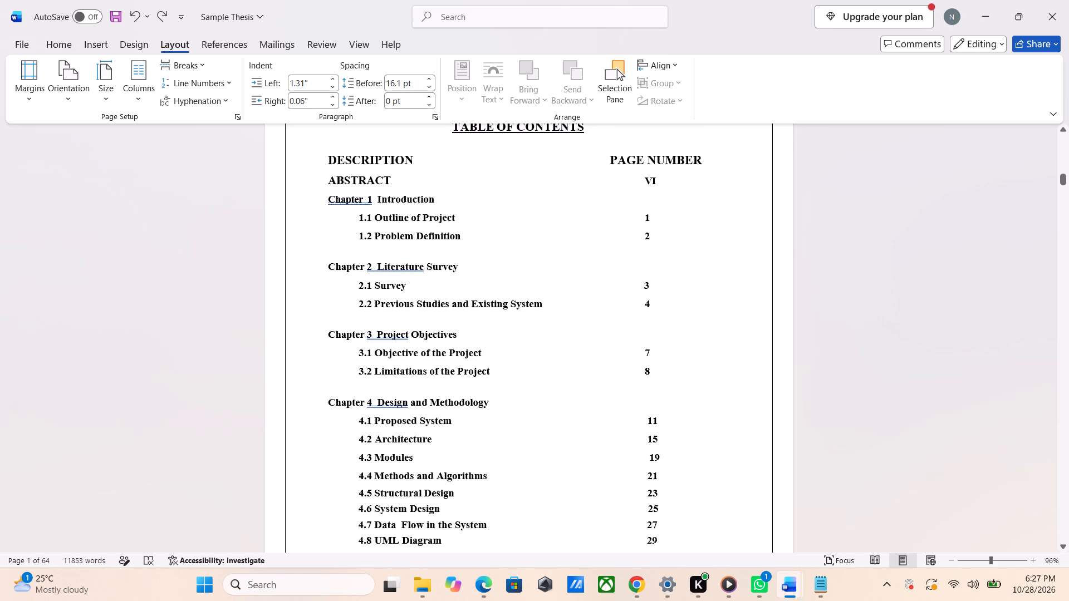
# Compare the chapter entries in the ChemoGuard Table of Contents with those in the Sample Thesis.
pyautogui.hotkey('alt', 'Tab')
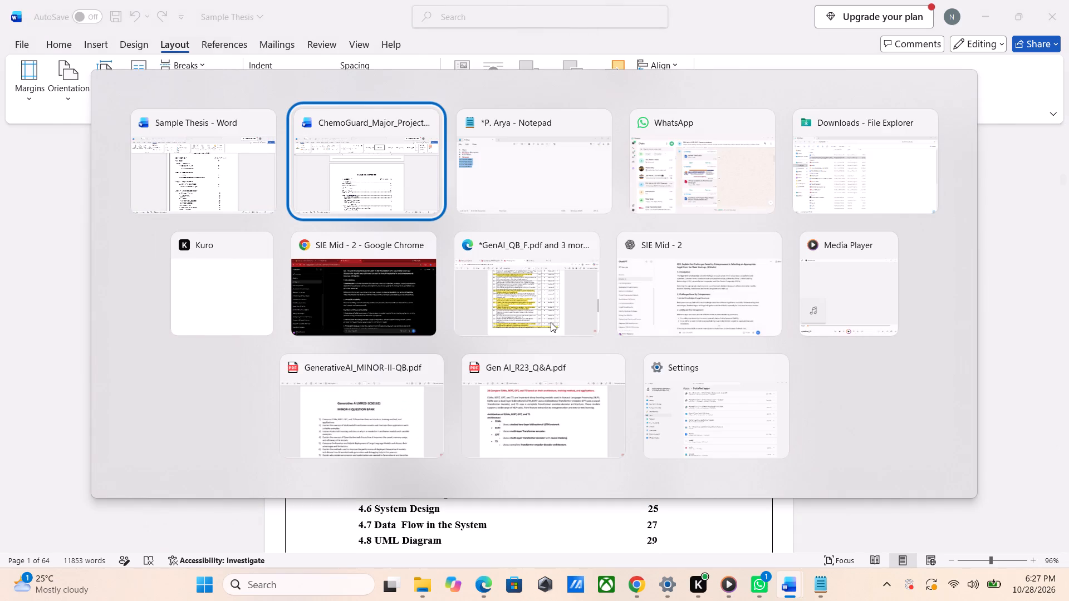
pyautogui.scroll(-1, 551, 322)
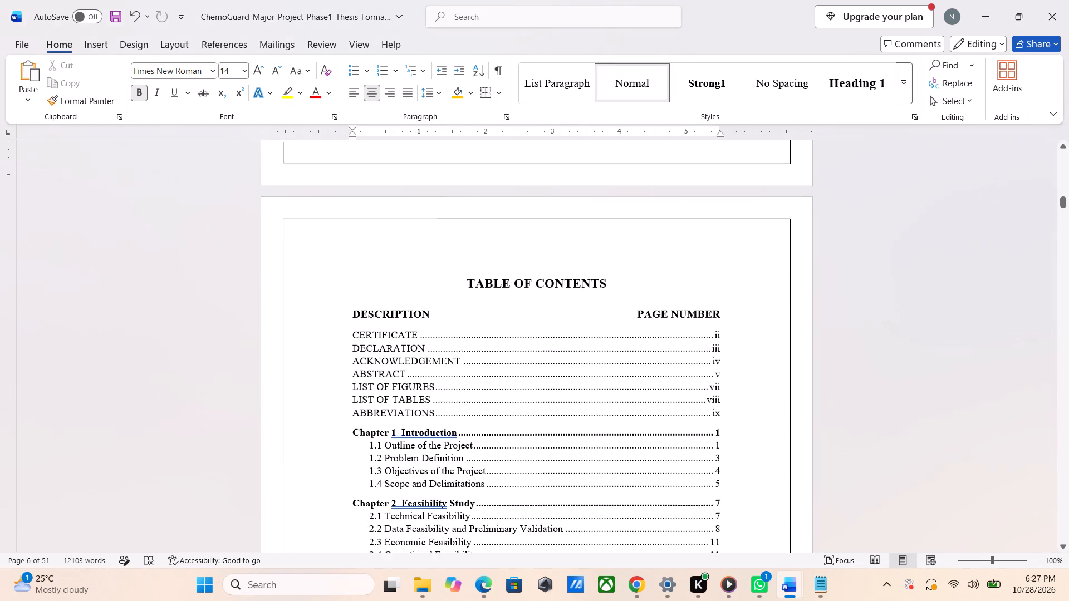
pyautogui.scroll(-1, 551, 322)
pyautogui.hotkey('alt', 'Tab')
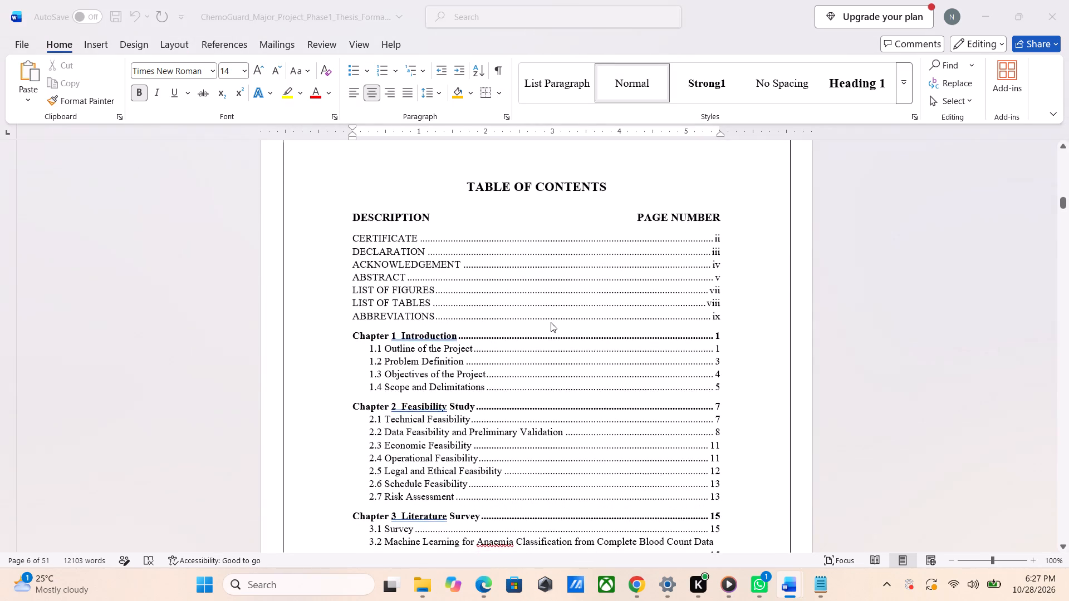
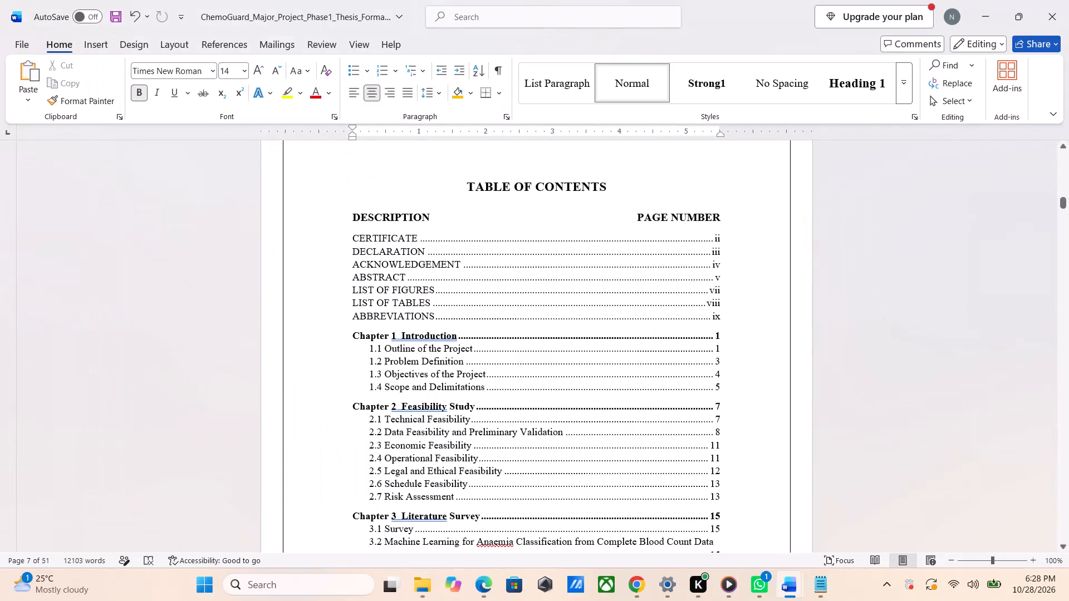
# Switch between the ChemoGuard thesis and the Sample Thesis to compare the layout of their Table of Contents pages.
pyautogui.hotkey('alt', 'Tab')
pyautogui.hotkey('alt', 'Tab')
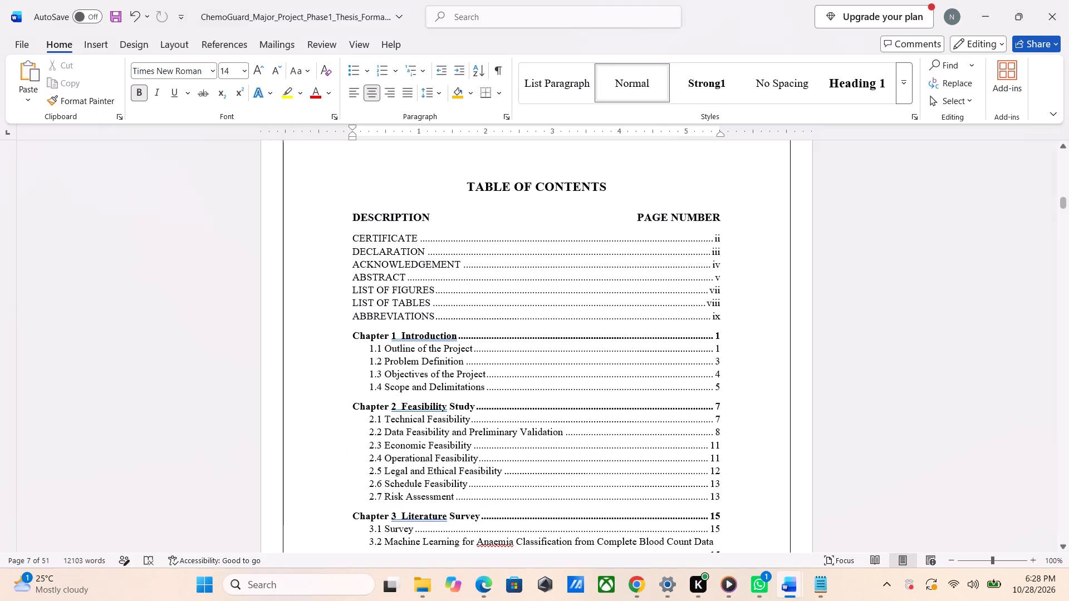
pyautogui.hotkey('alt', 'Tab')
pyautogui.hotkey('alt', 'Tab')
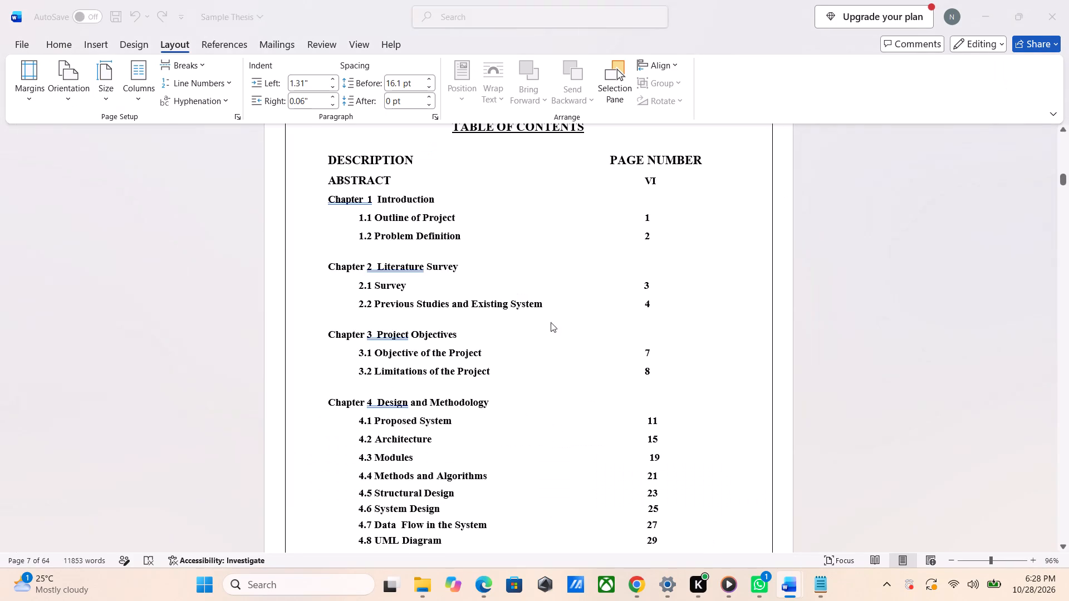
pyautogui.hotkey('alt', 'Tab')
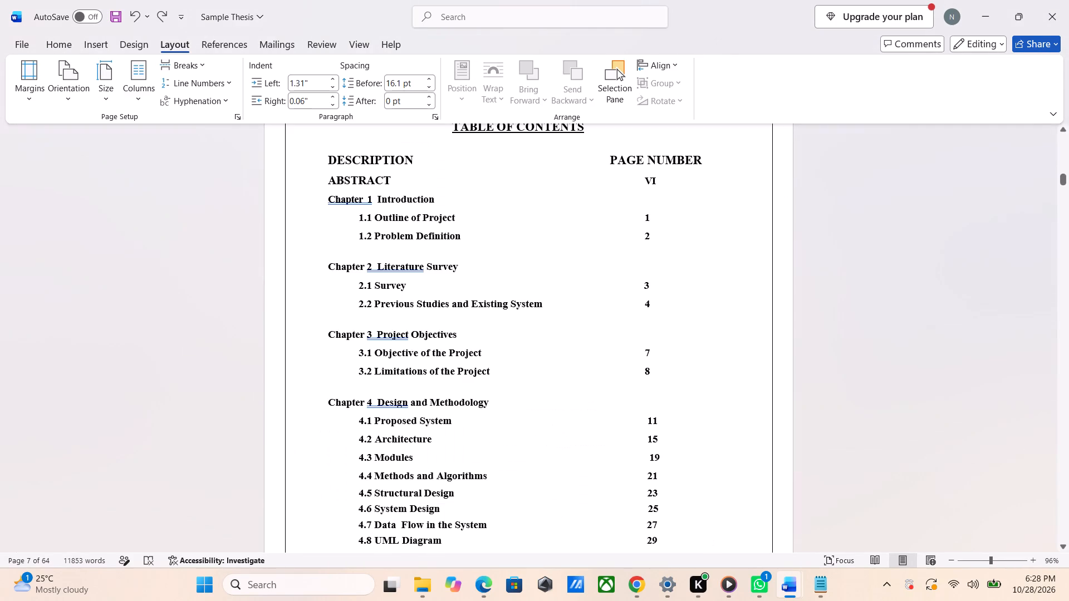
# Compare the ChemoGuard Table of Contents with the Sample Thesis one, from the column headings through the Literature Survey entries.
pyautogui.hotkey('alt', 'Tab')
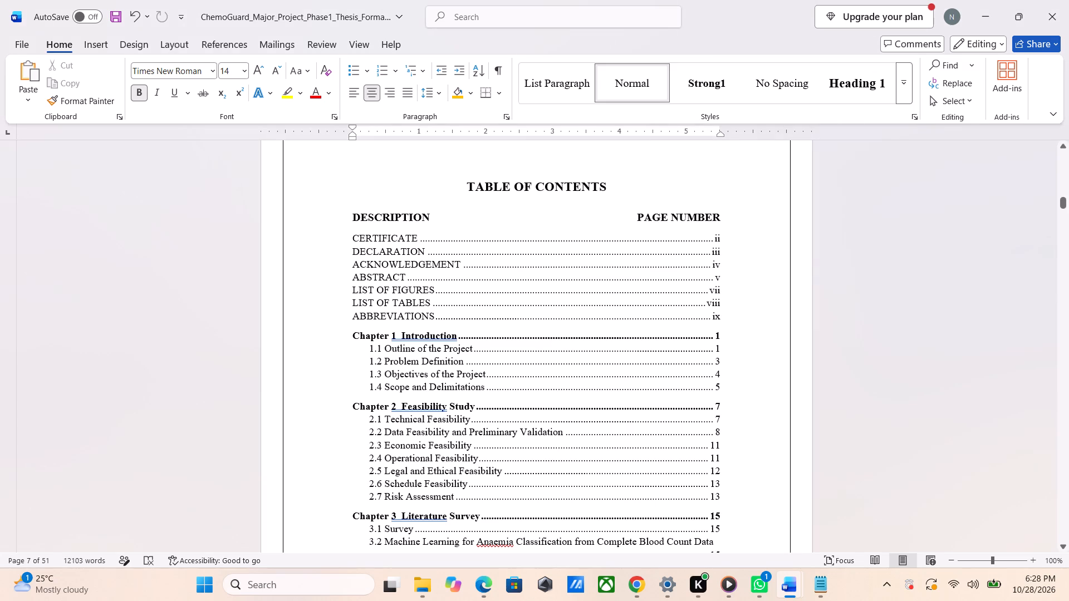
pyautogui.hotkey('alt', 'Tab')
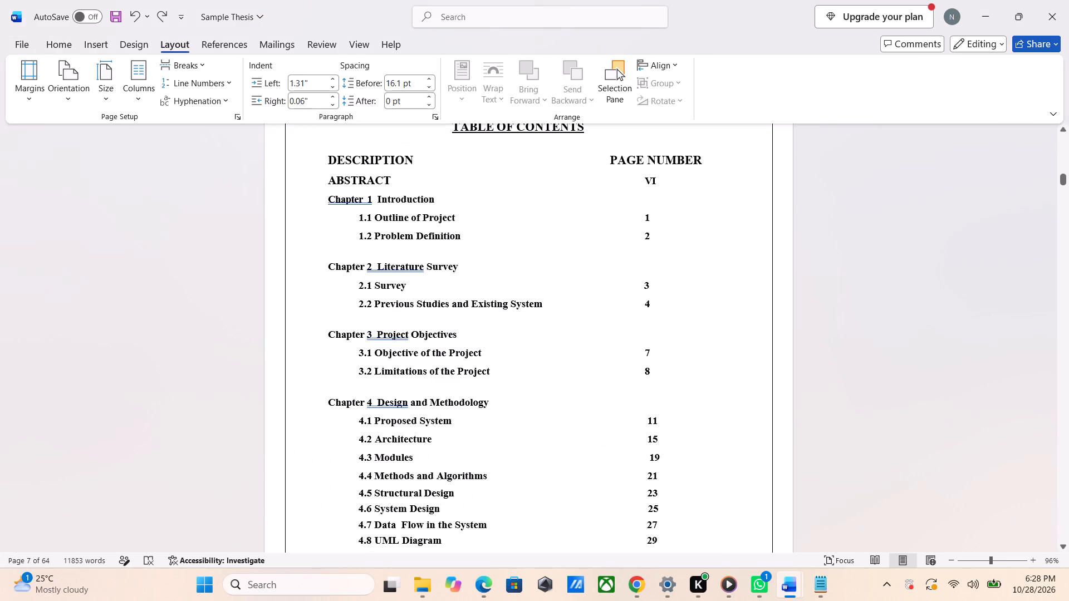
pyautogui.hotkey('alt', 'Tab')
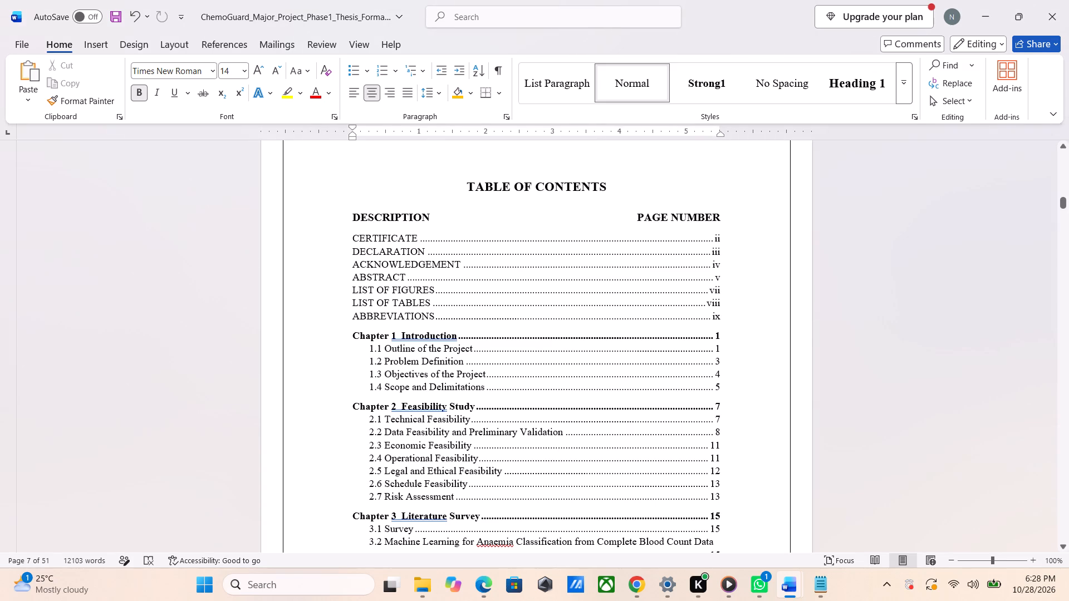
pyautogui.hotkey('alt', 'Tab')
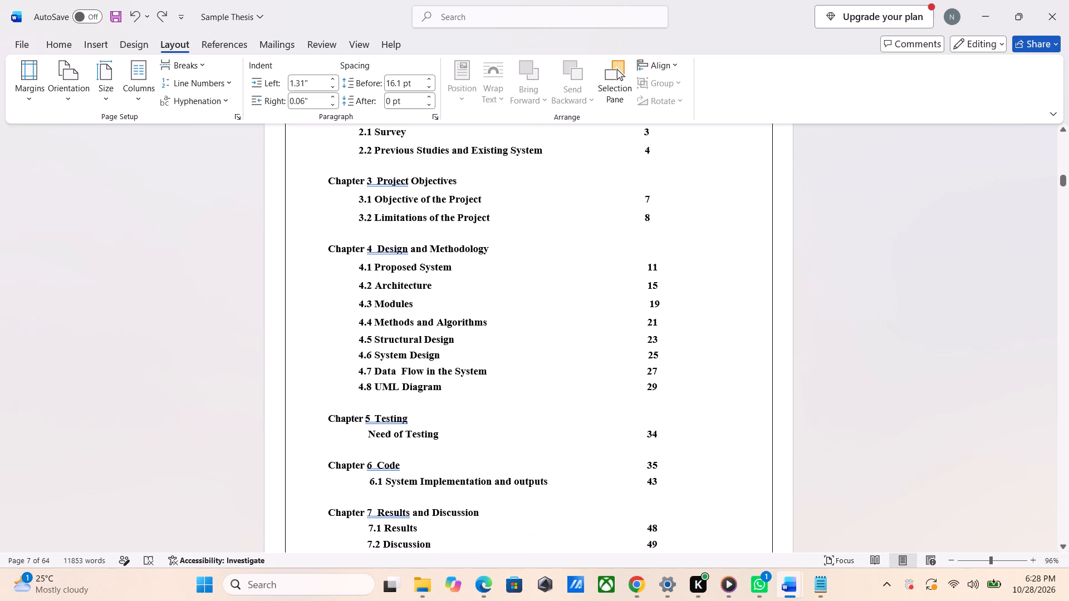
pyautogui.hotkey('alt', 'Tab')
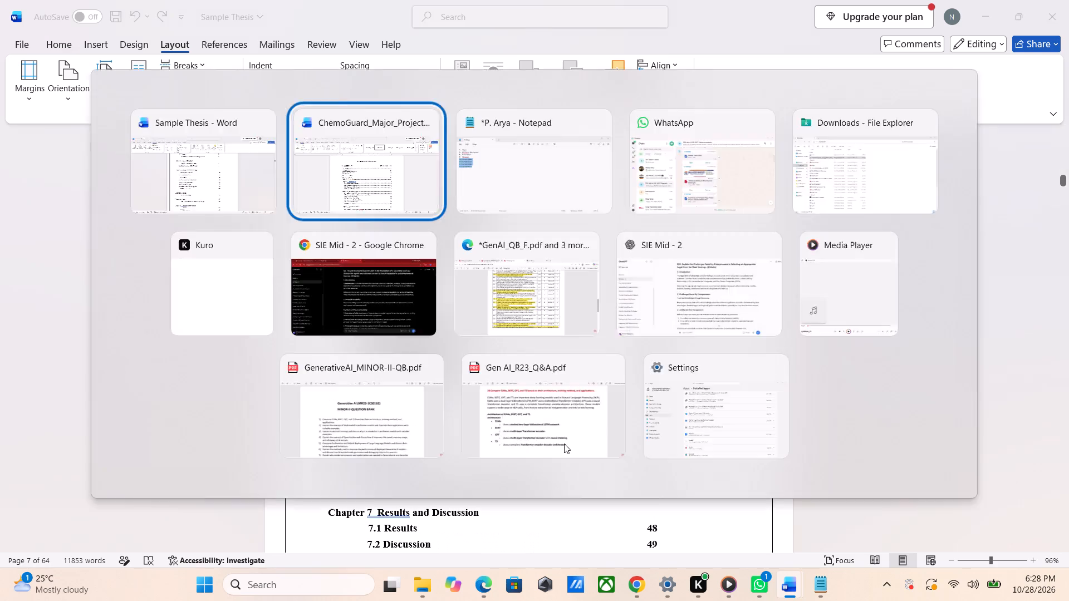
pyautogui.scroll(-1, 564, 444)
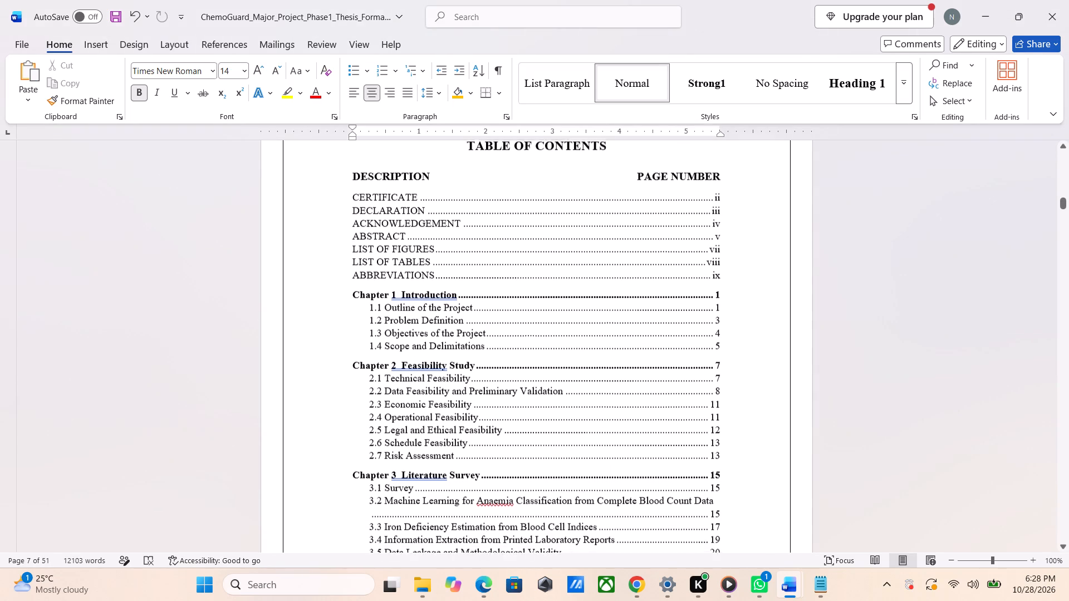
pyautogui.scroll(-1, 564, 444)
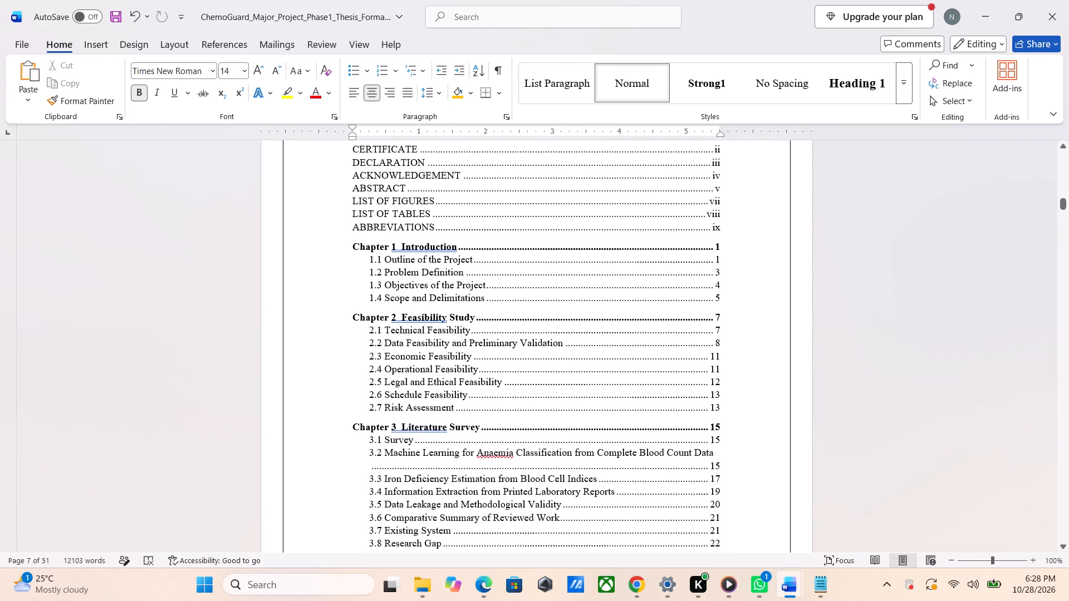
pyautogui.hotkey('alt', 'Tab')
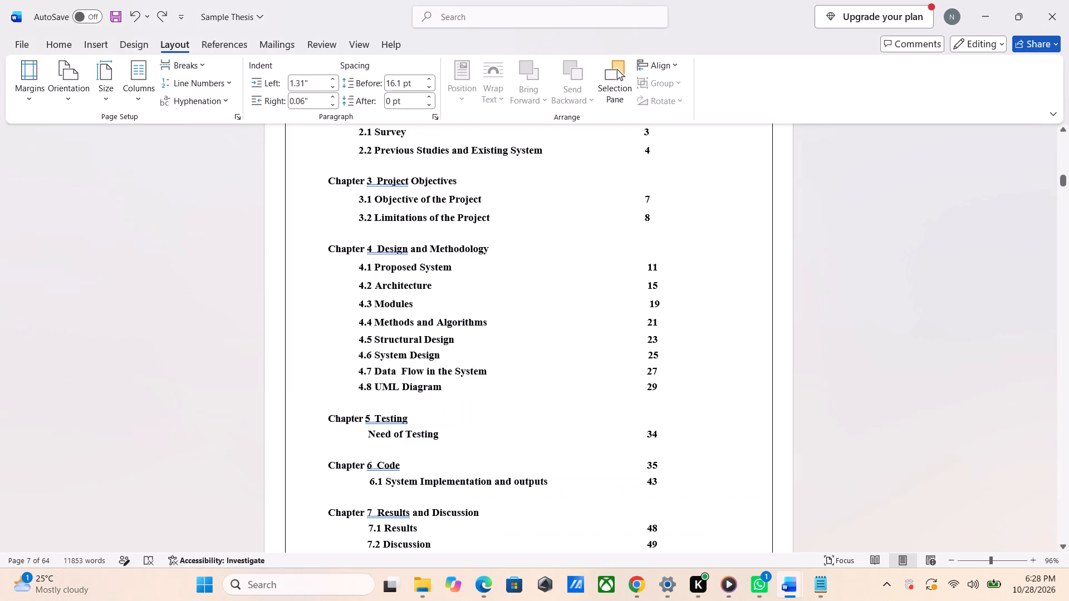
pyautogui.scroll(1, 564, 444)
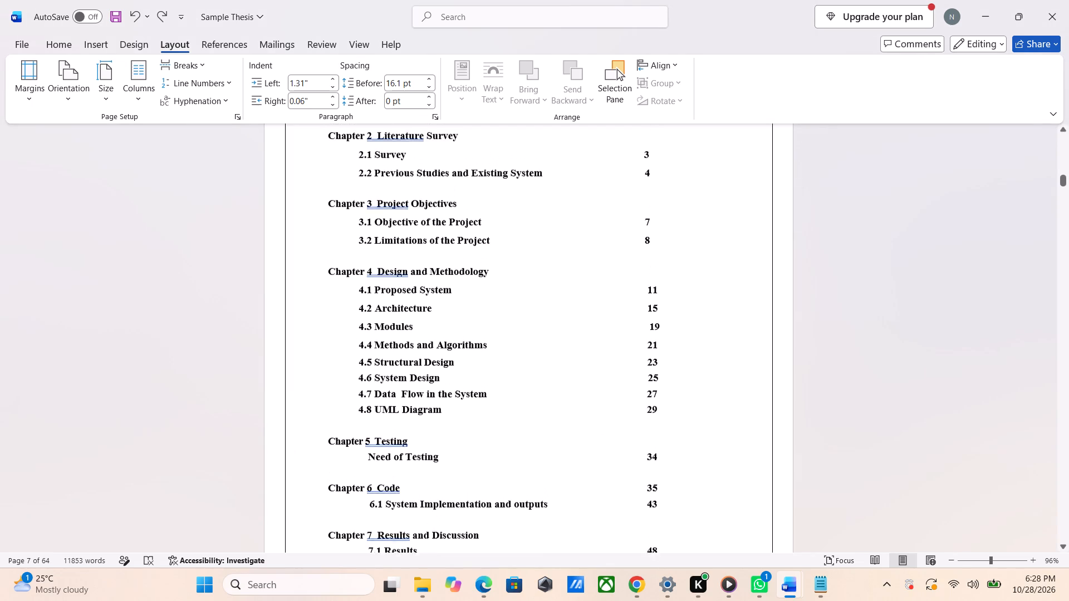
pyautogui.scroll(1, 562, 470)
pyautogui.hotkey('alt', 'Tab')
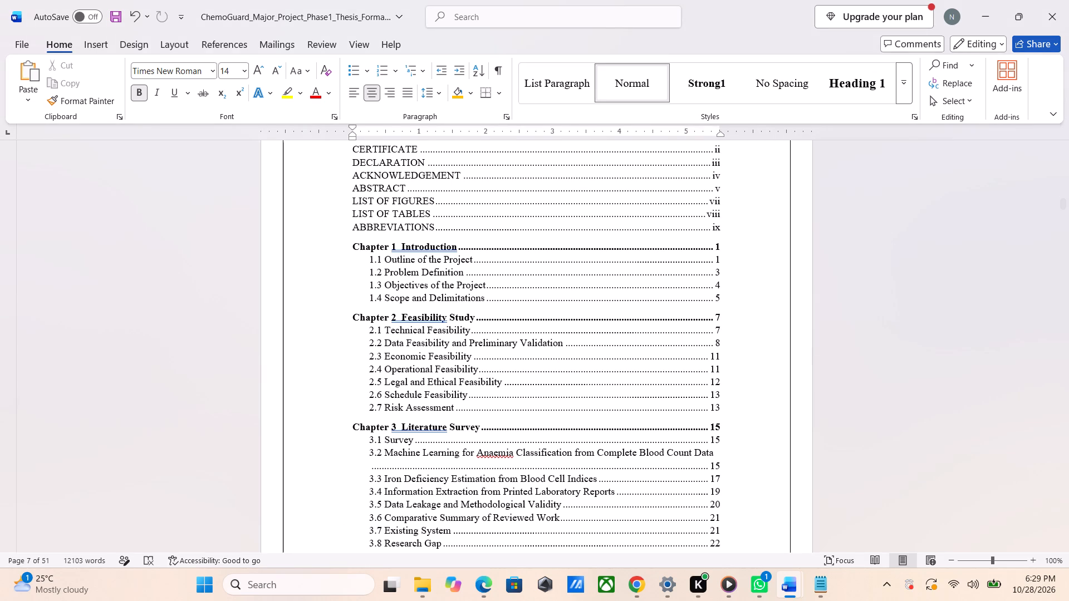
pyautogui.hotkey('alt', 'Tab')
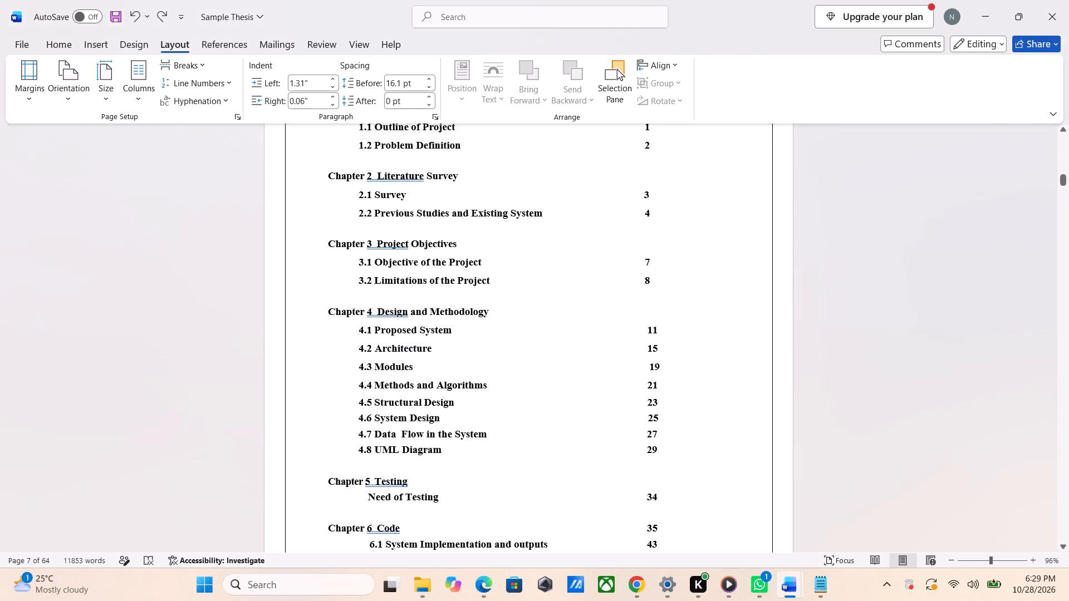
pyautogui.hotkey('alt', 'Tab')
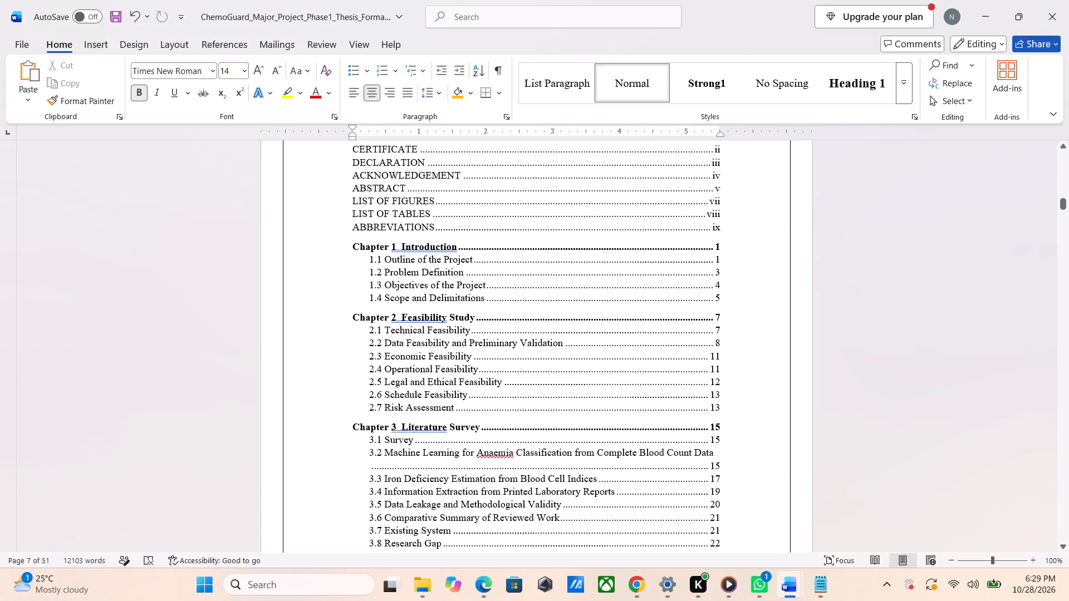
pyautogui.hotkey('alt', 'Tab')
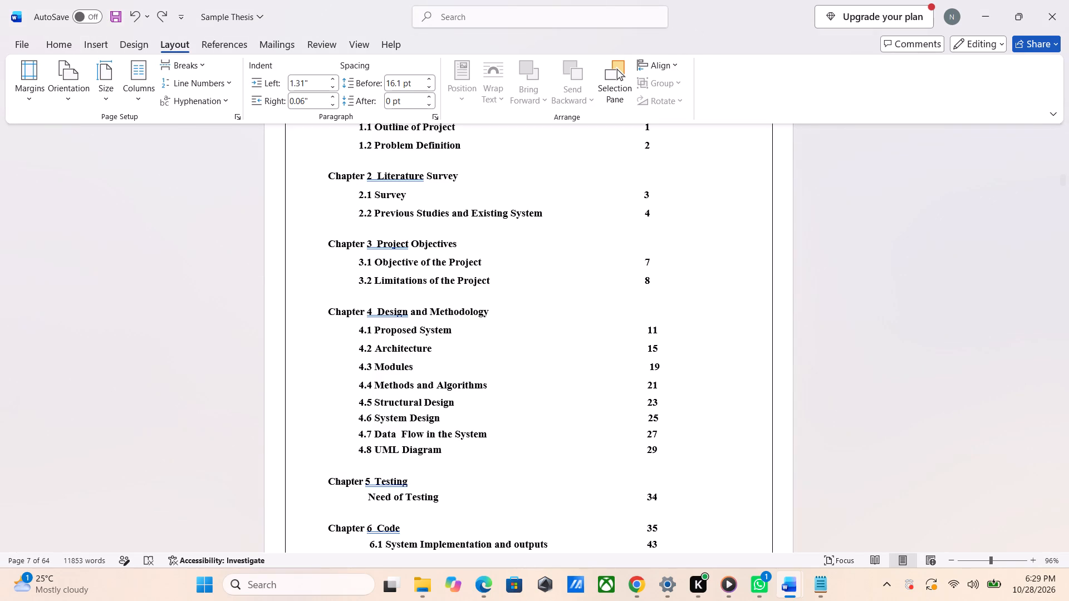
# Compare the ChemoGuard Table of Contents, from Feasibility Study through Appendix, with the Sample Thesis entries up to Design and Methodology.
pyautogui.hotkey('alt', 'Tab')
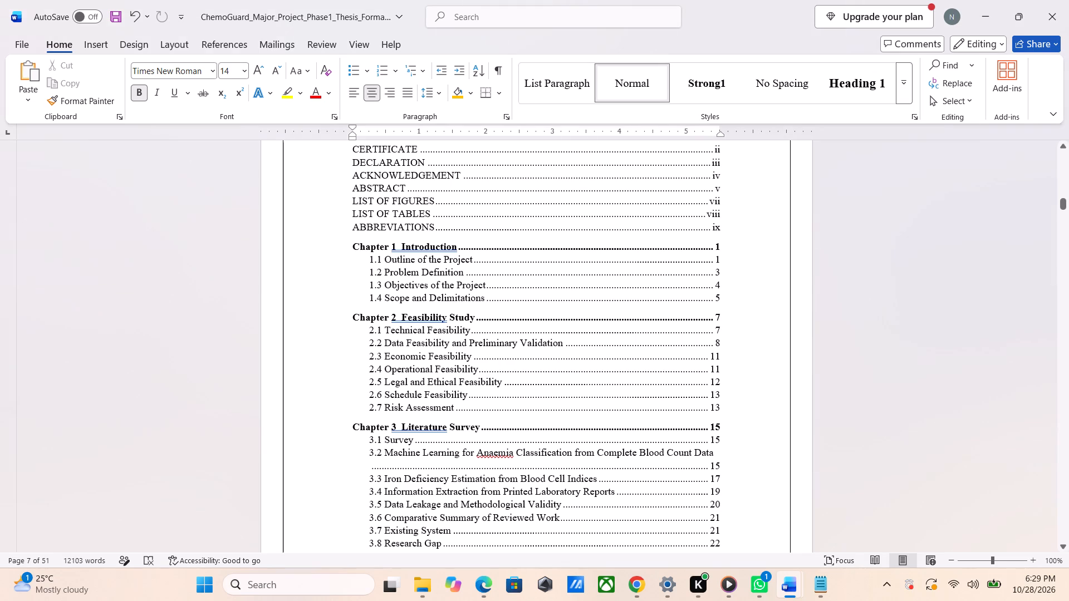
pyautogui.scroll(-1, 562, 470)
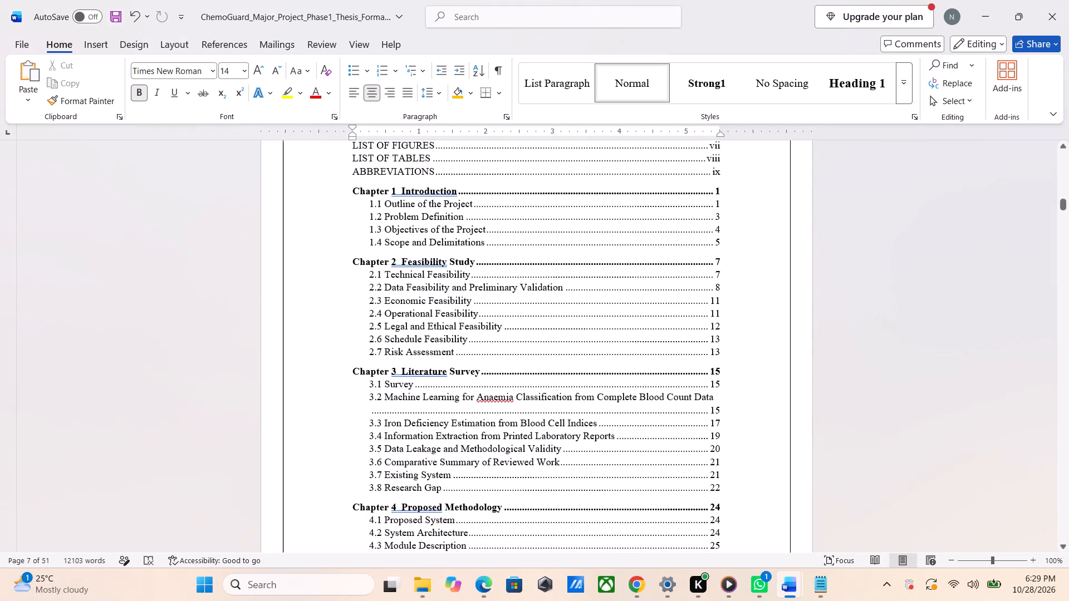
pyautogui.scroll(-1, 562, 470)
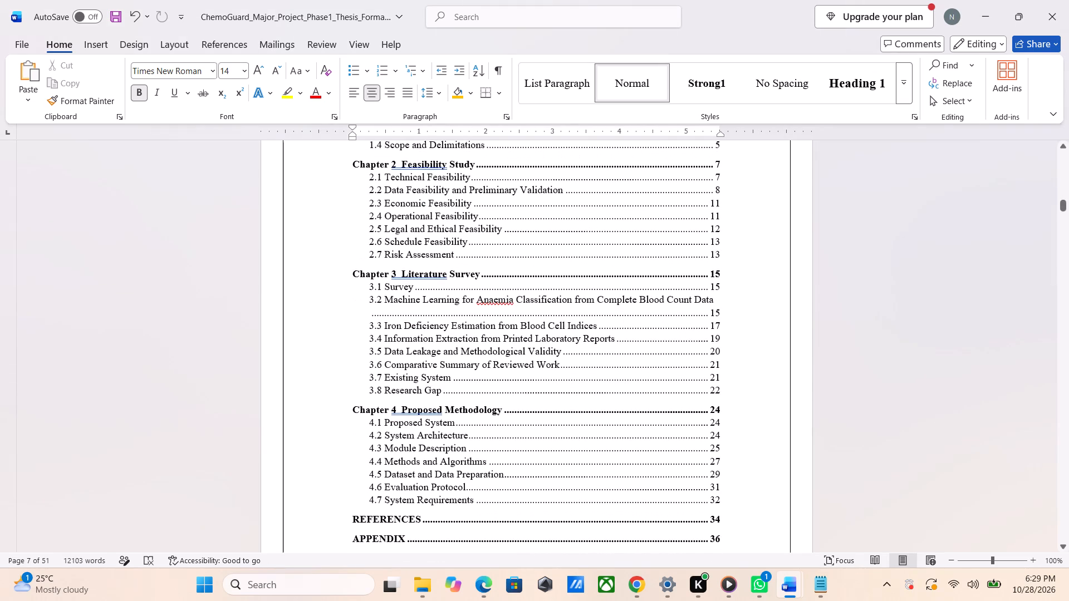
pyautogui.hotkey('alt', 'Tab')
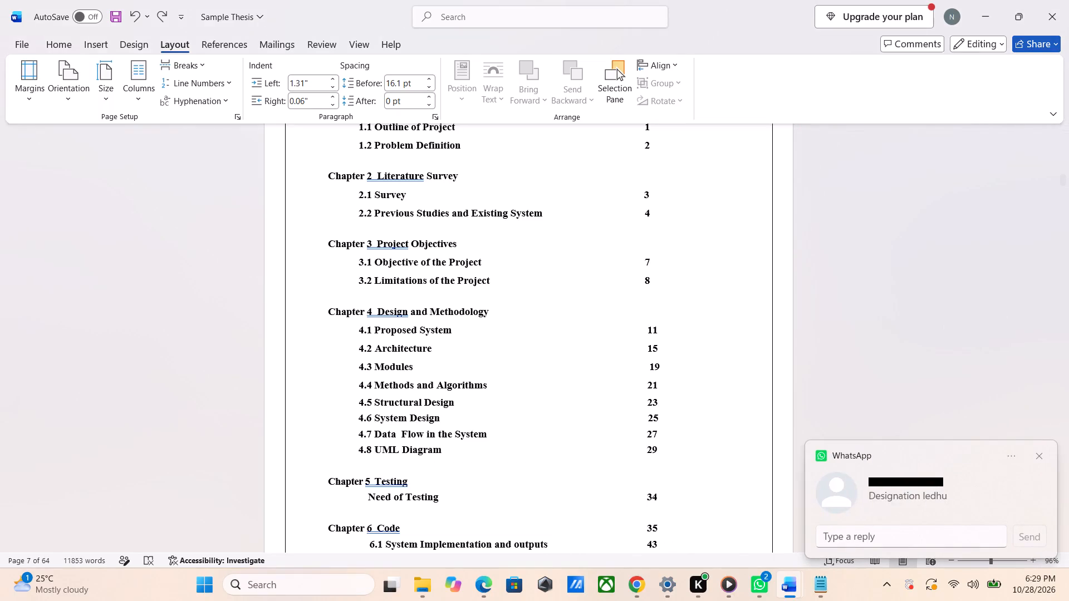
pyautogui.hotkey('alt', 'Tab')
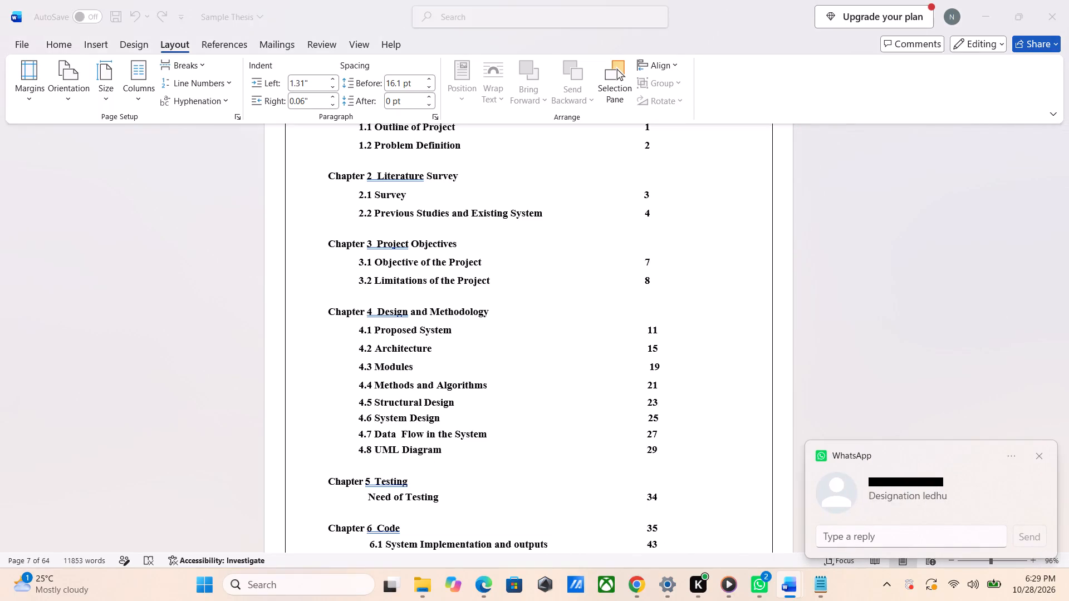
pyautogui.hotkey('alt', 'Tab')
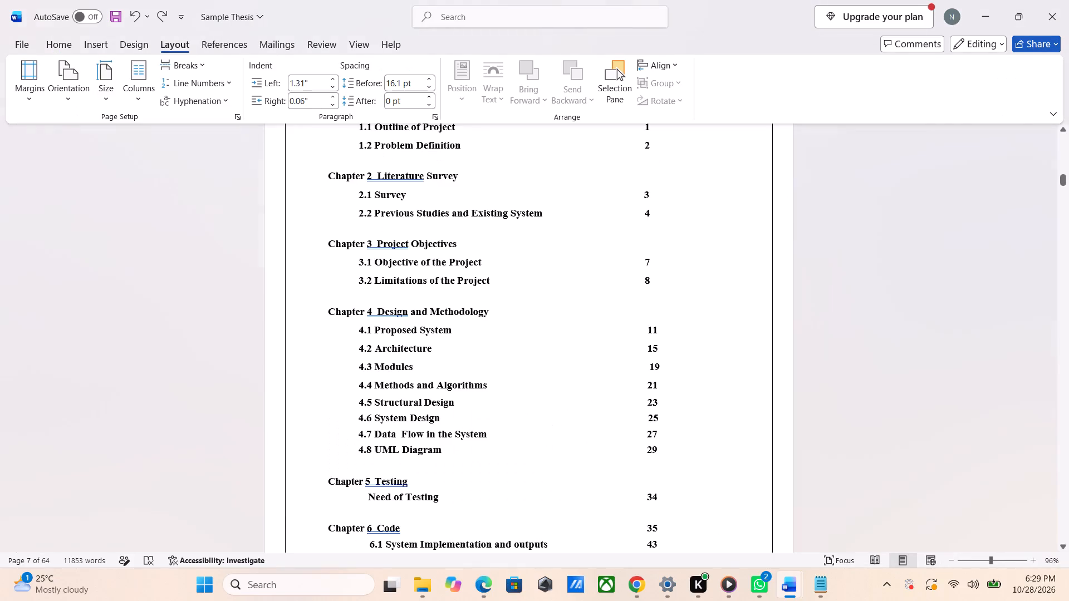
pyautogui.hotkey('alt', 'Tab')
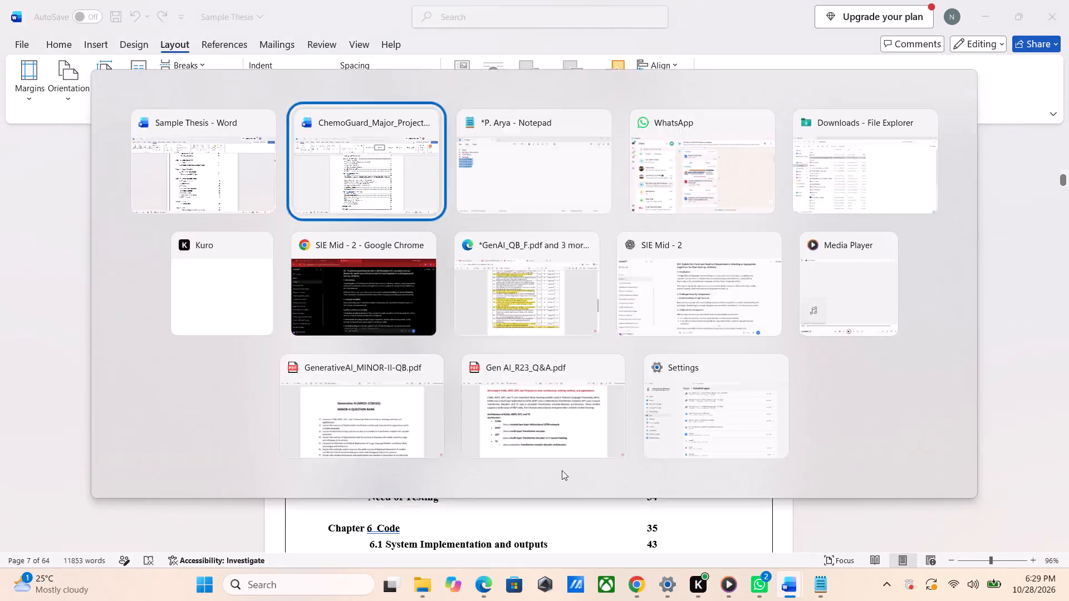
pyautogui.hotkey('alt', 'Tab')
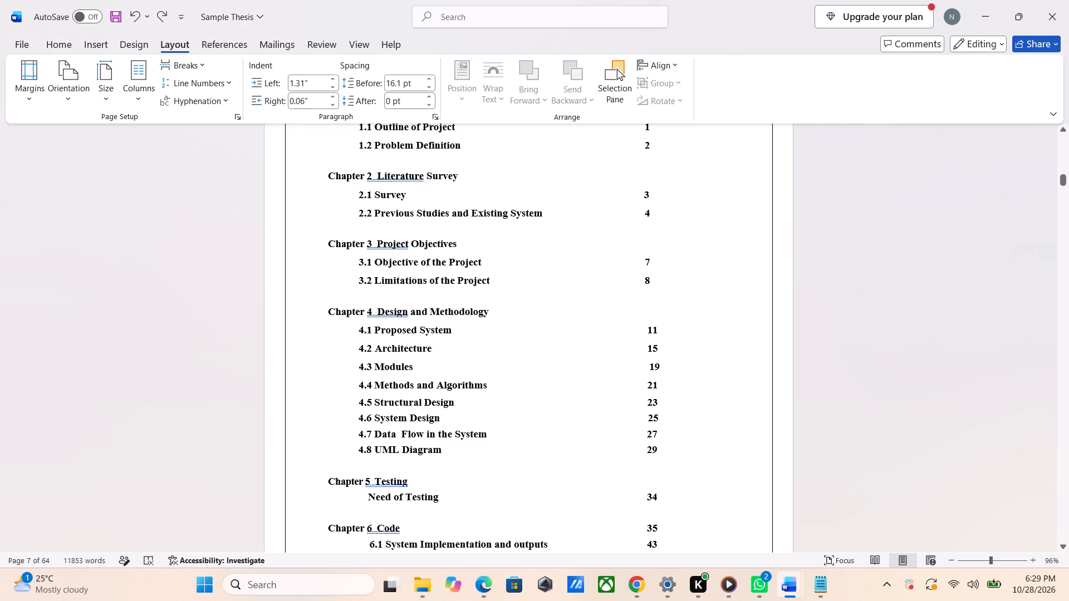
pyautogui.hotkey('alt', 'Tab')
pyautogui.hotkey('alt', 'Tab')
pyautogui.hotkey('alt', 'Tab')
pyautogui.hotkey('alt', 'Tab')
pyautogui.hotkey('alt', 'Tab')
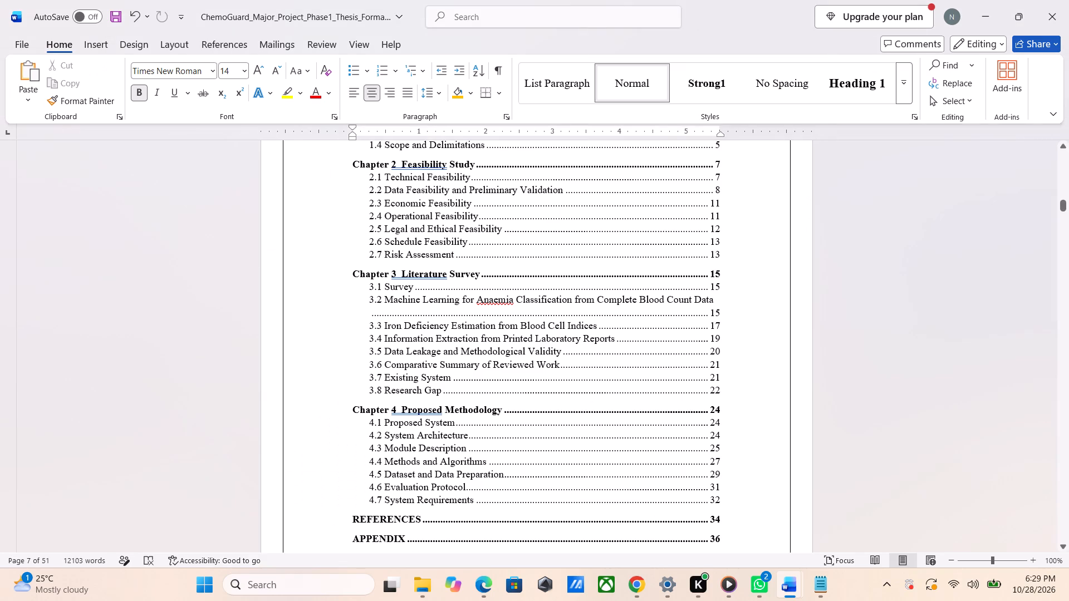
pyautogui.hotkey('alt', 'Tab')
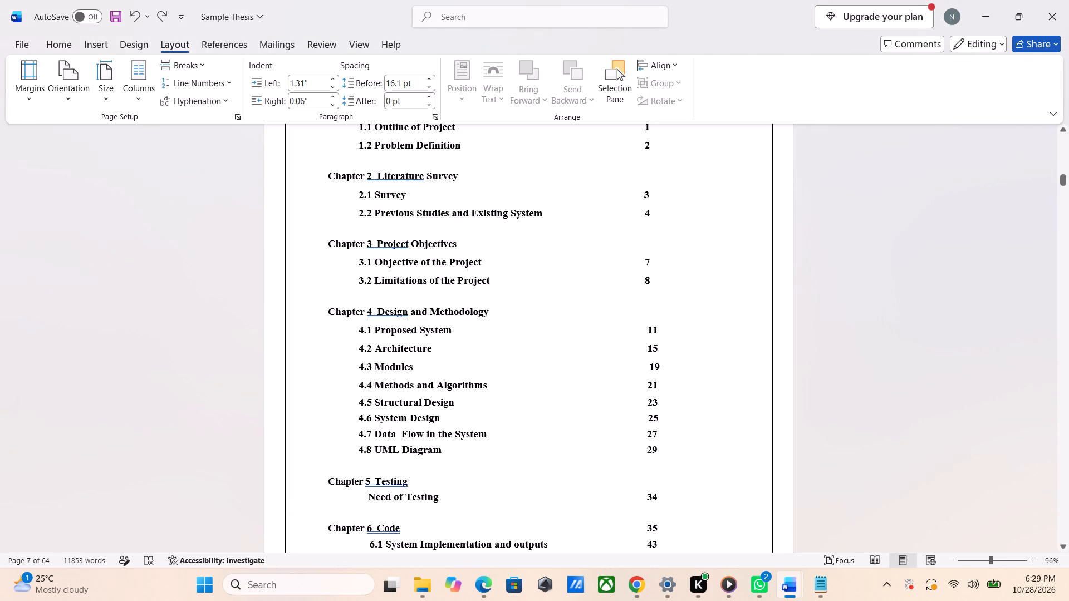
pyautogui.hotkey('alt', 'Tab')
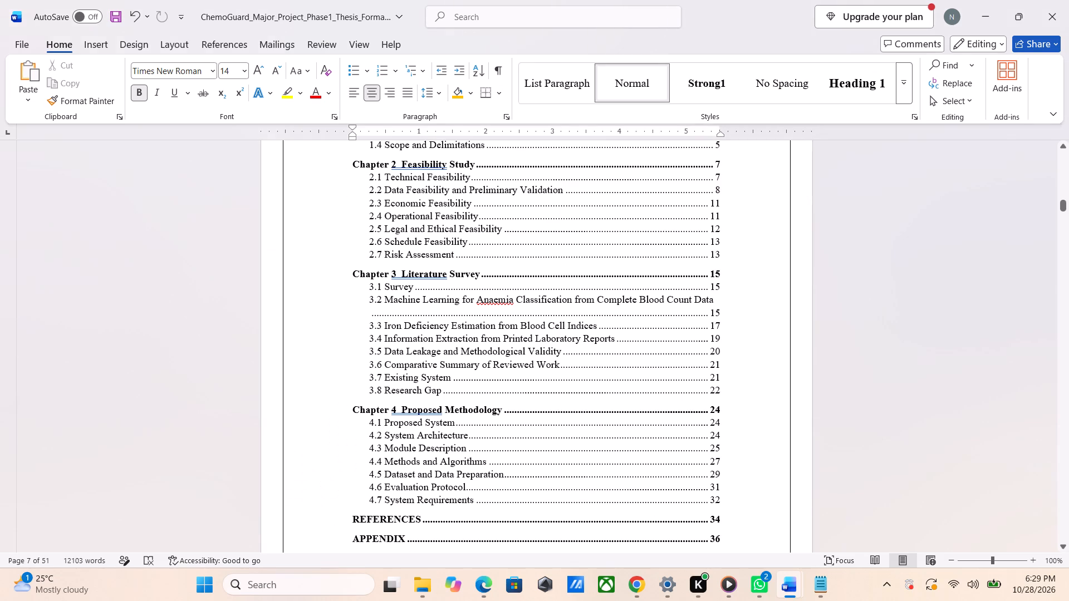
pyautogui.hotkey('alt', 'Tab')
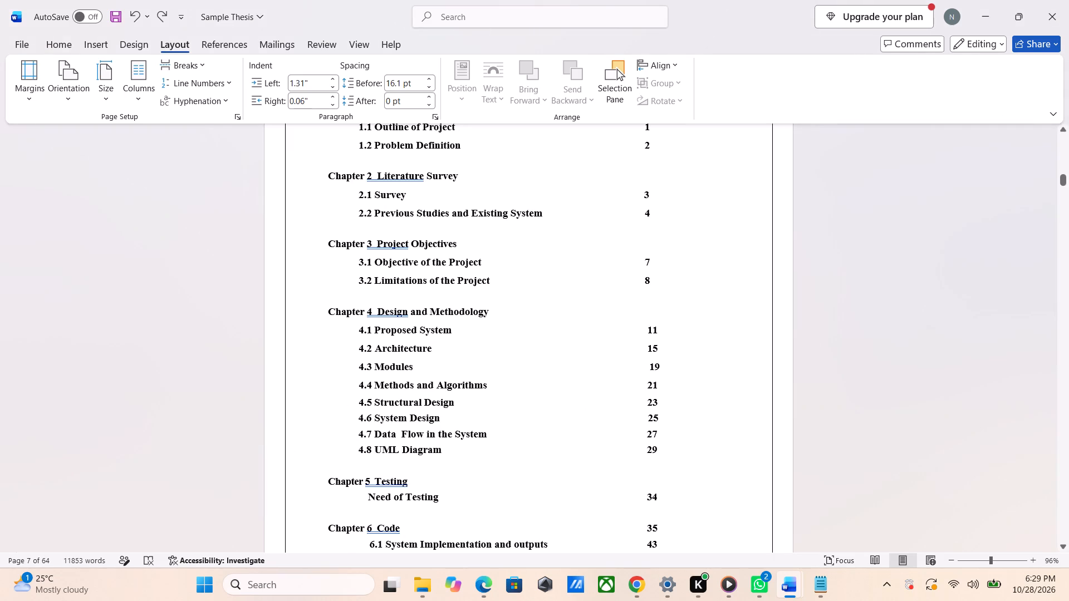
pyautogui.hotkey('alt', 'Tab')
pyautogui.hotkey('alt', 'Tab')
pyautogui.hotkey('alt', 'Tab')
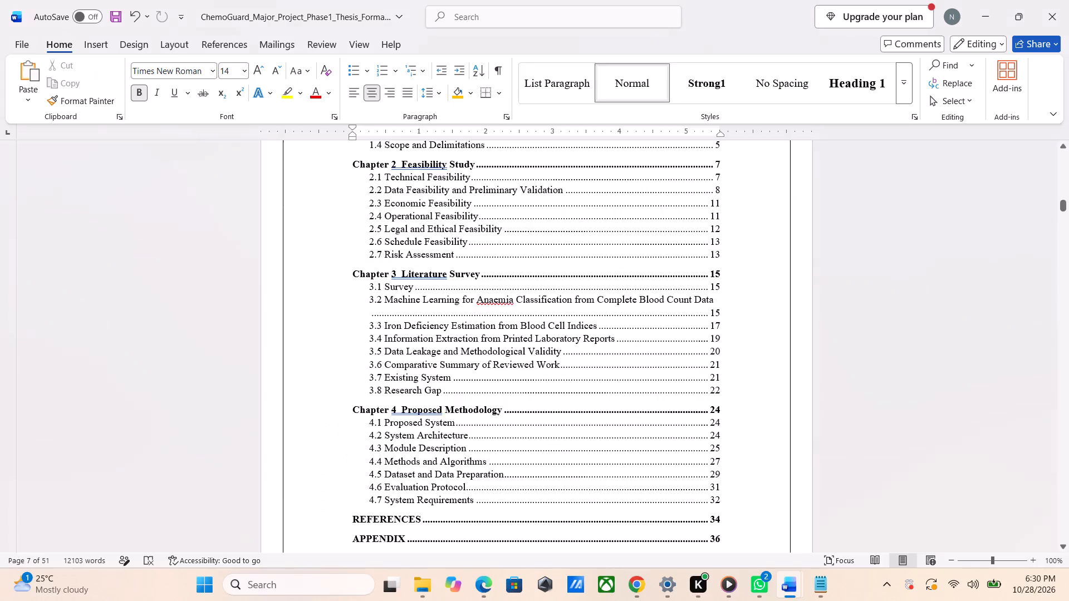
# Examine the Sample Thesis Table of Contents entries for Testing, Code, and Results and Discussion.
pyautogui.hotkey('alt', 'Tab')
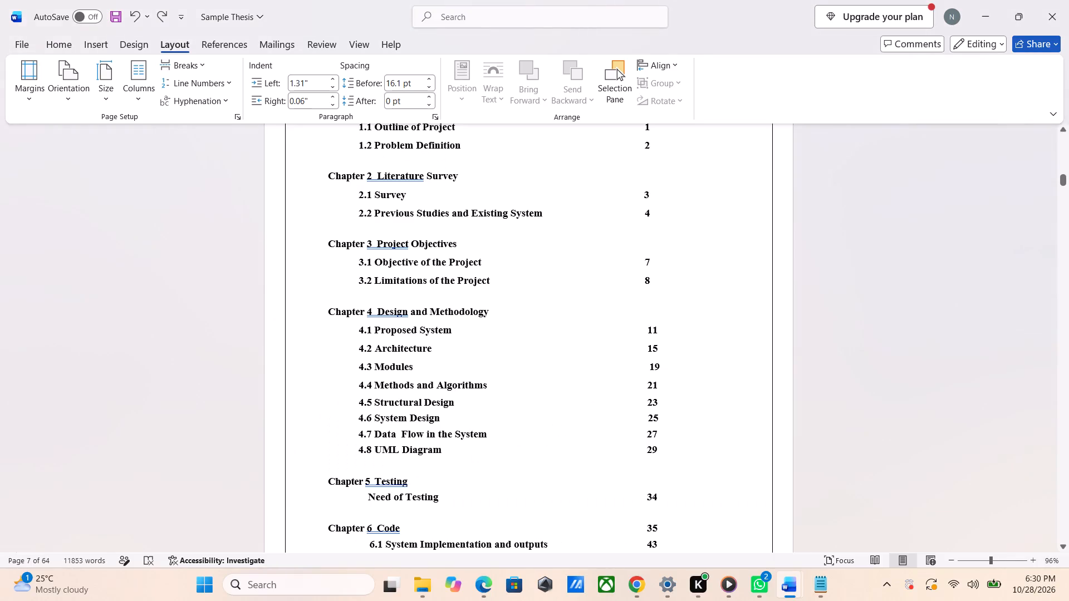
pyautogui.scroll(-2, 562, 470)
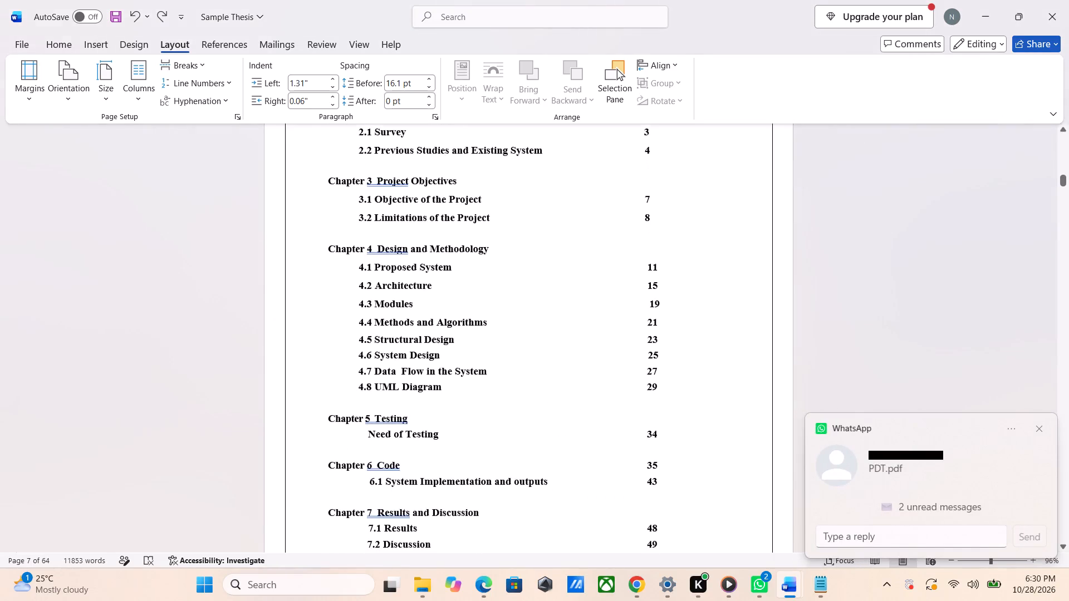
pyautogui.scroll(-1, 562, 470)
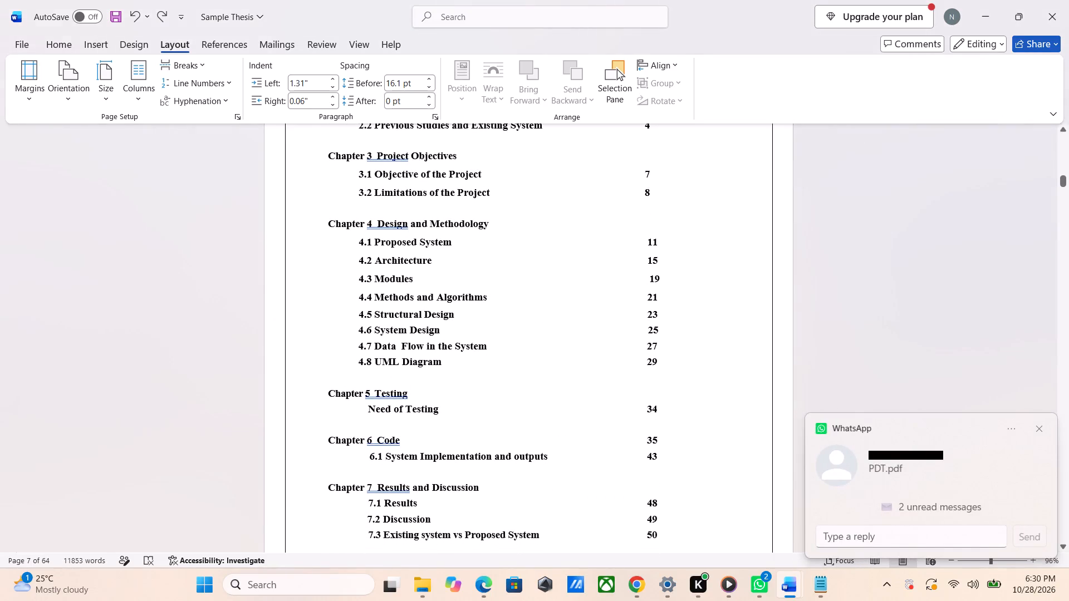
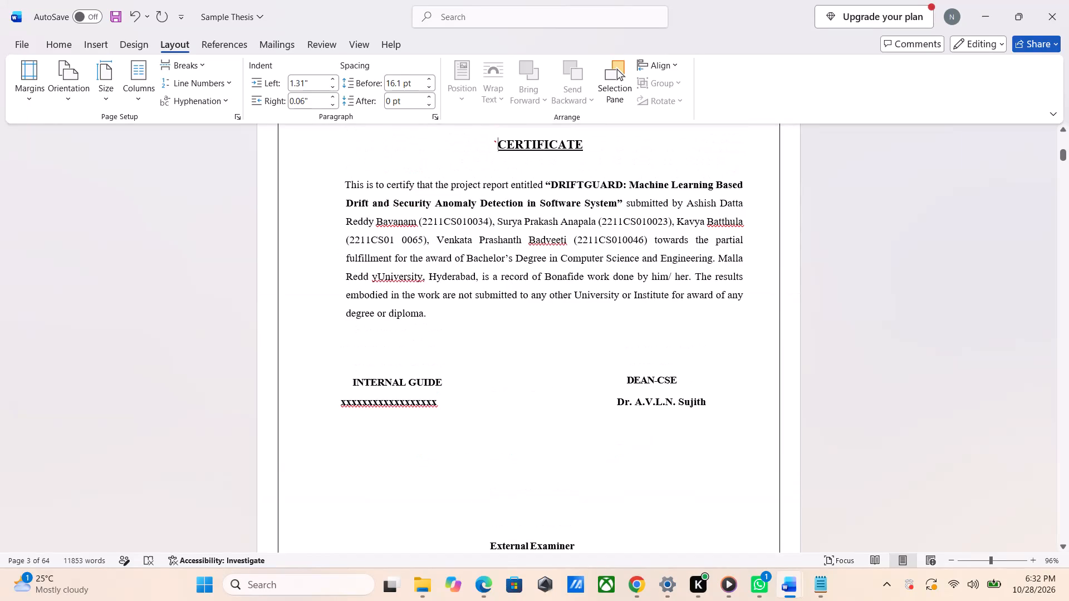
# Undo the last change to the CERTIFICATE heading in the Sample Thesis.
pyautogui.hotkey('ctrl', 'z')
pyautogui.hotkey('alt', 'Tab')
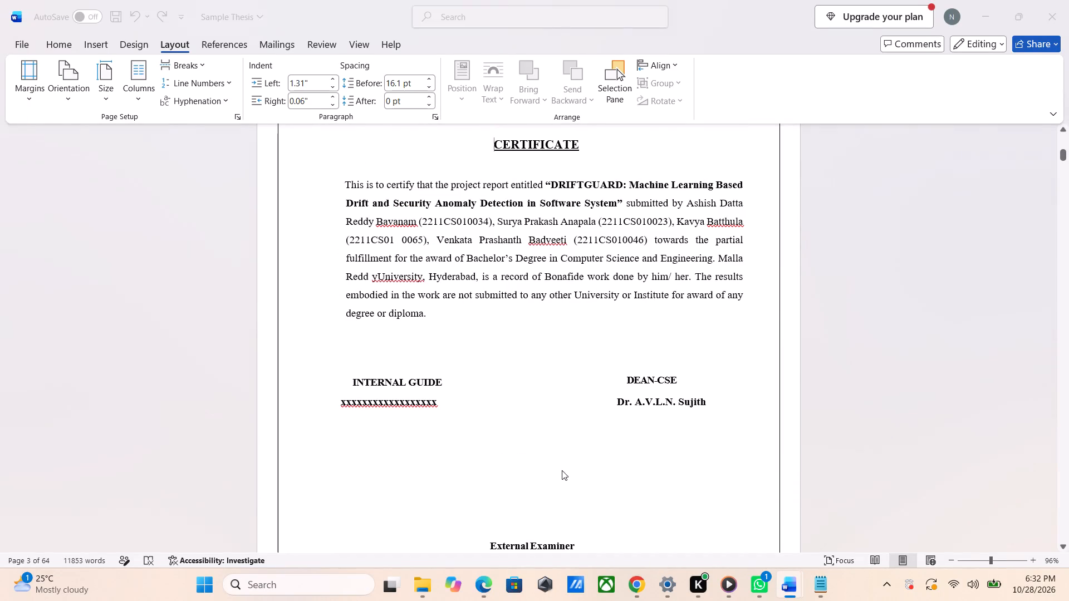
pyautogui.hotkey('alt', 'Tab')
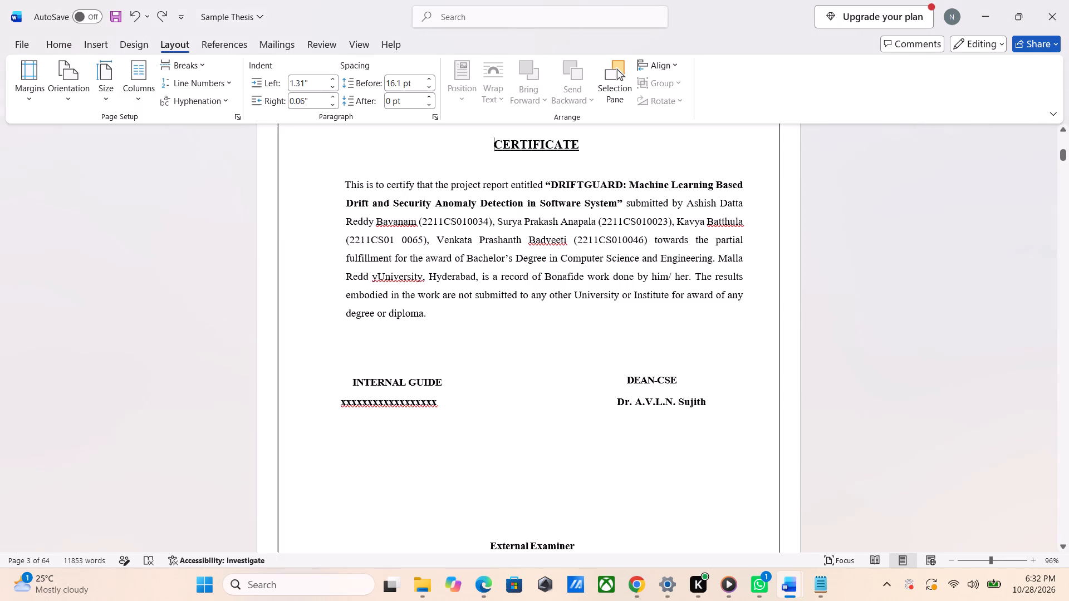
# Review the Sample Thesis front pages from the Certificate through the end of its Table of Contents.
pyautogui.press('Down')
pyautogui.press('Down')
pyautogui.press('Down')
pyautogui.press('Down')
pyautogui.press('Down')
pyautogui.press('Down')
pyautogui.press('Down')
pyautogui.press('Down')
pyautogui.press('Down')
pyautogui.press('Down')
pyautogui.press('Down')
pyautogui.press('Down')
pyautogui.press('Down')
pyautogui.press('Down')
pyautogui.press('Down')
pyautogui.press('Down')
pyautogui.press('Down')
pyautogui.press('Down')
pyautogui.press('Down')
pyautogui.press('Down')
pyautogui.press('Down')
pyautogui.press('Down')
pyautogui.press('Down')
pyautogui.press('Down')
pyautogui.press('Down')
pyautogui.press('Down')
pyautogui.press('Down')
pyautogui.press('Down')
pyautogui.press('Down')
pyautogui.press('Down')
pyautogui.press('Down')
pyautogui.press('Down')
pyautogui.press('Down')
pyautogui.press('Down')
pyautogui.press('Down')
pyautogui.press('Down')
pyautogui.press('Down')
pyautogui.press('Down')
pyautogui.press('Down')
pyautogui.press('Down')
pyautogui.press('Down')
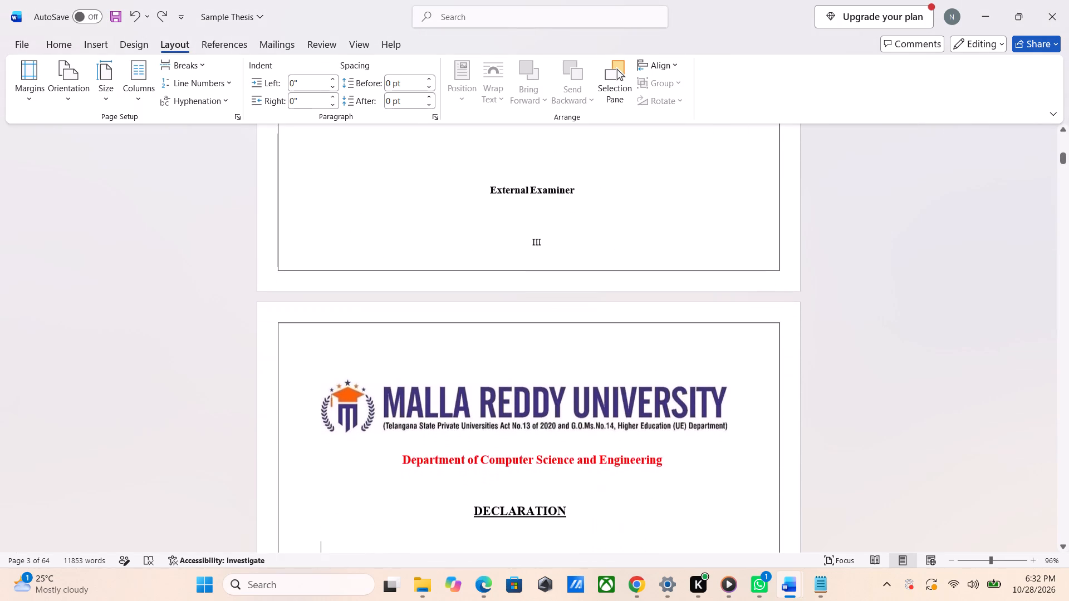
pyautogui.press('Down')
pyautogui.press('Down')
pyautogui.press('Down')
pyautogui.press('Down')
pyautogui.press('Down')
pyautogui.press('Down')
pyautogui.press('Down')
pyautogui.press('Down')
pyautogui.press('Down')
pyautogui.press('Down')
pyautogui.press('Down')
pyautogui.press('Down')
pyautogui.press('Down')
pyautogui.press('Down')
pyautogui.press('Down')
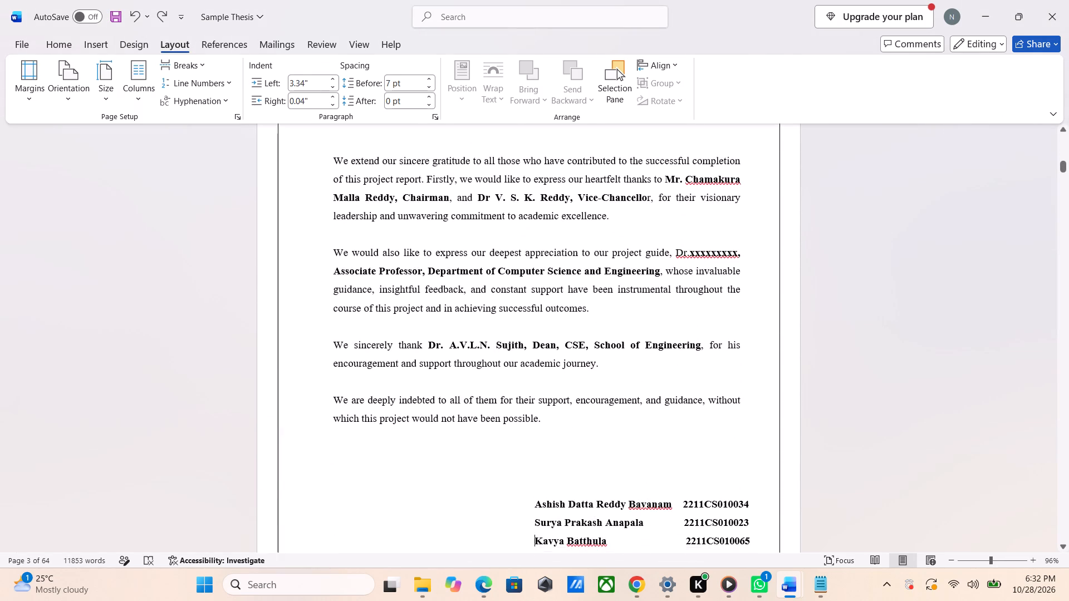
pyautogui.press('Down')
pyautogui.press('Down')
pyautogui.press('Down')
pyautogui.press('Down')
pyautogui.press('Down')
pyautogui.press('Down')
pyautogui.press('Down')
pyautogui.press('Down')
pyautogui.press('Down')
pyautogui.press('Down')
pyautogui.press('Down')
pyautogui.press('Down')
pyautogui.press('Down')
pyautogui.press('Down')
pyautogui.press('Down')
pyautogui.press('Down')
pyautogui.press('Down')
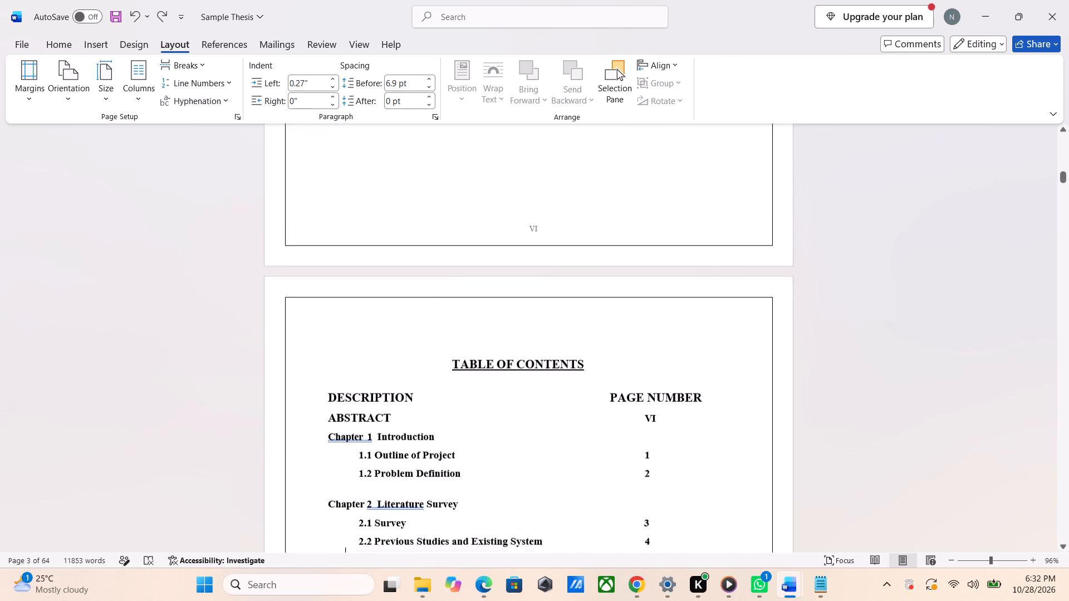
pyautogui.press('Down')
pyautogui.press('Down')
pyautogui.press('Down')
pyautogui.press('Down')
pyautogui.press('Down')
pyautogui.press('Down')
pyautogui.press('Down')
pyautogui.press('Down')
pyautogui.press('Down')
pyautogui.press('Down')
pyautogui.press('Down')
pyautogui.press('Down')
pyautogui.press('Down')
pyautogui.press('Down')
pyautogui.press('Down')
pyautogui.press('Down')
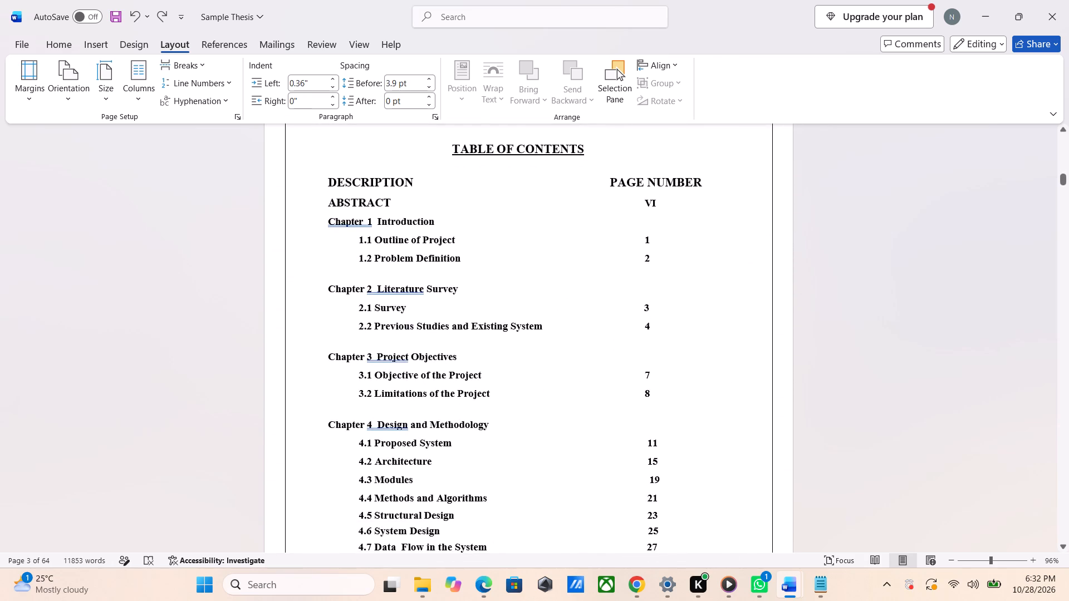
pyautogui.press('Down')
pyautogui.press('Down')
pyautogui.press('Down')
pyautogui.press('Down')
pyautogui.press('Down')
pyautogui.press('Down')
pyautogui.press('Down')
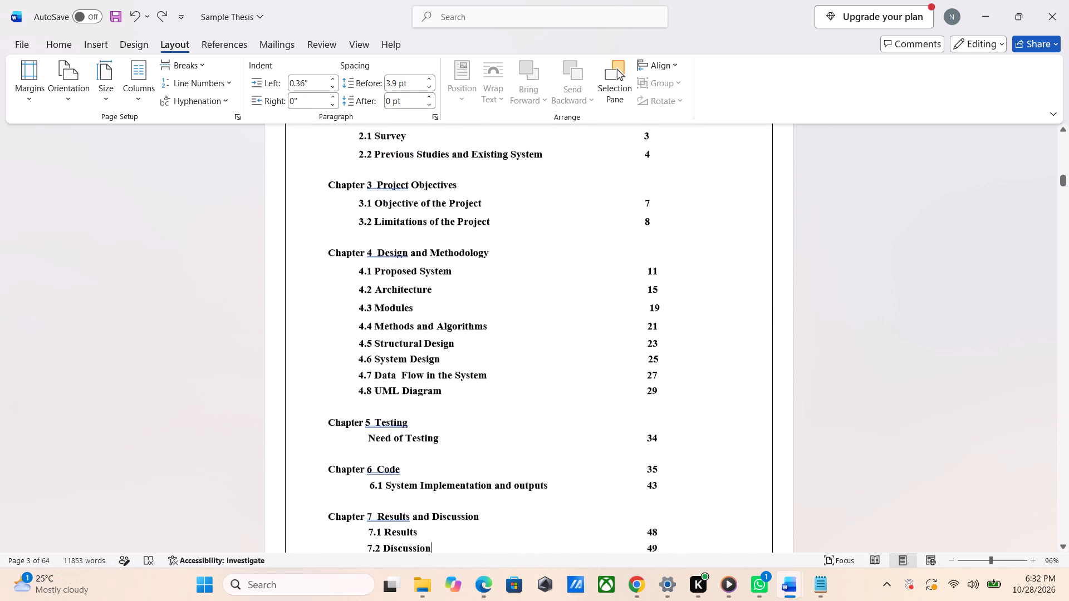
pyautogui.press('Down')
pyautogui.press('Down')
pyautogui.press('Down')
pyautogui.press('Down')
pyautogui.press('Down')
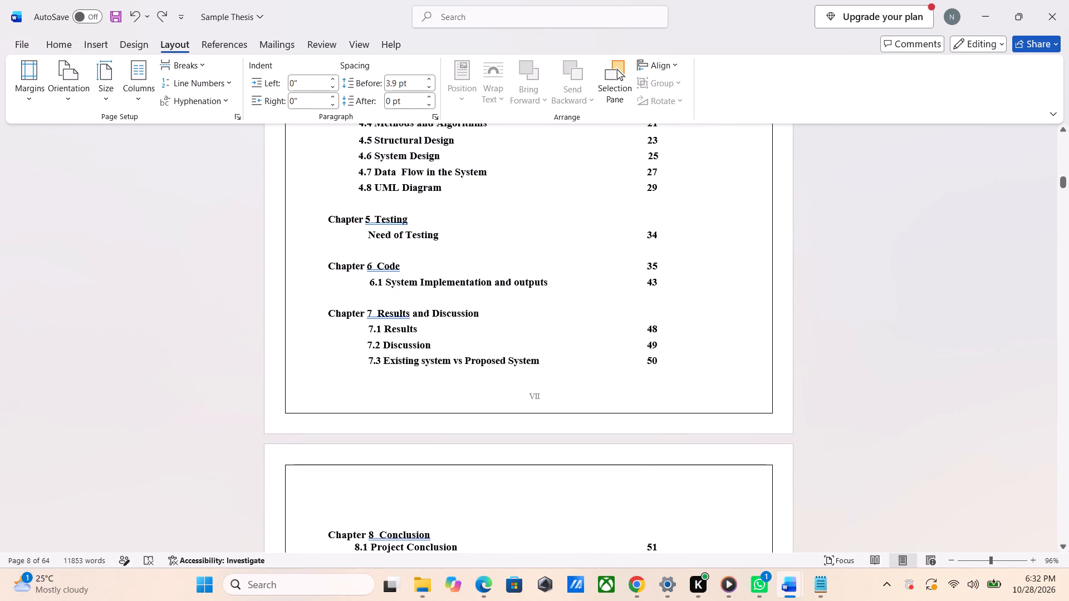
pyautogui.press('Down')
pyautogui.press('Down')
pyautogui.press('Down')
pyautogui.press('Down')
# Re-examine the Sample Thesis contents entries from Chapter 8 Conclusion back to Chapter 4 Design and Methodology.
pyautogui.press('Up')
pyautogui.press('Up')
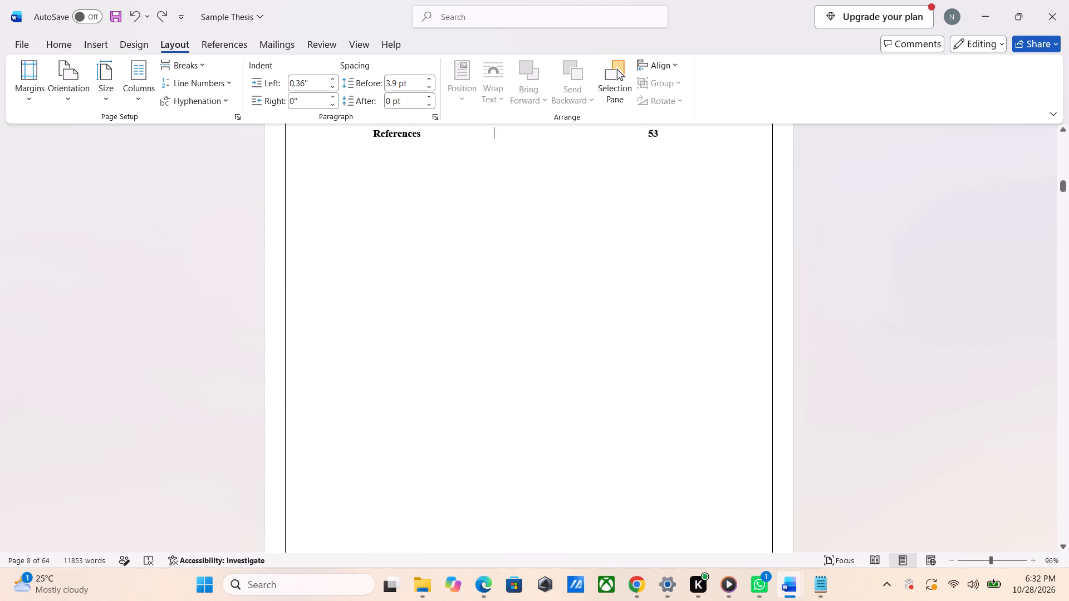
pyautogui.press('Up')
pyautogui.press('Up')
pyautogui.press('Up')
pyautogui.press('Up')
pyautogui.press('Up')
pyautogui.press('Up')
pyautogui.press('Up')
pyautogui.press('Up')
pyautogui.press('Up')
pyautogui.press('Up')
pyautogui.press('Up')
pyautogui.press('Up')
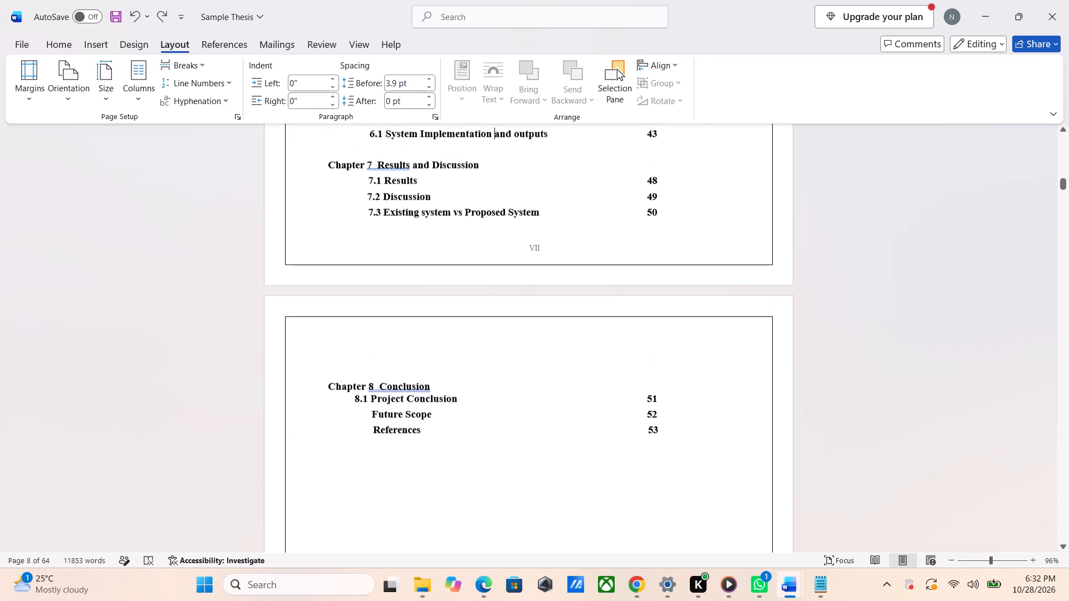
pyautogui.press('Up')
pyautogui.press('Up')
pyautogui.press('Up')
pyautogui.press('Up')
pyautogui.press('Up')
pyautogui.press('Up')
pyautogui.press('Up')
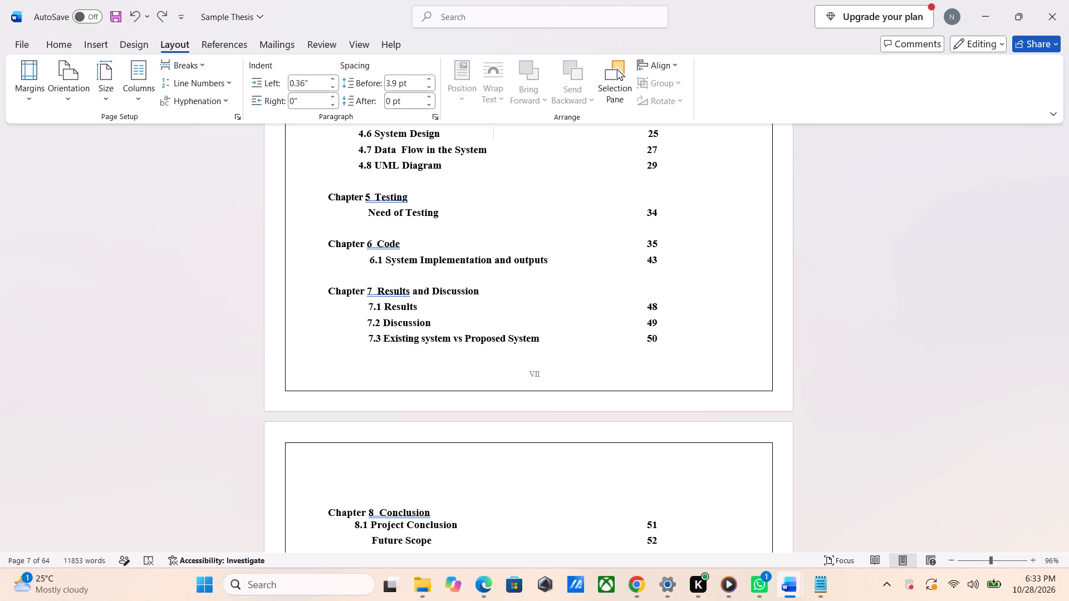
# Compare the ChemoGuard contents entries for Chapters 3 and 4, References and Appendix with the Sample Thesis's closing chapter entries.
pyautogui.hotkey('alt', 'Tab')
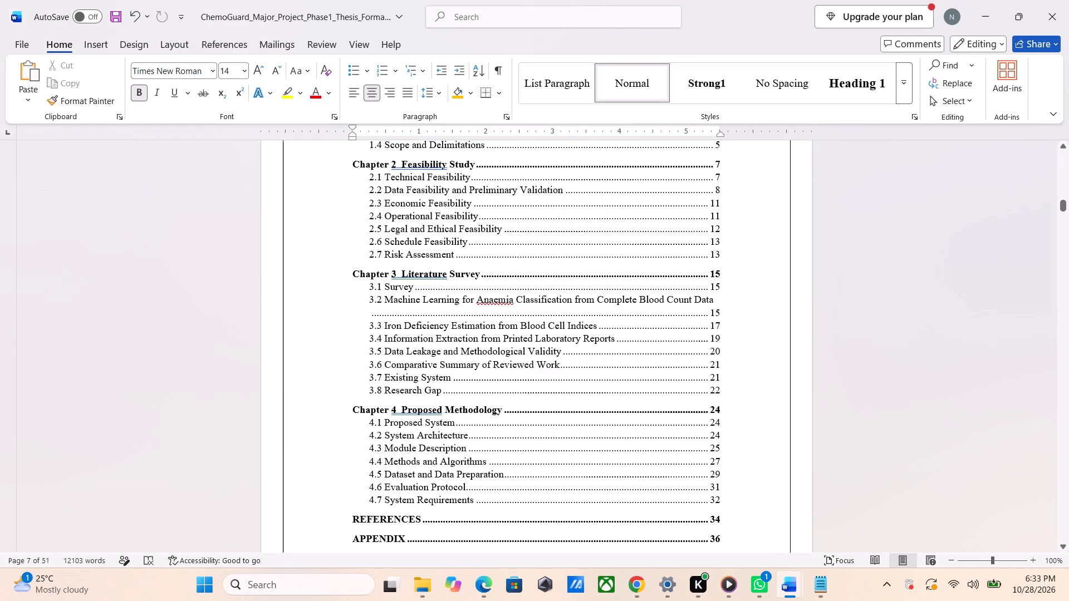
pyautogui.scroll(-3, 562, 470)
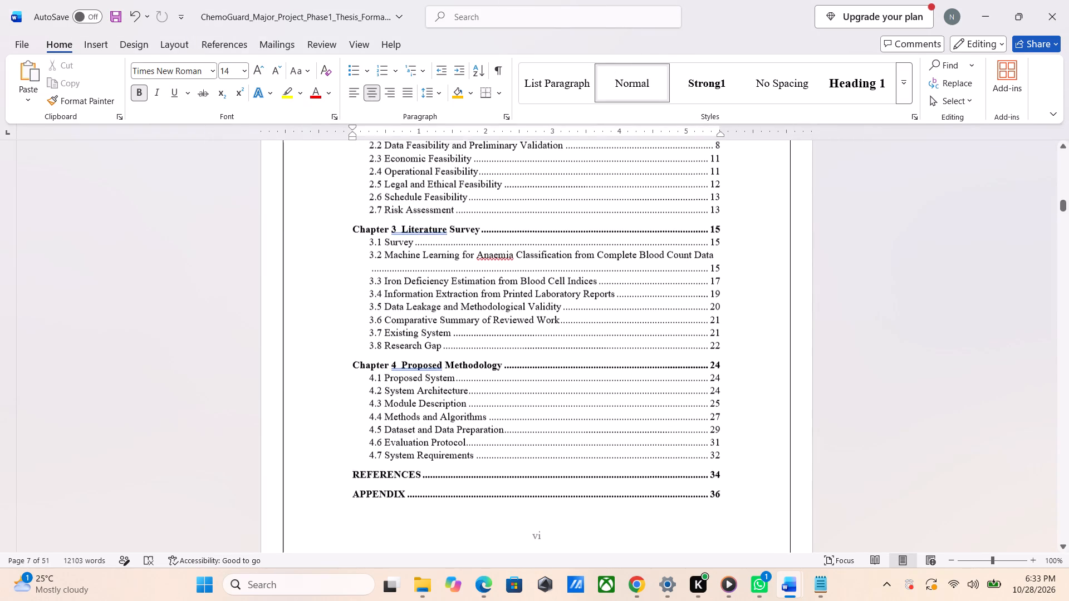
pyautogui.scroll(-2, 562, 469)
pyautogui.scroll(1, 562, 469)
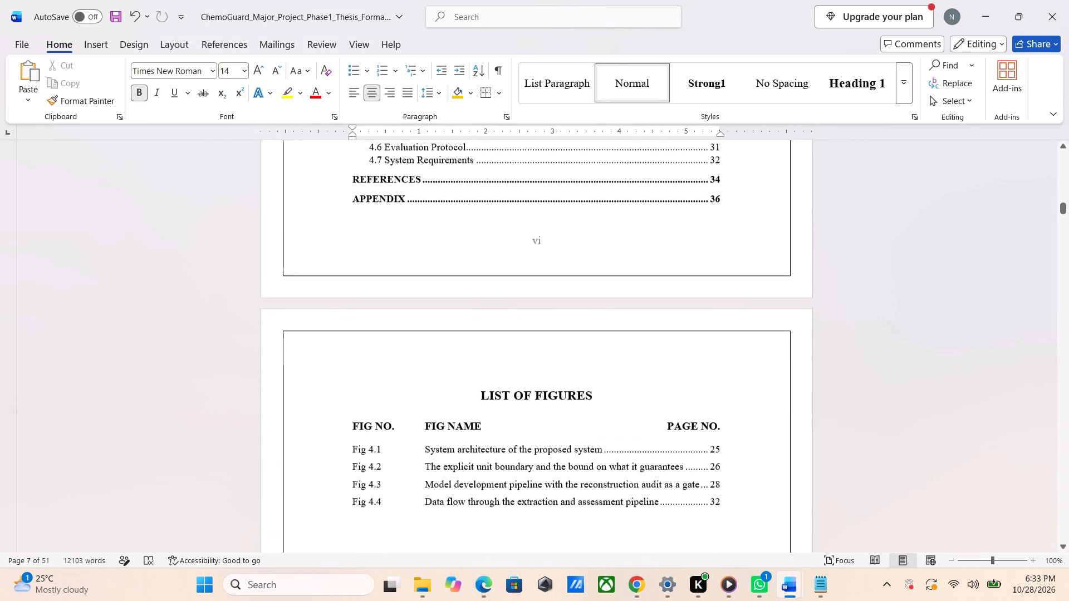
pyautogui.scroll(1, 562, 469)
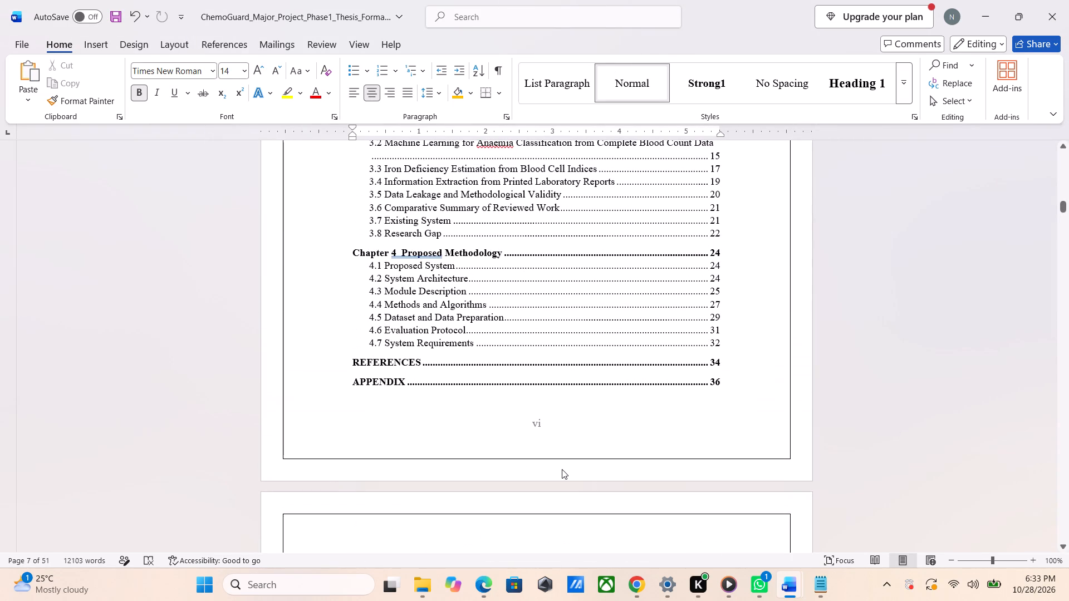
pyautogui.hotkey('alt', 'Tab')
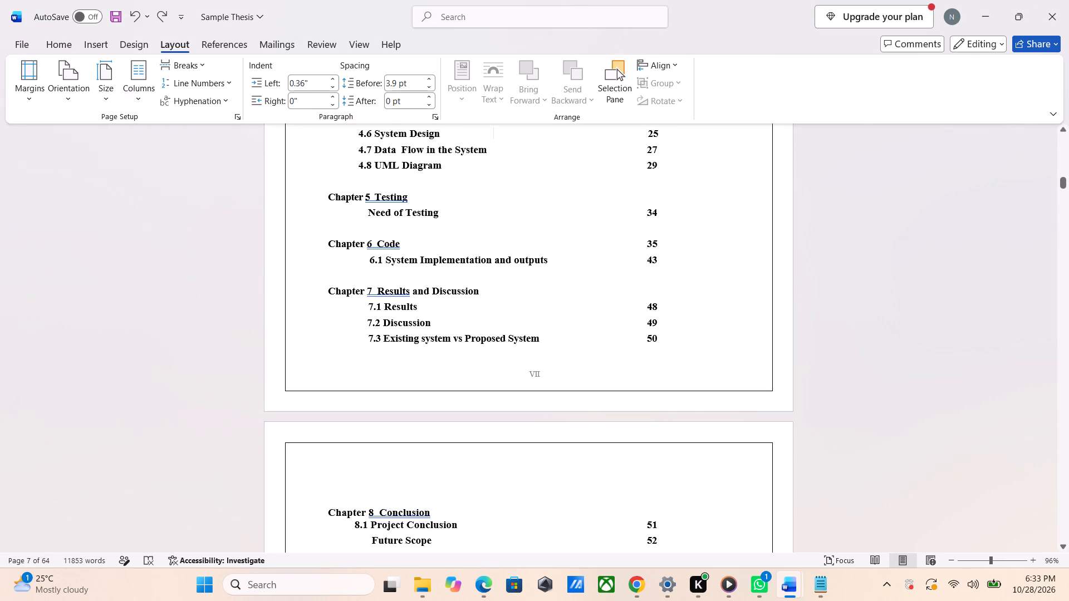
pyautogui.scroll(-1, 562, 469)
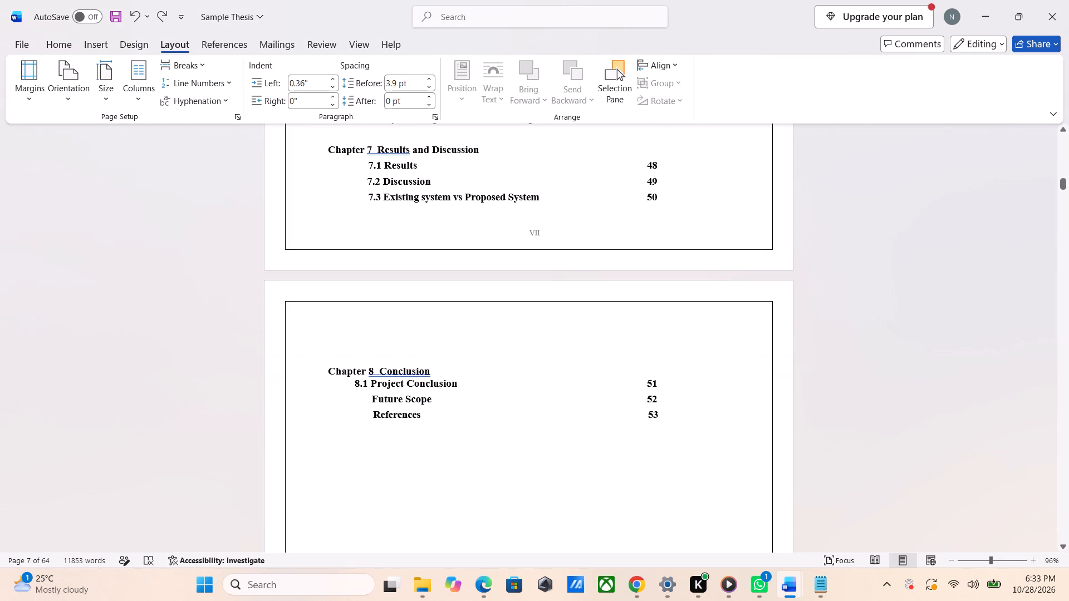
pyautogui.scroll(1, 562, 469)
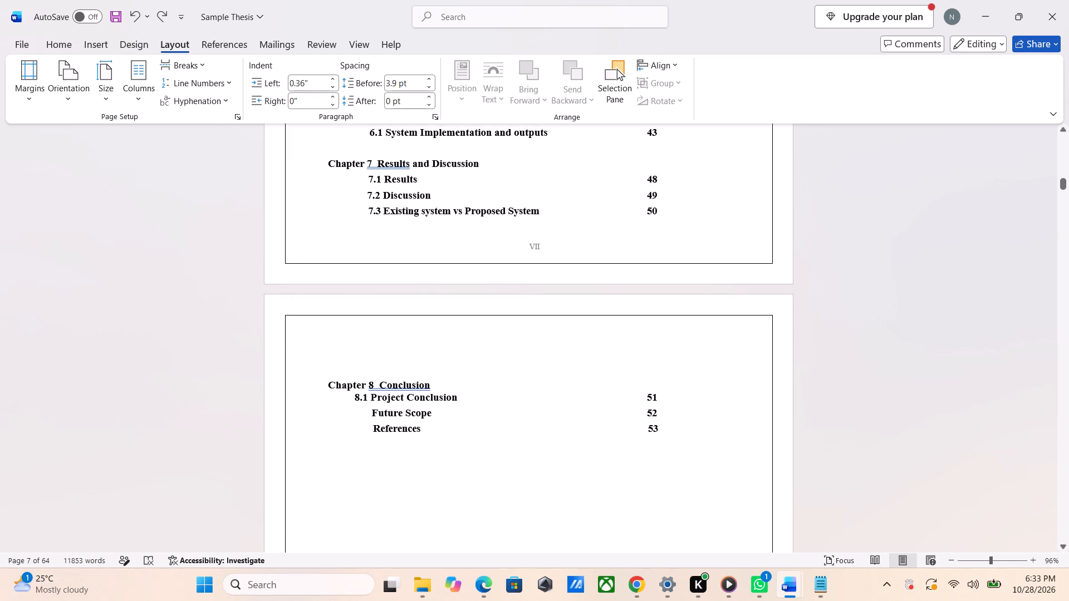
pyautogui.hotkey('alt', 'Tab')
pyautogui.hotkey('alt', 'Tab')
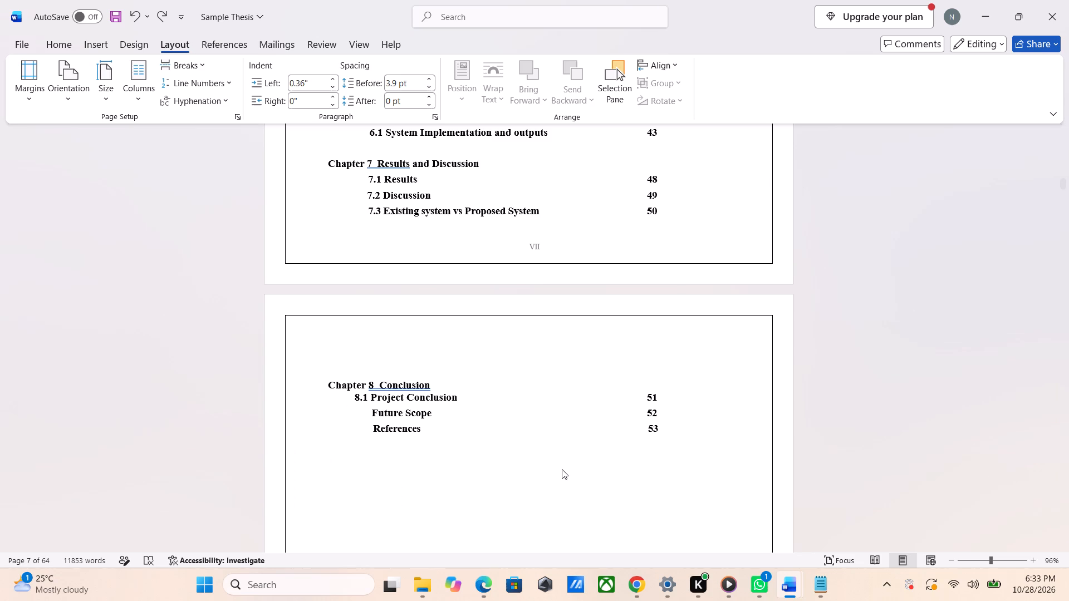
pyautogui.hotkey('alt', 'Tab')
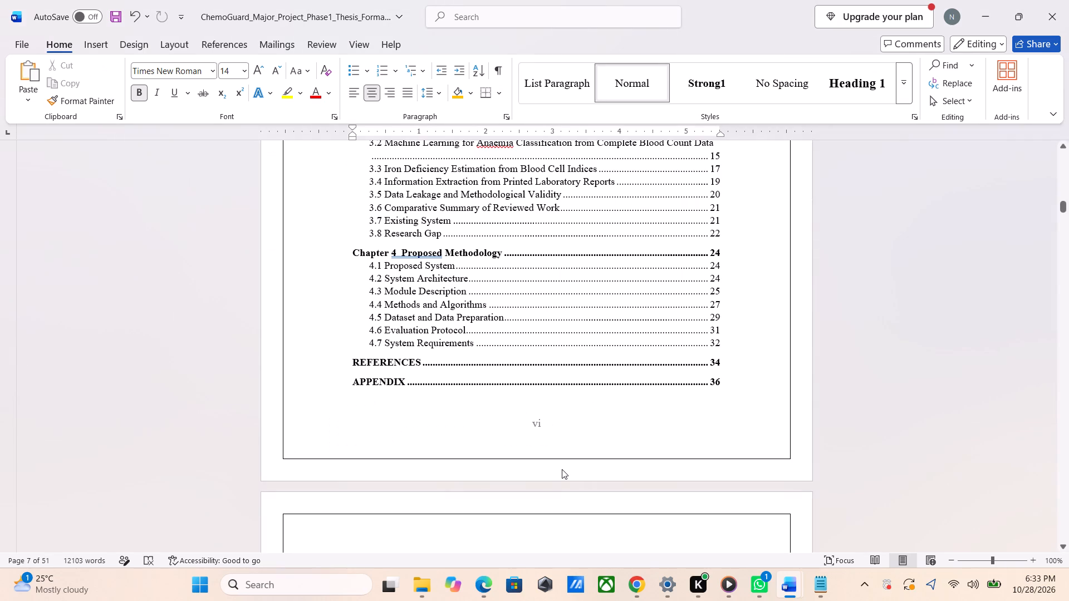
pyautogui.scroll(1, 562, 469)
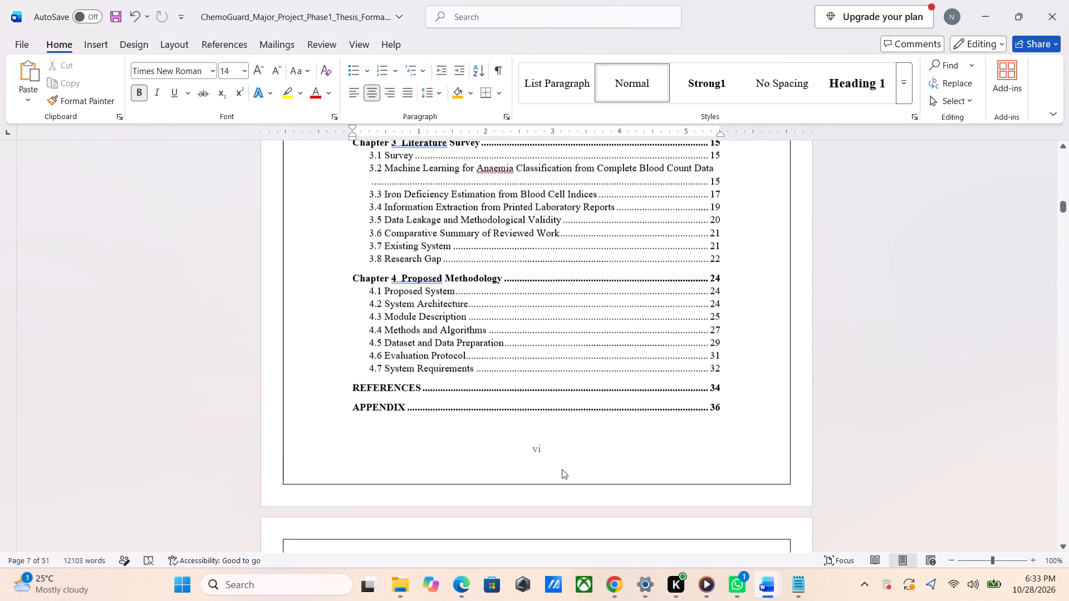
pyautogui.scroll(1, 562, 469)
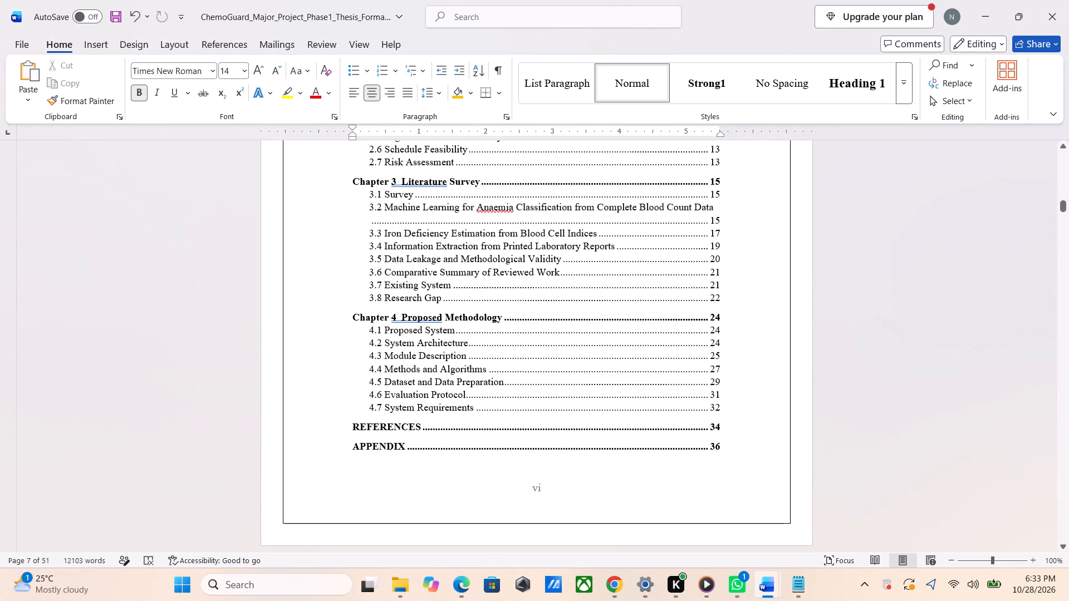
pyautogui.scroll(1, 562, 469)
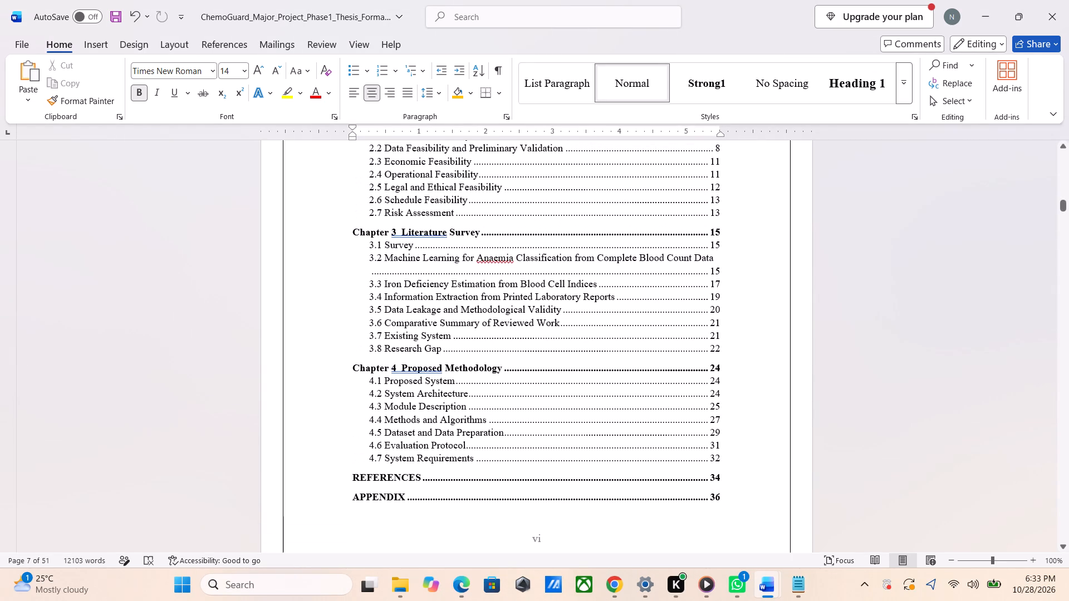
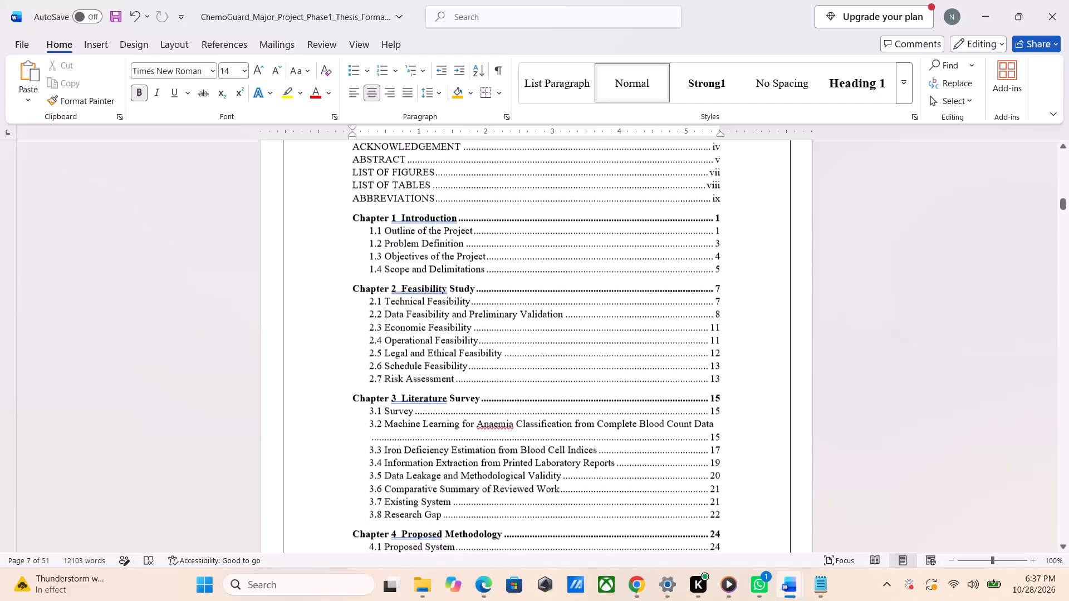
# Skim the ChemoGuard thesis from the Table of Contents through the abbreviations and Chapter 1 to the end of the appendix.
pyautogui.keyDown('alt'); pyautogui.scroll(-2, 391, 228); pyautogui.keyUp('alt')
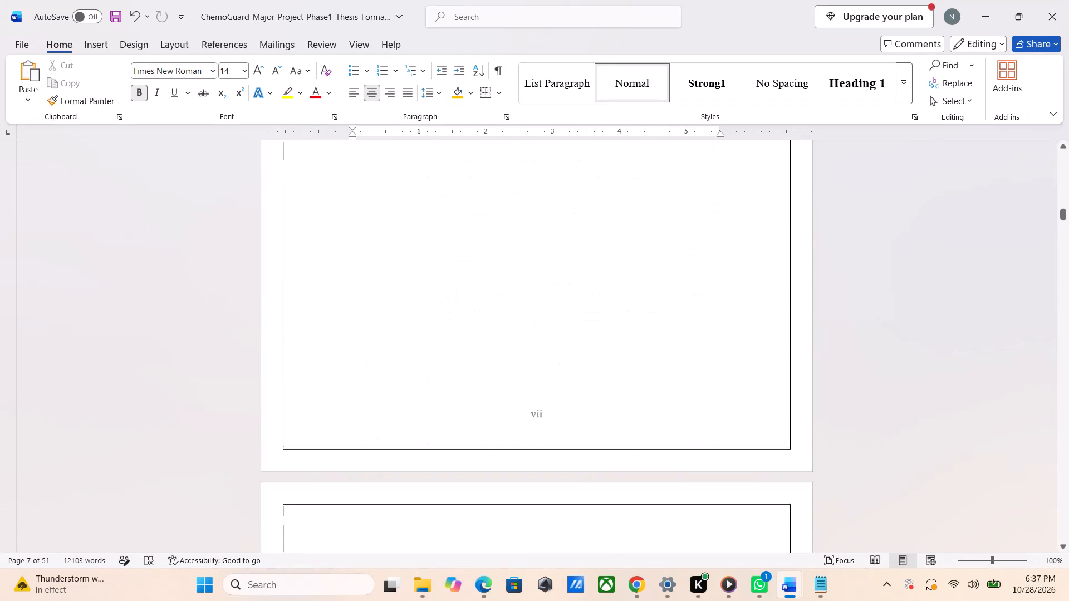
pyautogui.keyDown('alt'); pyautogui.scroll(-5, 391, 228); pyautogui.keyUp('alt')
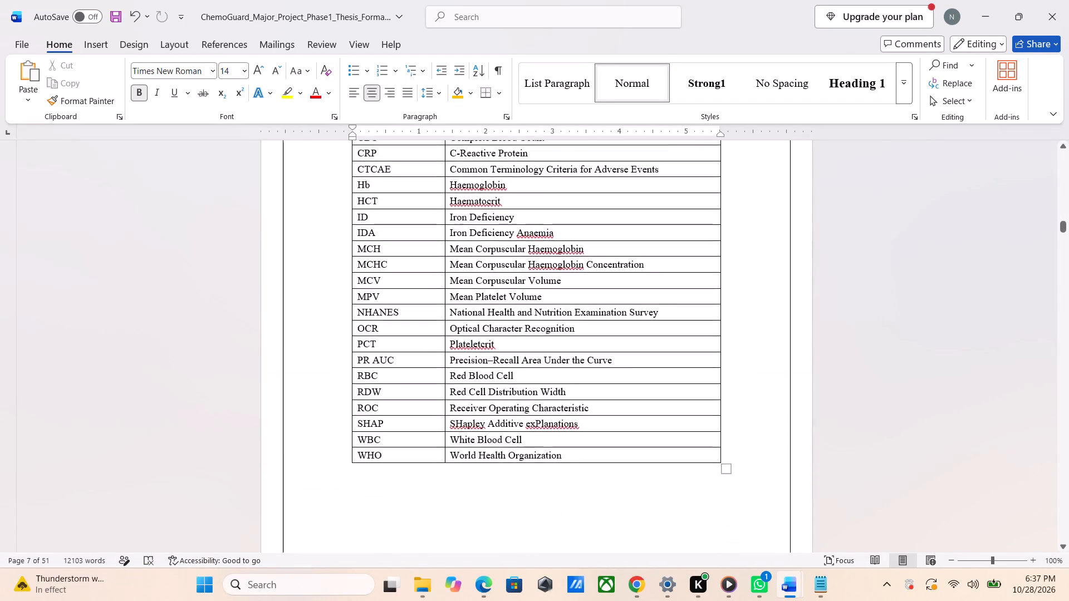
pyautogui.keyDown('alt'); pyautogui.scroll(-5, 391, 228); pyautogui.keyUp('alt')
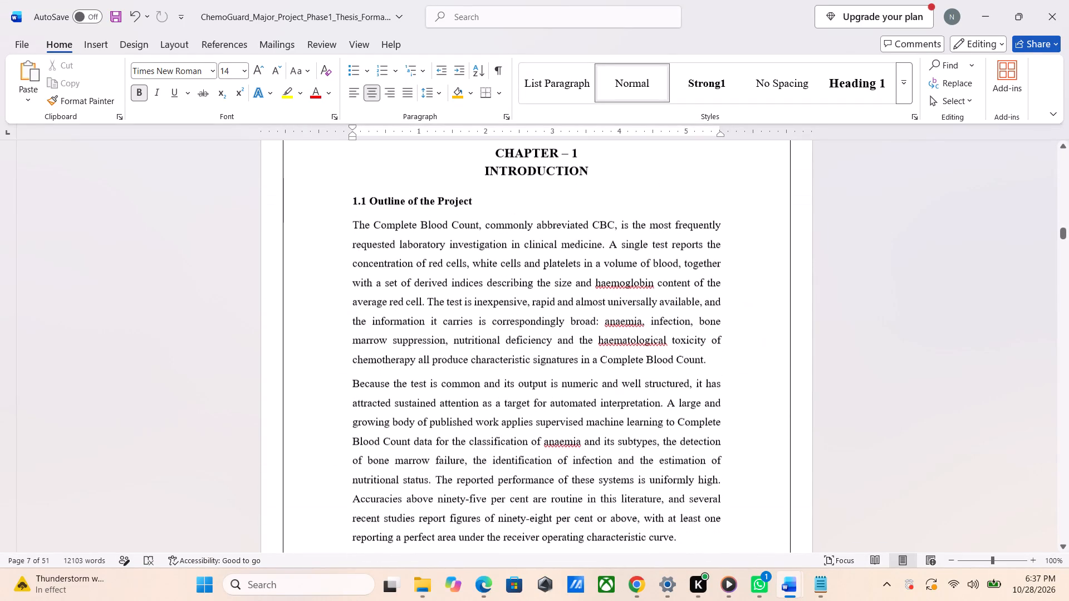
pyautogui.keyDown('alt'); pyautogui.scroll(3, 391, 228); pyautogui.keyUp('alt')
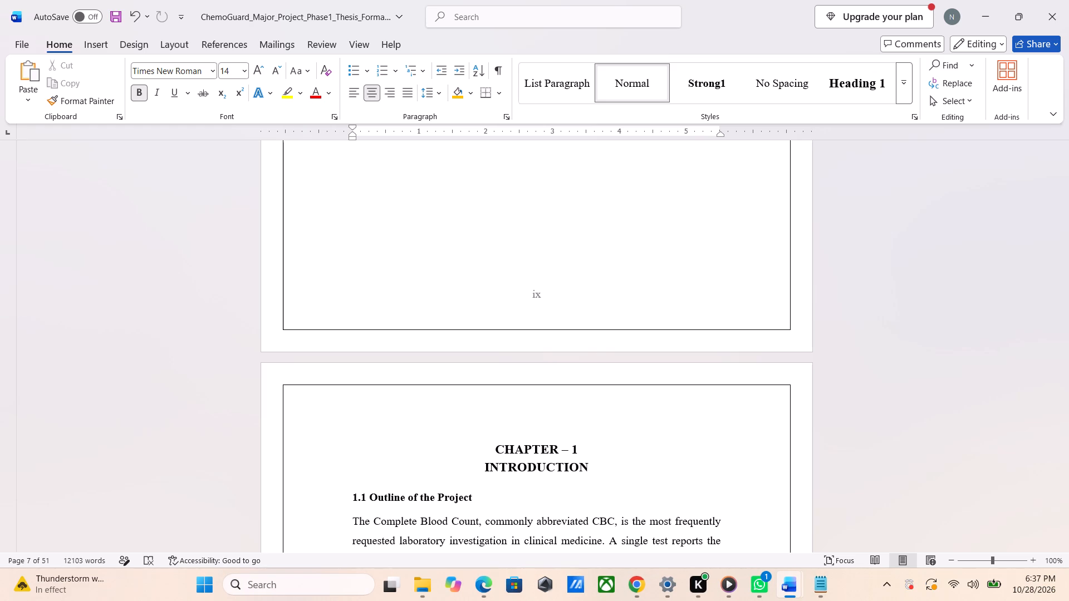
pyautogui.keyDown('alt'); pyautogui.scroll(-11, 391, 228); pyautogui.keyUp('alt')
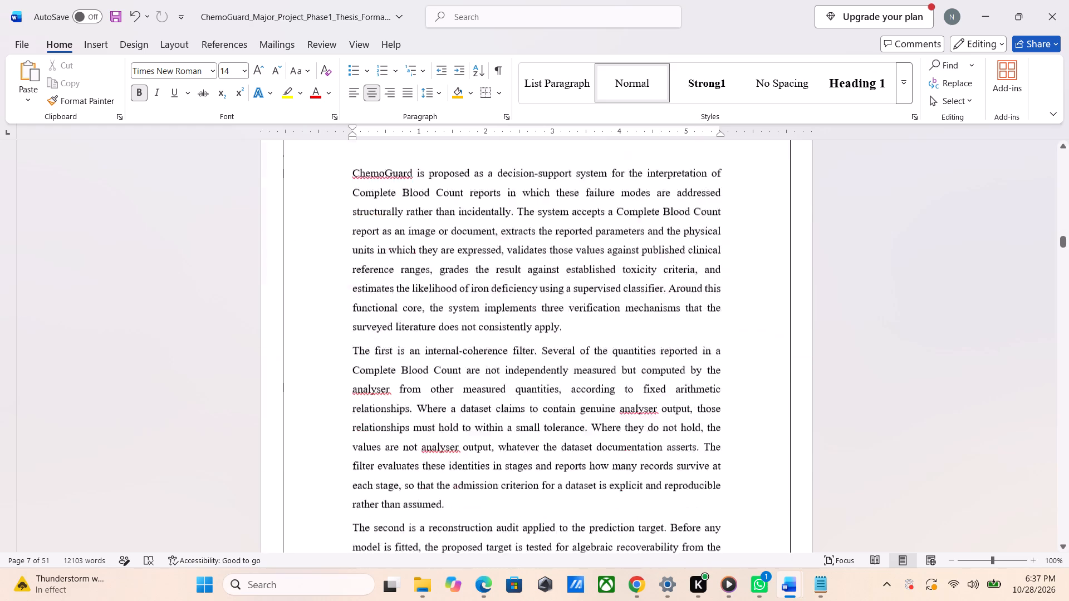
pyautogui.keyDown('alt'); pyautogui.scroll(-15, 391, 228); pyautogui.keyUp('alt')
pyautogui.keyDown('alt'); pyautogui.scroll(-6, 391, 228); pyautogui.keyUp('alt')
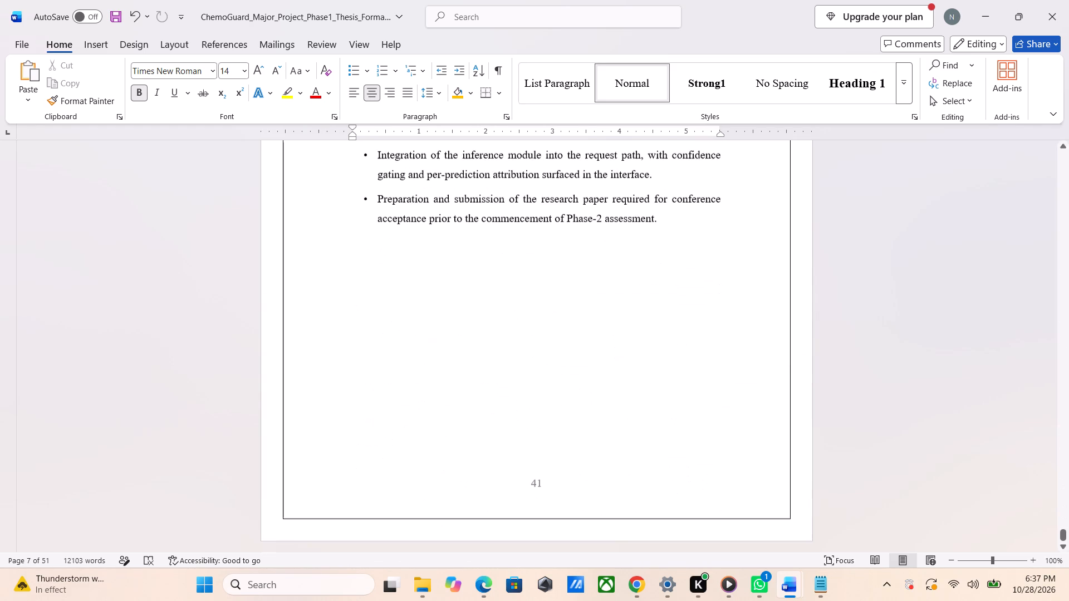
pyautogui.keyDown('alt'); pyautogui.scroll(-5, 391, 228); pyautogui.keyUp('alt')
# Examine the ChemoGuard appendix and the References list, working back from the end of the document.
pyautogui.keyDown('alt'); pyautogui.scroll(10, 391, 228); pyautogui.keyUp('alt')
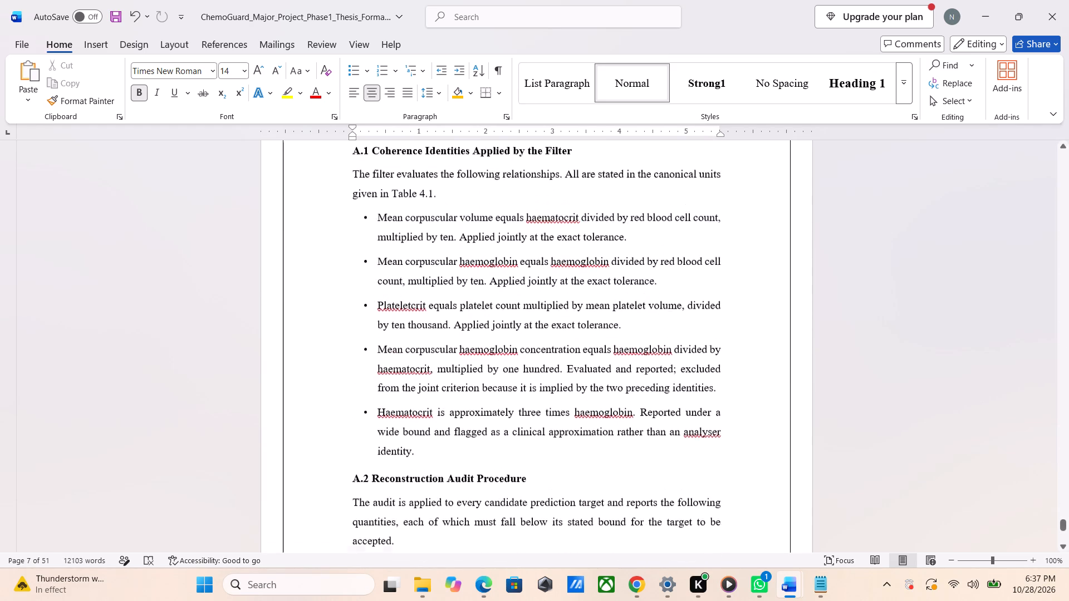
pyautogui.keyDown('alt'); pyautogui.scroll(6, 391, 228); pyautogui.keyUp('alt')
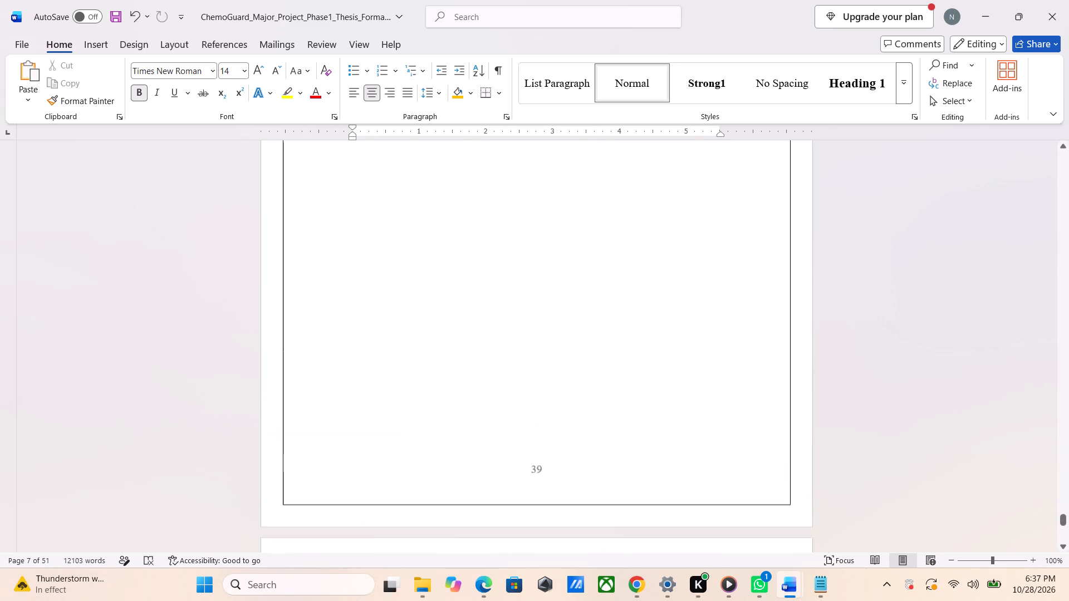
pyautogui.keyDown('alt'); pyautogui.scroll(11, 391, 228); pyautogui.keyUp('alt')
pyautogui.keyDown('alt'); pyautogui.hscroll(1, 391, 228); pyautogui.keyUp('alt')
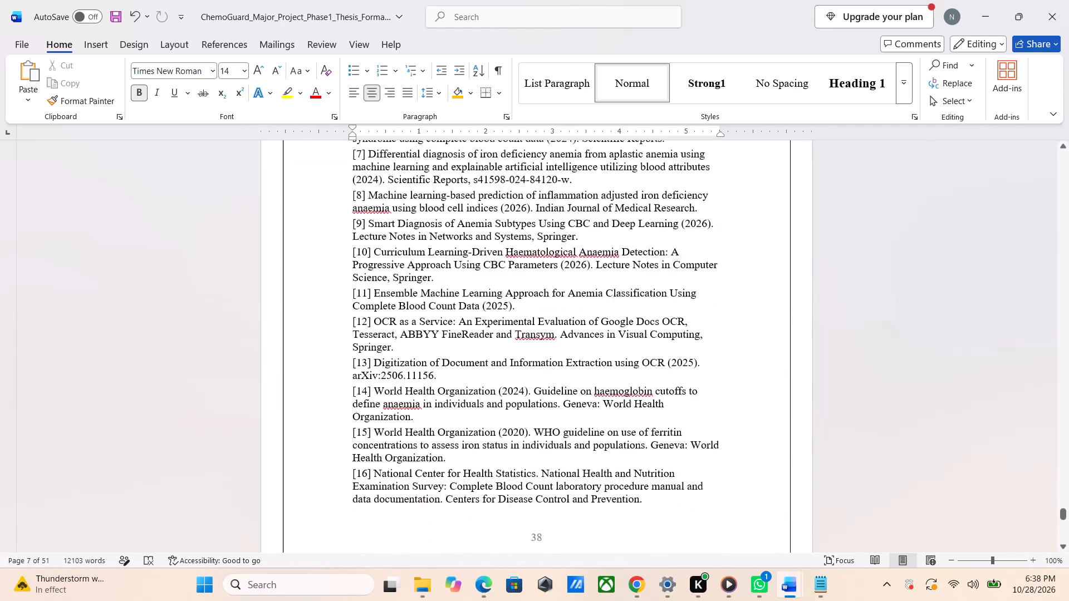
pyautogui.keyDown('alt'); pyautogui.scroll(1, 391, 228); pyautogui.keyUp('alt')
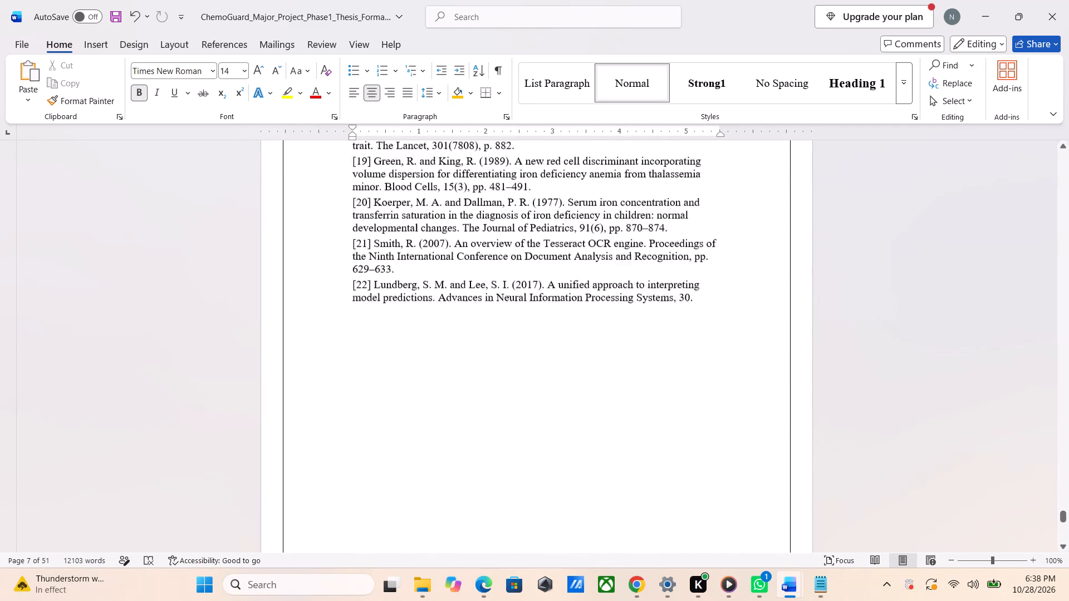
# Review Chapter 4 backwards from the 4.7 System Requirements tables to section 4.4.3 on target definition.
pyautogui.keyDown('alt'); pyautogui.scroll(3, 391, 228); pyautogui.keyUp('alt')
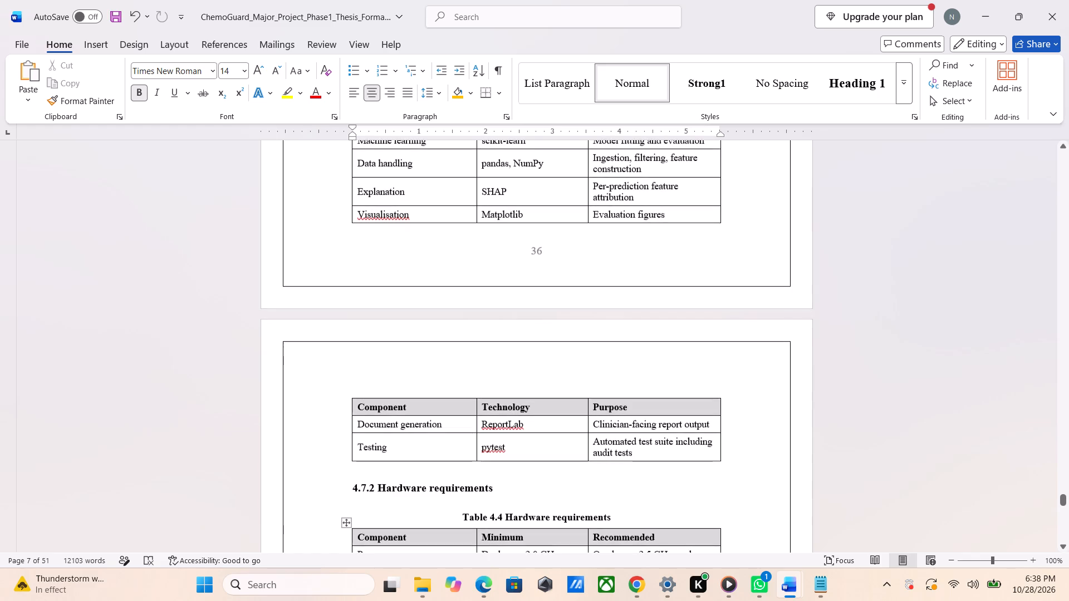
pyautogui.keyDown('alt'); pyautogui.scroll(5, 391, 228); pyautogui.keyUp('alt')
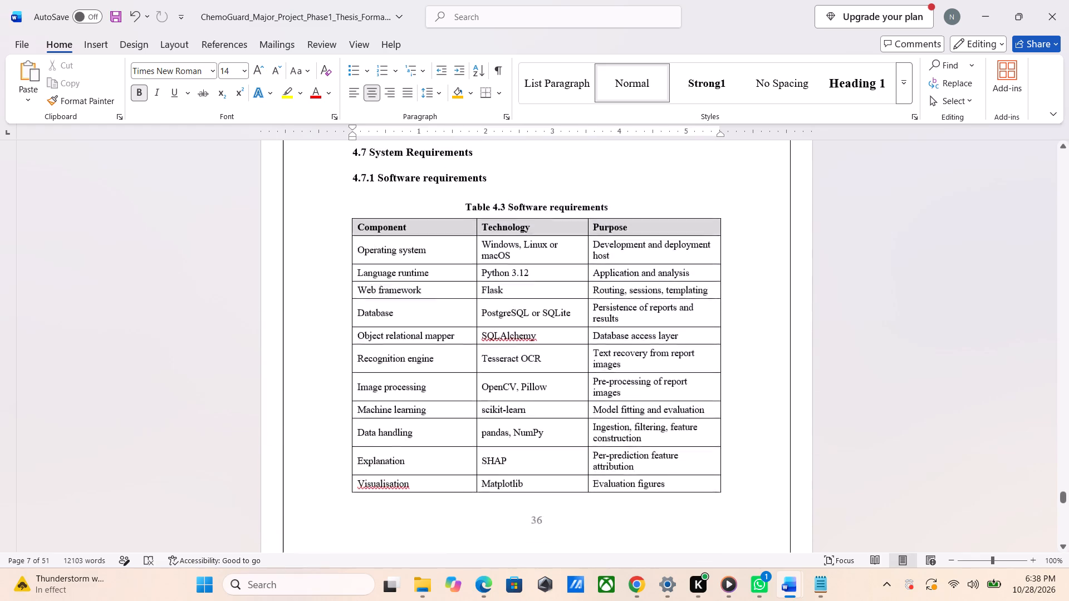
pyautogui.keyDown('alt'); pyautogui.scroll(7, 391, 228); pyautogui.keyUp('alt')
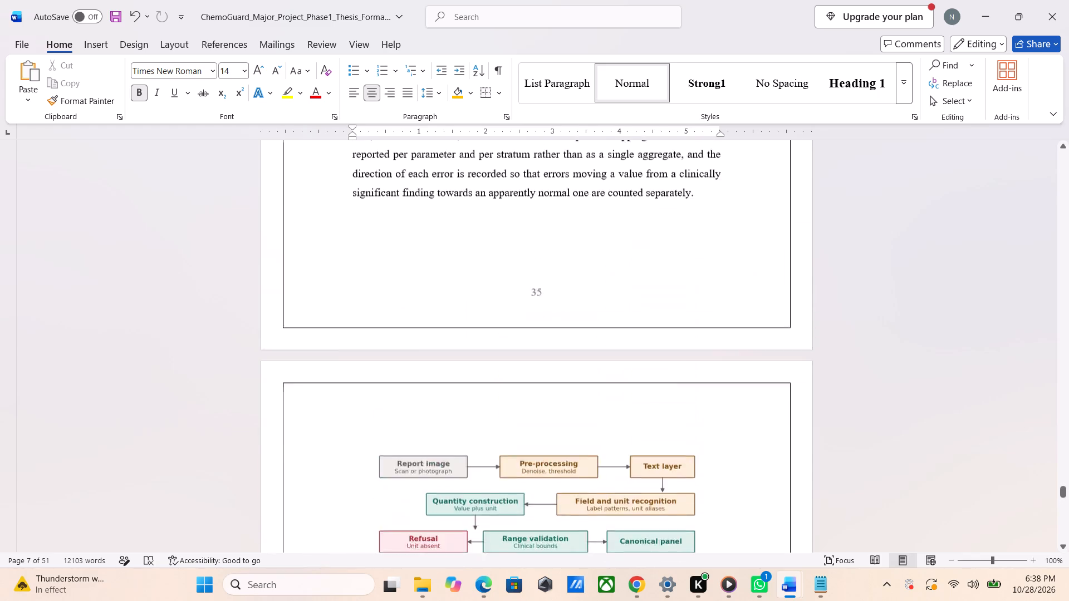
pyautogui.keyDown('alt'); pyautogui.scroll(9, 391, 228); pyautogui.keyUp('alt')
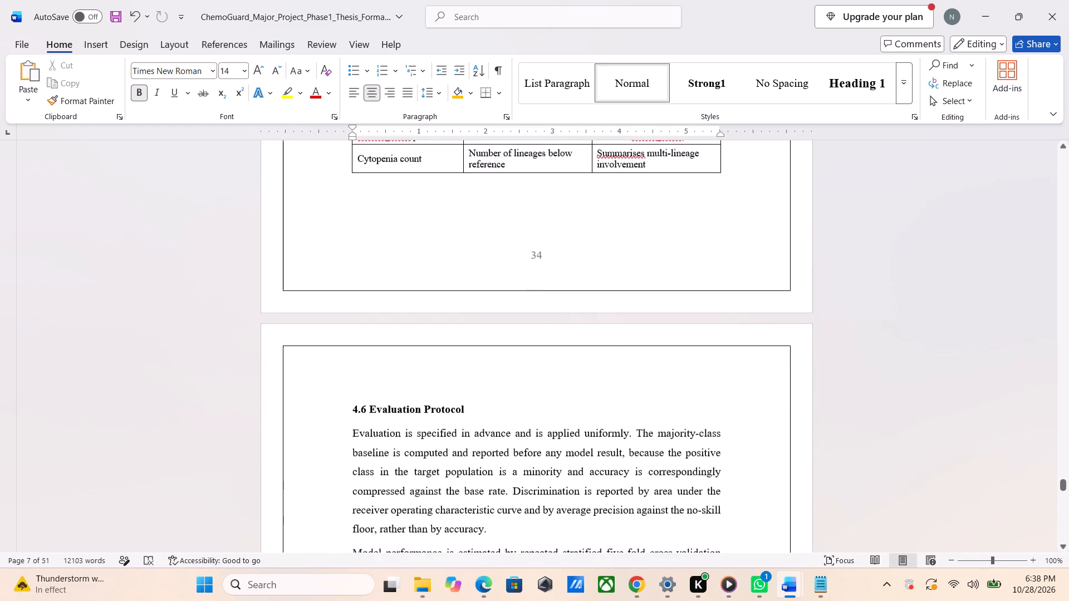
pyautogui.keyDown('alt'); pyautogui.scroll(8, 391, 228); pyautogui.keyUp('alt')
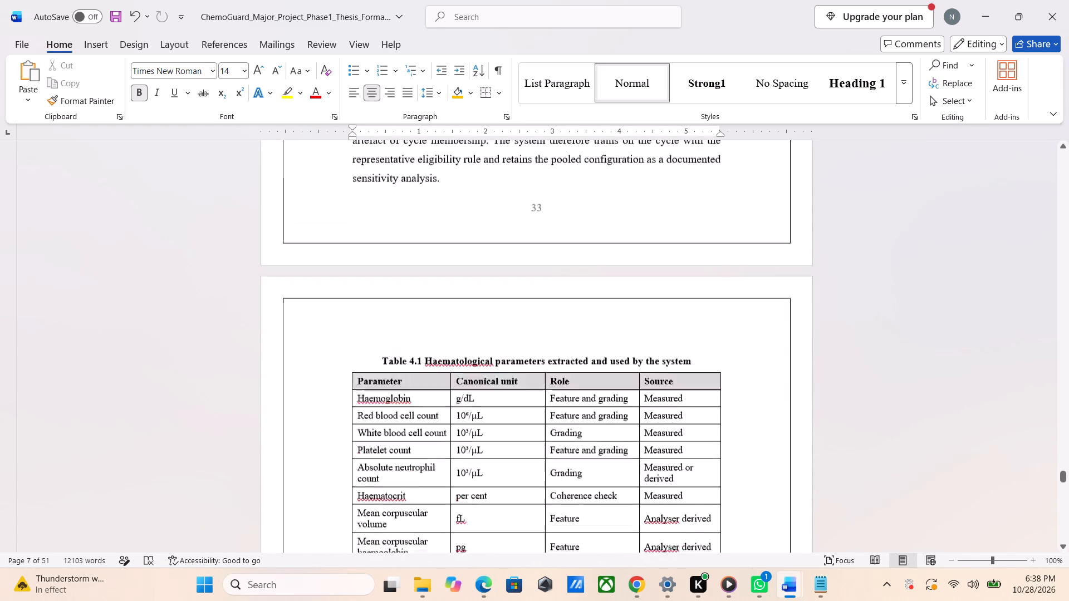
pyautogui.keyDown('alt'); pyautogui.scroll(6, 391, 228); pyautogui.keyUp('alt')
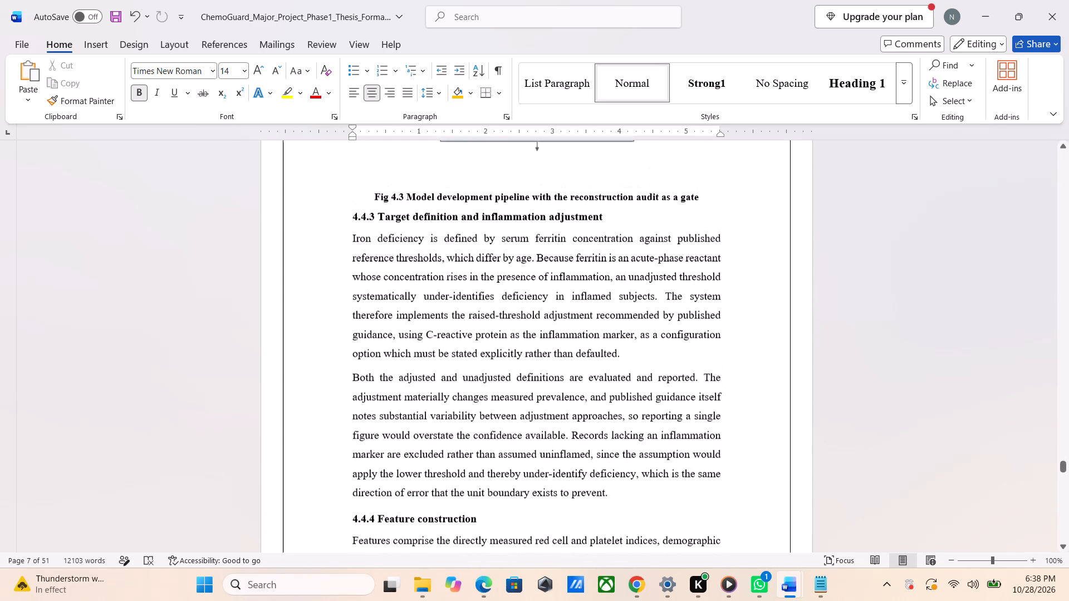
# Review the earlier part of Chapter 4, from the methods and module sections back to the Proposed Methodology chapter heading.
pyautogui.keyDown('alt'); pyautogui.scroll(8, 391, 228); pyautogui.keyUp('alt')
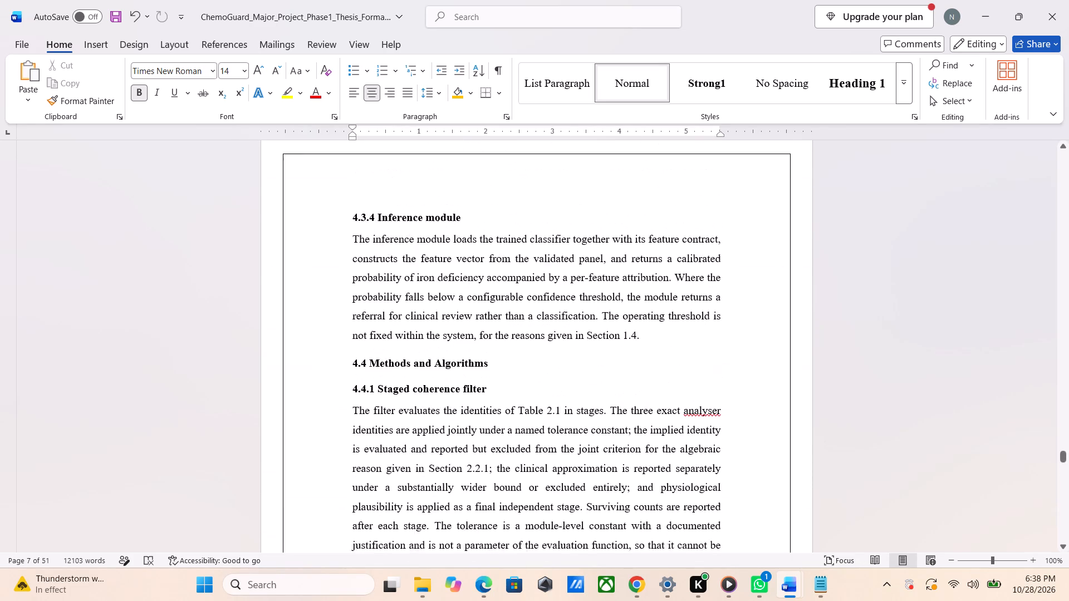
pyautogui.keyDown('alt'); pyautogui.scroll(7, 391, 228); pyautogui.keyUp('alt')
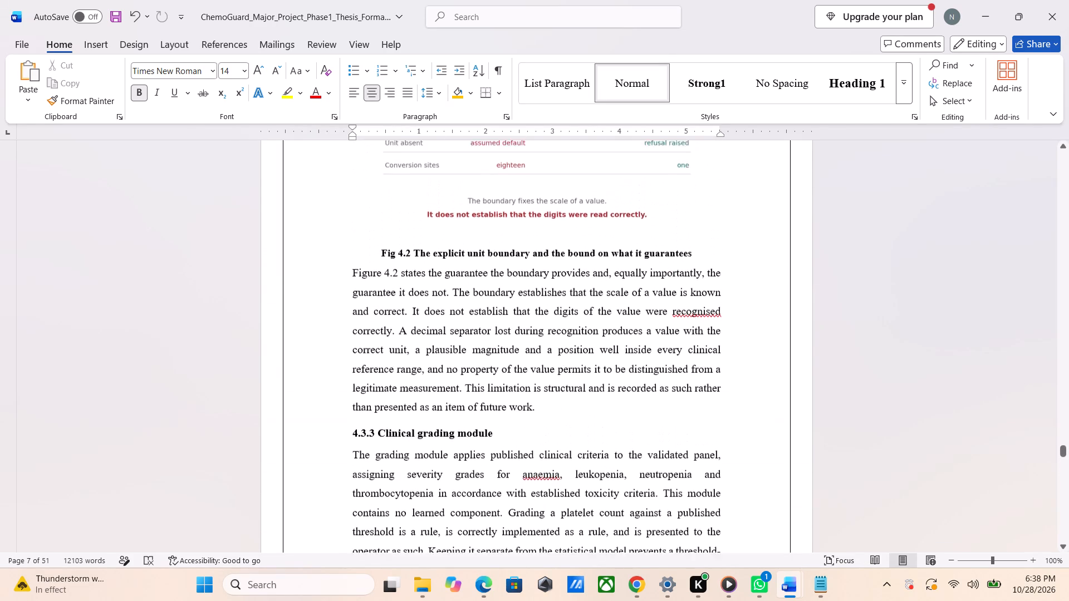
pyautogui.keyDown('alt'); pyautogui.scroll(6, 391, 228); pyautogui.keyUp('alt')
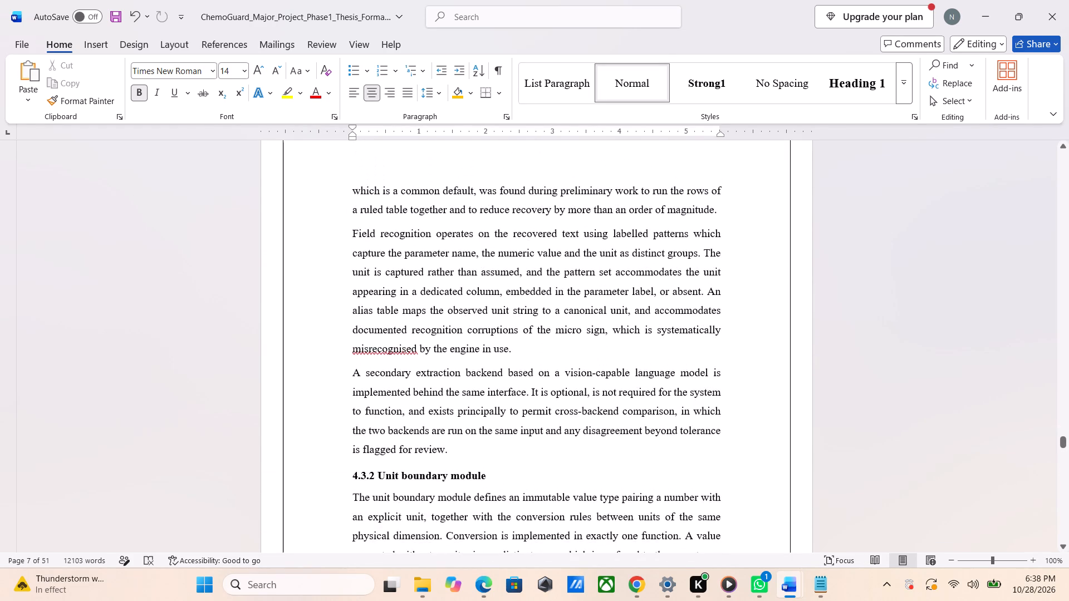
pyautogui.keyDown('alt'); pyautogui.scroll(8, 391, 228); pyautogui.keyUp('alt')
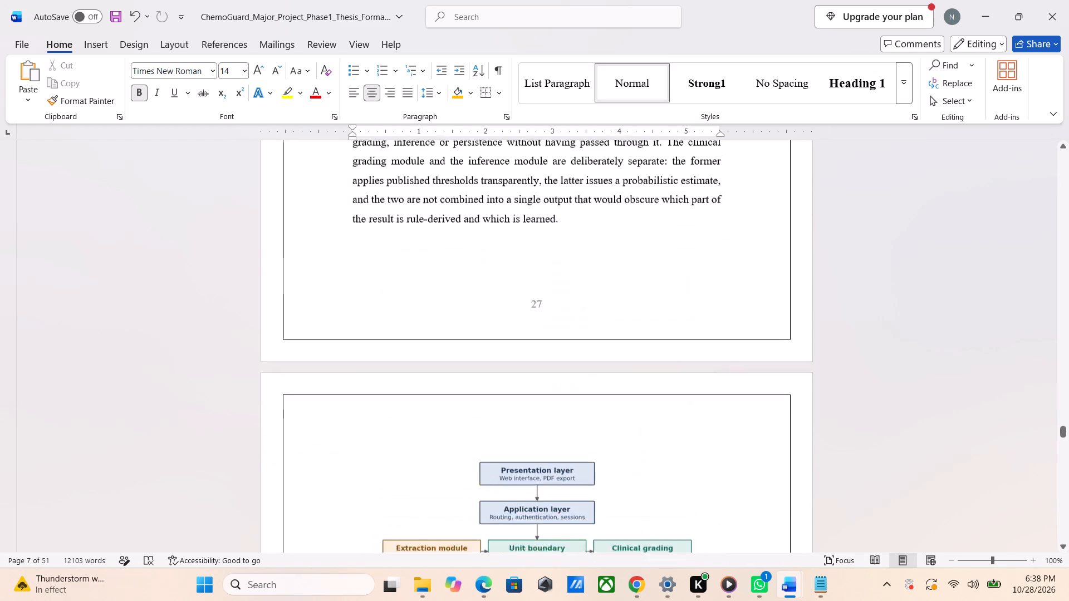
pyautogui.keyDown('alt'); pyautogui.scroll(5, 391, 228); pyautogui.keyUp('alt')
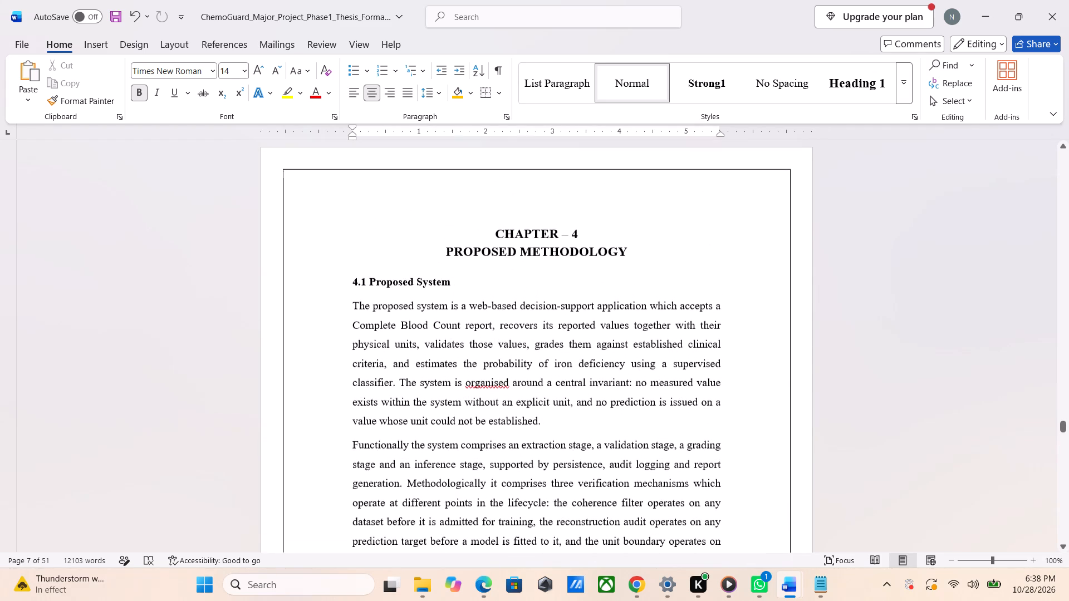
# Review the ChemoGuard front pages from the title page through the Acknowledgement and Abstract to the Table of Contents.
pyautogui.keyDown('alt'); pyautogui.scroll(-20, 391, 228); pyautogui.keyUp('alt')
pyautogui.keyDown('alt'); pyautogui.scroll(-20, 391, 228); pyautogui.keyUp('alt')
pyautogui.keyDown('alt'); pyautogui.scroll(-20, 391, 228); pyautogui.keyUp('alt')
pyautogui.keyDown('alt'); pyautogui.scroll(-4, 391, 228); pyautogui.keyUp('alt')
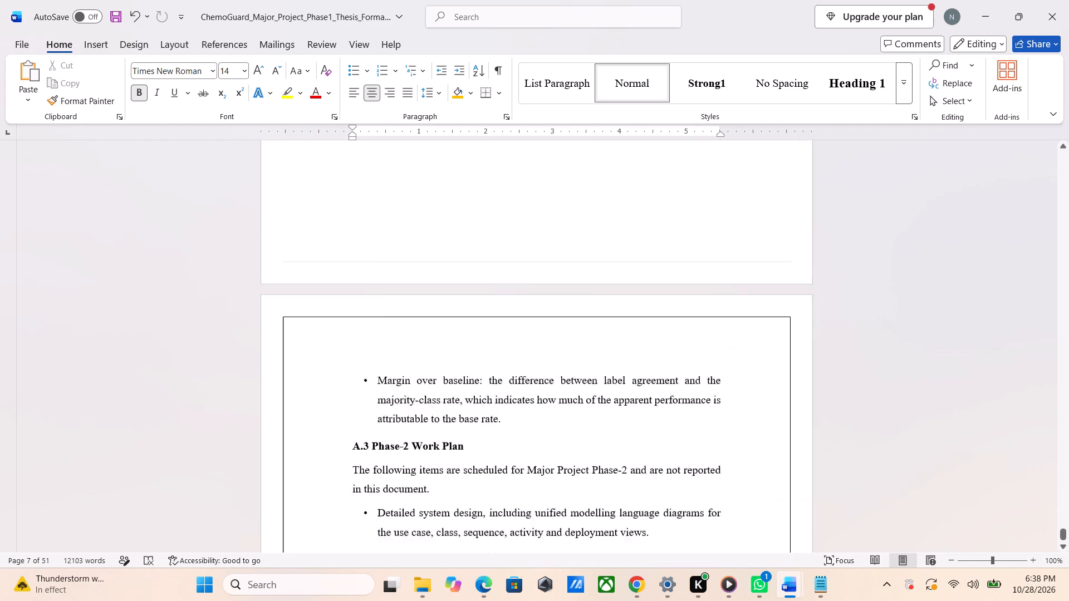
pyautogui.keyDown('alt'); pyautogui.scroll(7, 391, 228); pyautogui.keyUp('alt')
pyautogui.keyDown('alt'); pyautogui.scroll(18, 391, 228); pyautogui.keyUp('alt')
pyautogui.keyDown('alt'); pyautogui.scroll(12, 391, 228); pyautogui.keyUp('alt')
pyautogui.keyDown('alt'); pyautogui.scroll(-2, 391, 228); pyautogui.keyUp('alt')
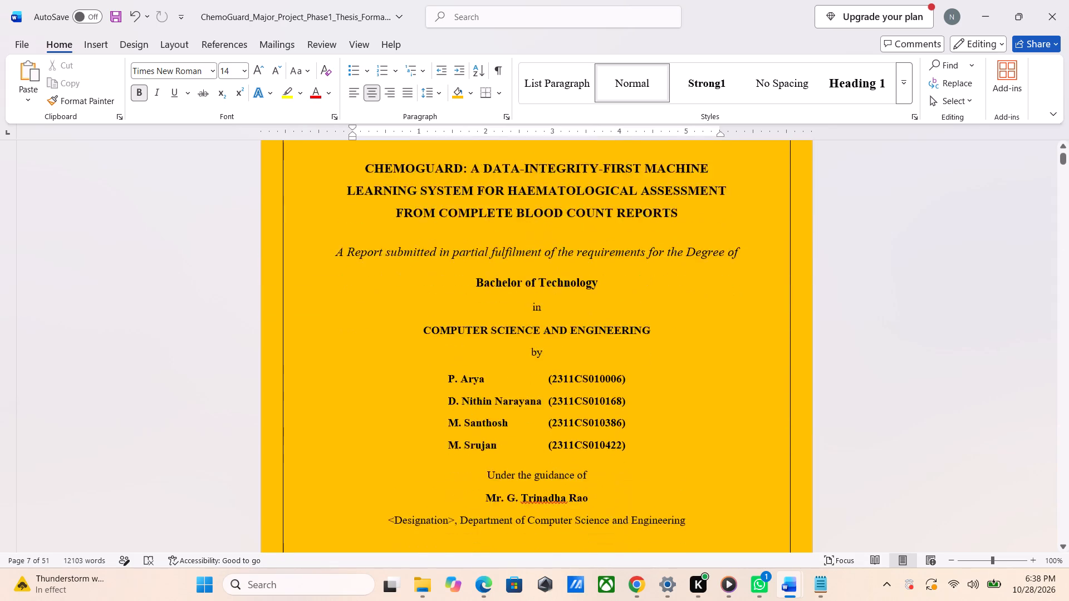
pyautogui.keyDown('alt'); pyautogui.scroll(-8, 391, 228); pyautogui.keyUp('alt')
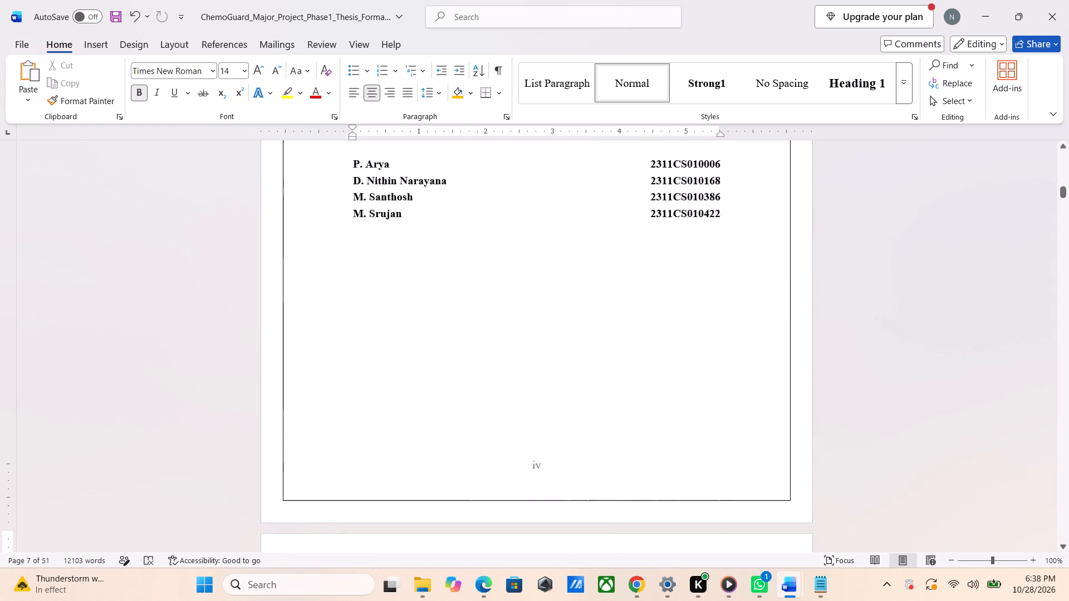
pyautogui.keyDown('alt'); pyautogui.scroll(4, 391, 228); pyautogui.keyUp('alt')
pyautogui.keyDown('alt'); pyautogui.scroll(-4, 391, 228); pyautogui.keyUp('alt')
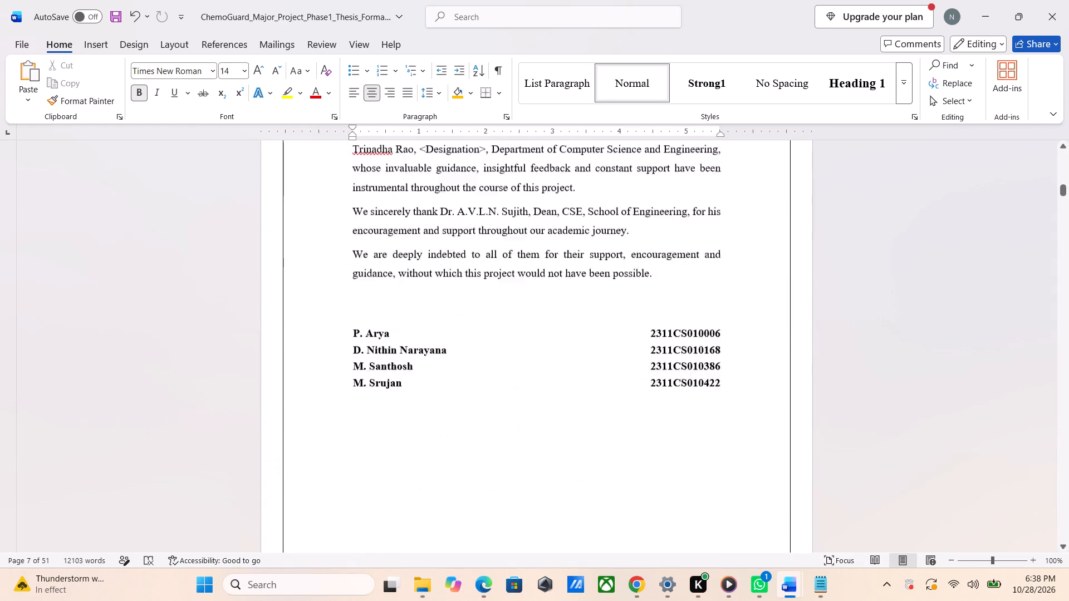
pyautogui.keyDown('alt'); pyautogui.scroll(-4, 391, 228); pyautogui.keyUp('alt')
pyautogui.keyDown('alt'); pyautogui.scroll(4, 391, 228); pyautogui.keyUp('alt')
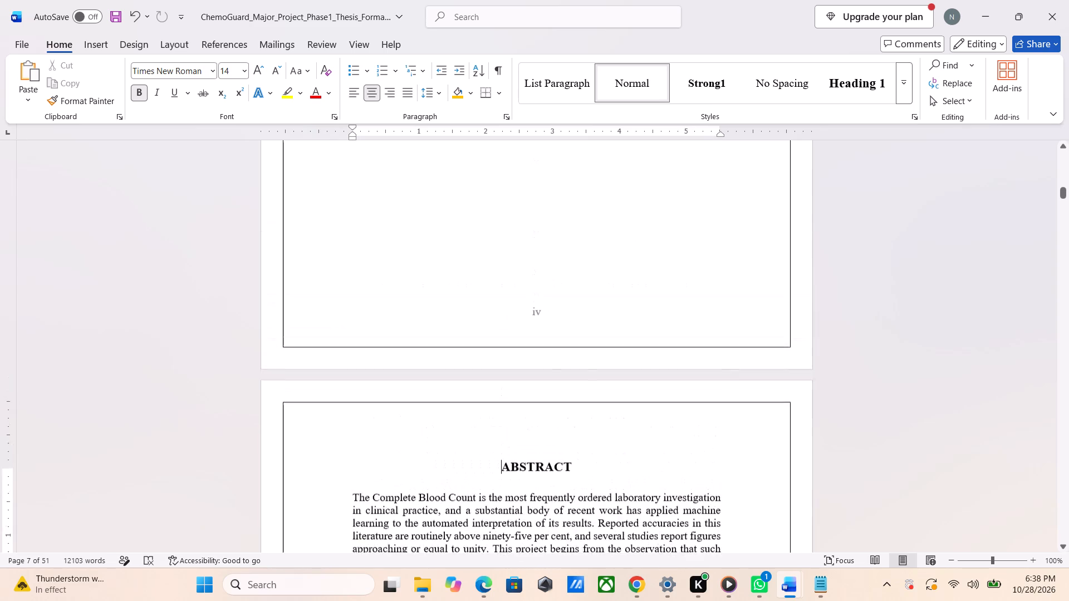
pyautogui.keyDown('alt'); pyautogui.scroll(-7, 391, 228); pyautogui.keyUp('alt')
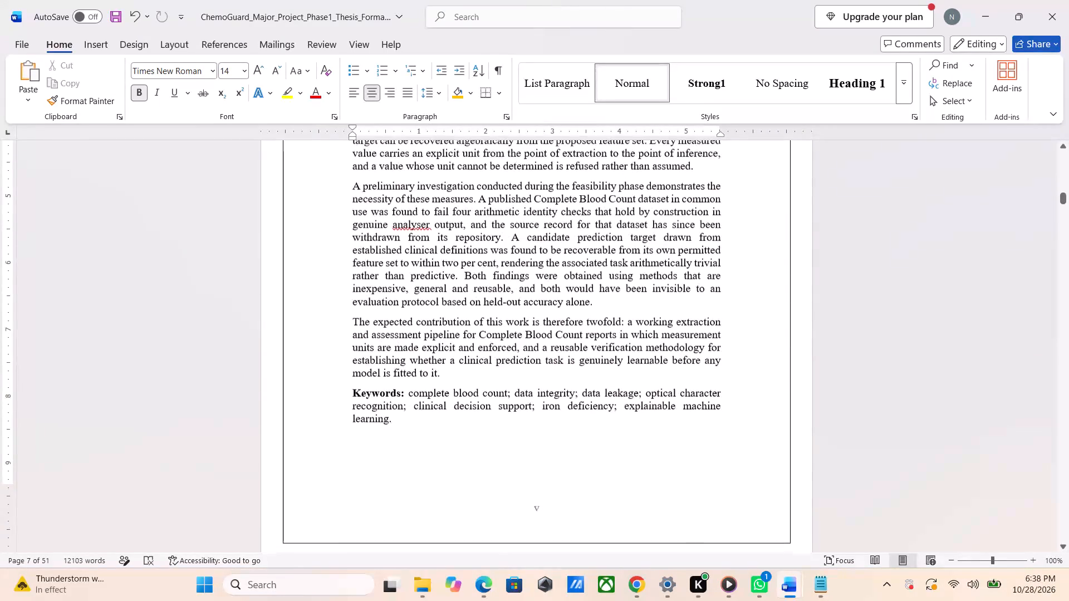
pyautogui.keyDown('alt'); pyautogui.scroll(-4, 391, 228); pyautogui.keyUp('alt')
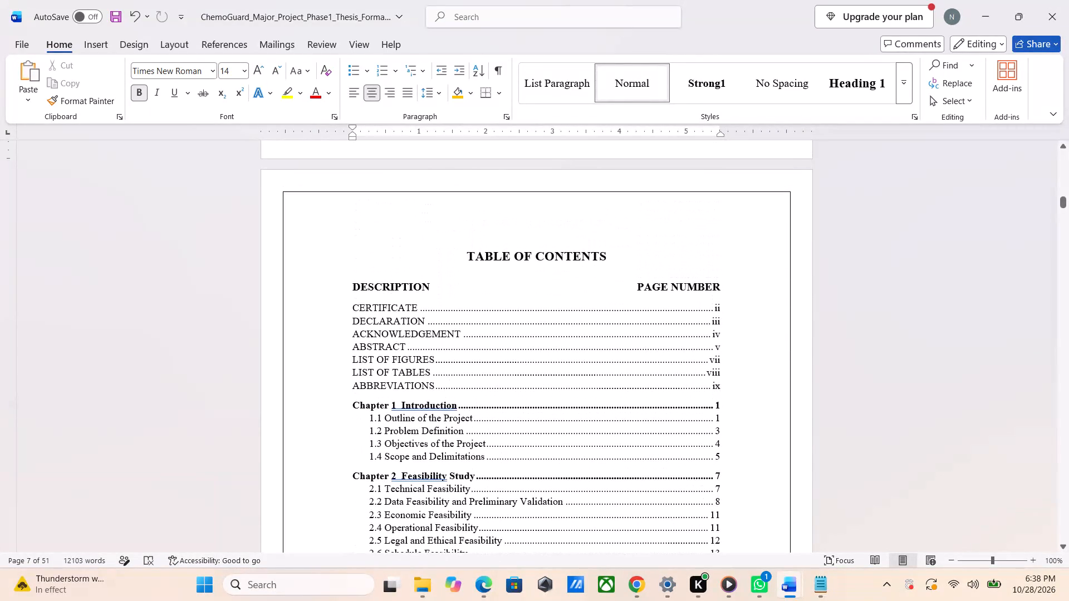
pyautogui.keyDown('alt'); pyautogui.scroll(-1, 398, 185); pyautogui.keyUp('alt')
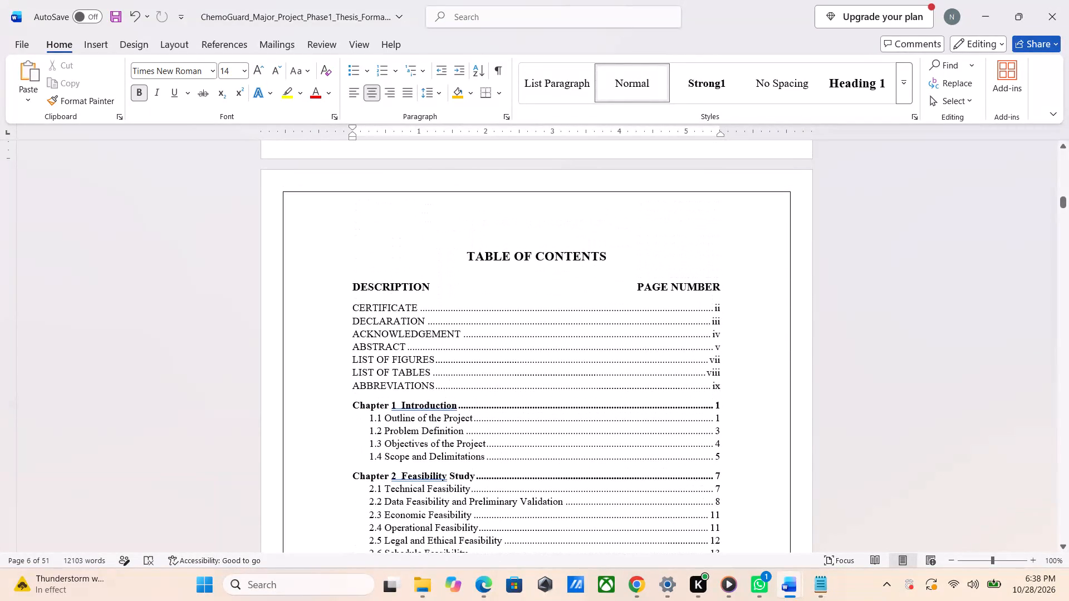
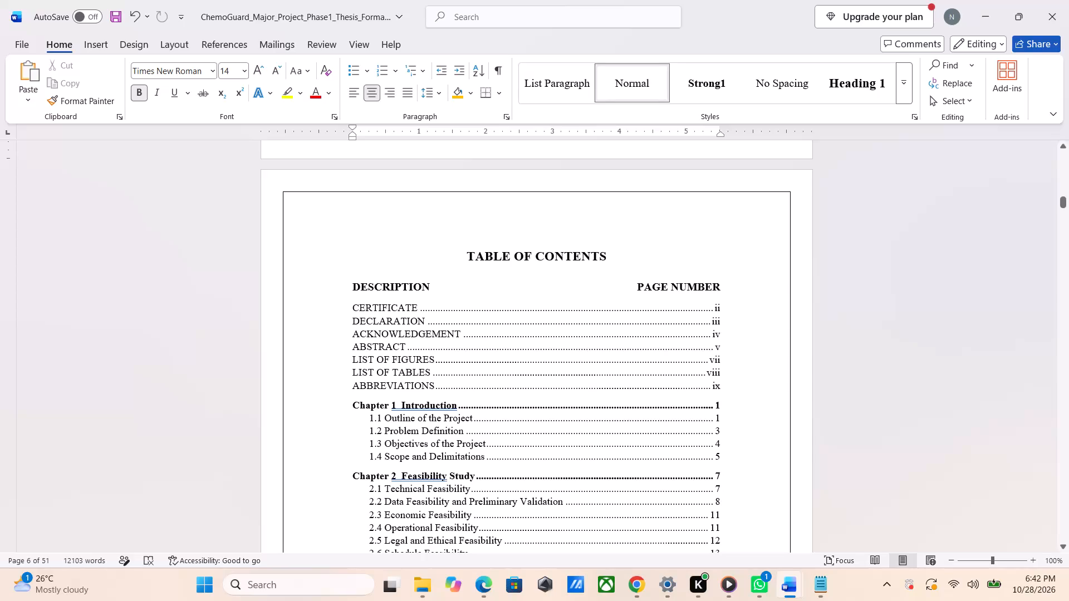
pyautogui.keyDown('alt'); pyautogui.click(645, 581); pyautogui.keyUp('alt')
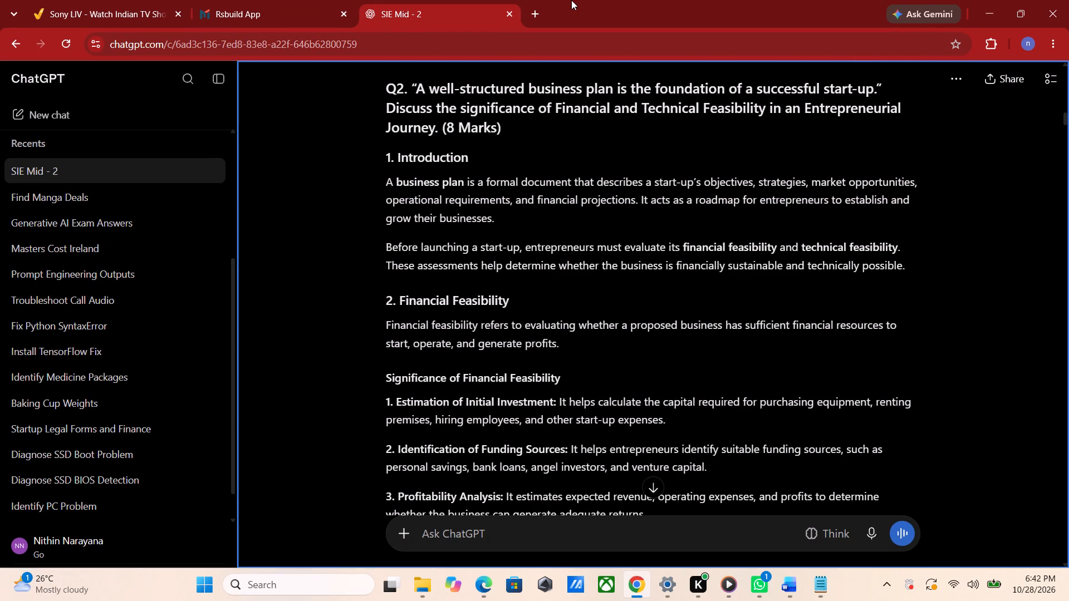
pyautogui.keyDown('alt'); pyautogui.click(529, 11); pyautogui.keyUp('alt')
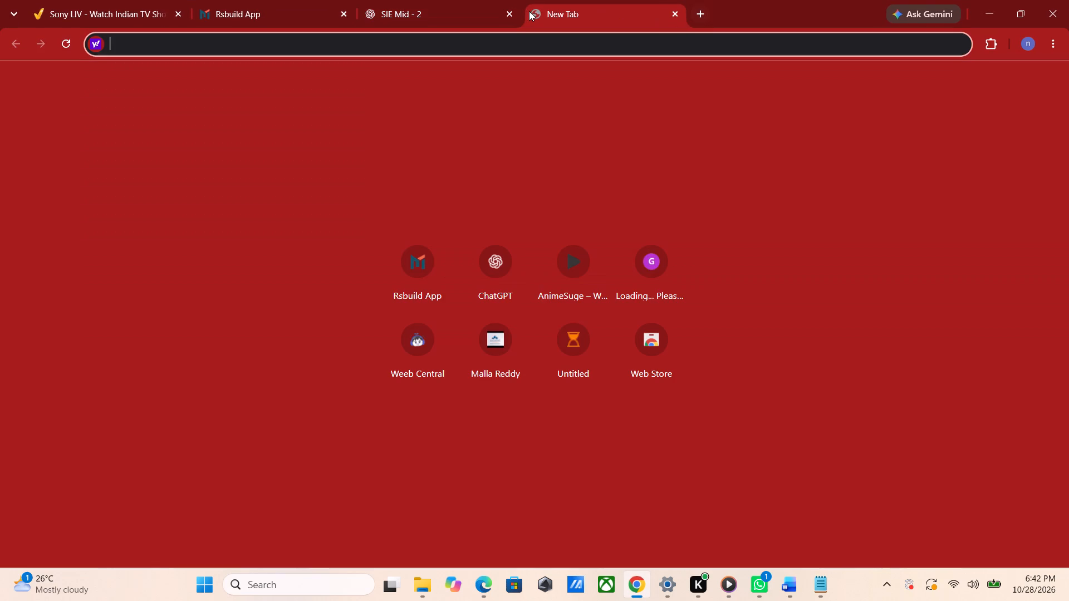
pyautogui.press('d')
pyautogui.press('BackSpace')
pyautogui.press('BackSpace')
pyautogui.press('c')
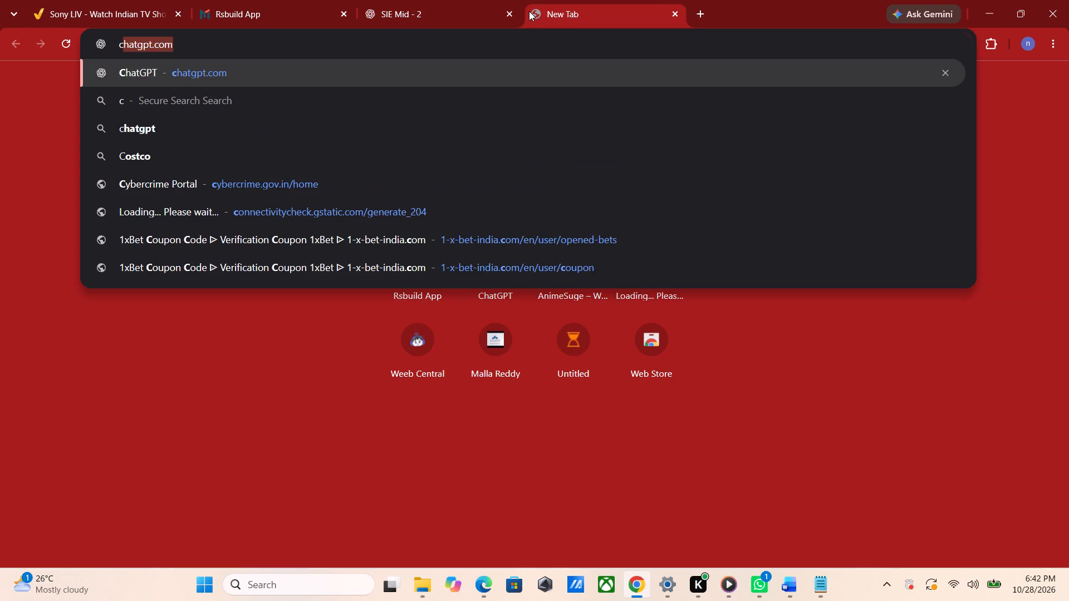
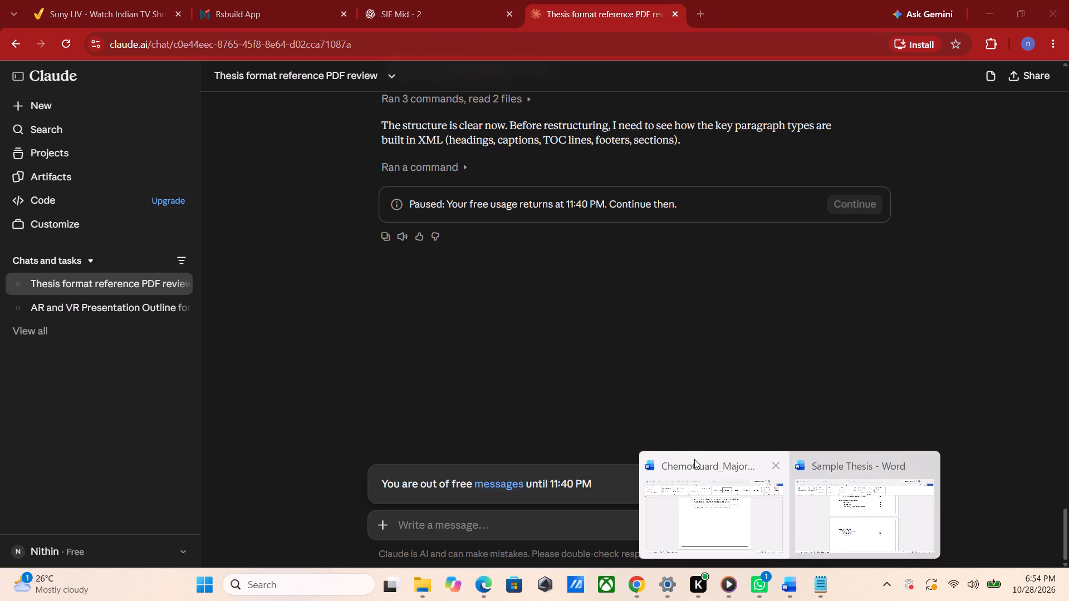
pyautogui.click(703, 518)
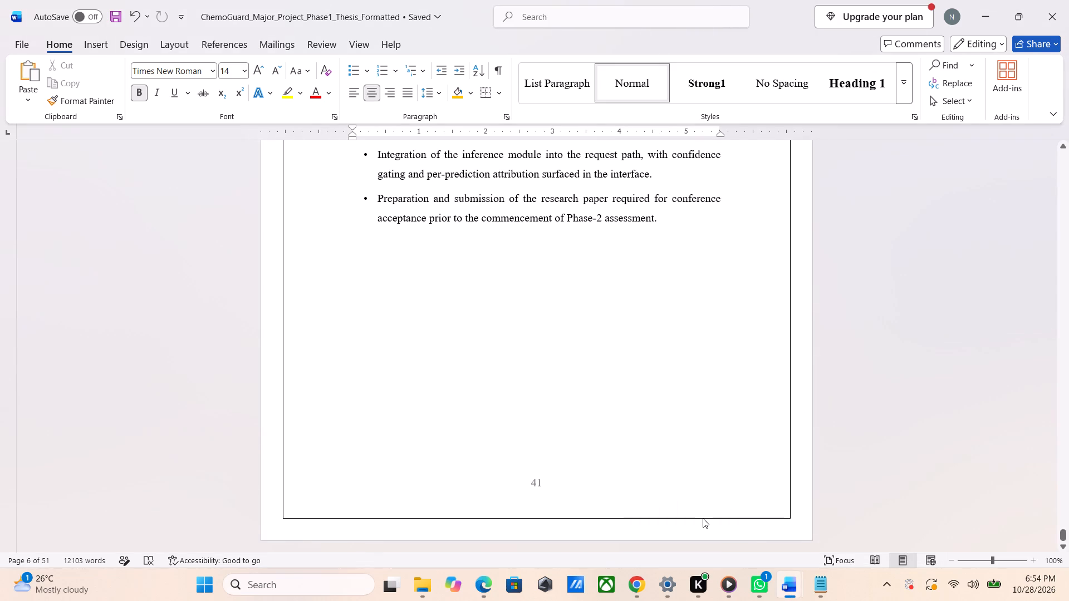
pyautogui.scroll(9, 703, 518)
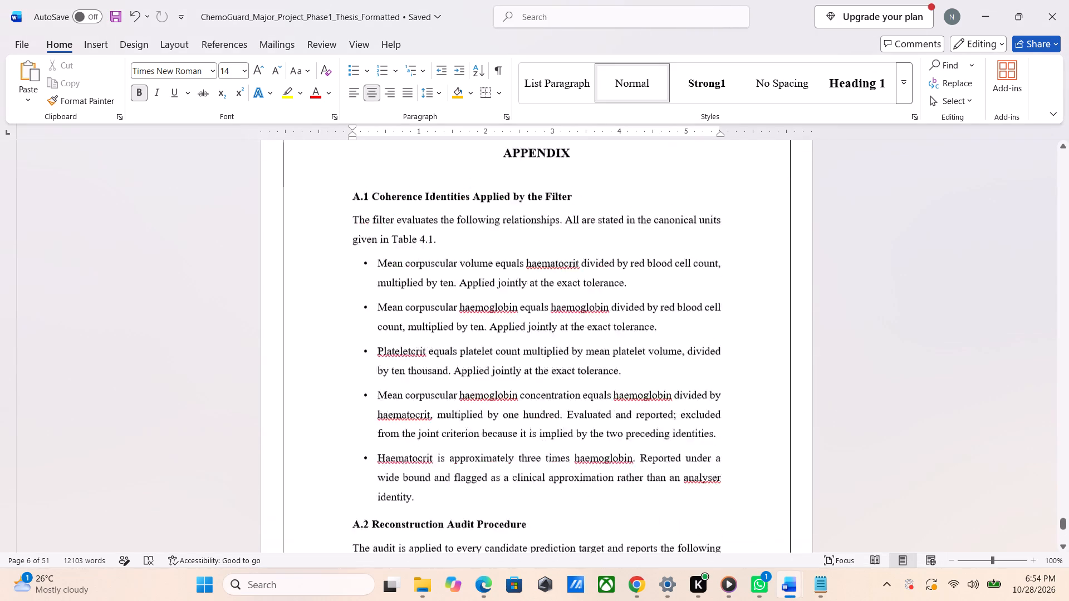
pyautogui.scroll(17, 703, 518)
pyautogui.scroll(13, 703, 518)
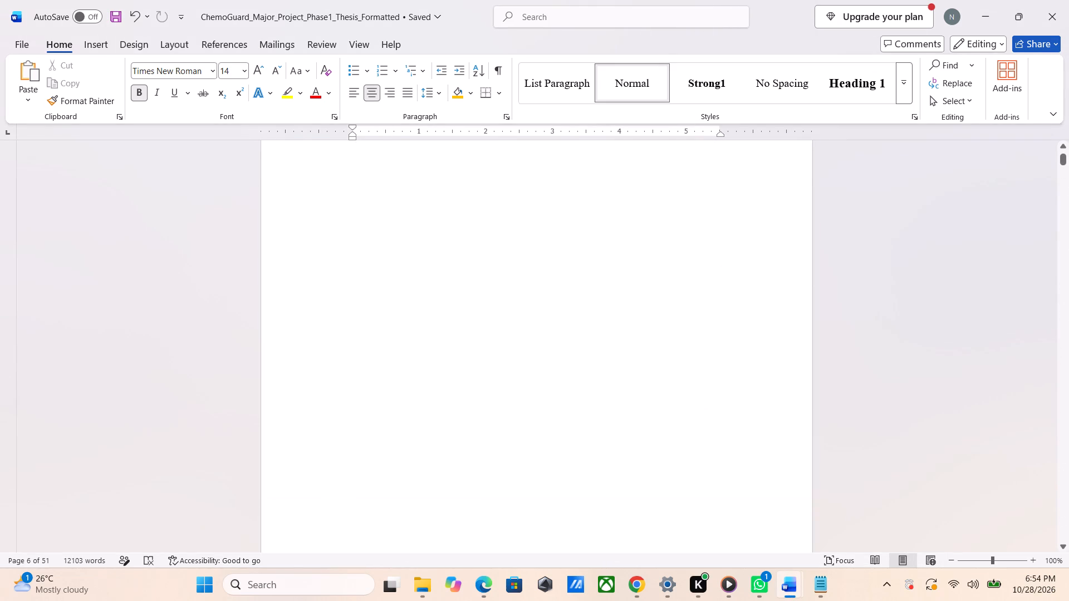
pyautogui.scroll(-5, 703, 518)
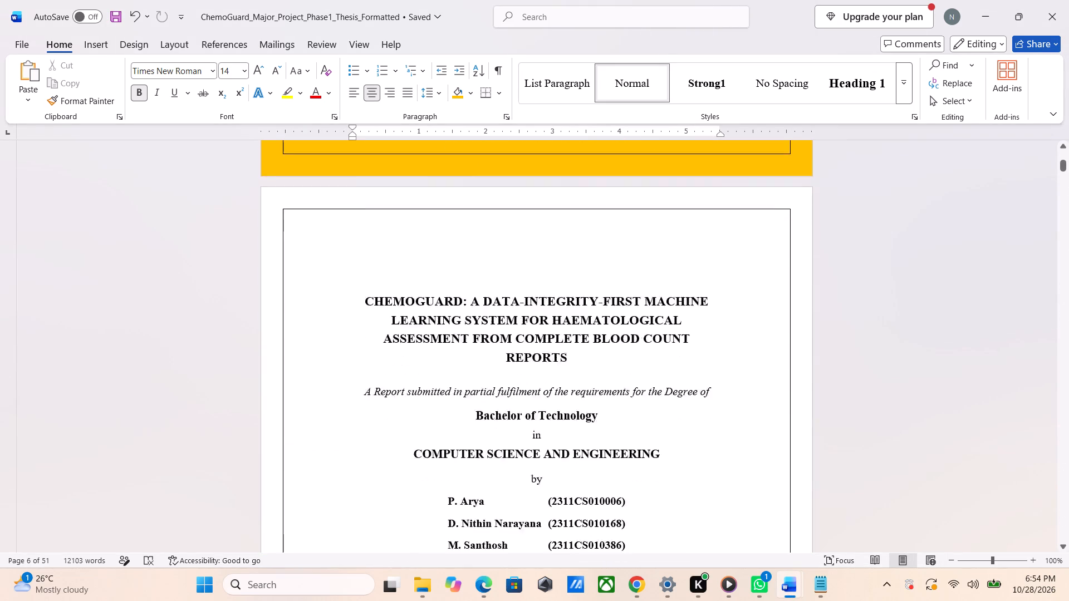
pyautogui.scroll(-5, 703, 518)
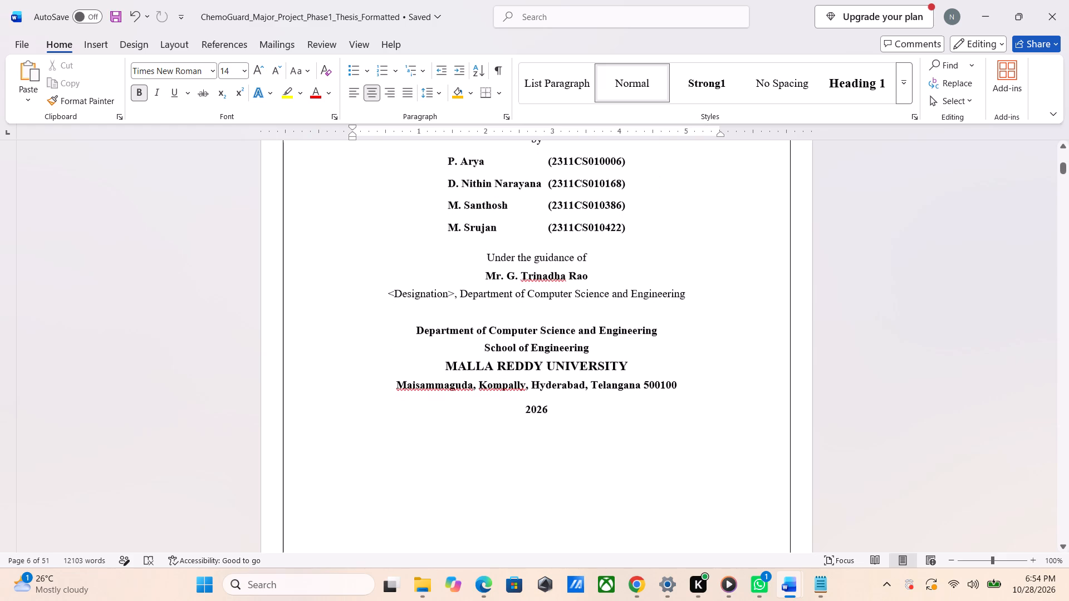
pyautogui.scroll(-6, 703, 518)
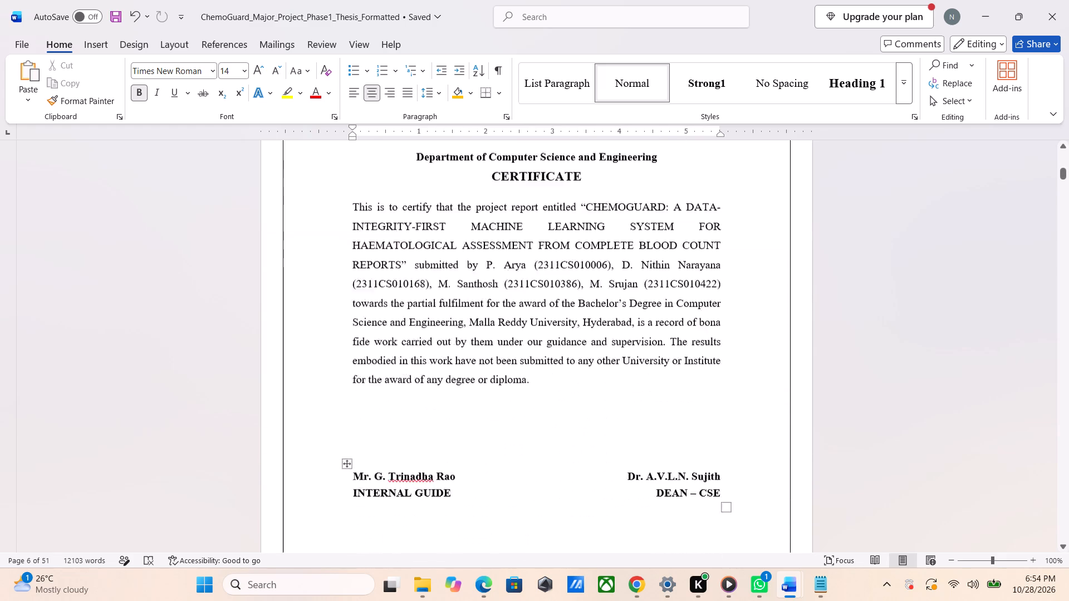
pyautogui.scroll(-8, 703, 518)
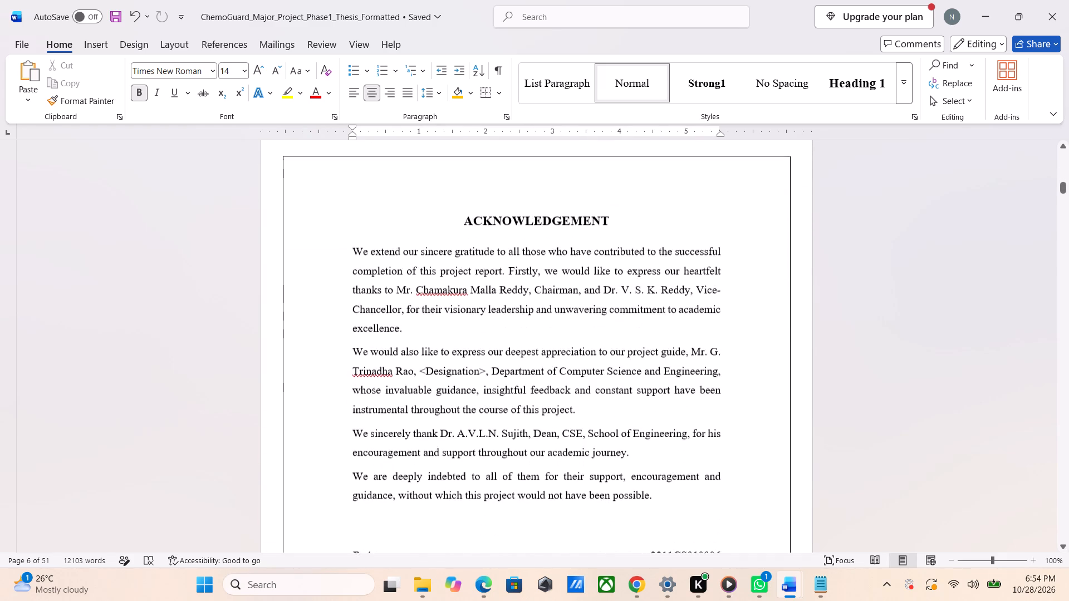
pyautogui.scroll(-8, 703, 518)
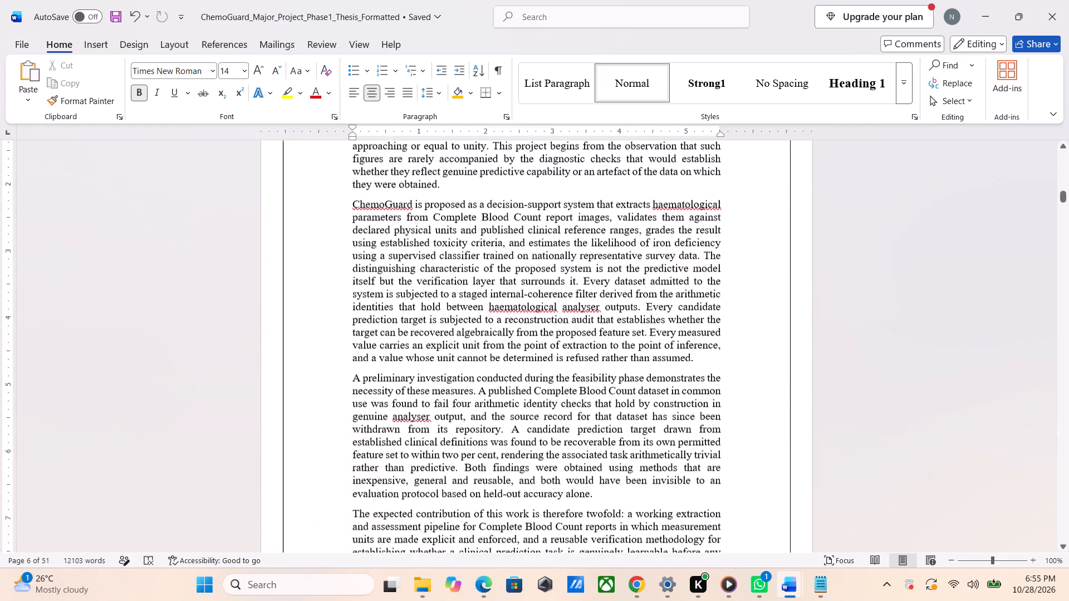
# Delete the List of Figures, List of Tables, Abbreviations, Certificate, Declaration and Acknowledgement entries from the thesis's table of contents.
pyautogui.scroll(-4, 703, 518)
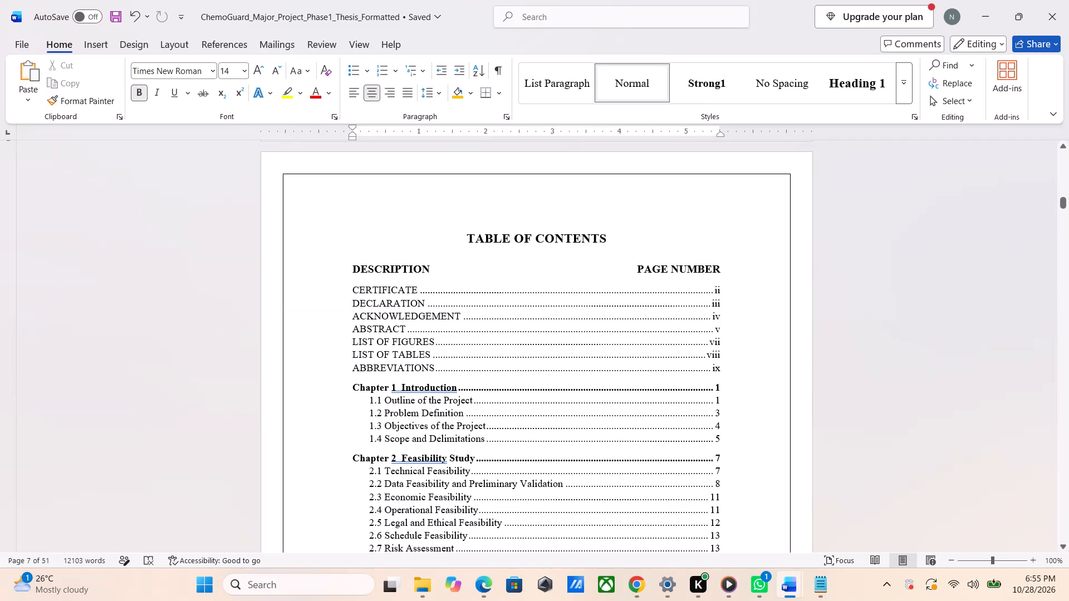
pyautogui.moveTo(731, 370); pyautogui.dragTo(614, 387)
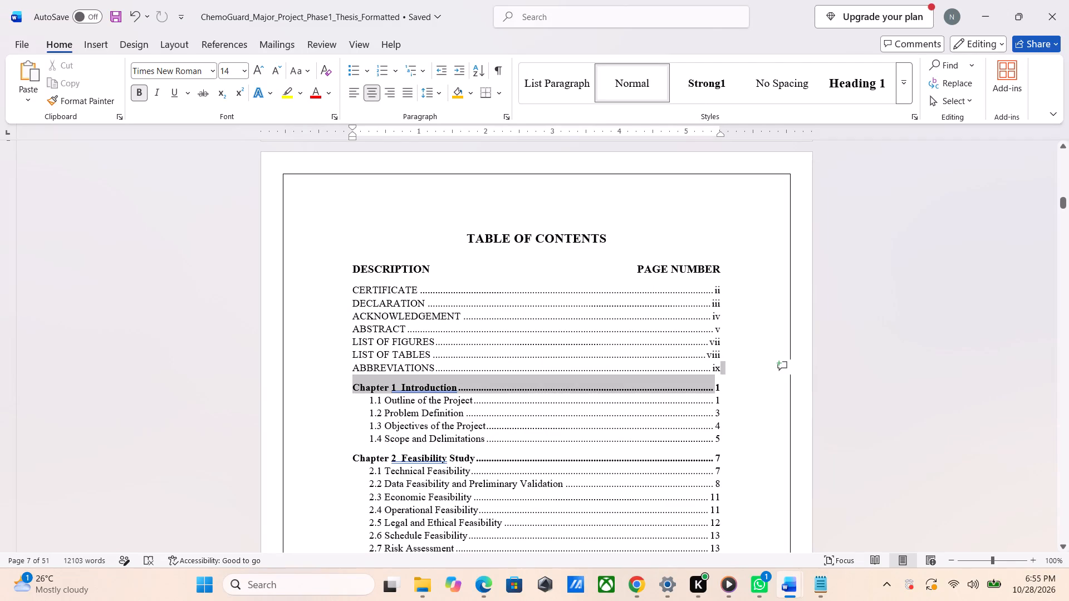
pyautogui.moveTo(614, 387); pyautogui.dragTo(389, 349)
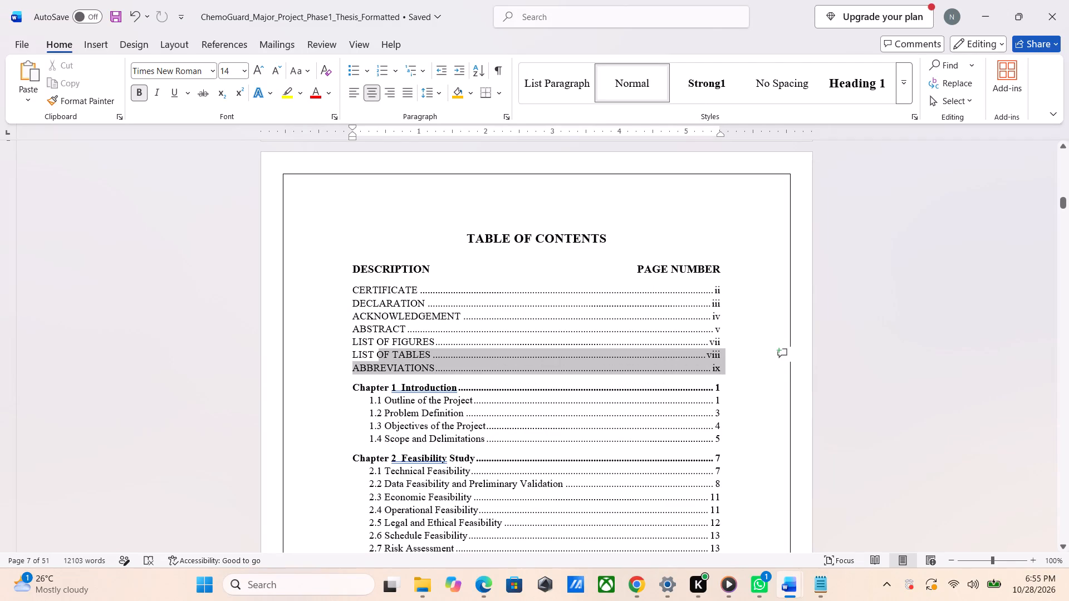
pyautogui.moveTo(389, 349); pyautogui.dragTo(356, 345)
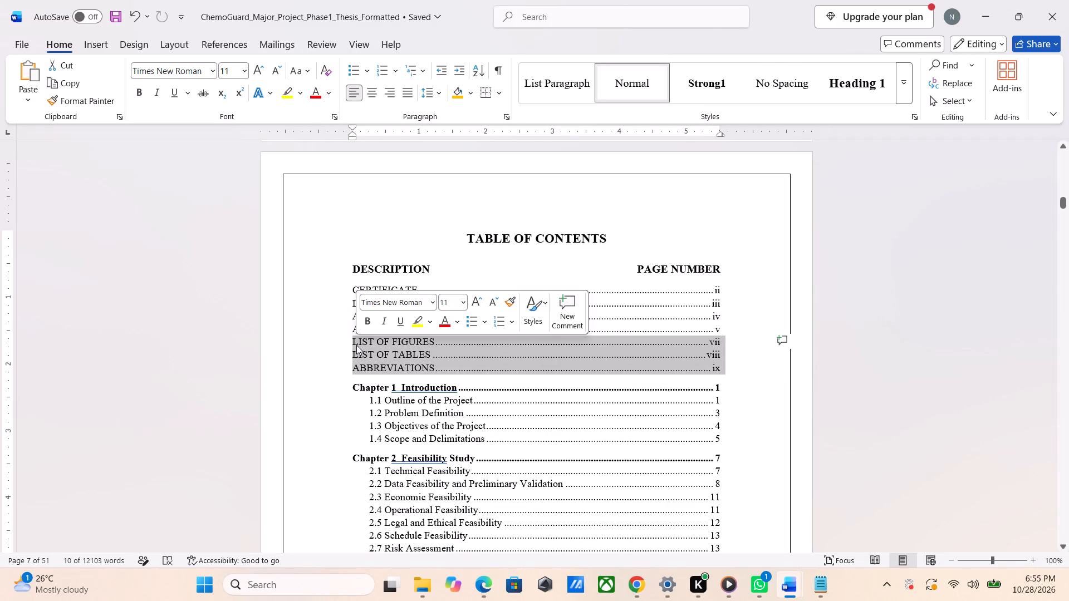
pyautogui.press('BackSpace')
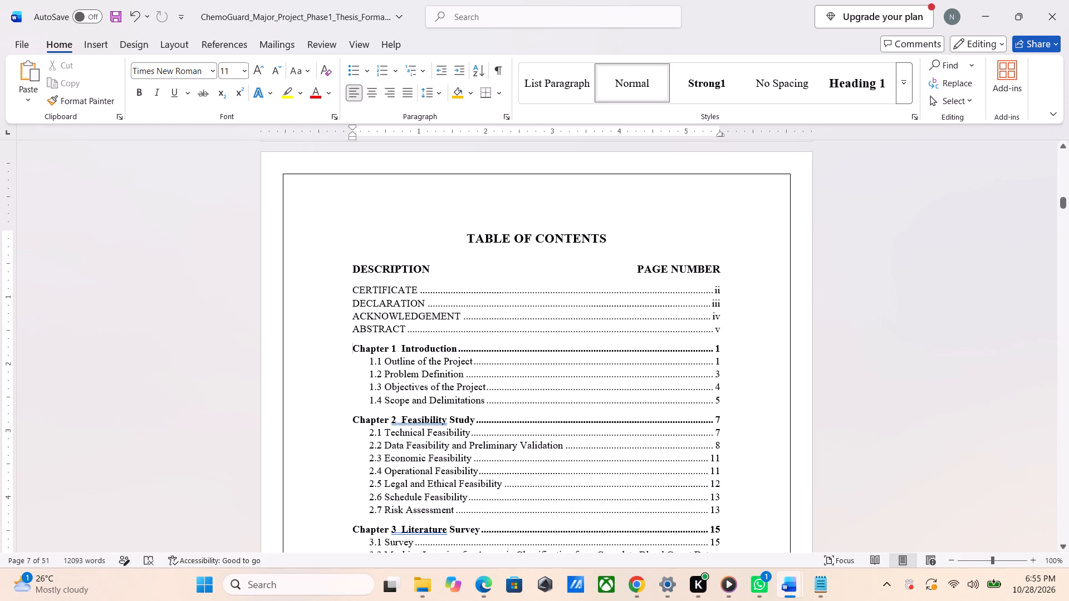
pyautogui.moveTo(720, 316); pyautogui.dragTo(374, 289)
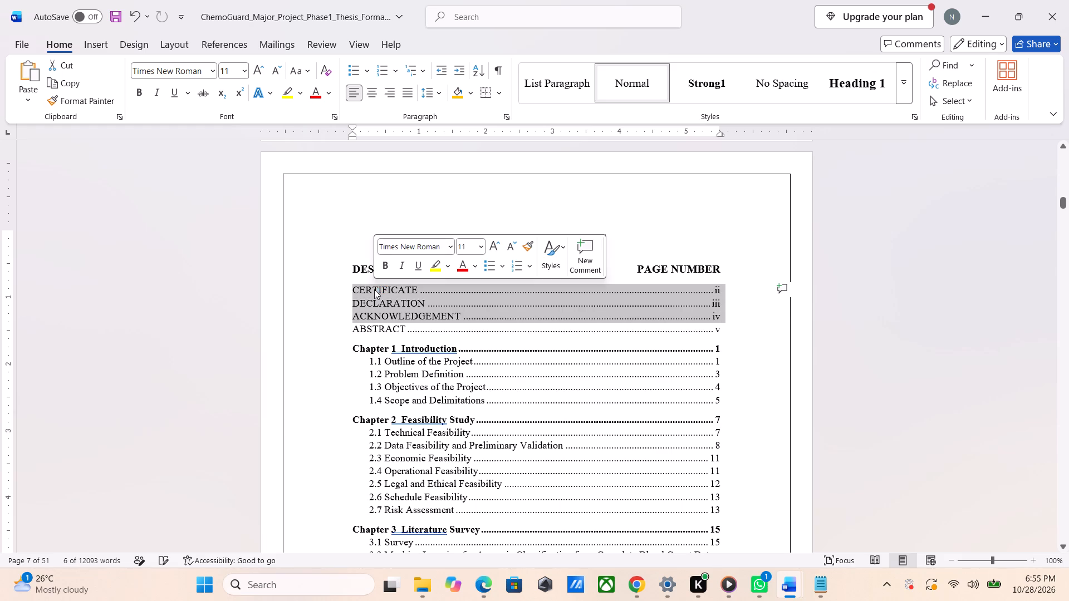
pyautogui.press('BackSpace')
# Go through the open windows to switch away from the ChemoGuard thesis, moving past Sample Thesis to Notepad.
pyautogui.hotkey('alt', 'Tab')
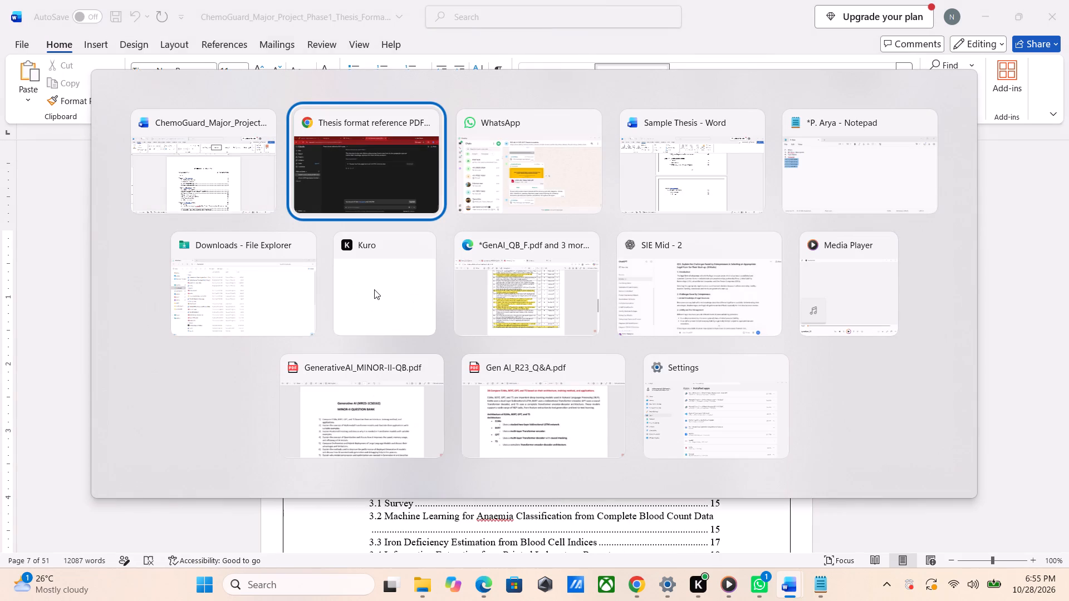
pyautogui.hotkey('alt', 'Tab')
pyautogui.hotkey('alt', 'Tab')
pyautogui.hotkey('alt', 'Tab')
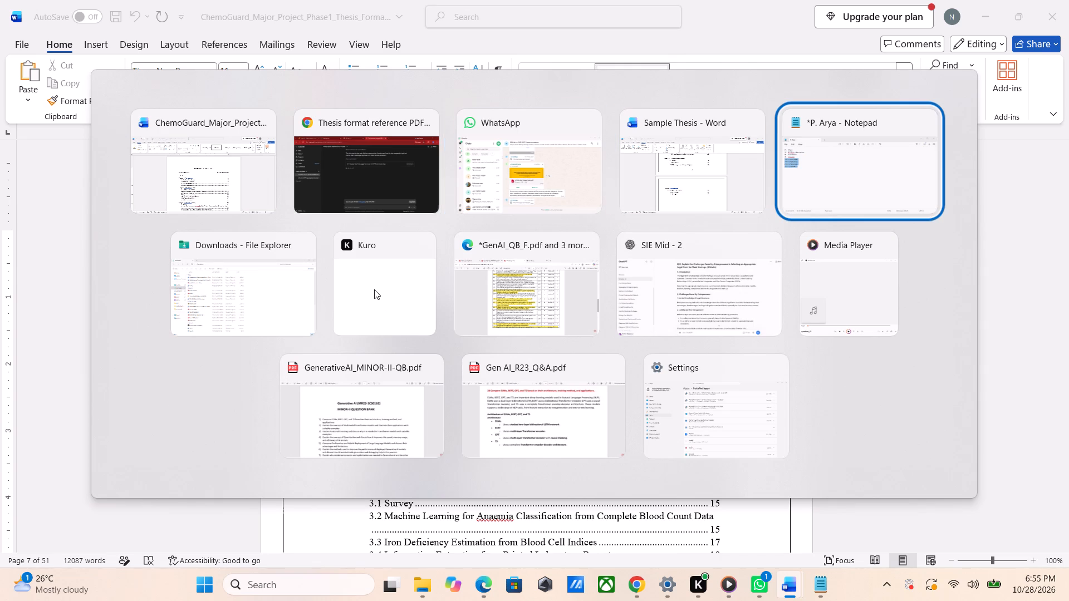
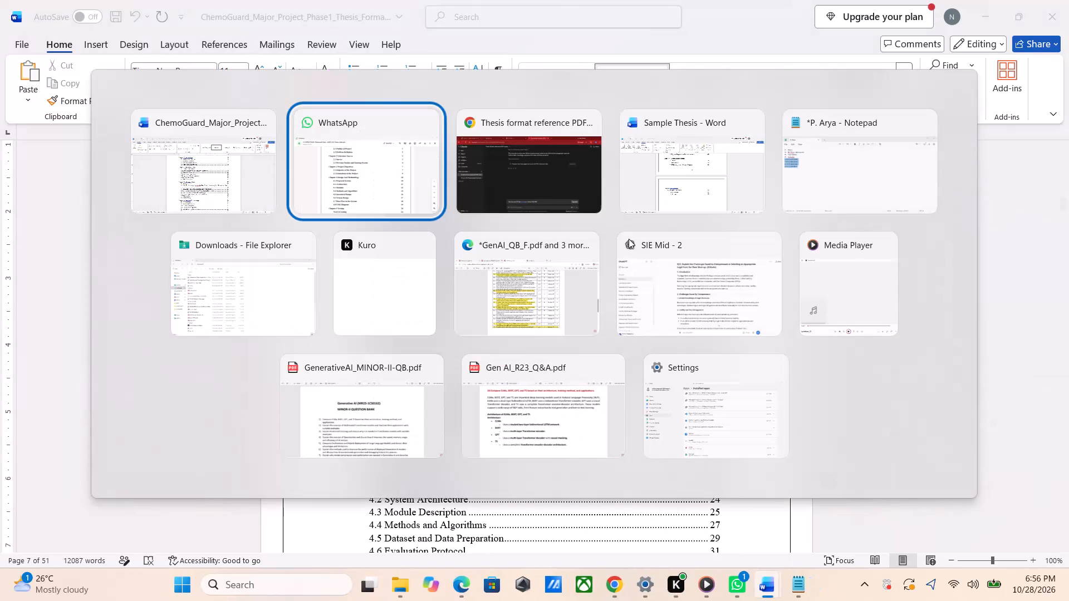
# Switch from the ChemoGuard thesis in Word to the thesis format reference chat in Chrome.
pyautogui.hotkey('alt', 'Tab')
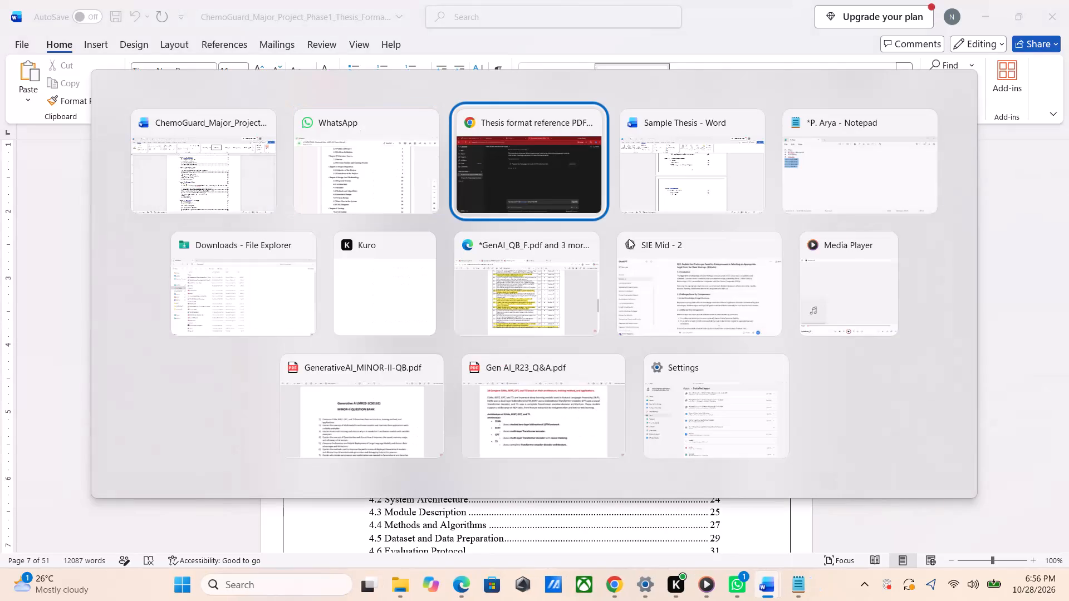
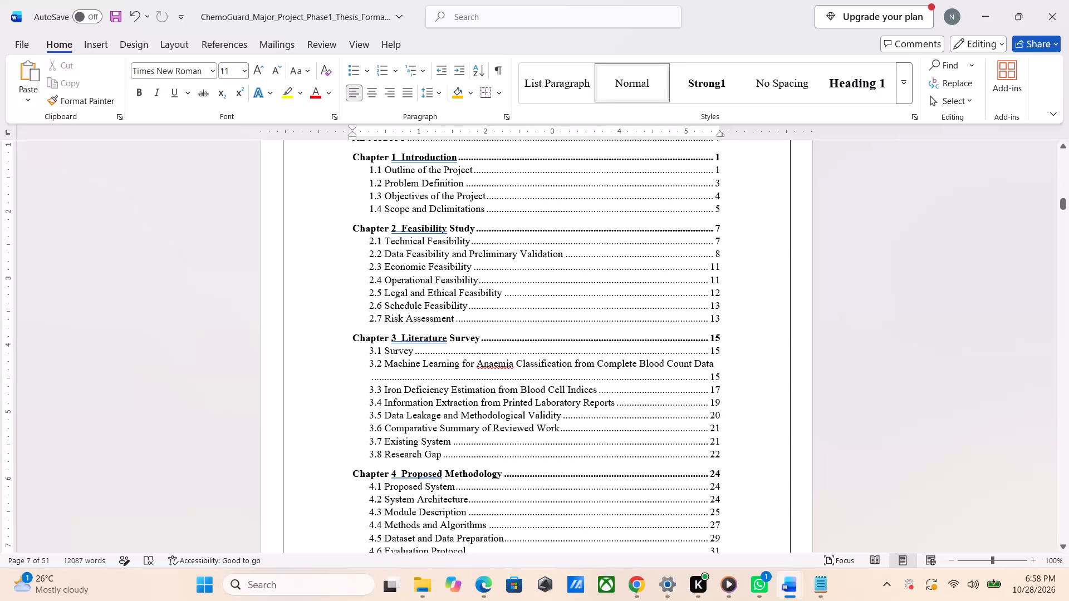
# Check the thesis chat with Claude in Chrome, and return to the ChemoGuard thesis's table of contents in Word.
pyautogui.hotkey('alt', 'Tab')
pyautogui.hotkey('alt', 'Tab')
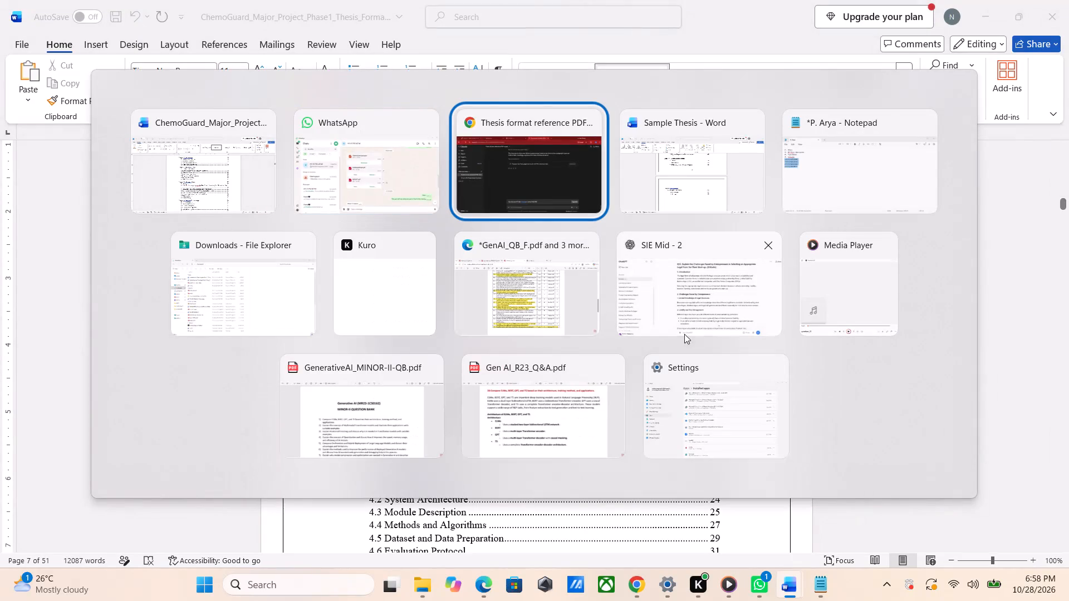
pyautogui.keyDown('alt'); pyautogui.click(388, 185); pyautogui.keyUp('alt')
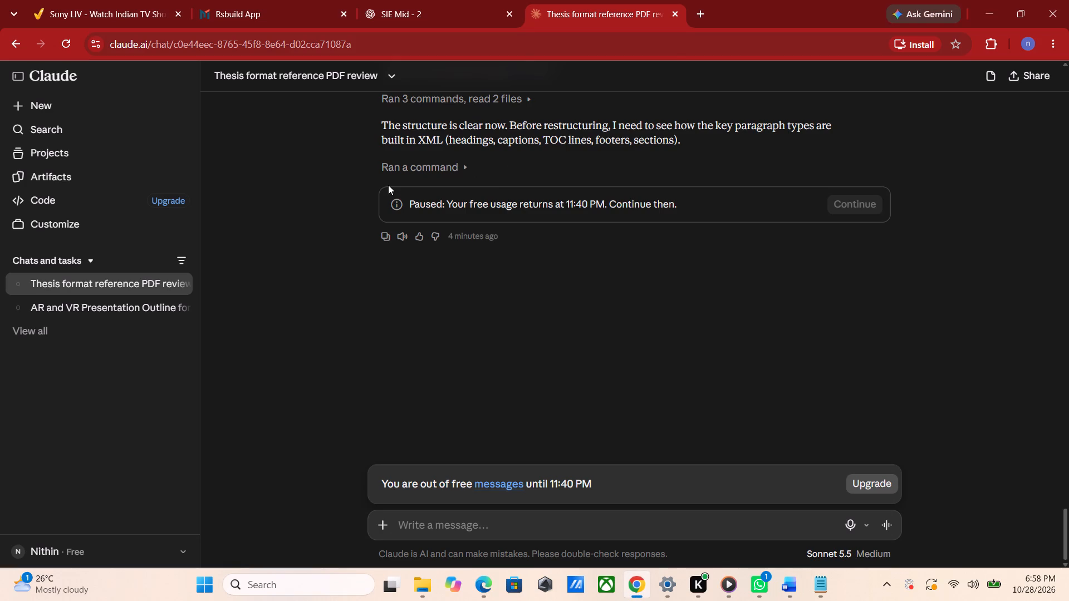
pyautogui.hotkey('alt', 'Tab')
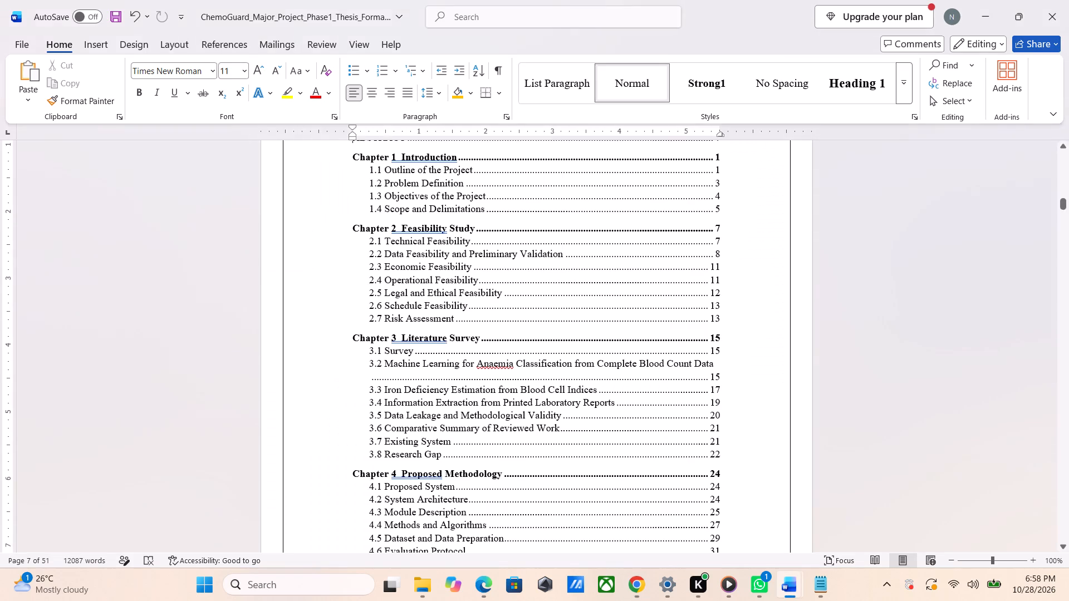
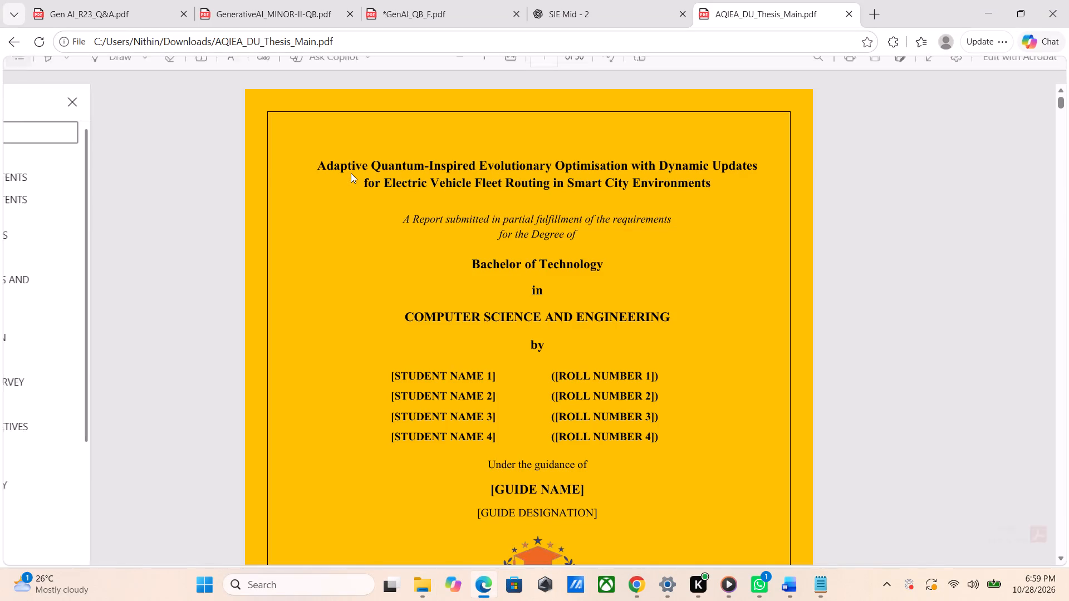
# Review the AQIEA_DU_Thesis_Main PDF from its title page to its table of contents, examining the chapter and section layout.
pyautogui.scroll(-4, 532, 309)
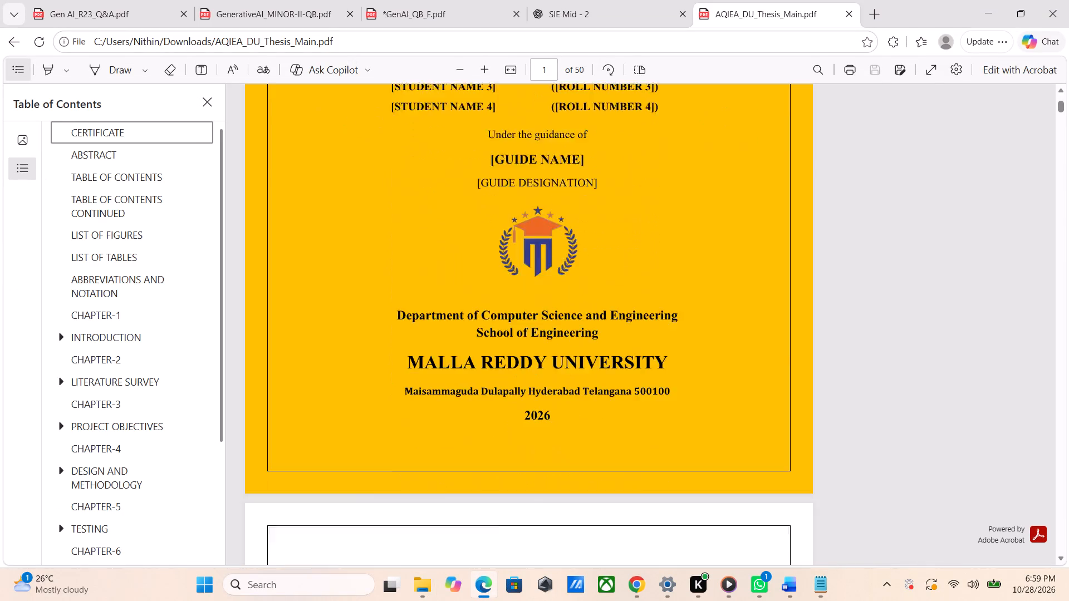
pyautogui.scroll(-8, 532, 309)
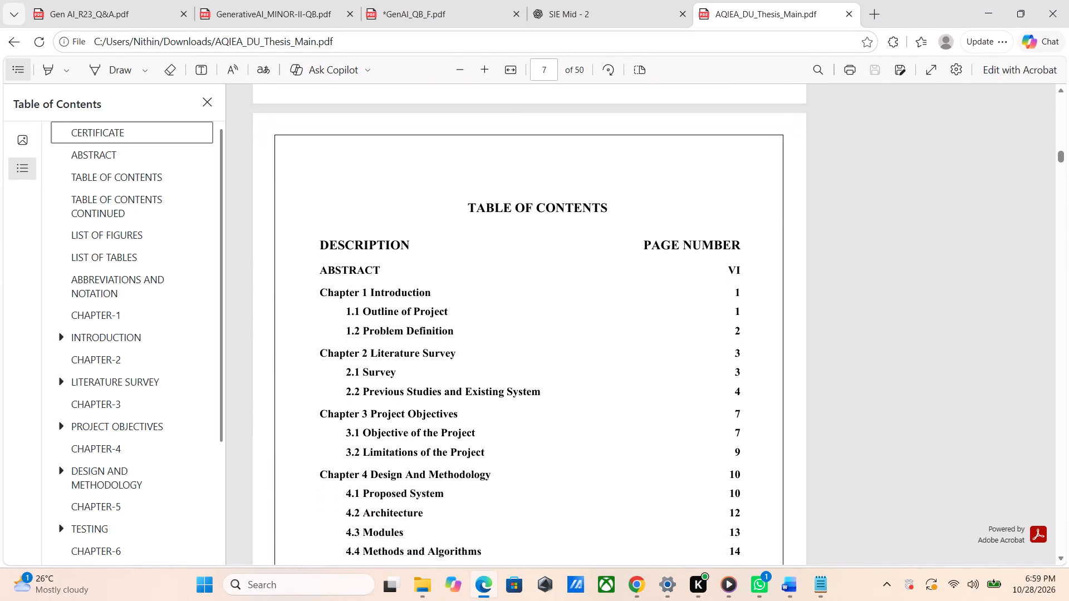
pyautogui.scroll(-3, 532, 309)
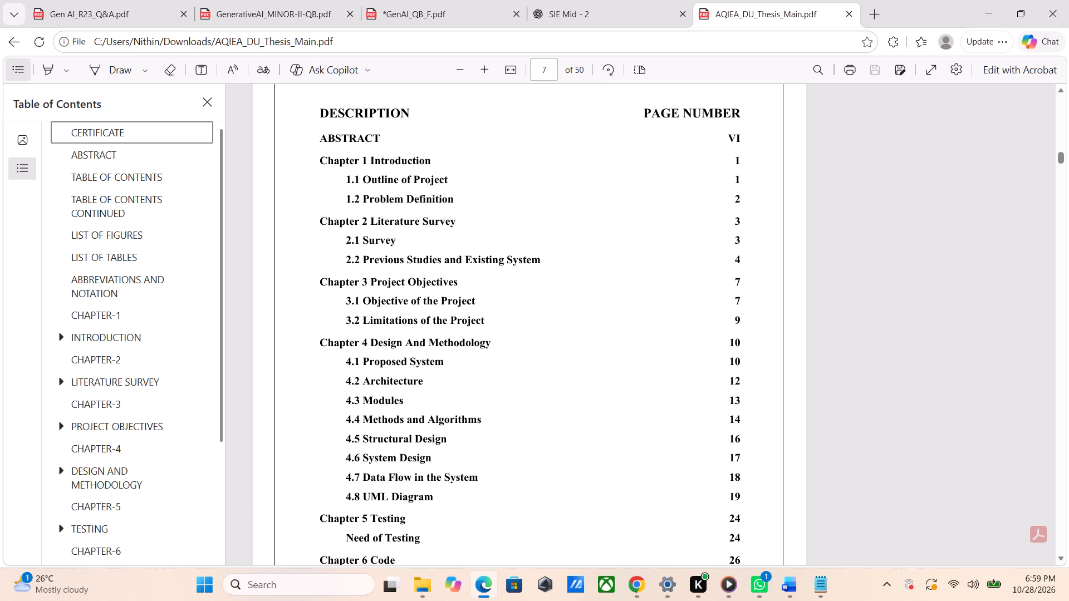
pyautogui.hotkey('alt', 'Tab')
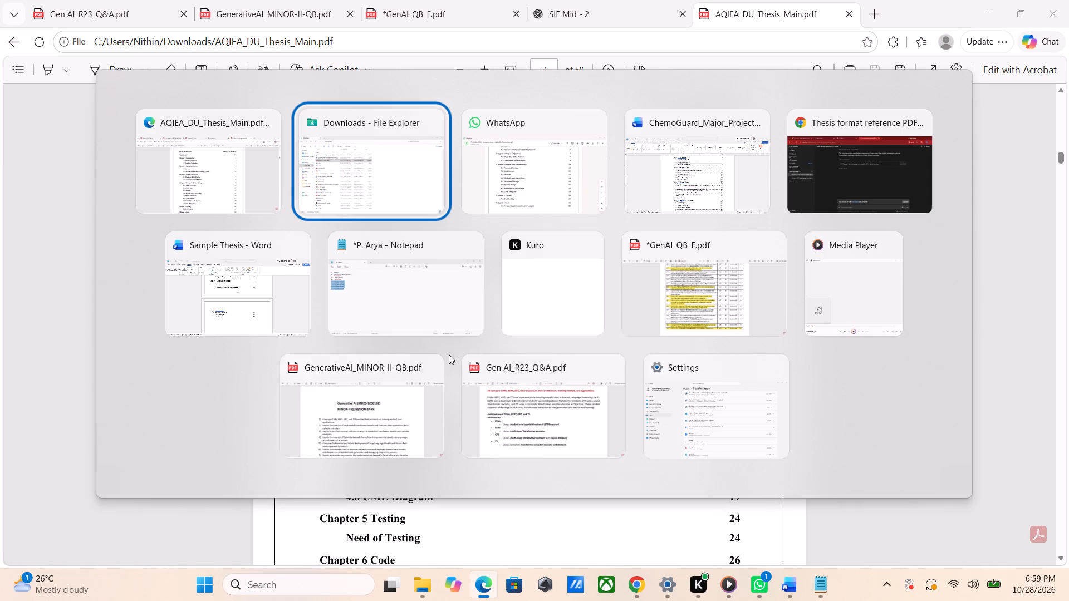
# Switch to the Sample Thesis document and review its table of contents from Chapter 1 through Chapter 8.
pyautogui.keyDown('alt'); pyautogui.click(256, 271); pyautogui.keyUp('alt')
pyautogui.scroll(2, 256, 271)
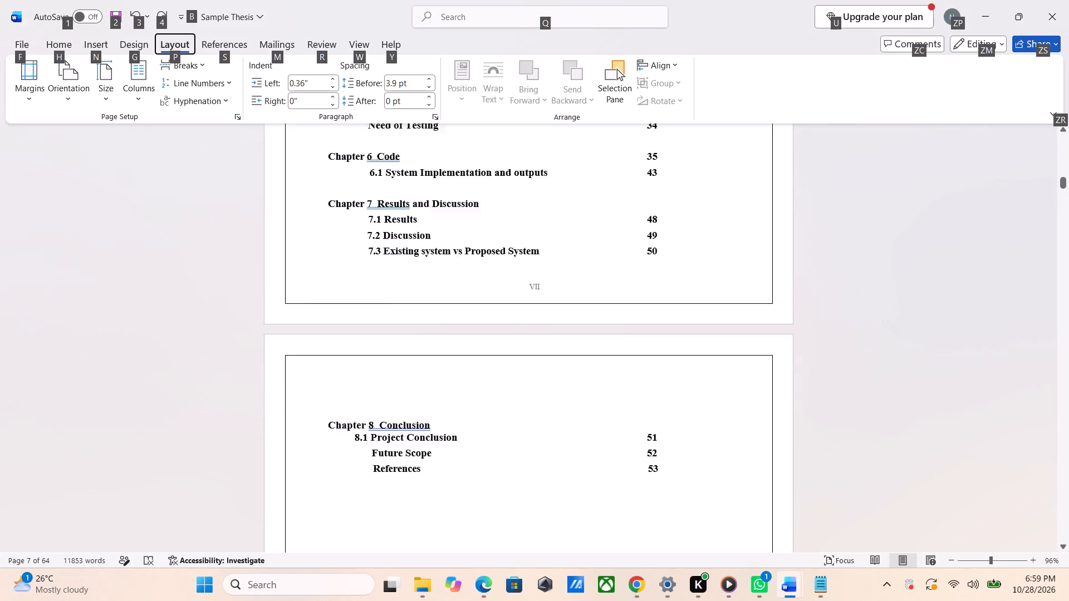
pyautogui.scroll(2, 256, 271)
pyautogui.hscroll(1, 256, 271)
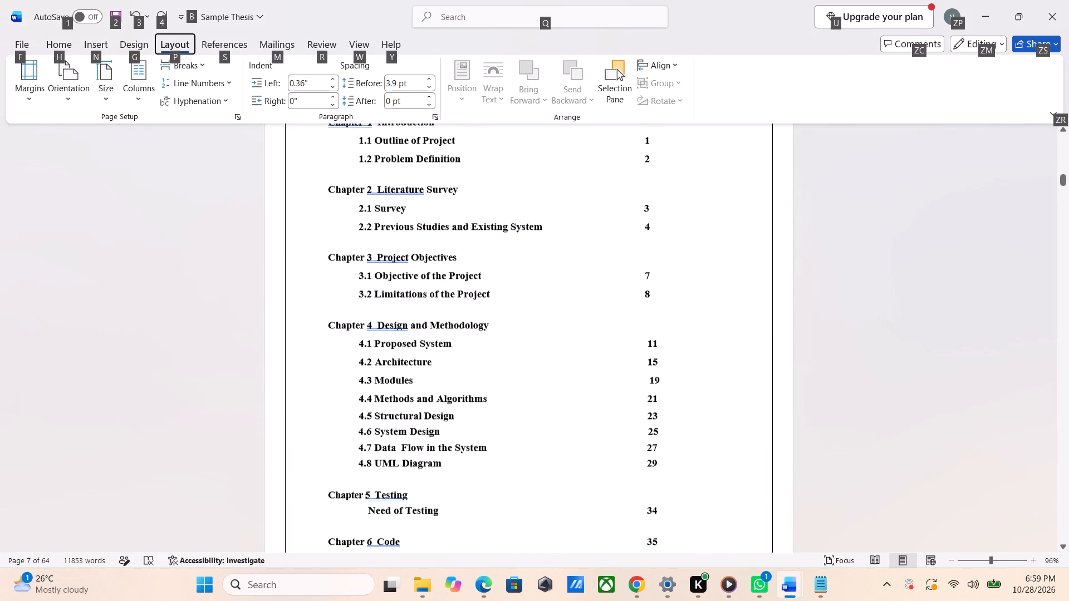
pyautogui.hscroll(1, 256, 271)
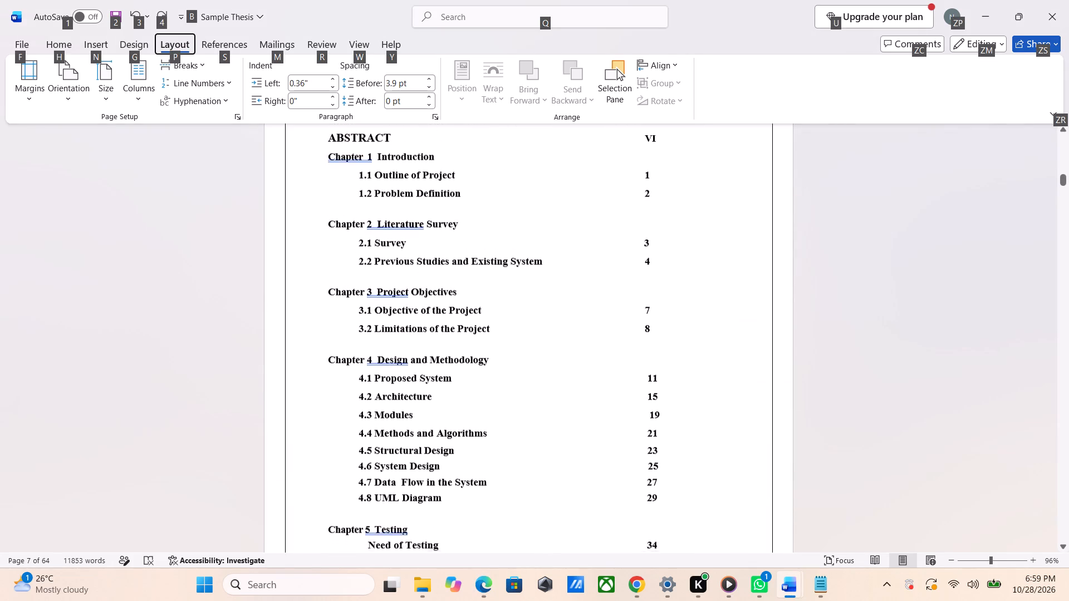
pyautogui.hscroll(1, 256, 271)
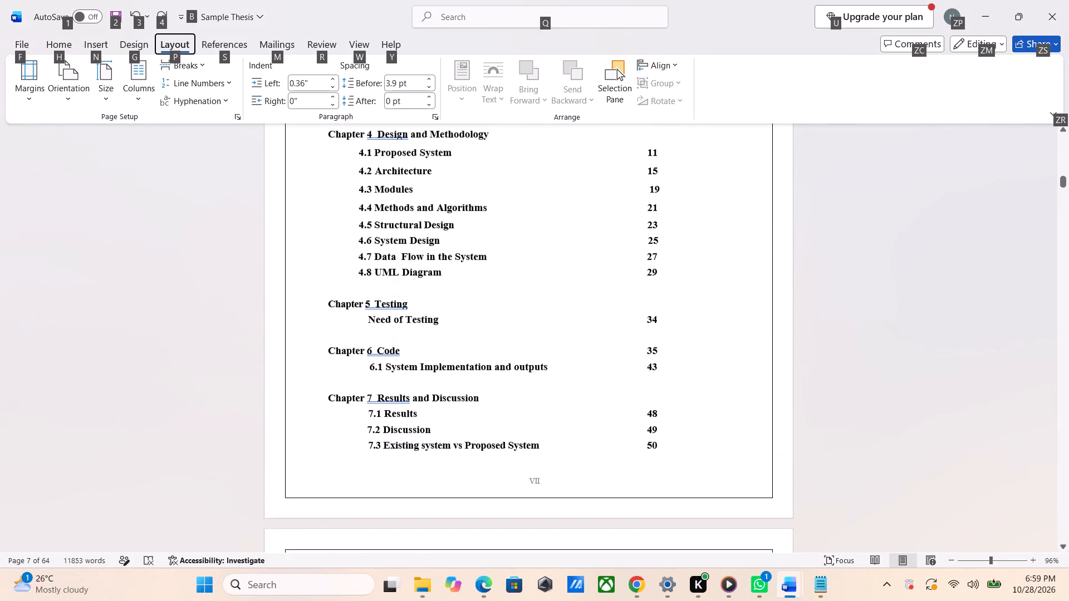
pyautogui.hscroll(1, 256, 271)
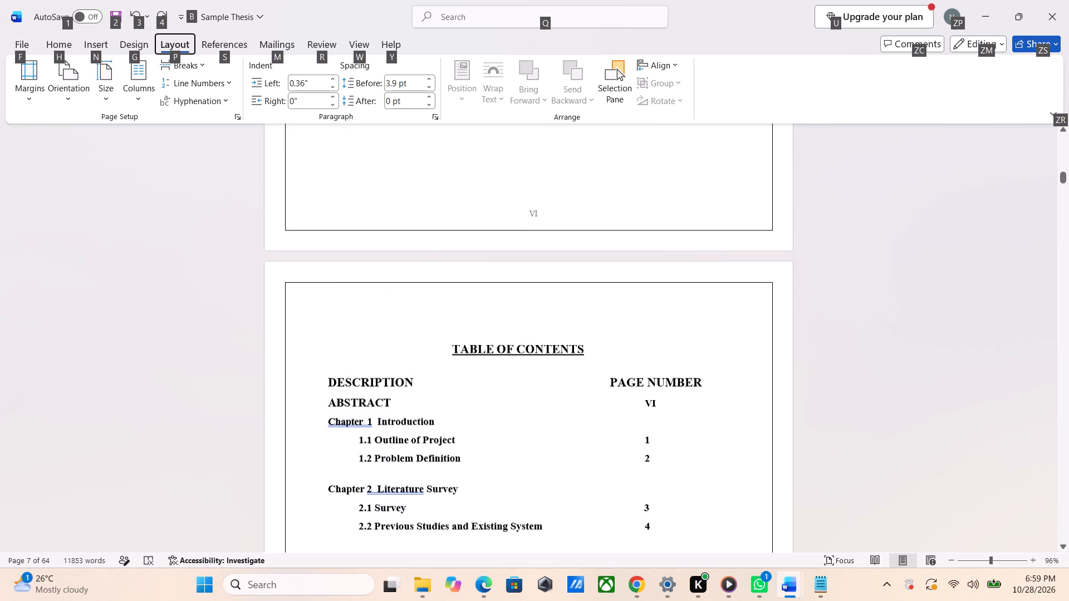
pyautogui.hscroll(1, 256, 271)
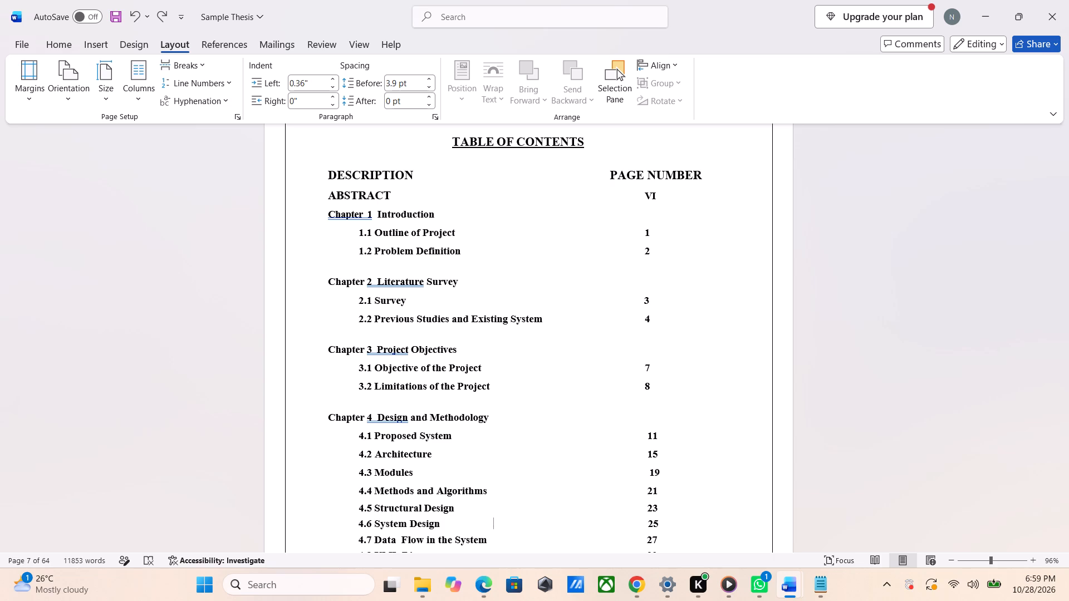
# Compare the Sample Thesis table of contents in Word with the one in AQIEA_DU_Thesis_Main.pdf in Edge.
pyautogui.hotkey('alt', 'Tab')
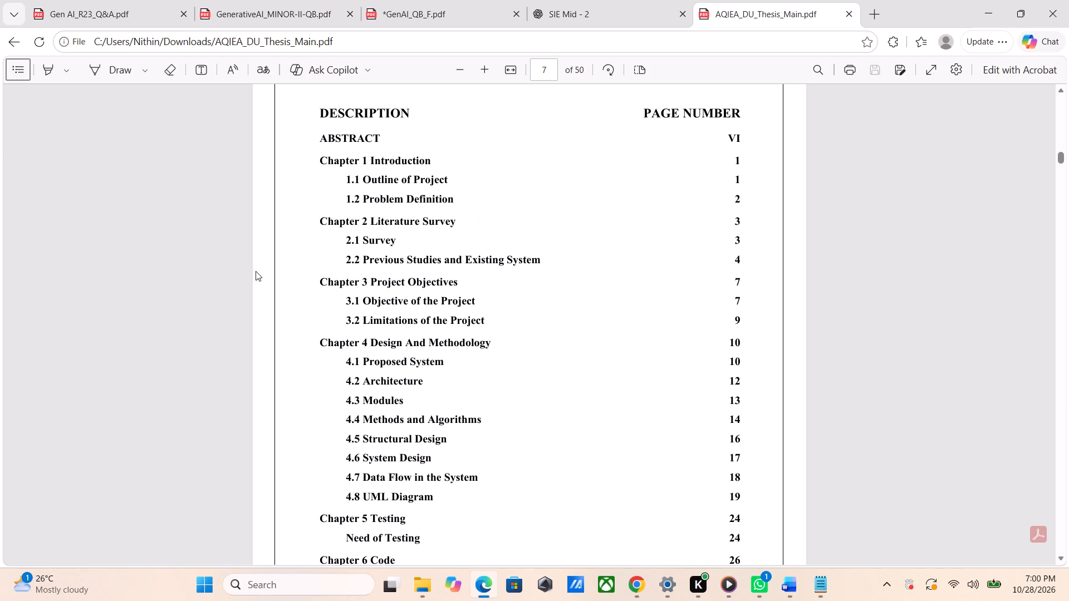
pyautogui.hotkey('alt', 'Tab')
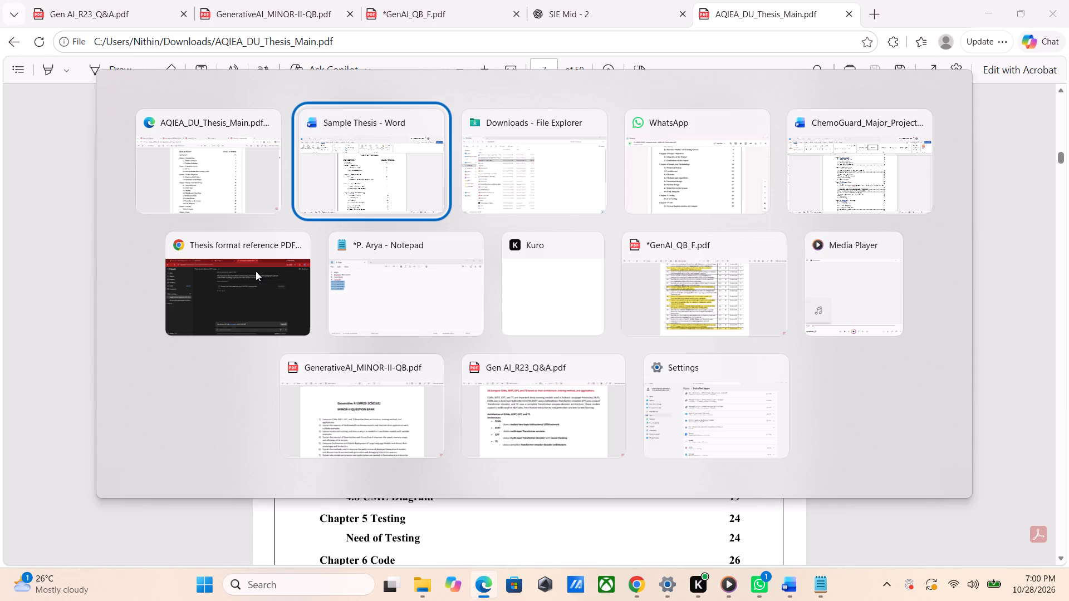
pyautogui.hotkey('alt', 'Tab')
pyautogui.hotkey('alt', 'Tab')
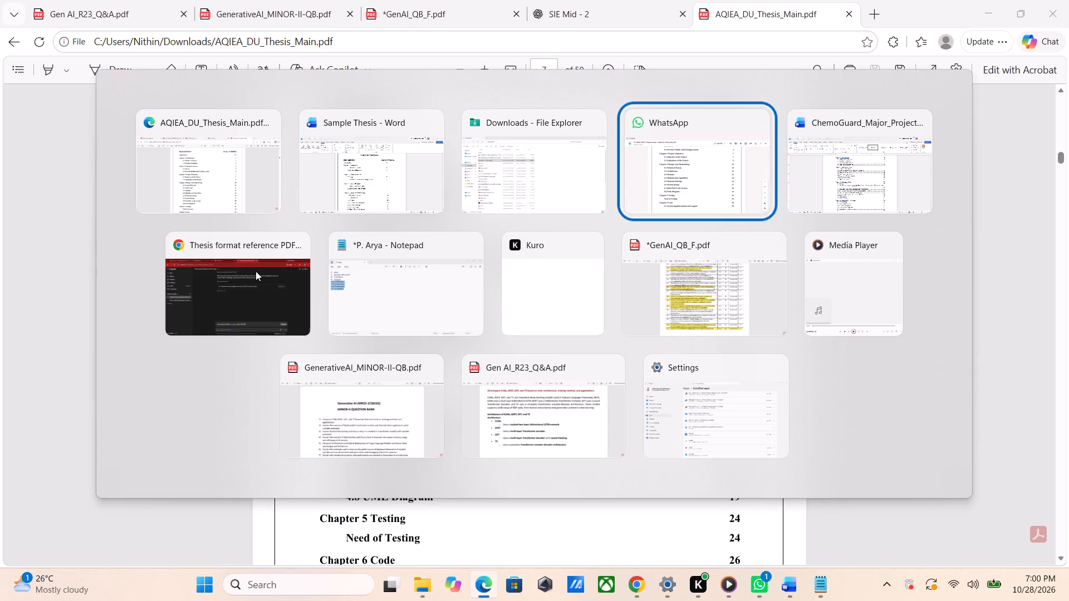
pyautogui.hotkey('alt', 'Tab')
pyautogui.hotkey('alt', 'Tab')
pyautogui.hotkey('alt', 'Tab')
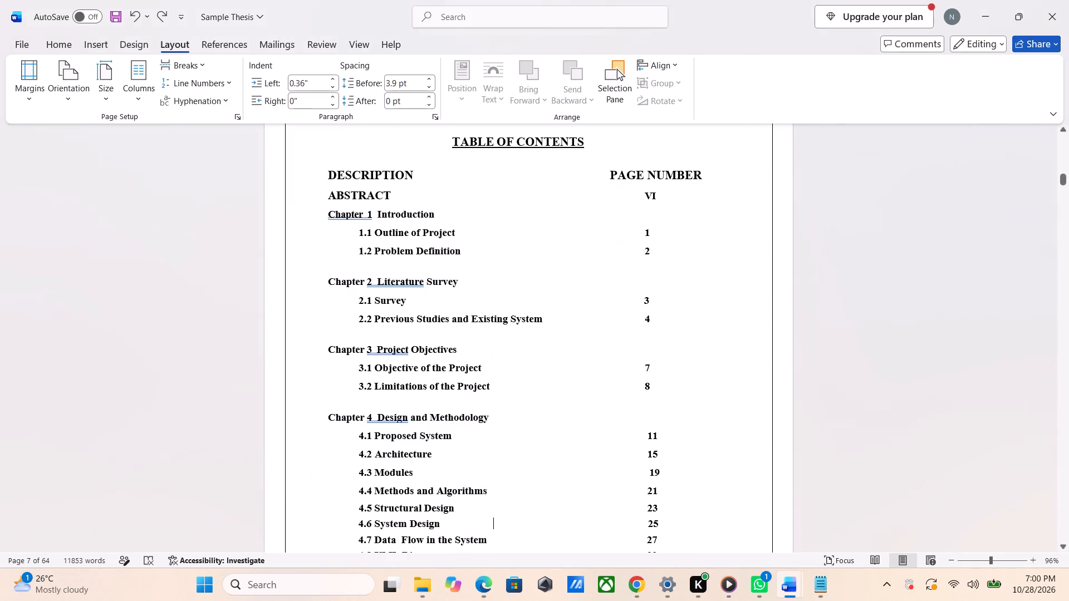
pyautogui.hotkey('alt', 'Tab')
pyautogui.hotkey('alt', 'Tab')
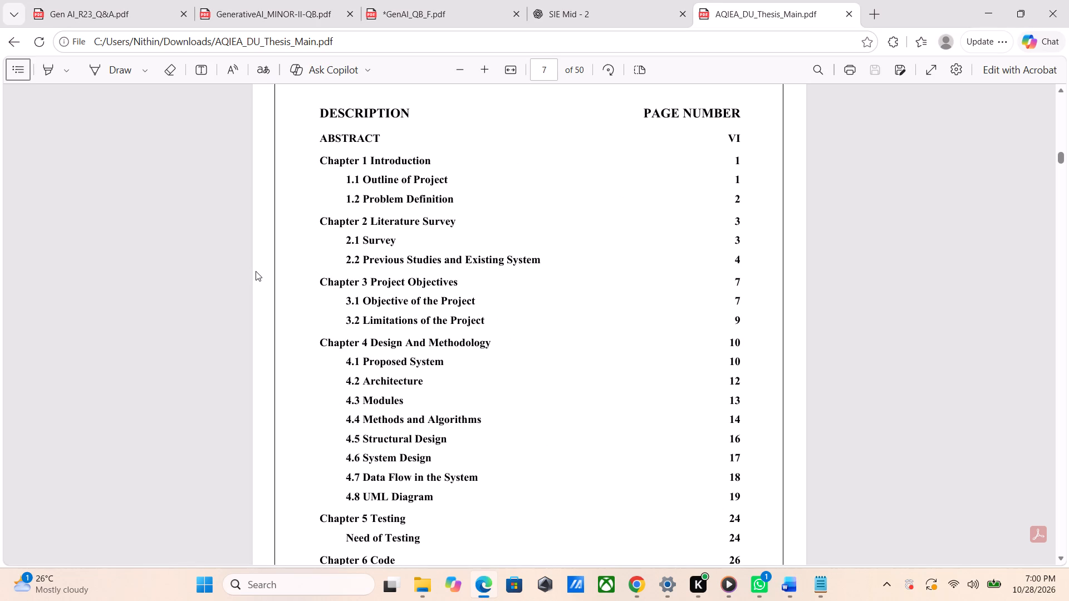
# Compare the ChemoGuard thesis table of contents in Word, through References and Appendix, with the one in AQIEA_DU_Thesis_Main.pdf.
pyautogui.hotkey('alt', 'Tab')
pyautogui.hotkey('alt', 'Tab')
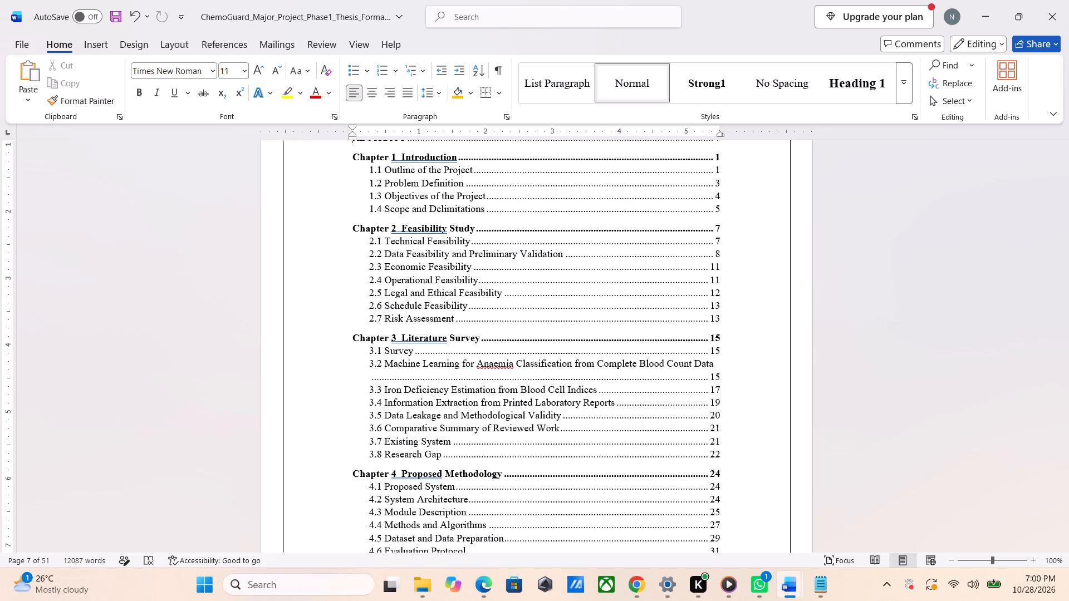
pyautogui.hotkey('alt', 'Tab')
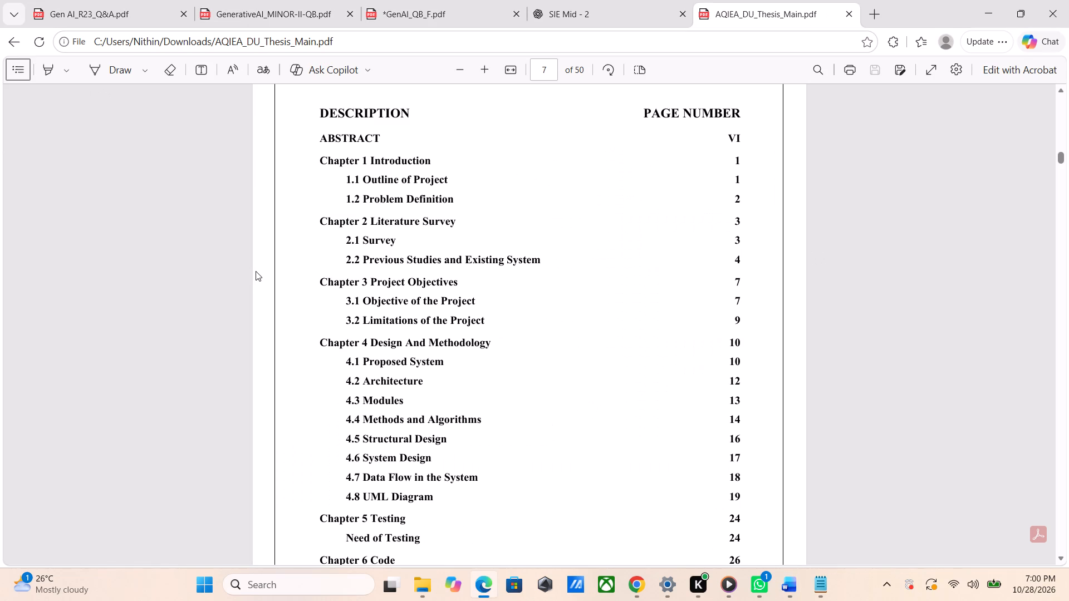
pyautogui.hotkey('alt', 'Tab')
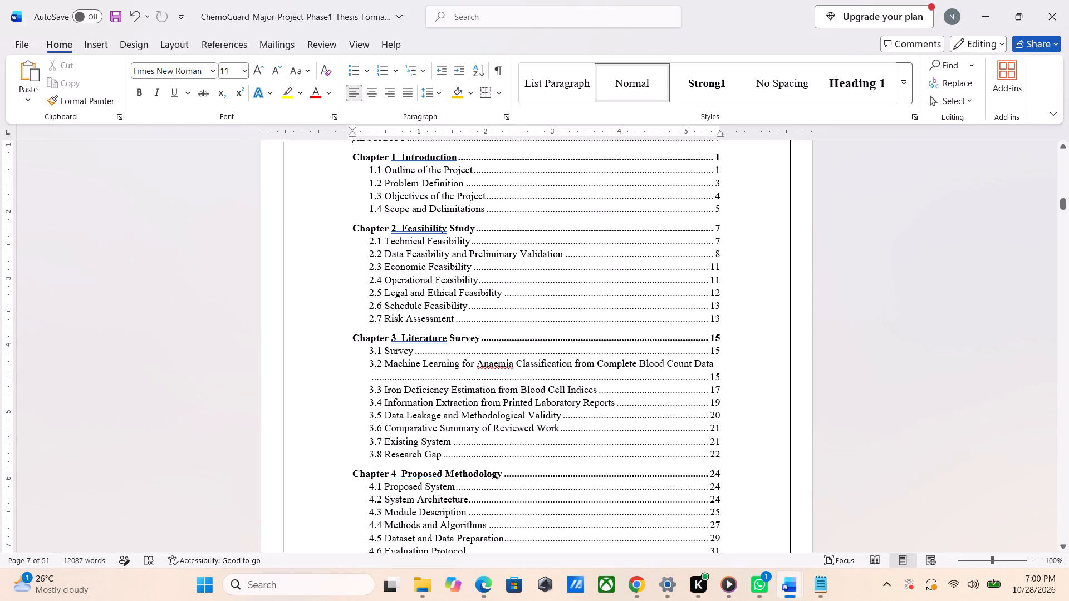
pyautogui.hotkey('alt', 'Tab')
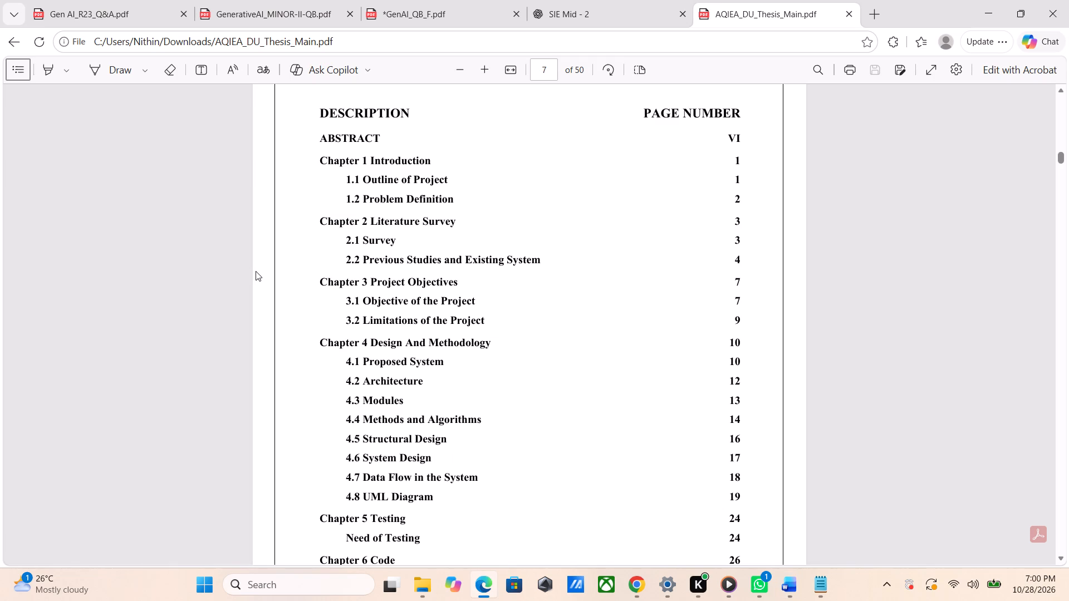
pyautogui.hotkey('alt', 'Tab')
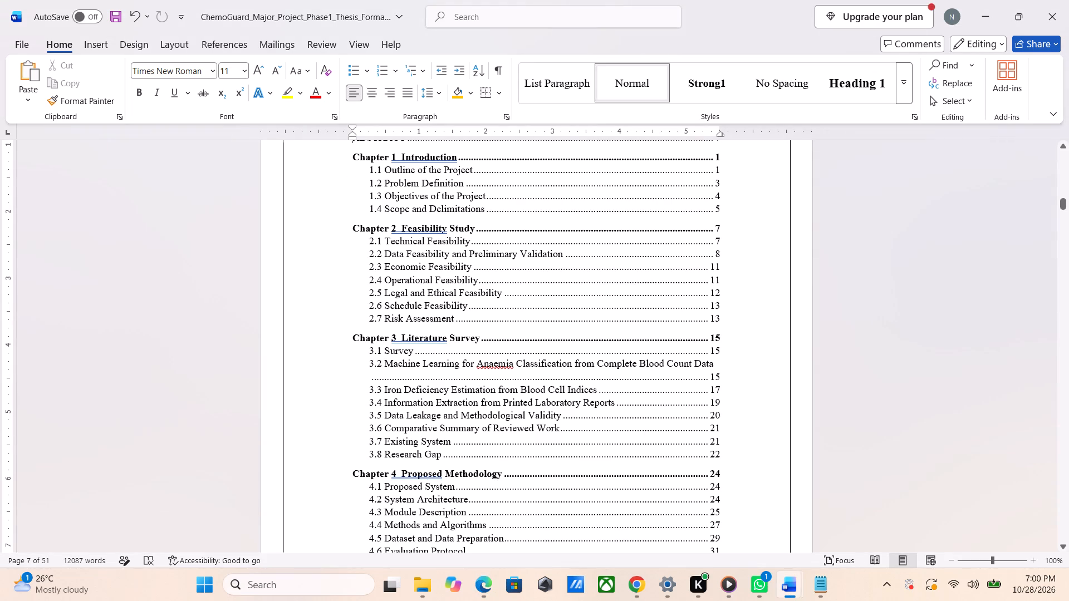
pyautogui.hotkey('alt', 'Tab')
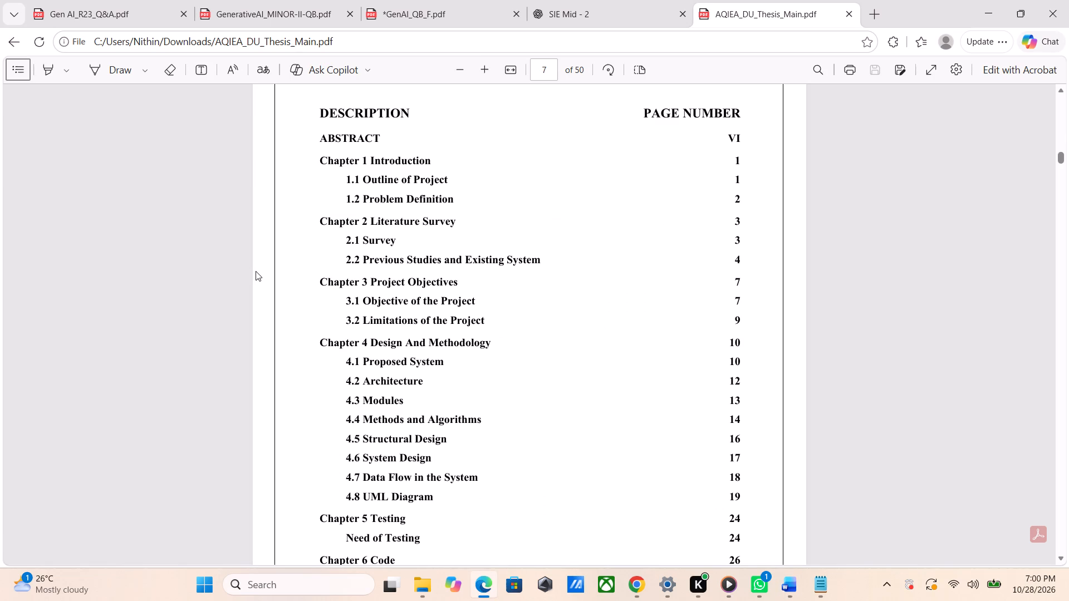
pyautogui.hotkey('alt', 'Tab')
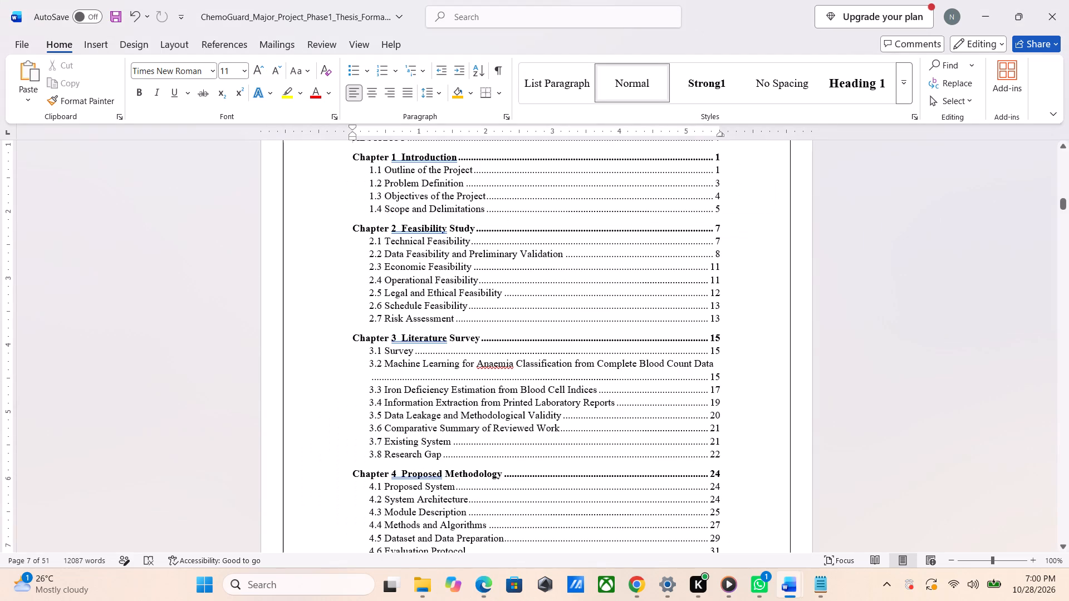
pyautogui.scroll(-1, 380, 458)
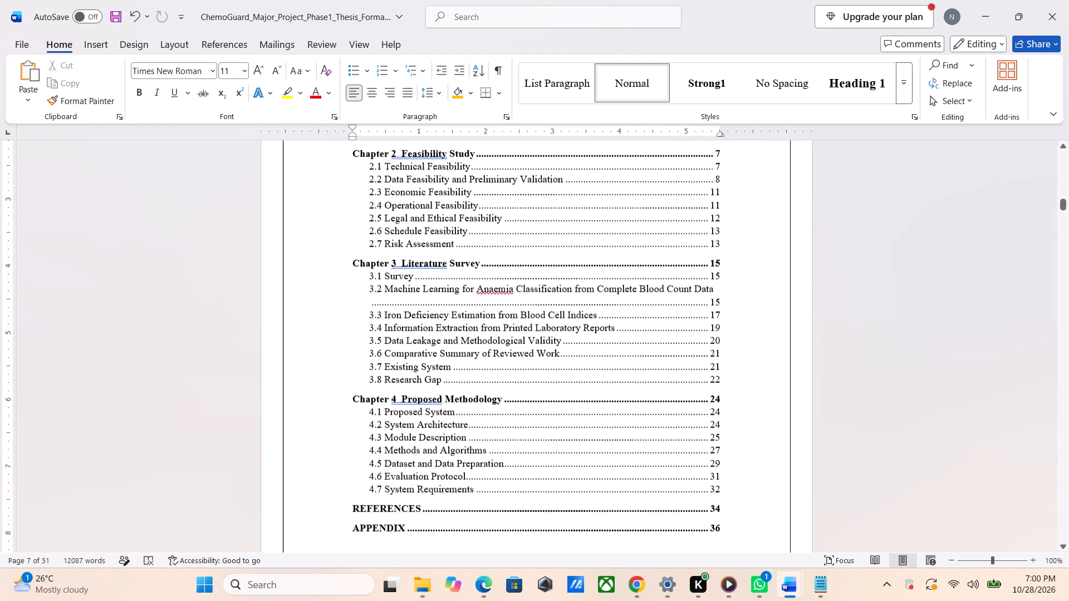
pyautogui.scroll(-1, 380, 458)
# Jump to Chapter 4 Design and Methodology from the table of contents in AQIEA_DU_Thesis_Main.pdf and look over its proposed system section.
pyautogui.hotkey('alt', 'Tab')
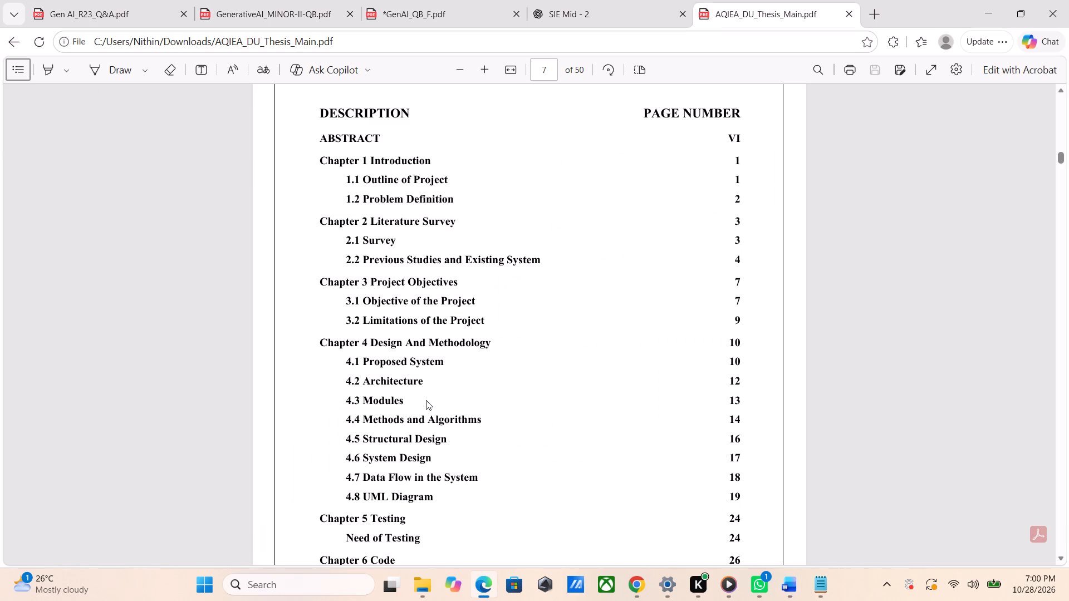
pyautogui.moveTo(424, 342); pyautogui.dragTo(377, 338)
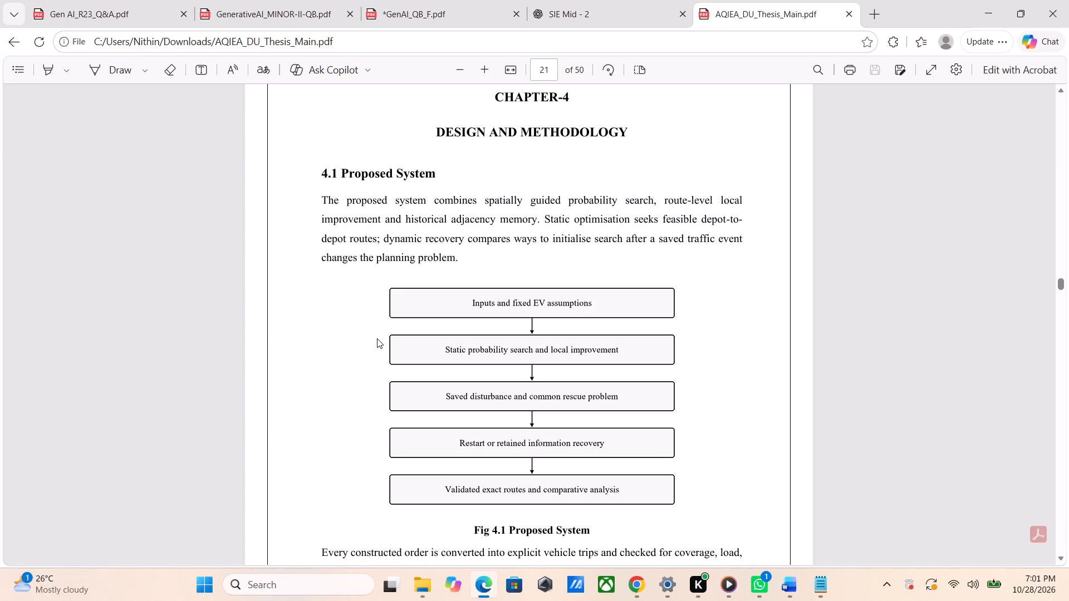
pyautogui.hscroll(3, 377, 338)
# Replace "Proposed" in the ChemoGuard contents' Chapter 4 title with "Design and" copied from the Sample Thesis contents.
pyautogui.hotkey('alt', 'Tab')
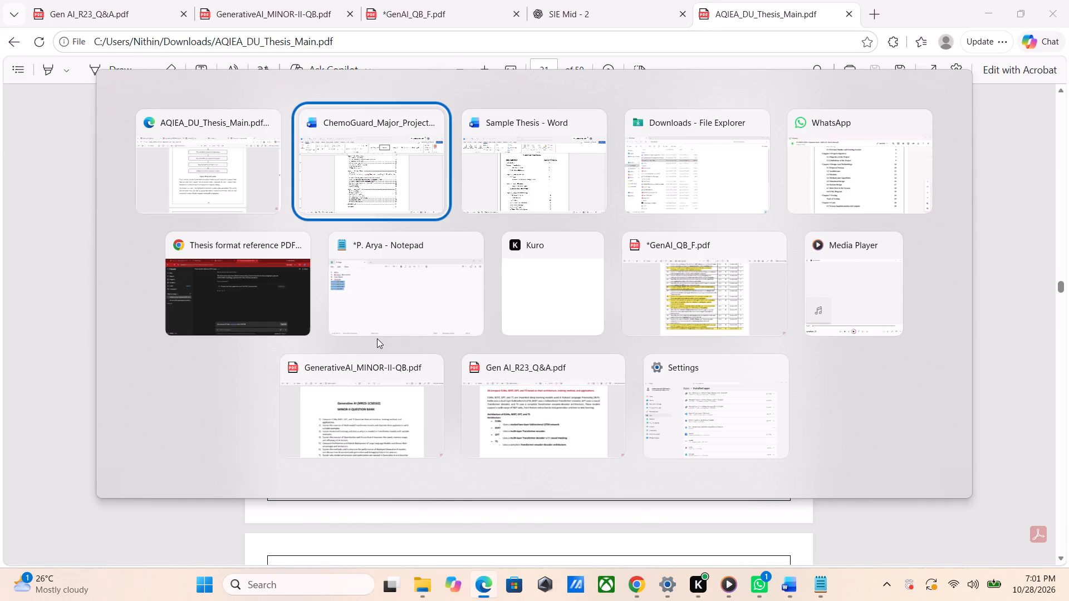
pyautogui.hotkey('alt', 'Tab')
pyautogui.scroll(-1, 377, 338)
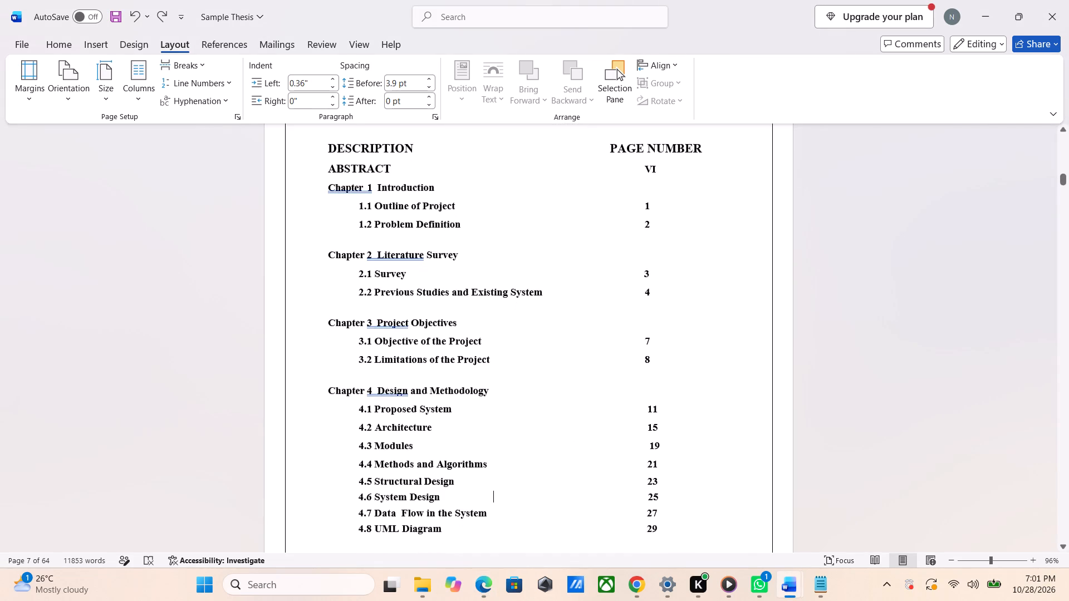
pyautogui.moveTo(429, 393); pyautogui.dragTo(428, 393)
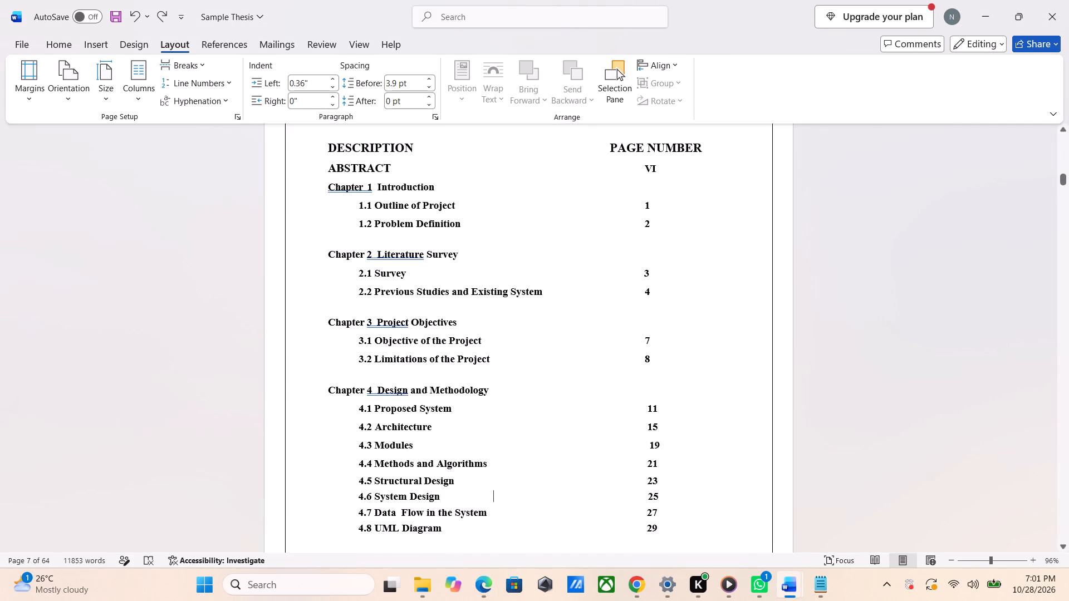
pyautogui.moveTo(428, 393); pyautogui.dragTo(379, 395)
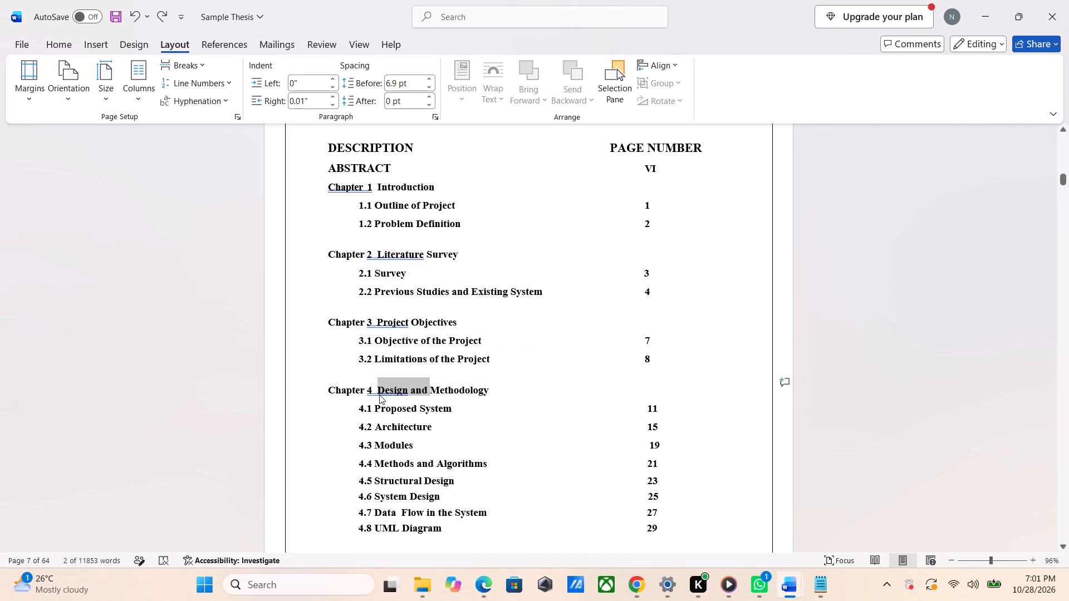
pyautogui.hotkey('ctrl', 'c')
pyautogui.hotkey('alt', 'Tab')
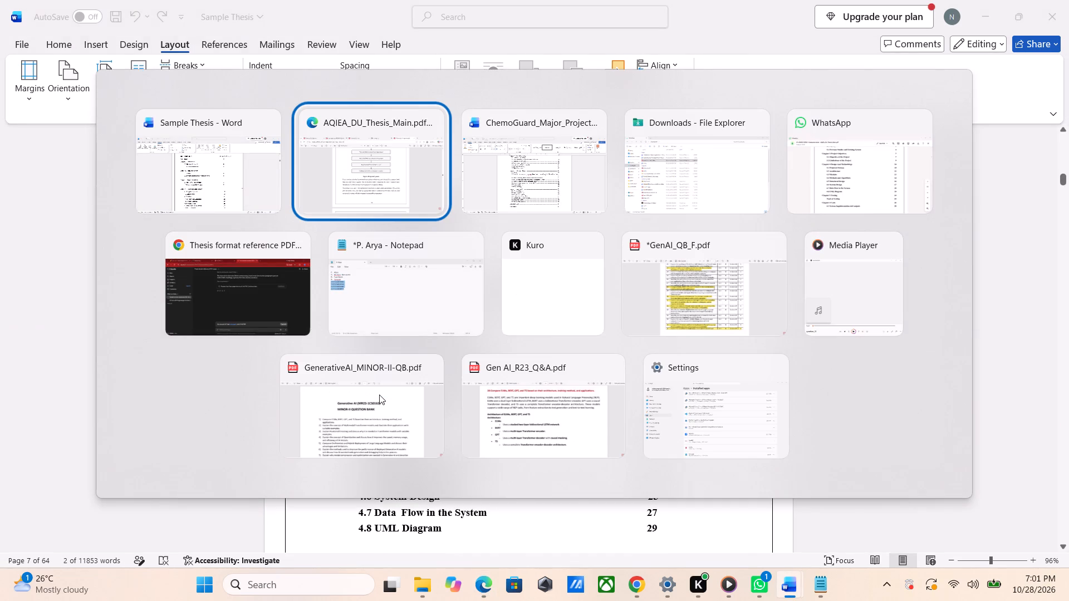
pyautogui.hotkey('alt', 'Tab')
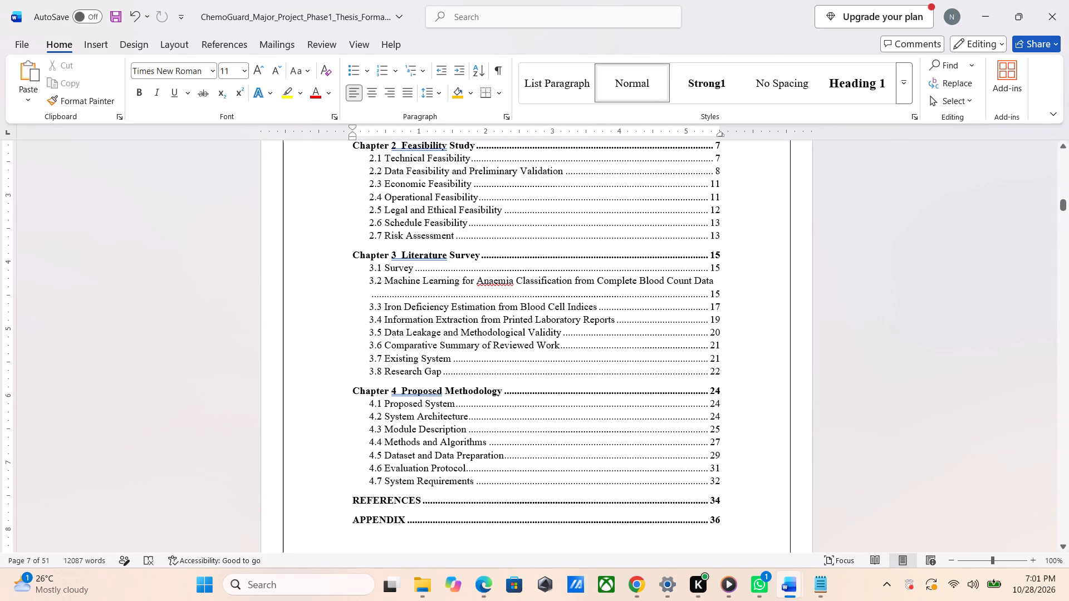
pyautogui.moveTo(441, 392); pyautogui.dragTo(401, 392)
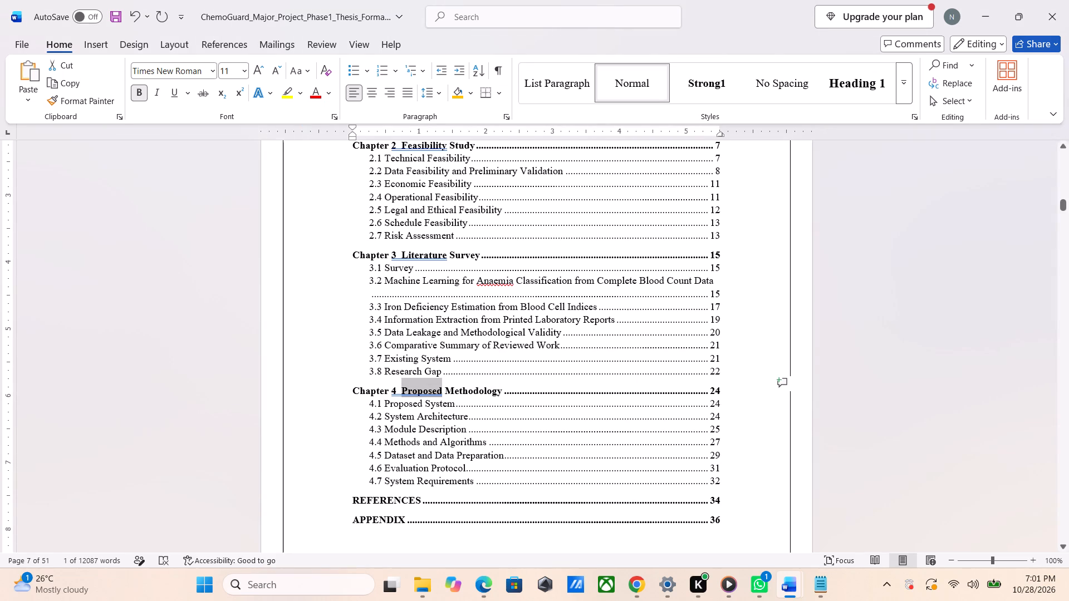
pyautogui.hotkey('ctrl', 'v')
pyautogui.click(328, 447)
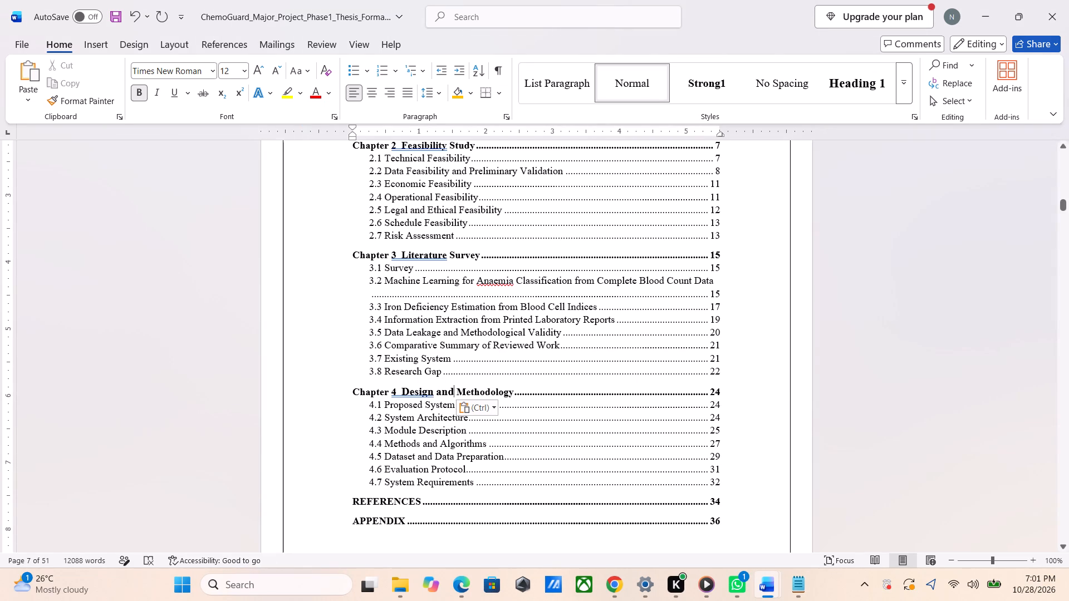
pyautogui.click(328, 447)
pyautogui.click(452, 540)
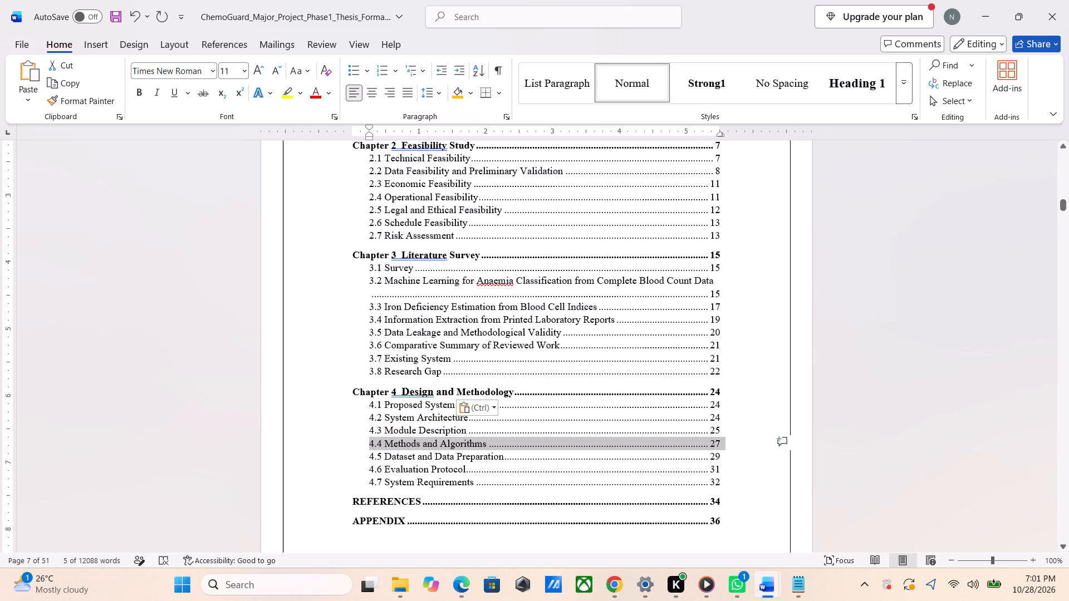
# Compare the Chapter 4 subsection entries in the Sample Thesis contents with those in the ChemoGuard contents.
pyautogui.hotkey('alt', 'Tab')
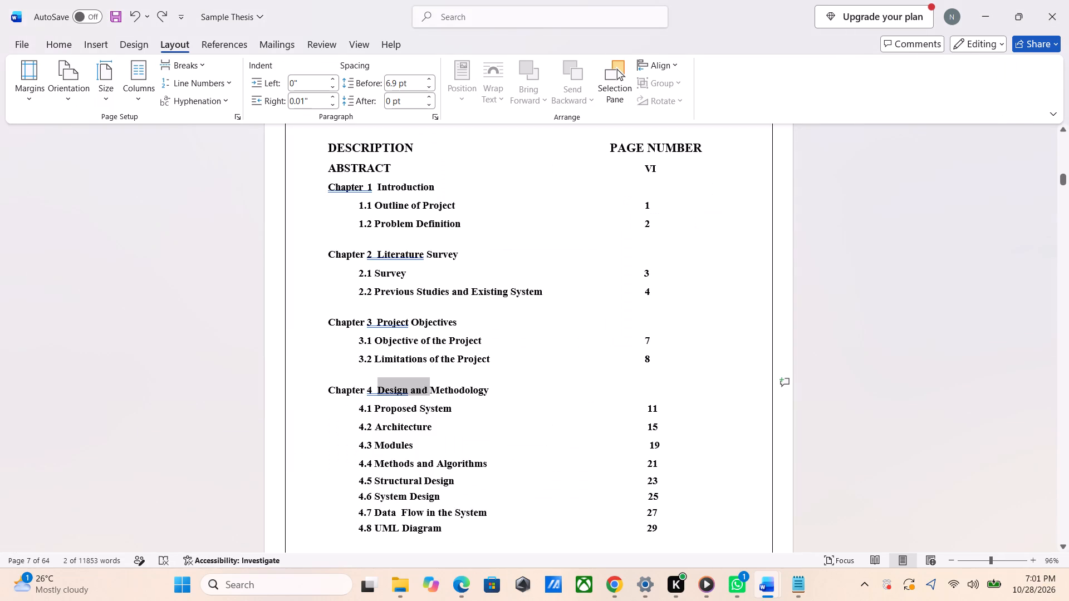
pyautogui.scroll(-1, 449, 503)
pyautogui.hotkey('alt', 'Tab')
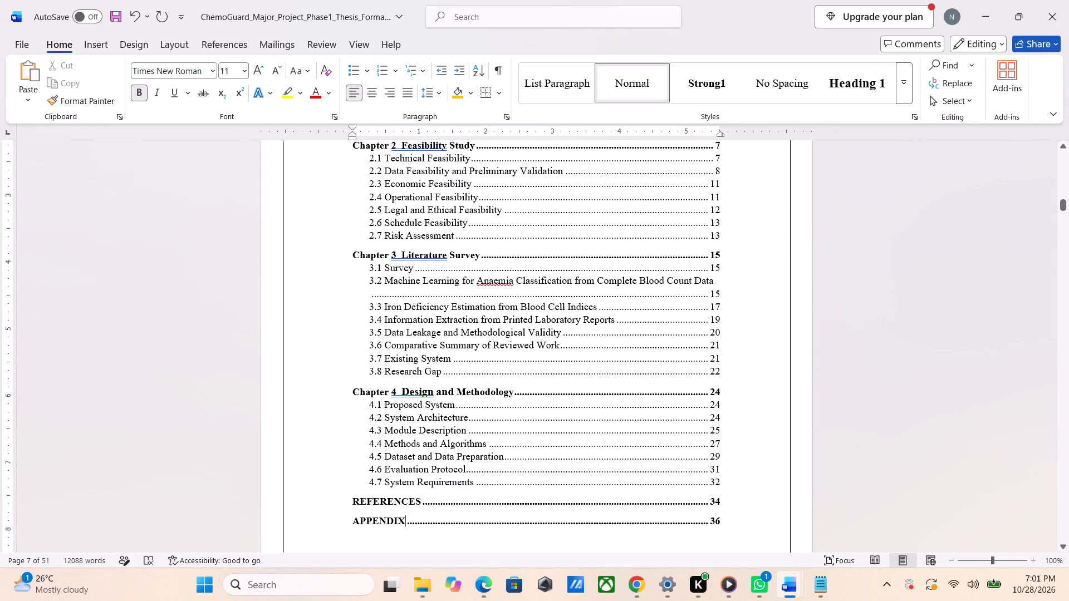
pyautogui.hotkey('alt', 'Tab')
pyautogui.hotkey('alt', 'Tab')
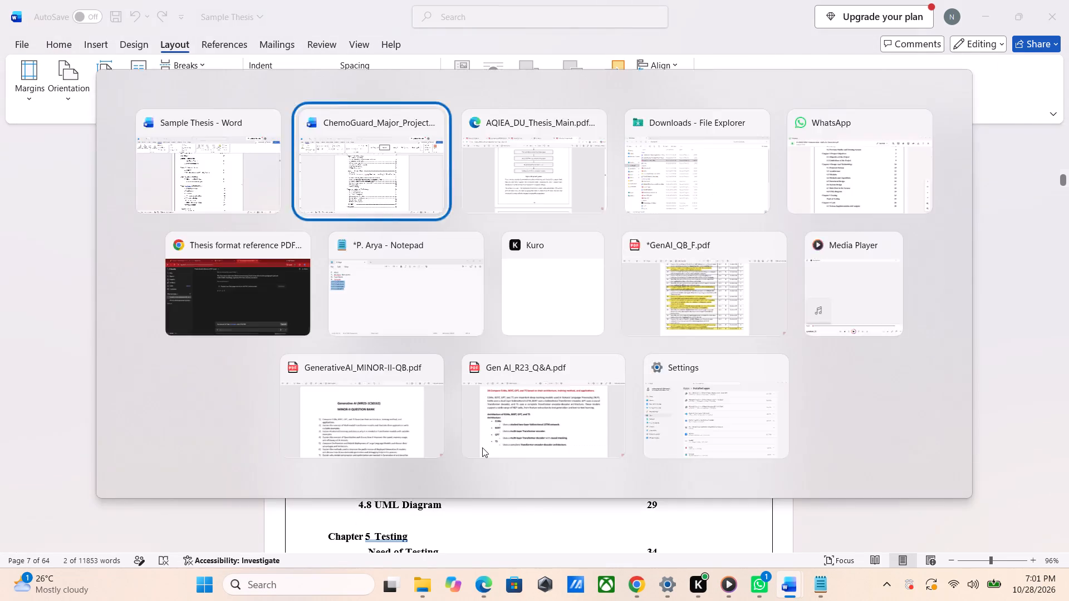
pyautogui.hotkey('alt', 'Tab')
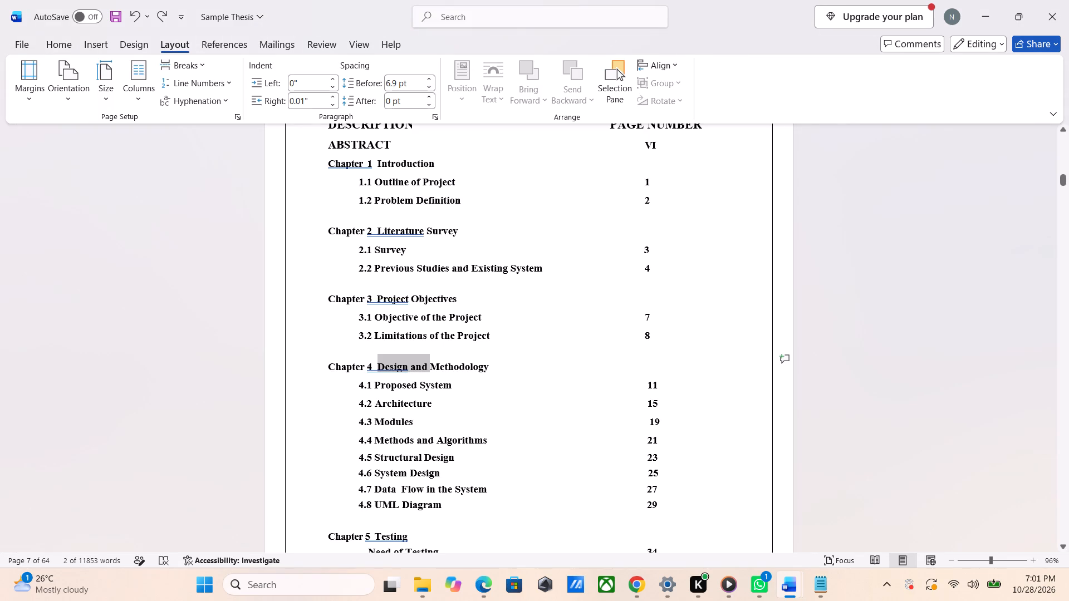
pyautogui.hotkey('alt', 'Tab')
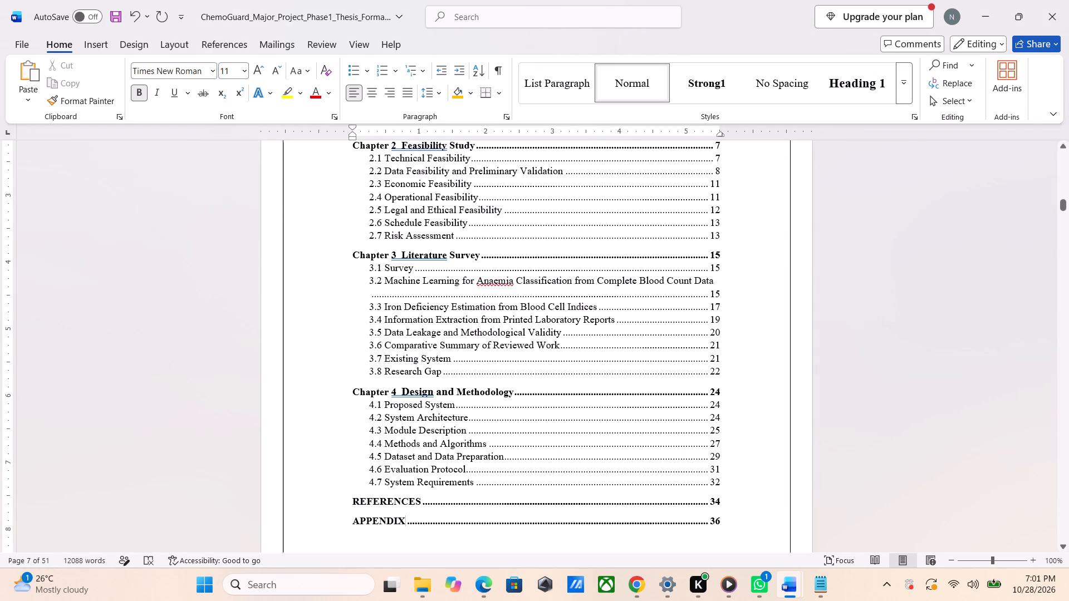
pyautogui.hotkey('alt', 'Tab')
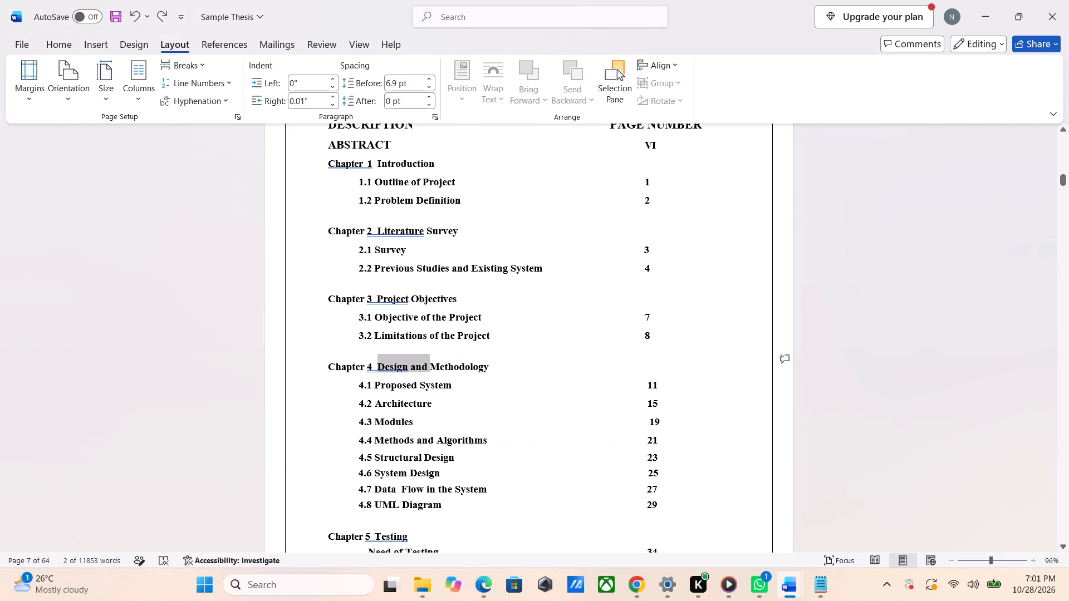
pyautogui.hotkey('alt', 'Tab')
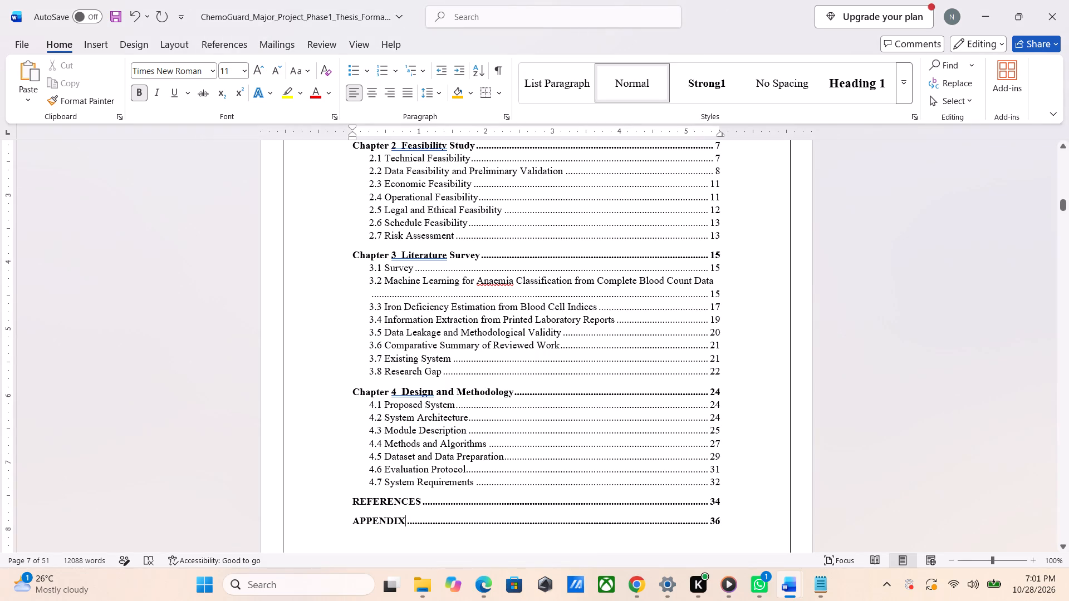
pyautogui.hotkey('alt', 'Tab')
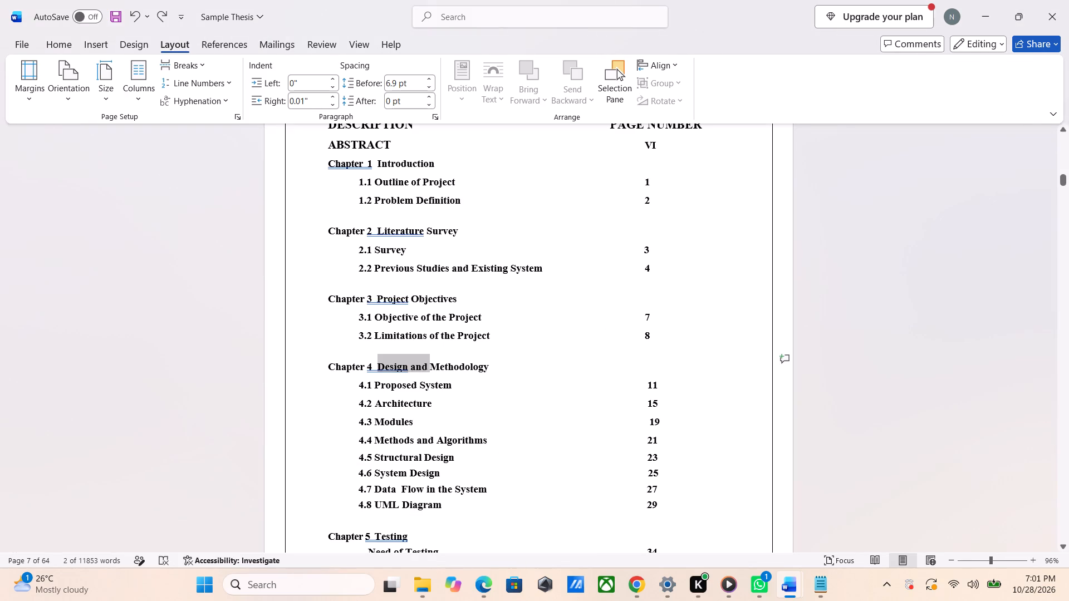
pyautogui.hotkey('alt', 'Tab')
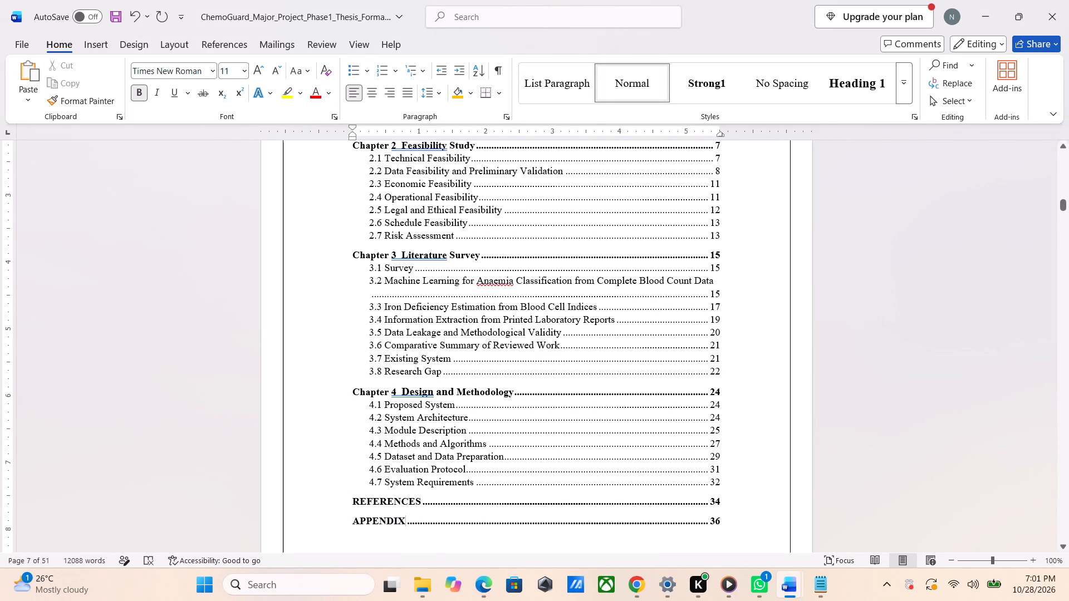
# Duplicate the "4.7 System Requirements" line three times below itself in the ChemoGuard table of contents.
pyautogui.click(356, 482)
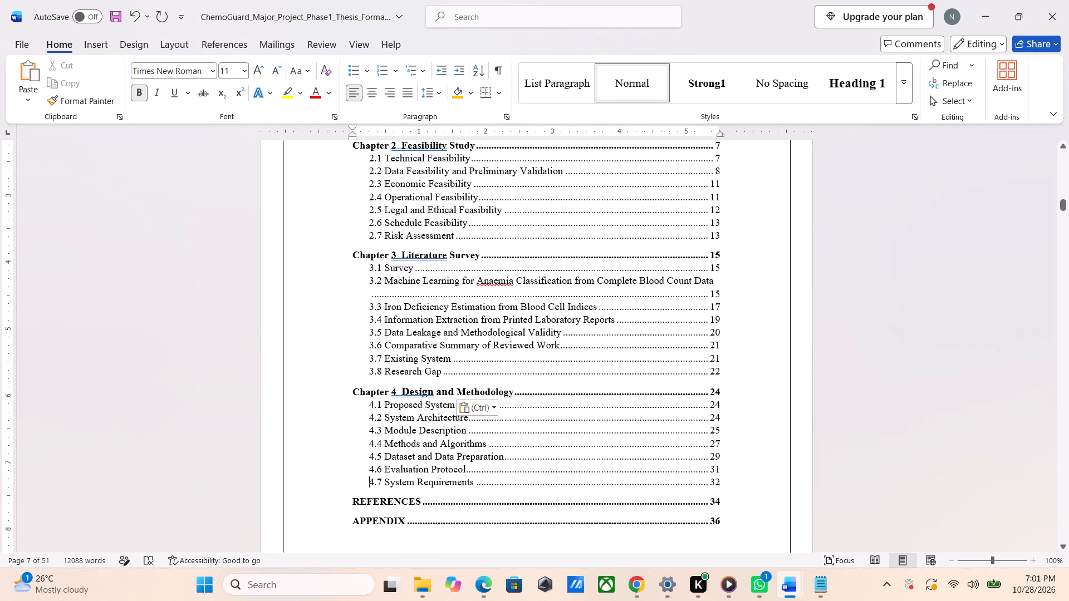
pyautogui.doubleClick(333, 480)
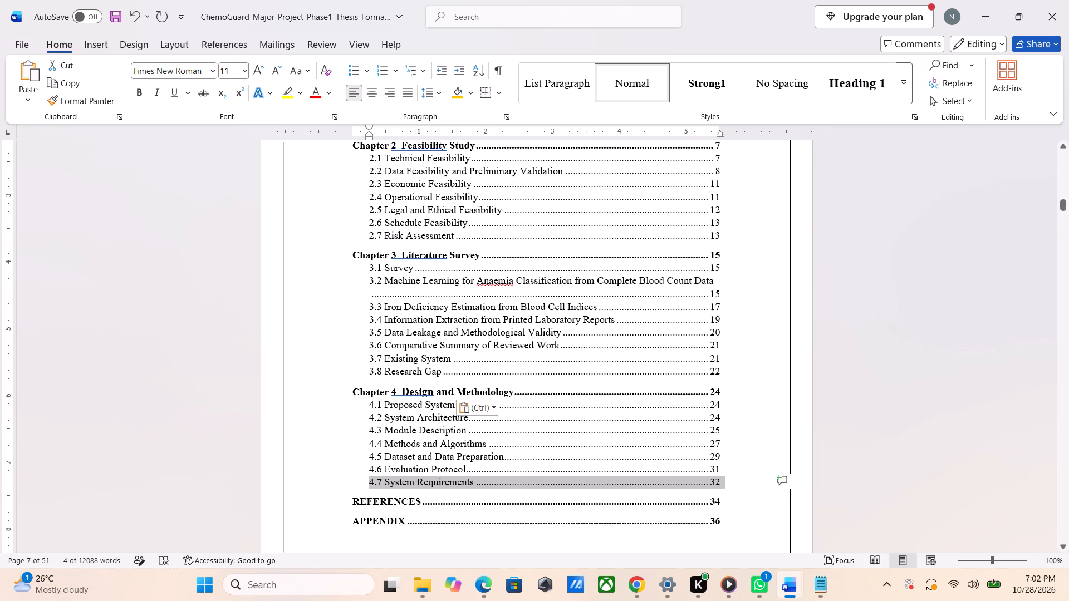
pyautogui.hotkey('ctrl', 'c')
pyautogui.press('Right')
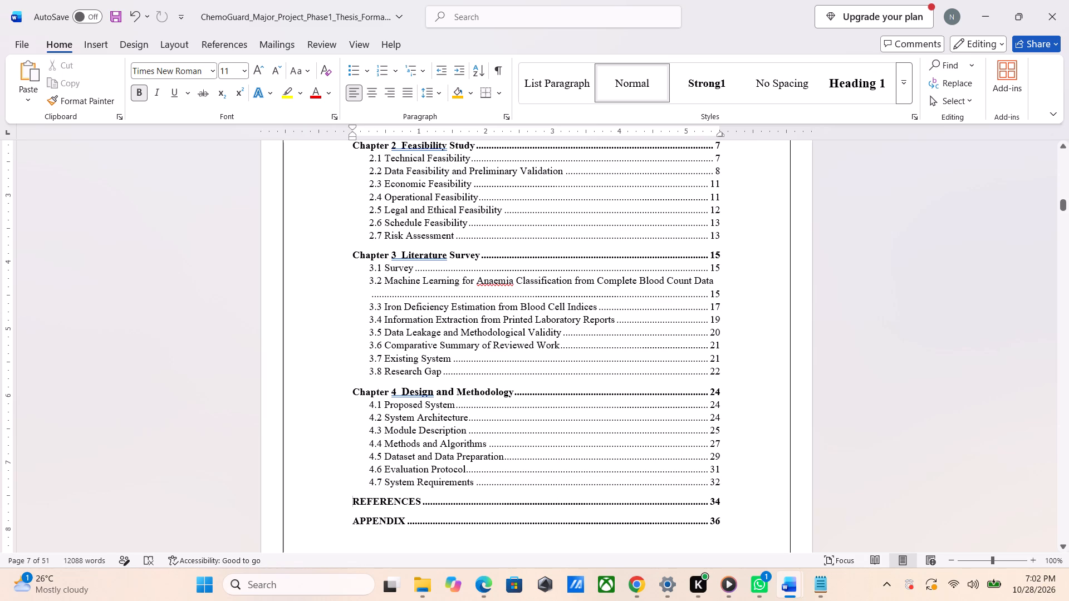
pyautogui.press('Left')
pyautogui.press('Return')
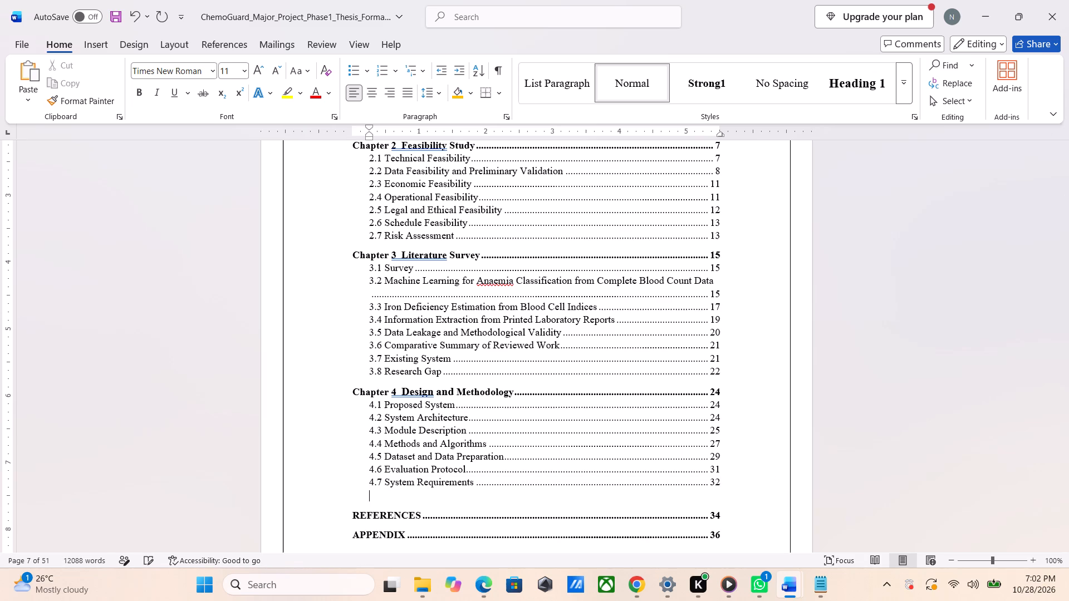
pyautogui.hotkey('ctrl', 'v')
pyautogui.hotkey('ctrl', 'v')
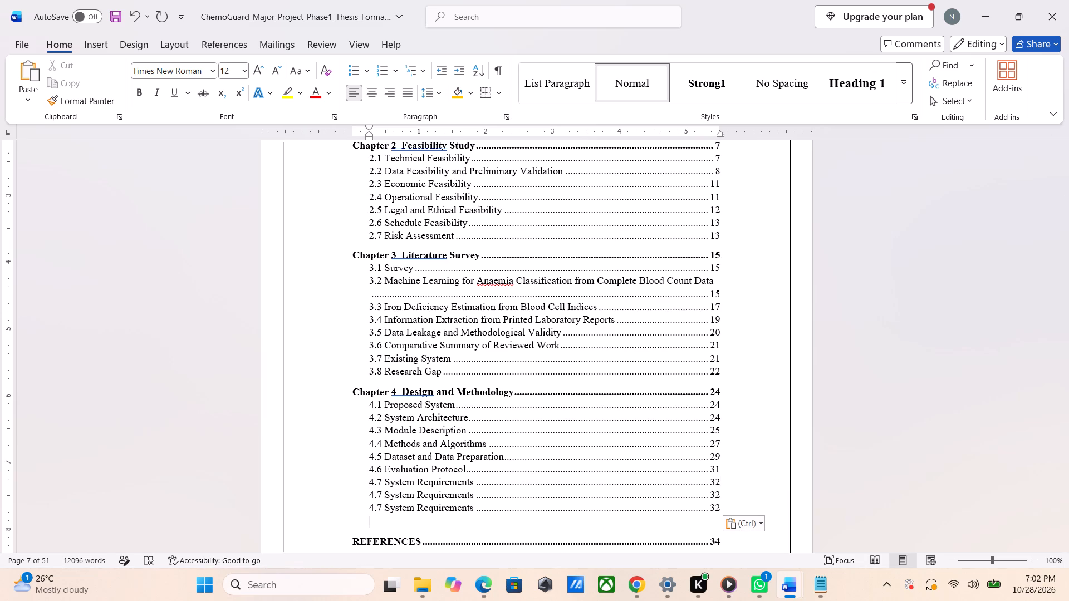
pyautogui.hotkey('ctrl', 'v')
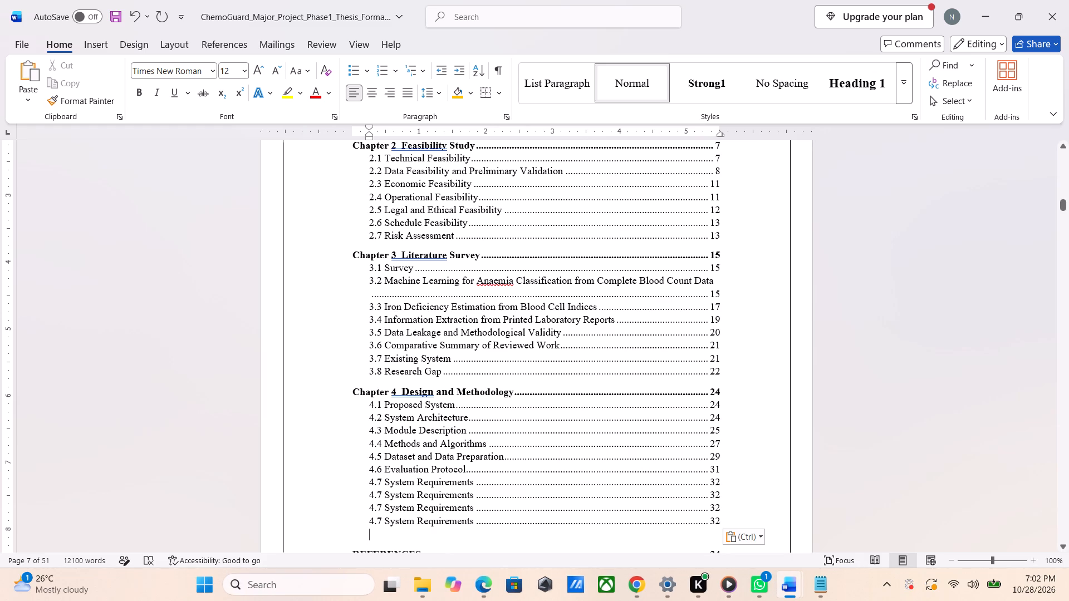
# Renumber the three duplicated System Requirements entries as 4.8, 4.9 and 4.10.
pyautogui.click(383, 492)
pyautogui.press('Left')
pyautogui.press('Right')
pyautogui.press('BackSpace')
pyautogui.press('8')
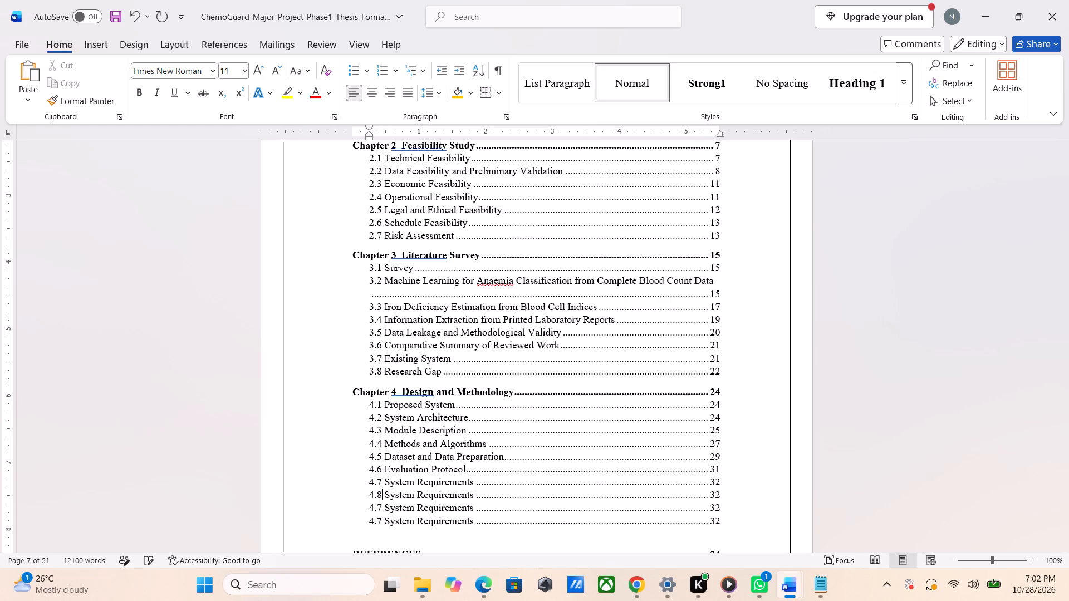
pyautogui.press('Down')
pyautogui.press('BackSpace')
pyautogui.press('9')
pyautogui.press('Down')
pyautogui.press('BackSpace')
pyautogui.write('10')
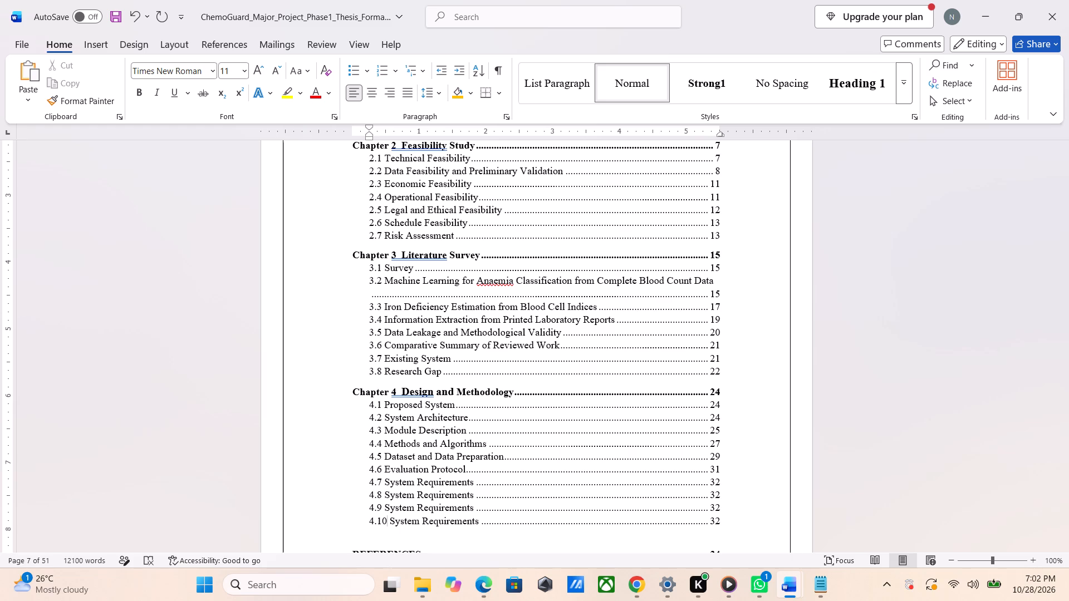
# Check the Sample Thesis contents and add one more System Requirements entry below 4.10 in the ChemoGuard contents, numbered 4.11.
pyautogui.hotkey('alt', 'Tab')
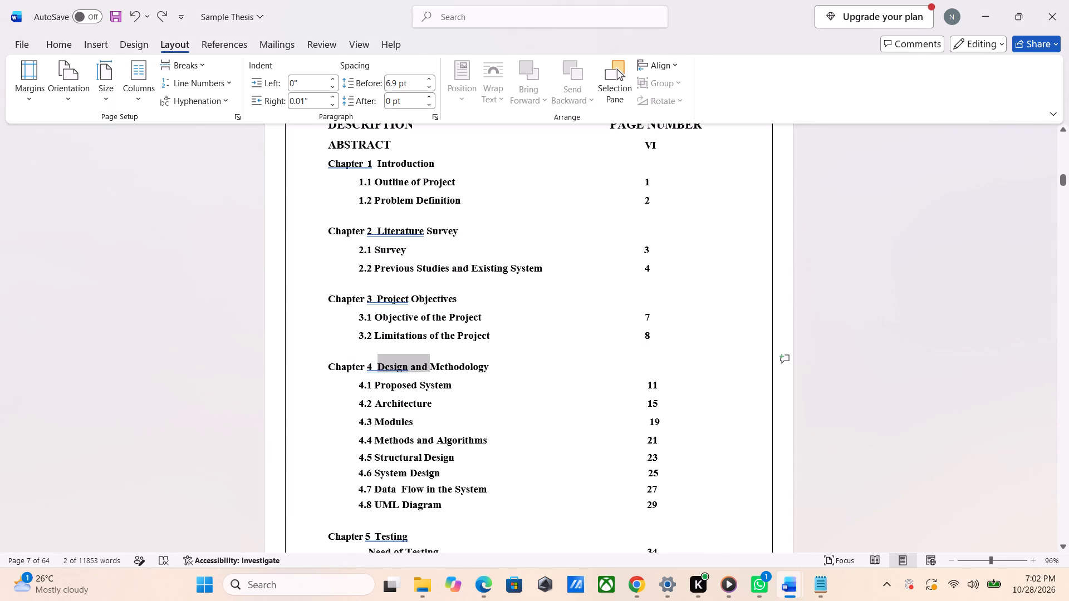
pyautogui.hotkey('alt', 'Tab')
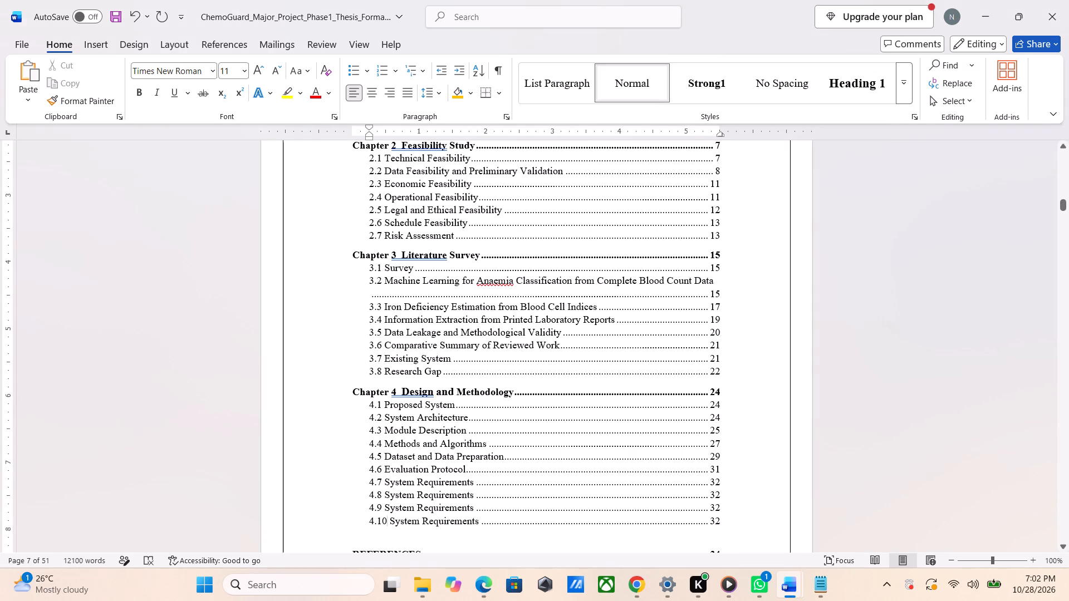
pyautogui.click(715, 524)
pyautogui.press('Right')
pyautogui.press('Return')
pyautogui.hotkey('ctrl', 'v')
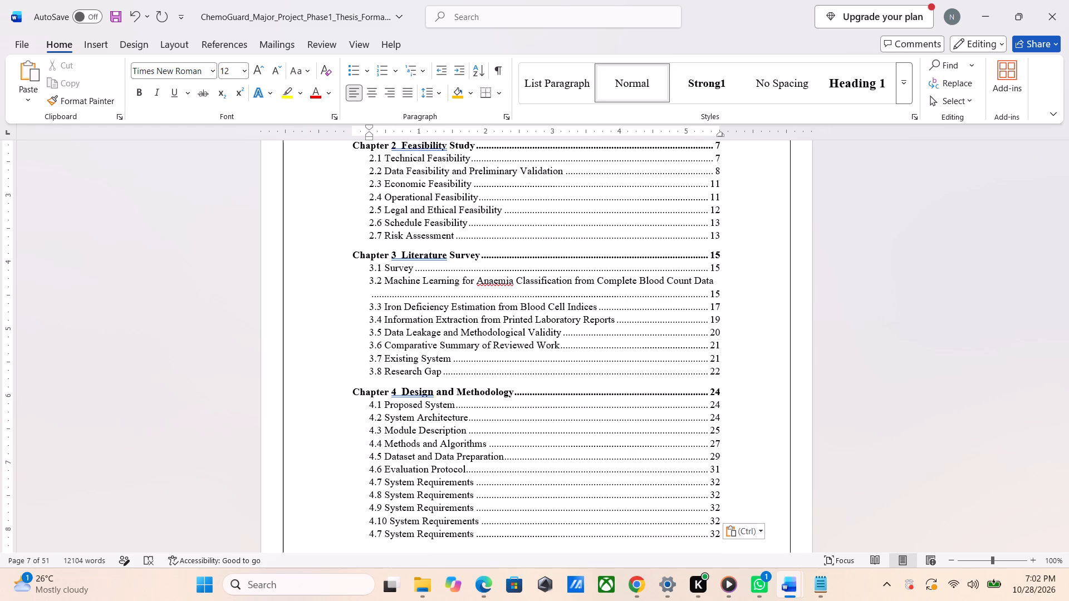
pyautogui.press('Up')
pyautogui.press('Right')
pyautogui.press('Right')
pyautogui.press('Right')
pyautogui.press('BackSpace')
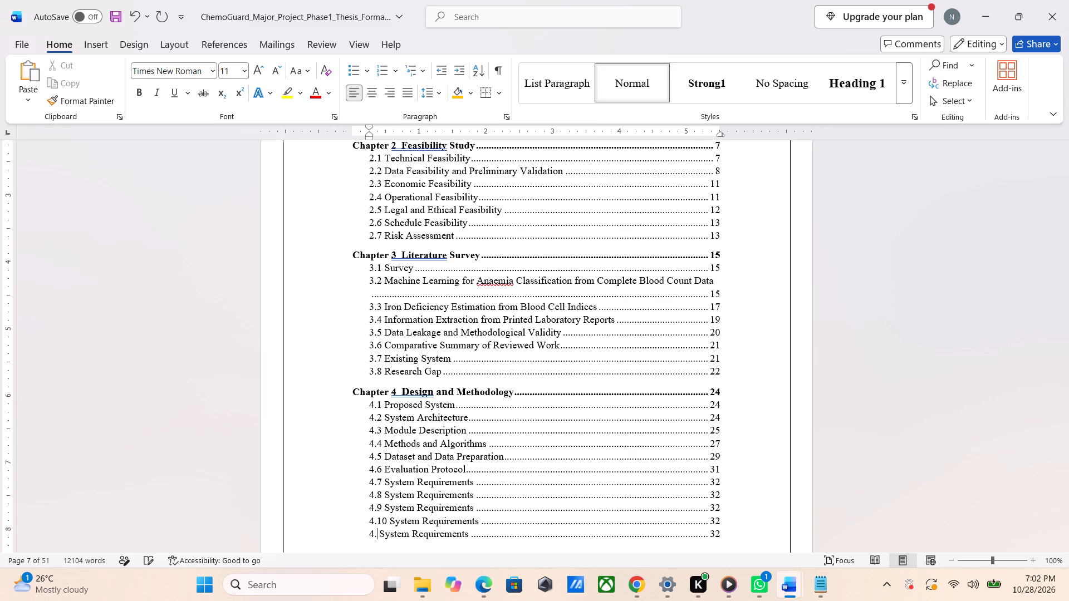
pyautogui.write('11')
# Remove the blank lines between the 4.11 entry and REFERENCES in the ChemoGuard contents.
pyautogui.scroll(-1, 715, 524)
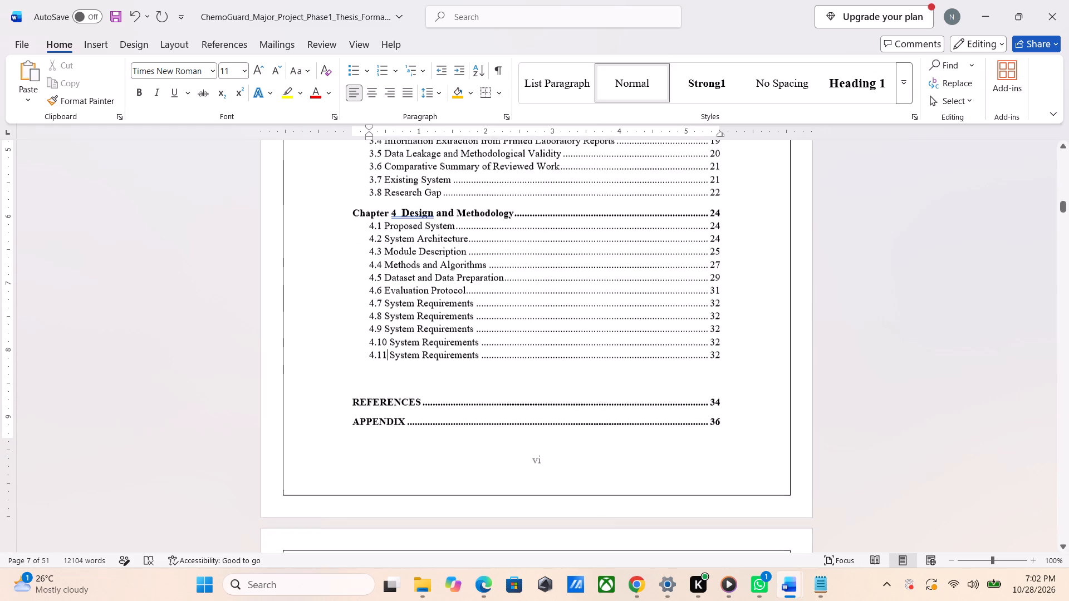
pyautogui.scroll(-1, 715, 524)
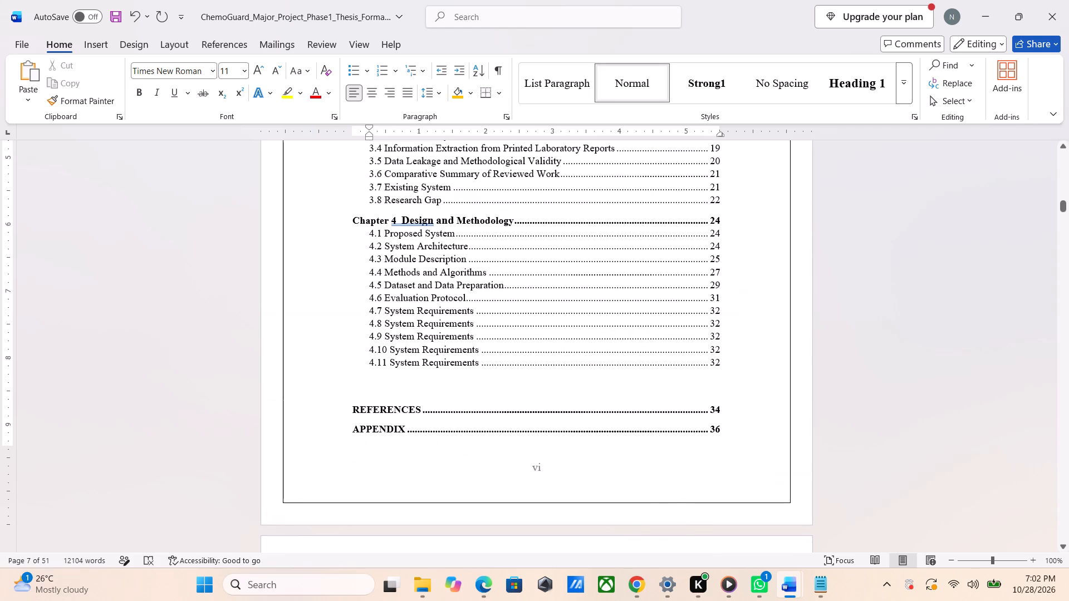
pyautogui.click(399, 398)
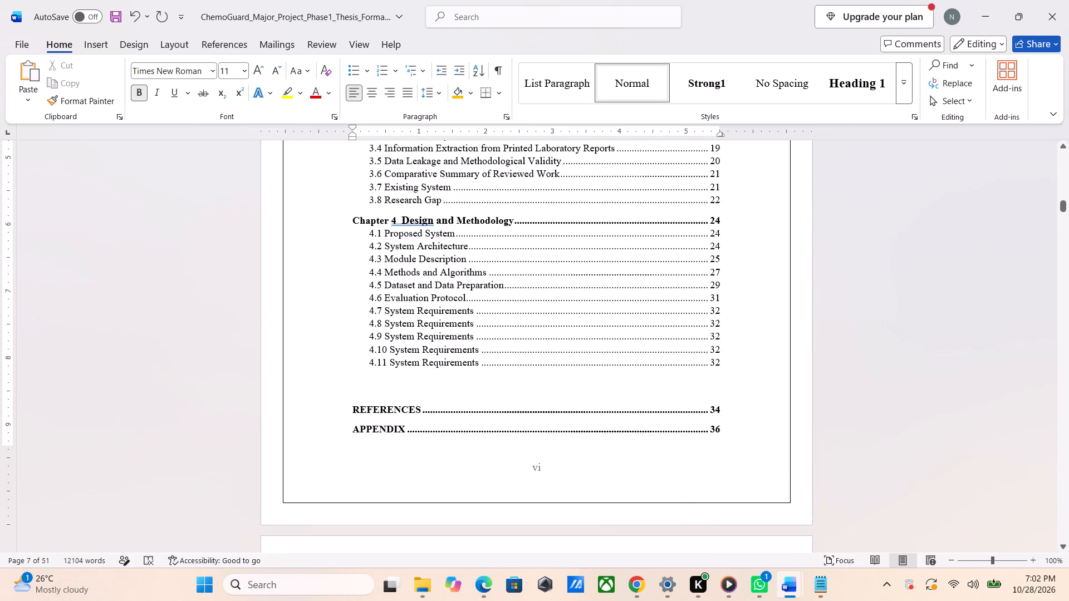
pyautogui.click(395, 392)
pyautogui.press('Up')
pyautogui.press('Down')
pyautogui.press('BackSpace')
pyautogui.press('BackSpace')
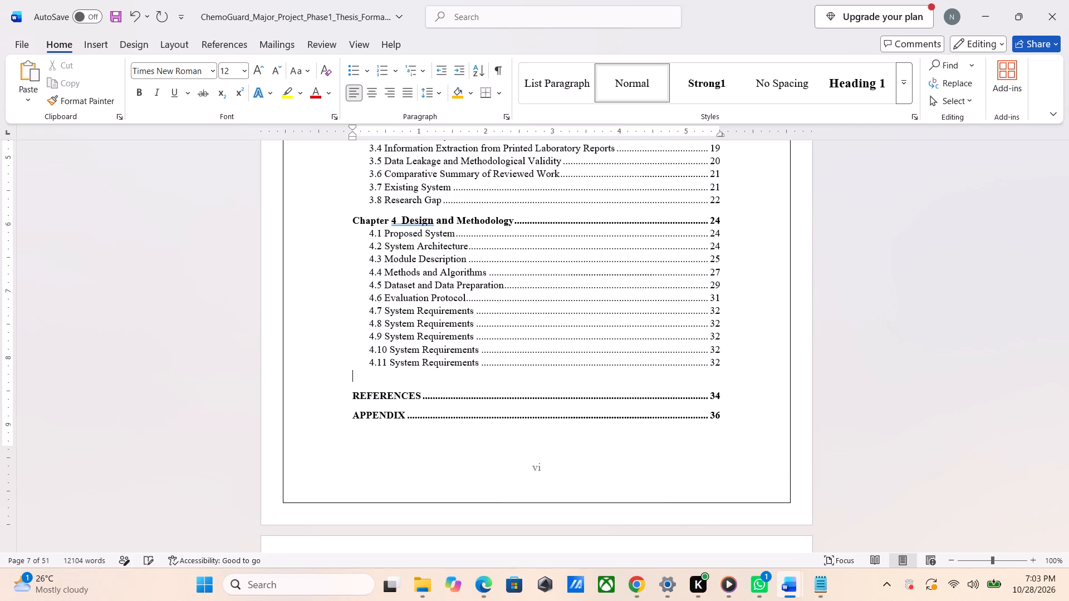
pyautogui.scroll(1, 395, 392)
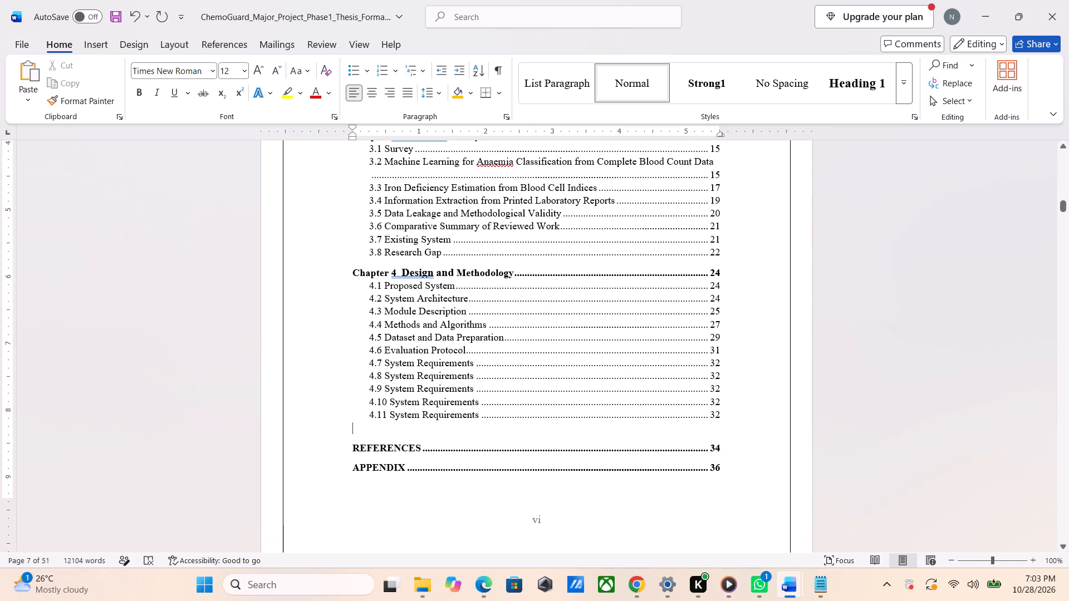
pyautogui.press('BackSpace')
pyautogui.scroll(1, 395, 392)
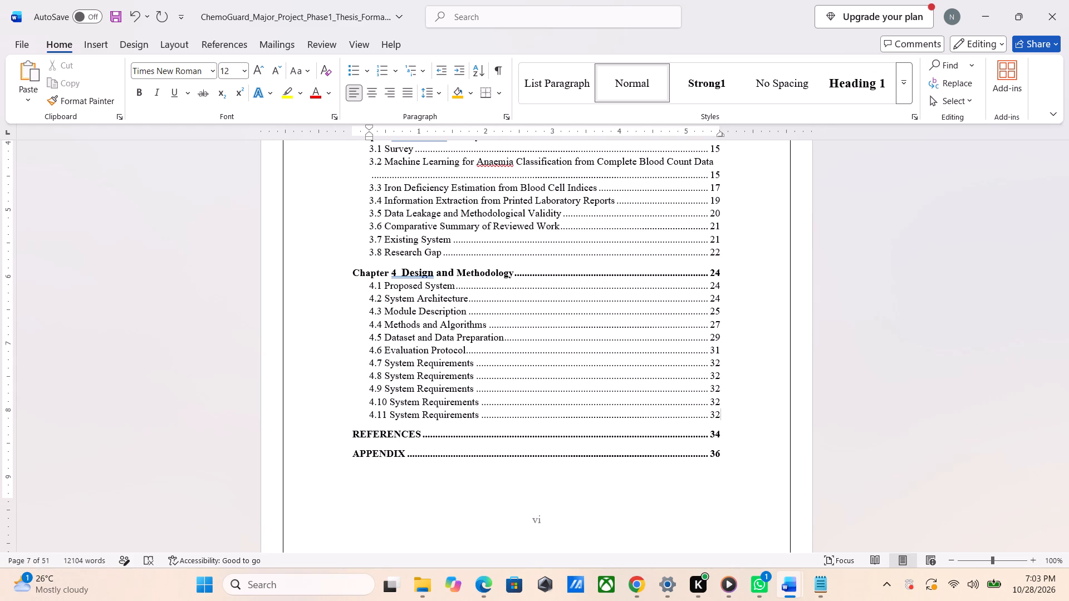
pyautogui.scroll(1, 395, 392)
# Copy the Chapter 5 Testing and Chapter 6 Code entries from the Sample Thesis contents to below entry 4.11 in the ChemoGuard contents.
pyautogui.hotkey('alt', 'Tab')
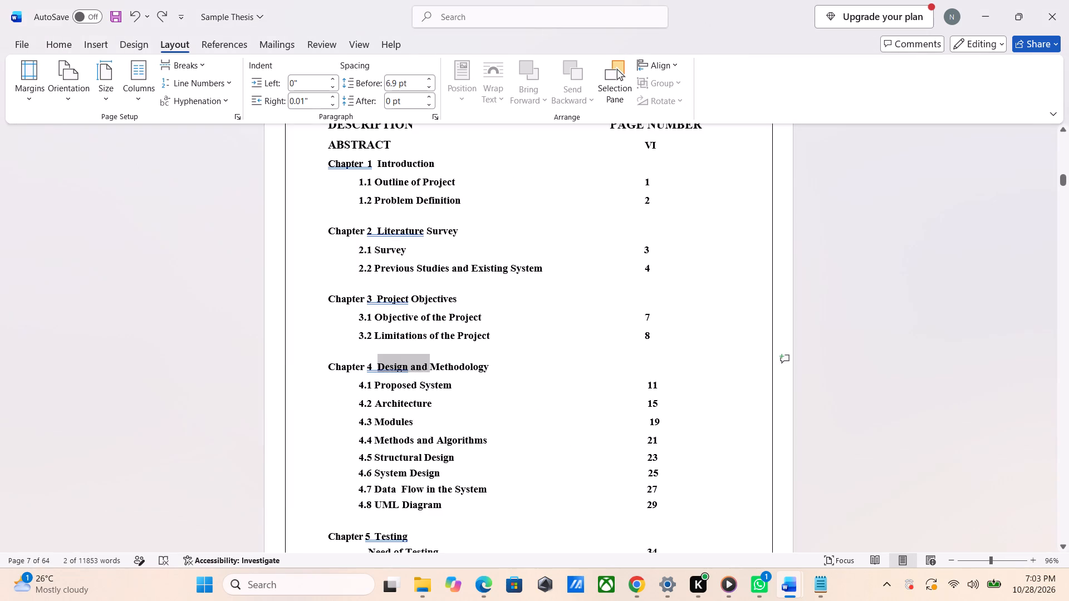
pyautogui.scroll(-4, 395, 392)
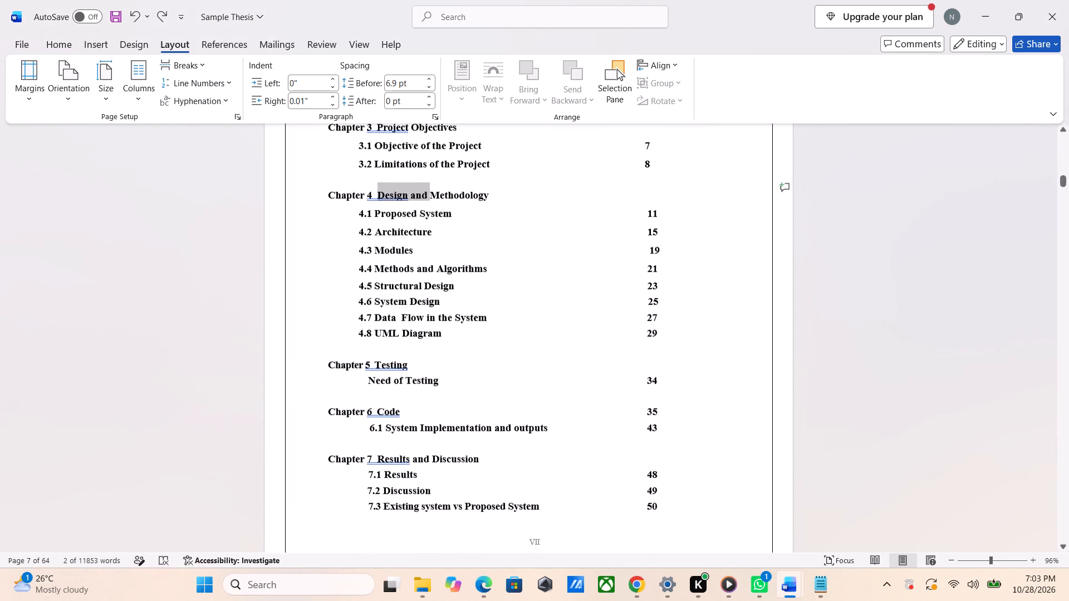
pyautogui.scroll(-1, 395, 392)
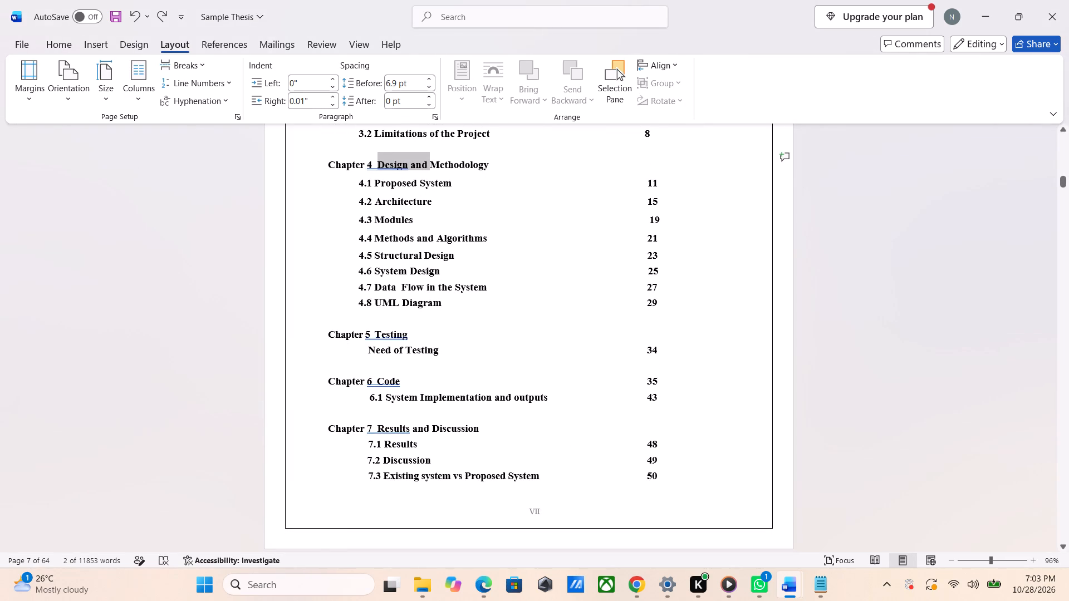
pyautogui.click(326, 333)
pyautogui.moveTo(322, 340); pyautogui.dragTo(425, 425)
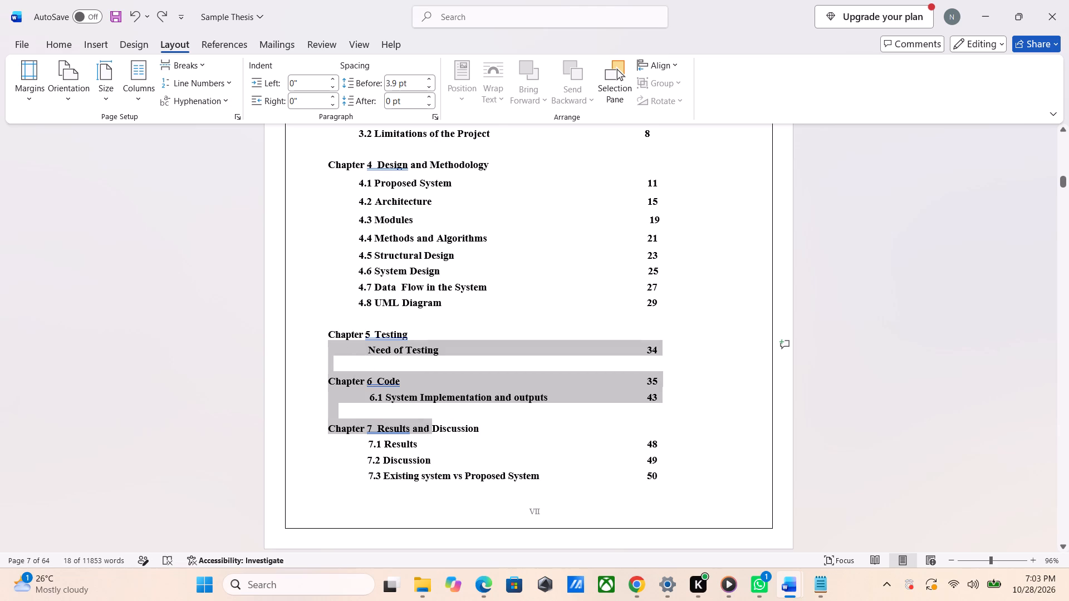
pyautogui.click(315, 331)
pyautogui.click(324, 332)
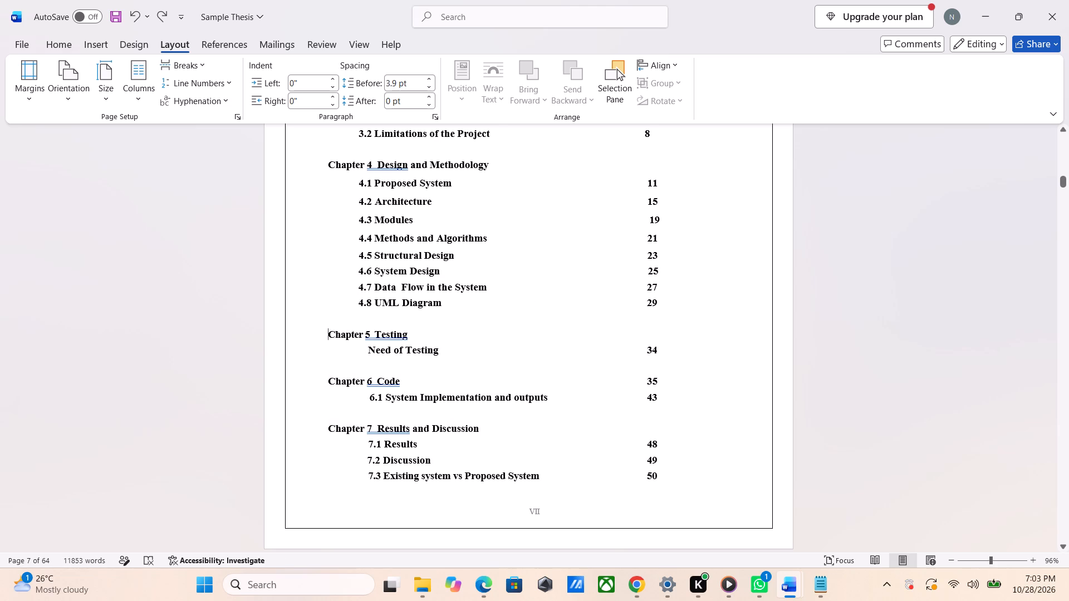
pyautogui.moveTo(328, 335); pyautogui.dragTo(352, 347)
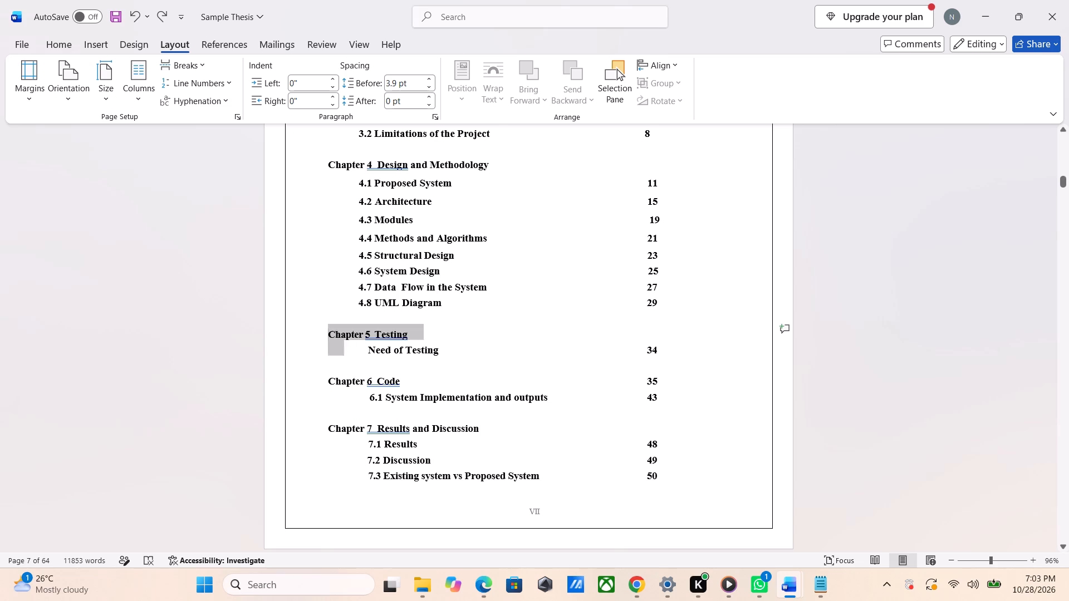
pyautogui.moveTo(352, 347); pyautogui.dragTo(617, 482)
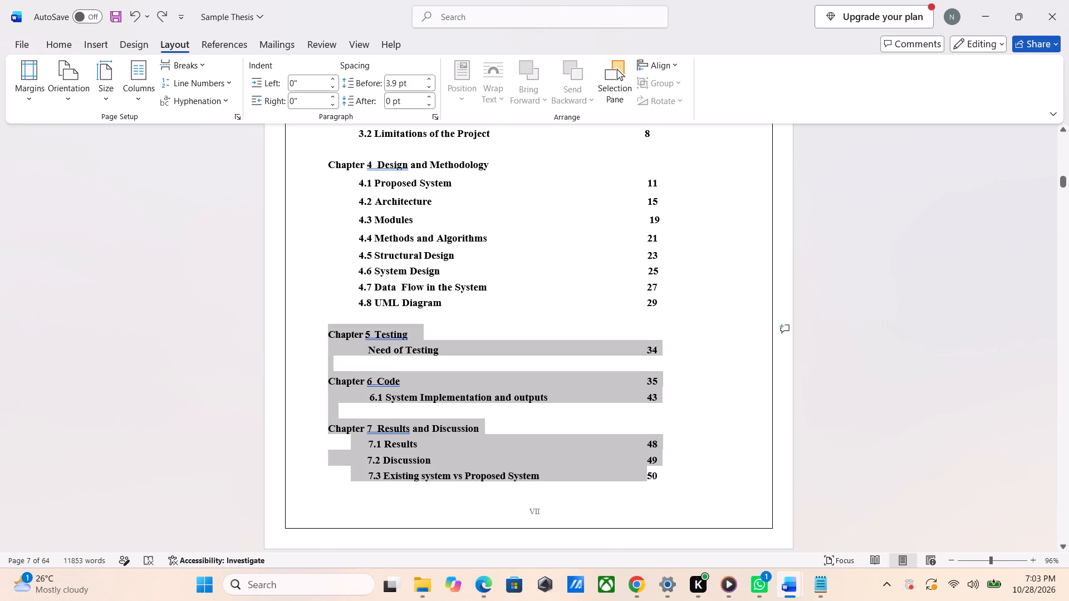
pyautogui.moveTo(617, 482); pyautogui.dragTo(669, 550)
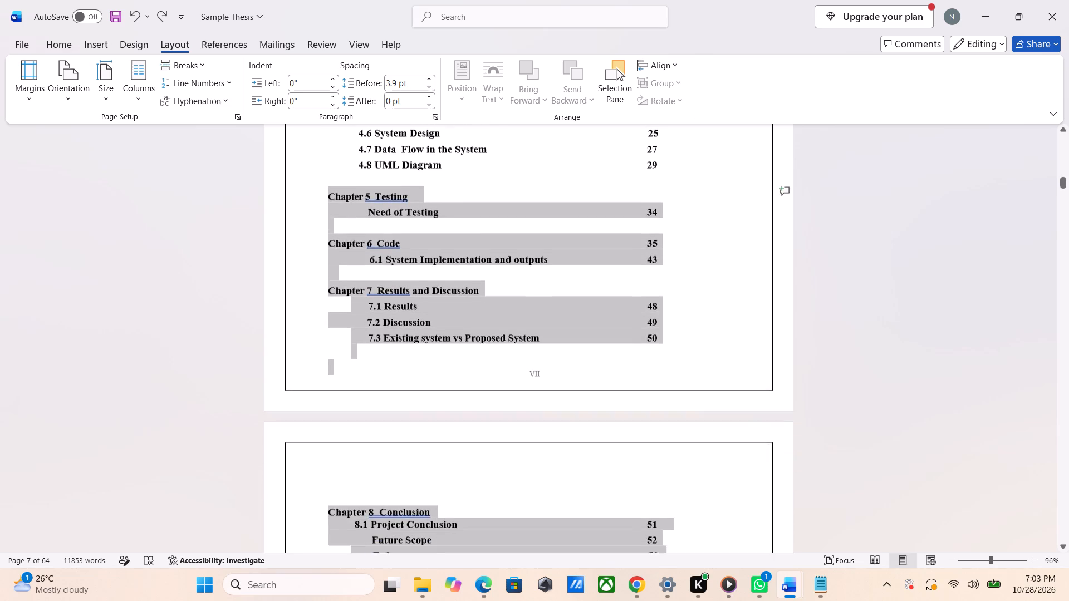
pyautogui.moveTo(669, 550); pyautogui.dragTo(668, 537)
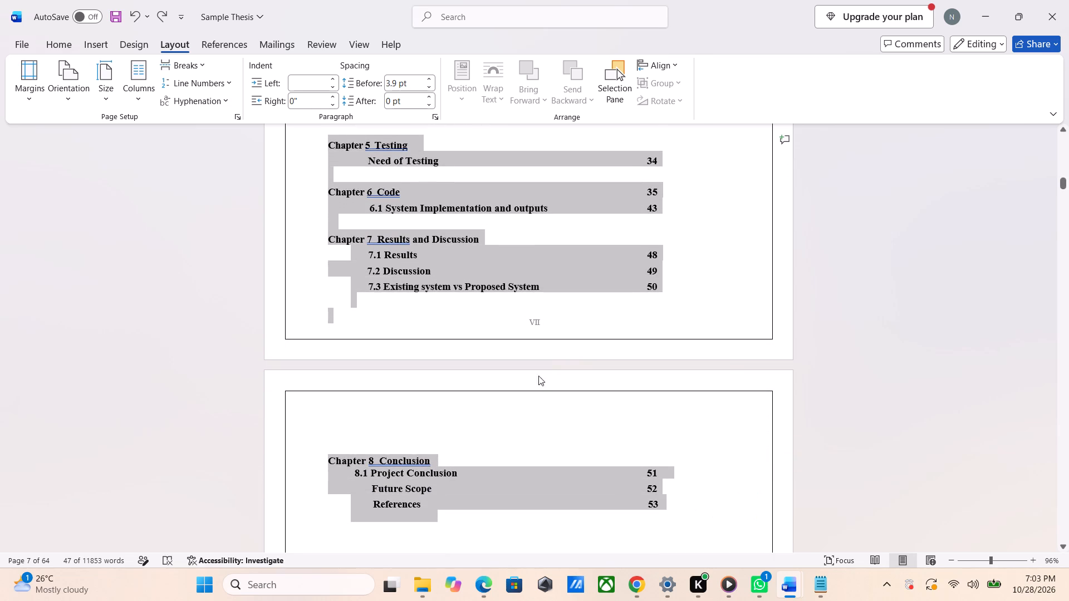
pyautogui.click(322, 143)
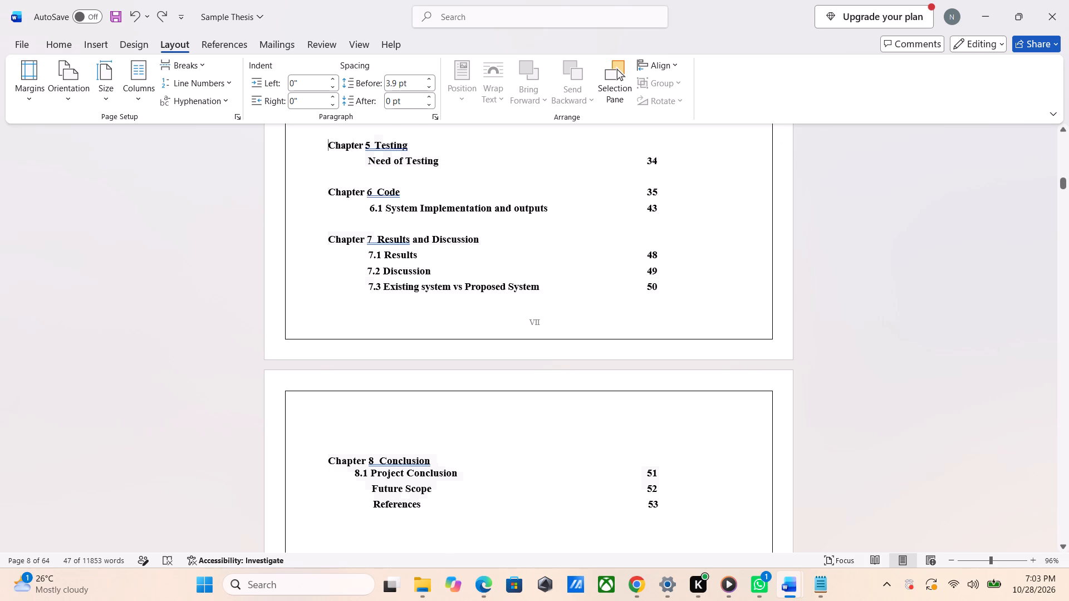
pyautogui.moveTo(327, 143); pyautogui.dragTo(394, 158)
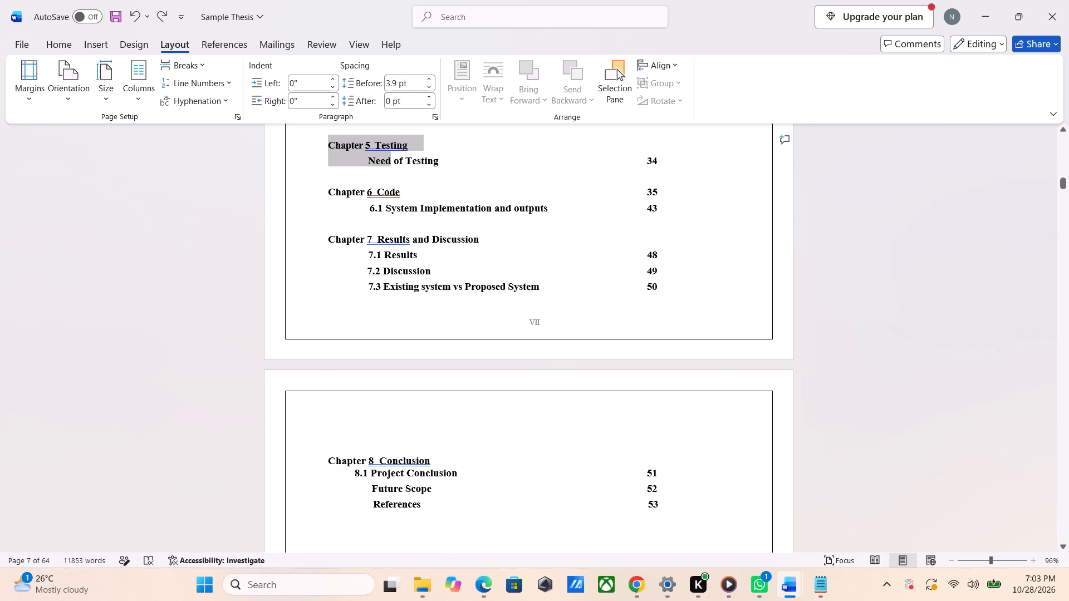
pyautogui.moveTo(394, 158); pyautogui.dragTo(667, 215)
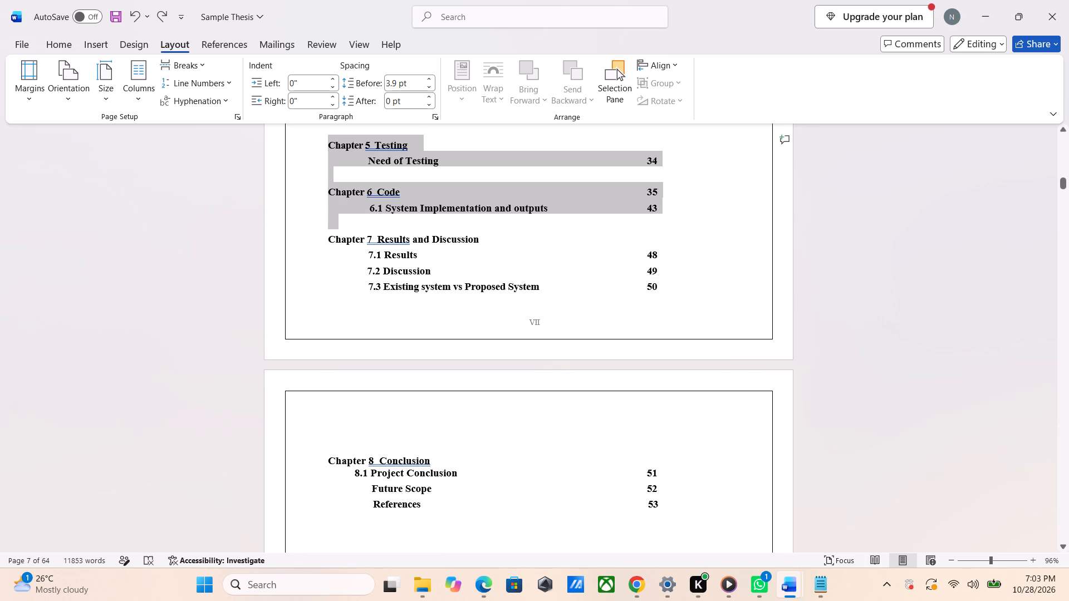
pyautogui.moveTo(667, 215); pyautogui.dragTo(668, 200)
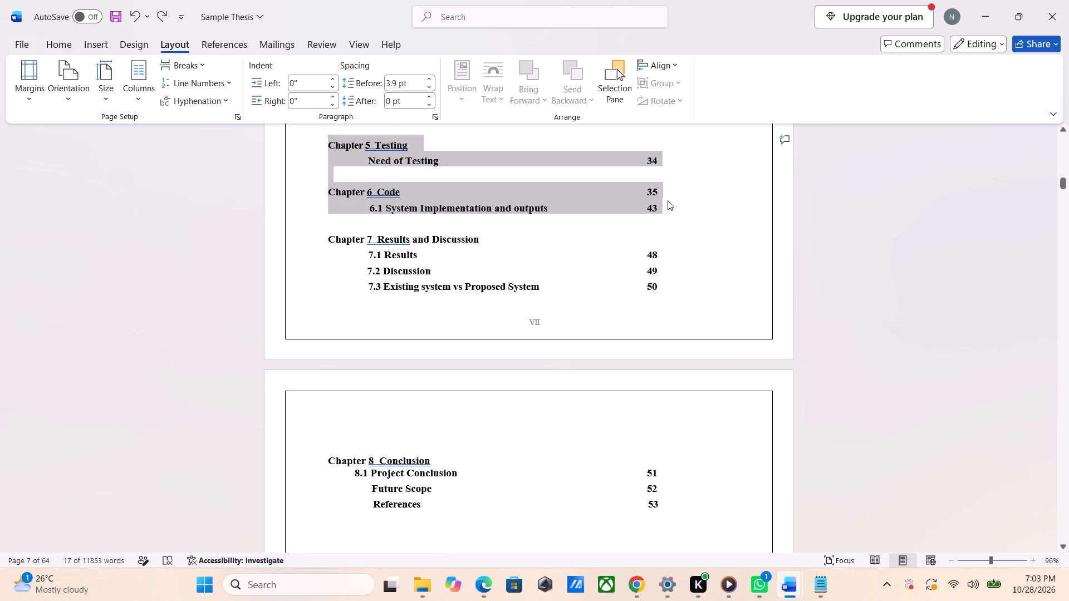
pyautogui.hotkey('ctrl', 'c')
pyautogui.hotkey('alt', 'Tab')
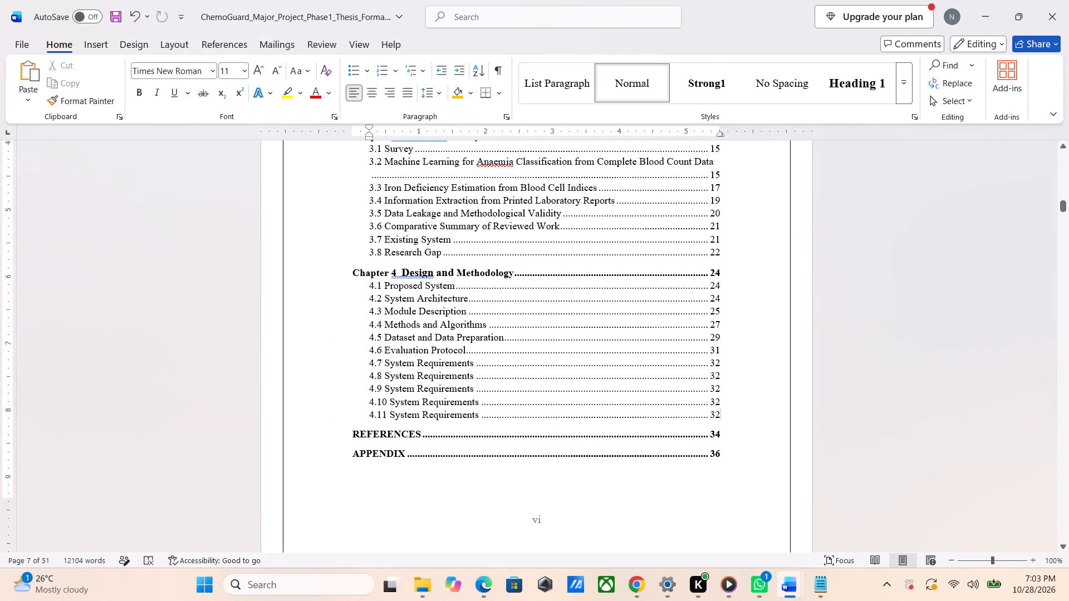
pyautogui.press('Return')
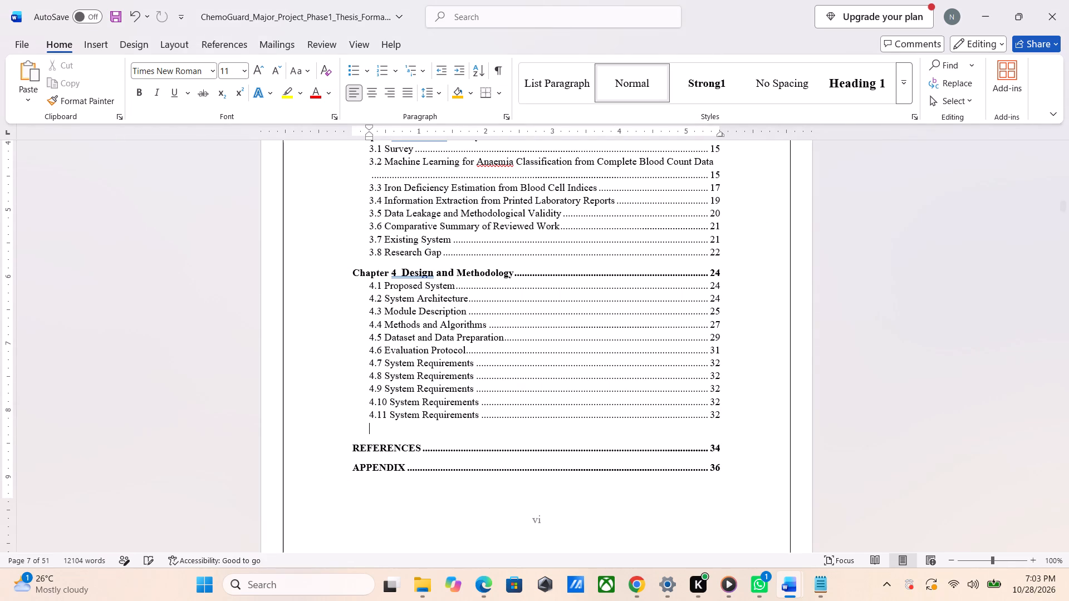
pyautogui.press('BackSpace')
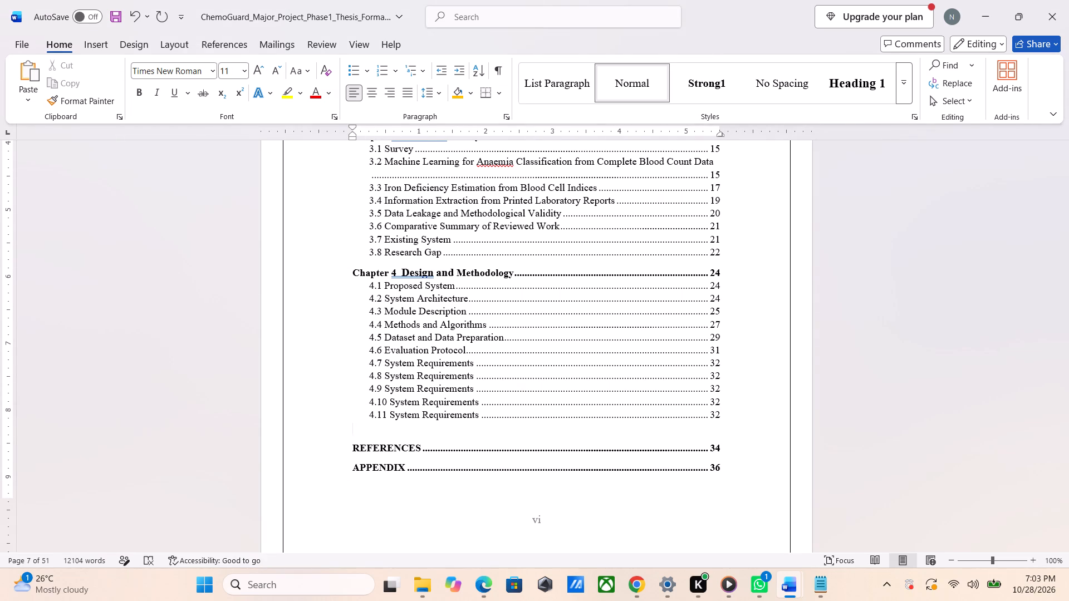
pyautogui.hotkey('ctrl', 'v')
pyautogui.scroll(1, 645, 407)
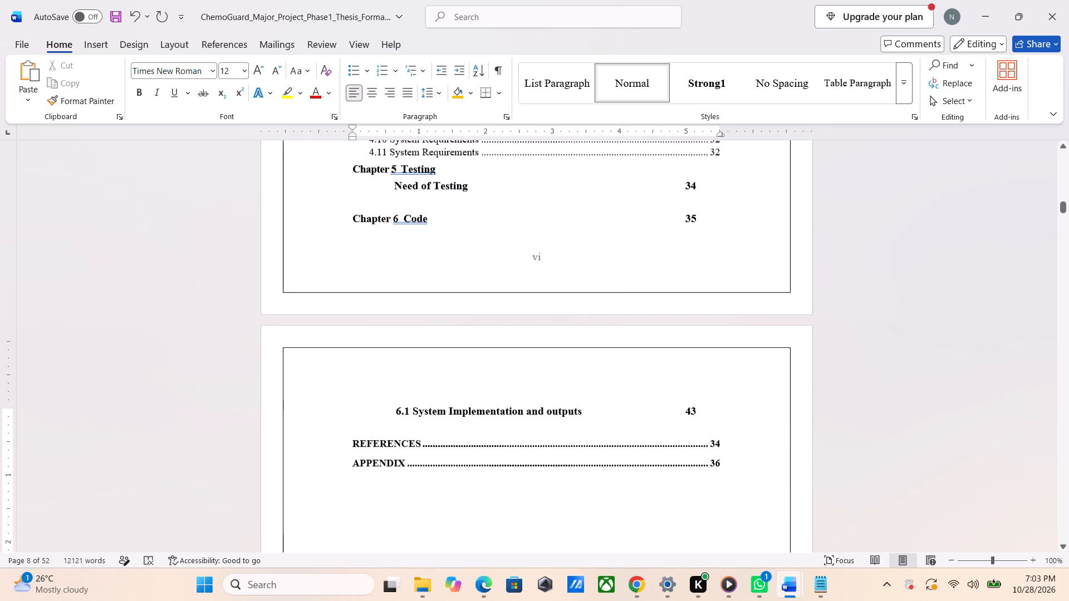
pyautogui.scroll(1, 645, 407)
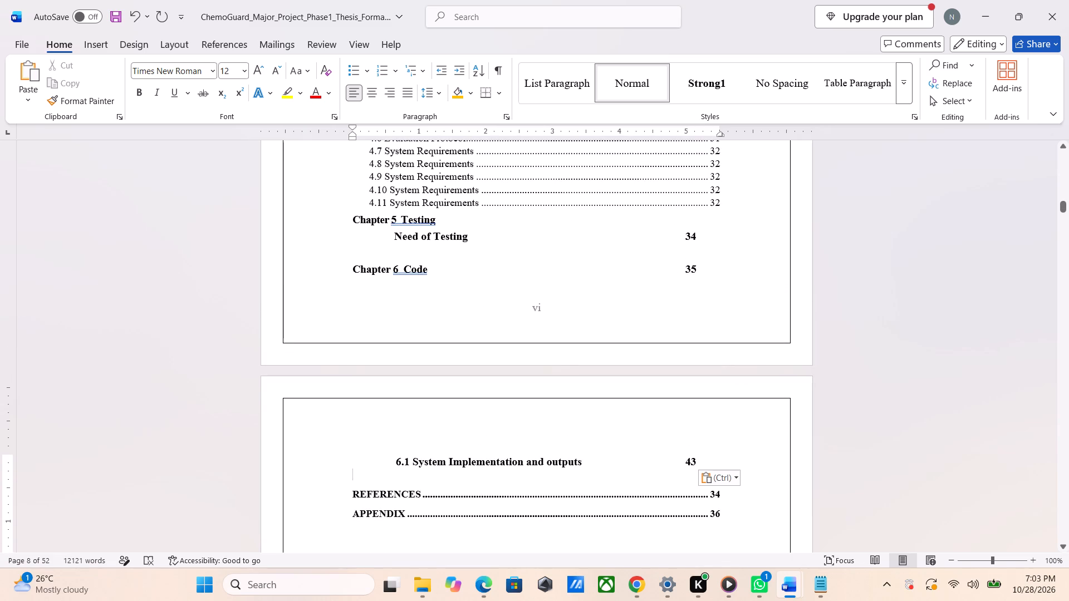
pyautogui.scroll(1, 645, 407)
# Copy the Chapter 7 Results and Discussion entries, 7.1 to 7.3, from the Sample Thesis to below entry 6.1 in the ChemoGuard contents.
pyautogui.hotkey('alt', 'Tab')
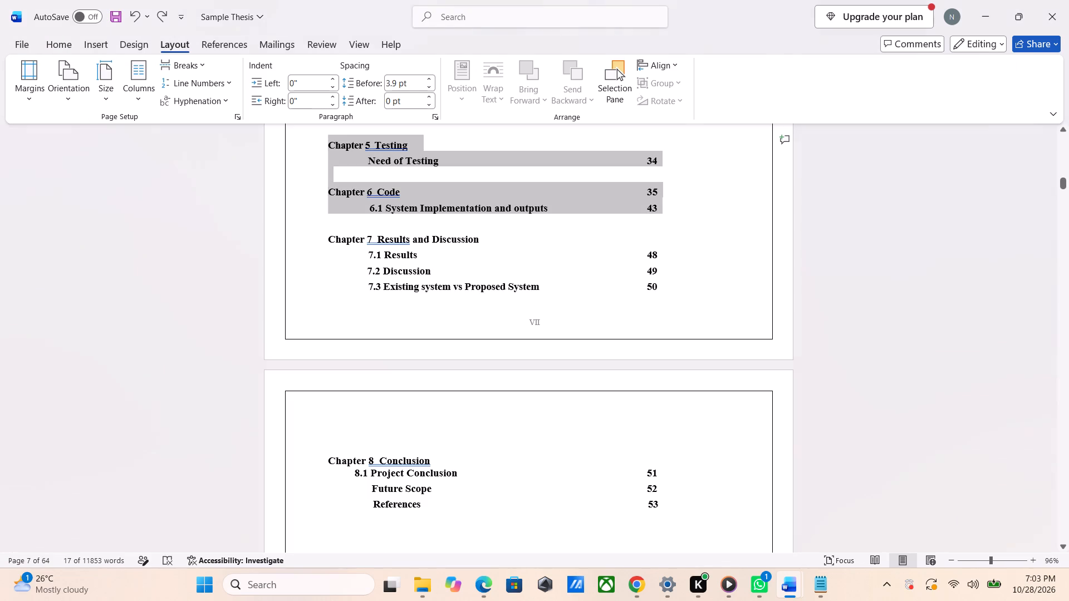
pyautogui.scroll(-1, 645, 407)
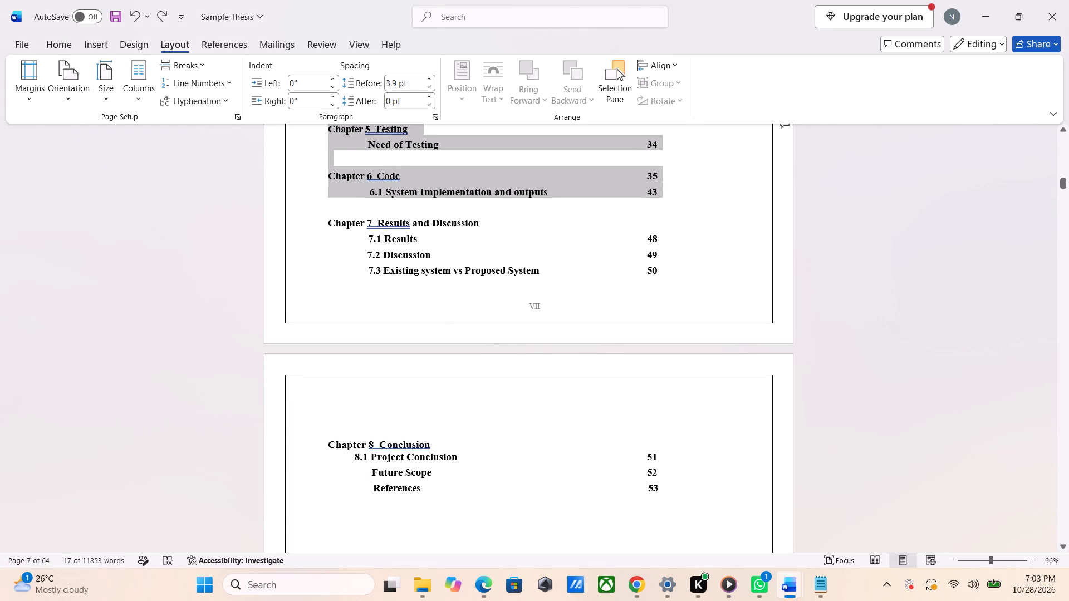
pyautogui.moveTo(324, 220); pyautogui.dragTo(694, 275)
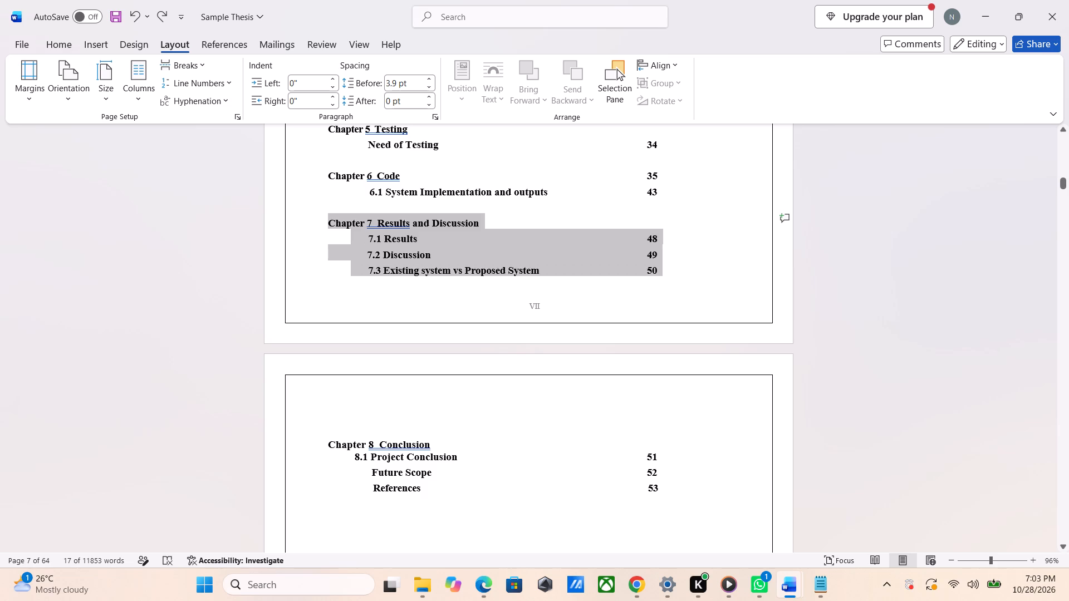
pyautogui.moveTo(694, 275); pyautogui.dragTo(694, 274)
pyautogui.hotkey('ctrl', 'c')
pyautogui.hotkey('alt', 'Tab')
pyautogui.hotkey('ctrl', 'v')
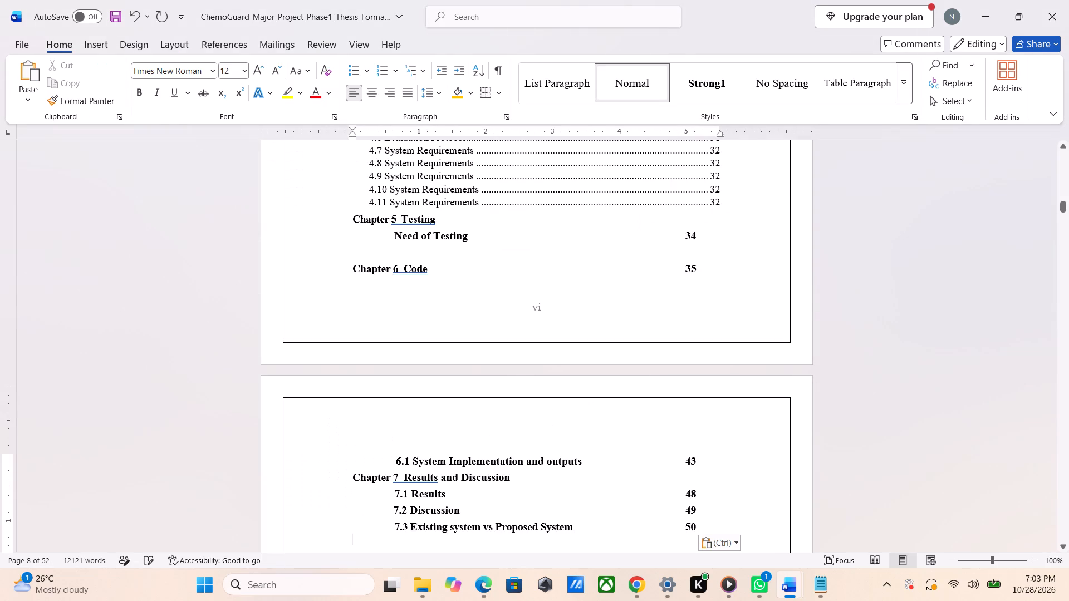
pyautogui.scroll(-1, 694, 274)
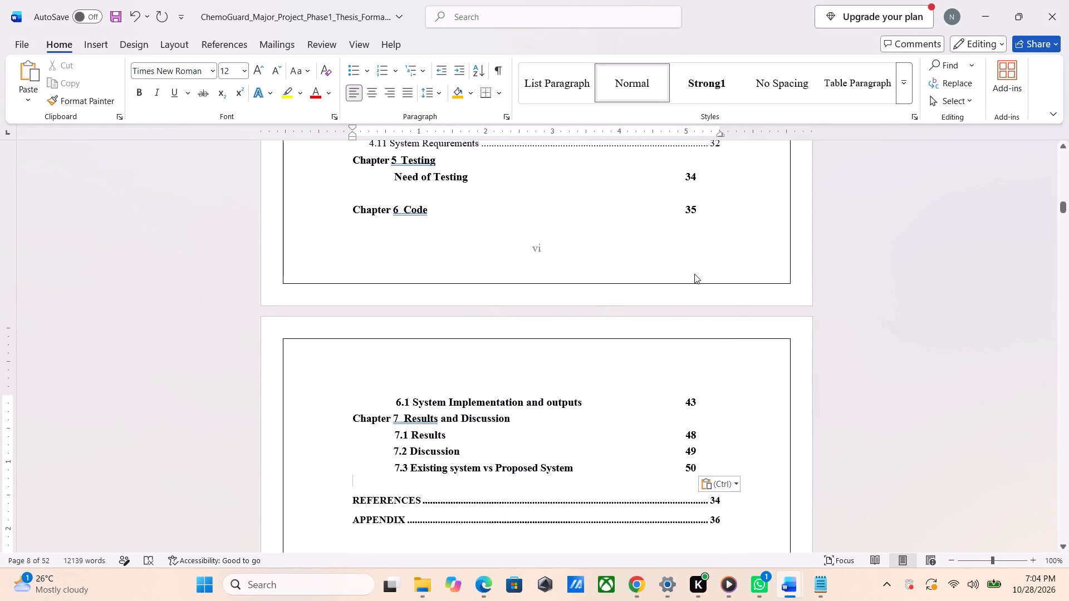
# Copy the Chapter 8 Conclusion entries, through References, from the Sample Thesis contents to below entry 7.3 in the ChemoGuard contents.
pyautogui.hotkey('alt', 'Tab')
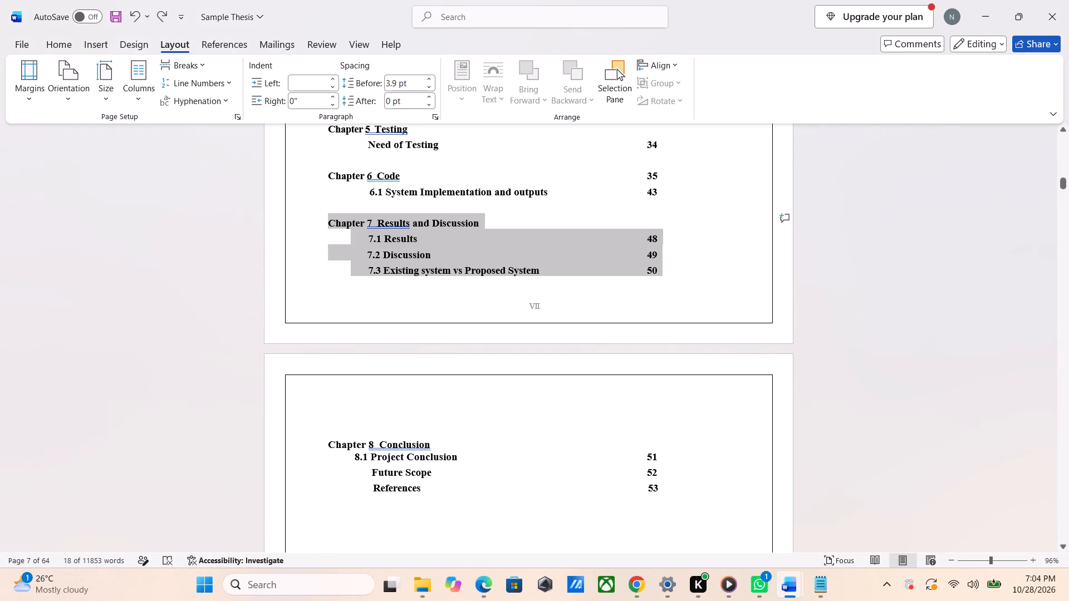
pyautogui.moveTo(328, 449); pyautogui.dragTo(672, 481)
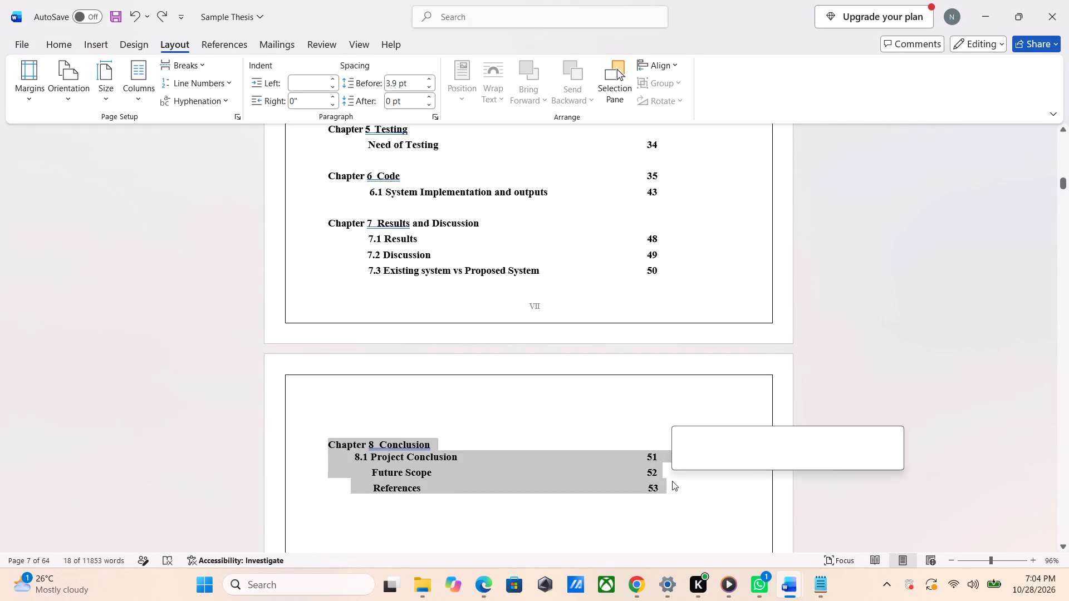
pyautogui.hotkey('ctrl', 'c')
pyautogui.hotkey('alt', 'Tab')
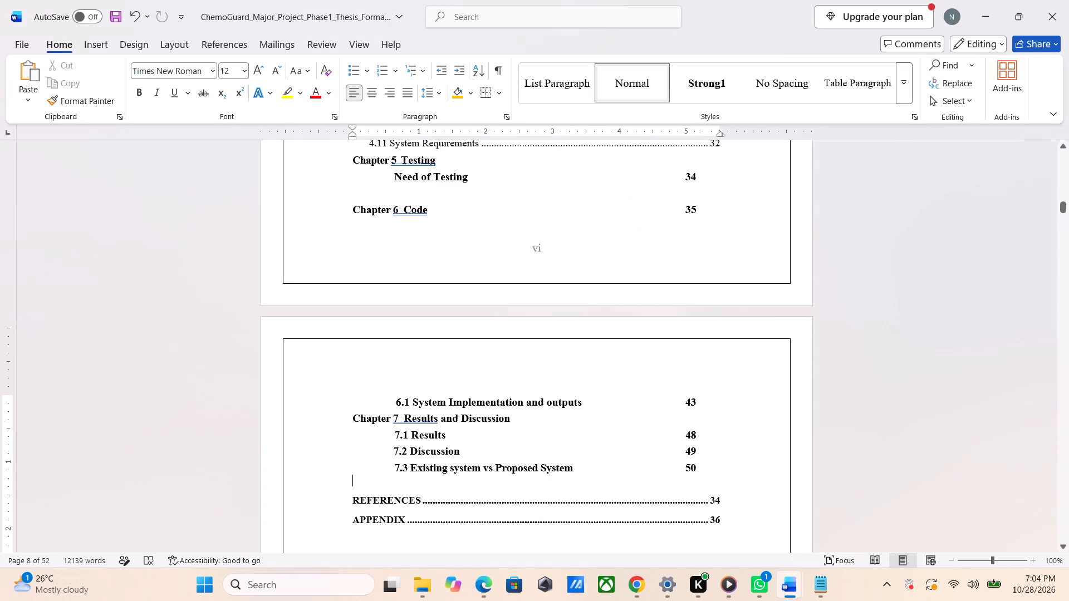
pyautogui.hotkey('ctrl', 'v')
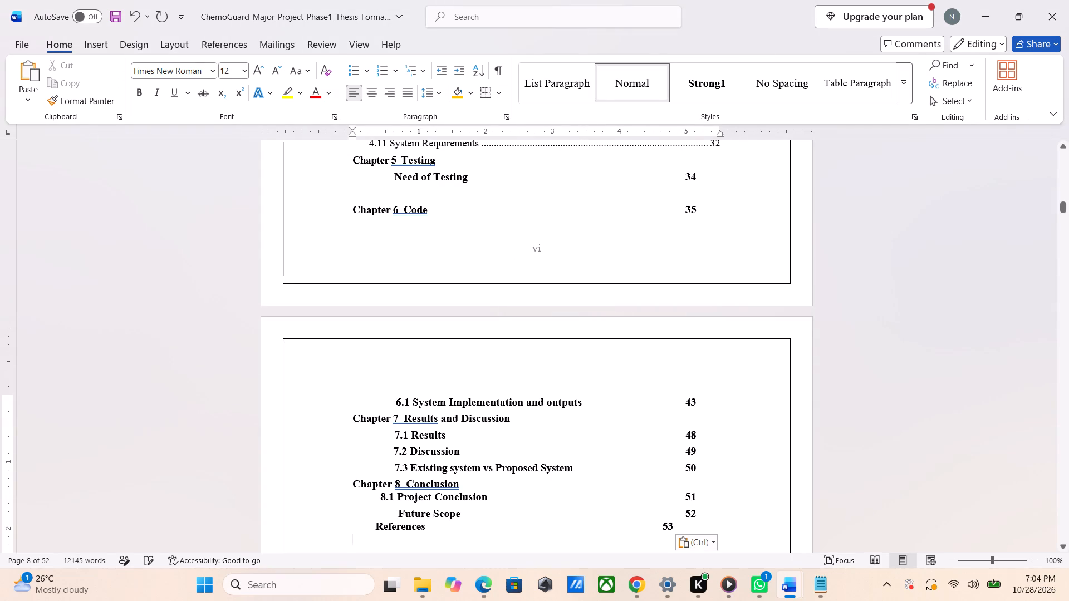
pyautogui.scroll(-2, 658, 494)
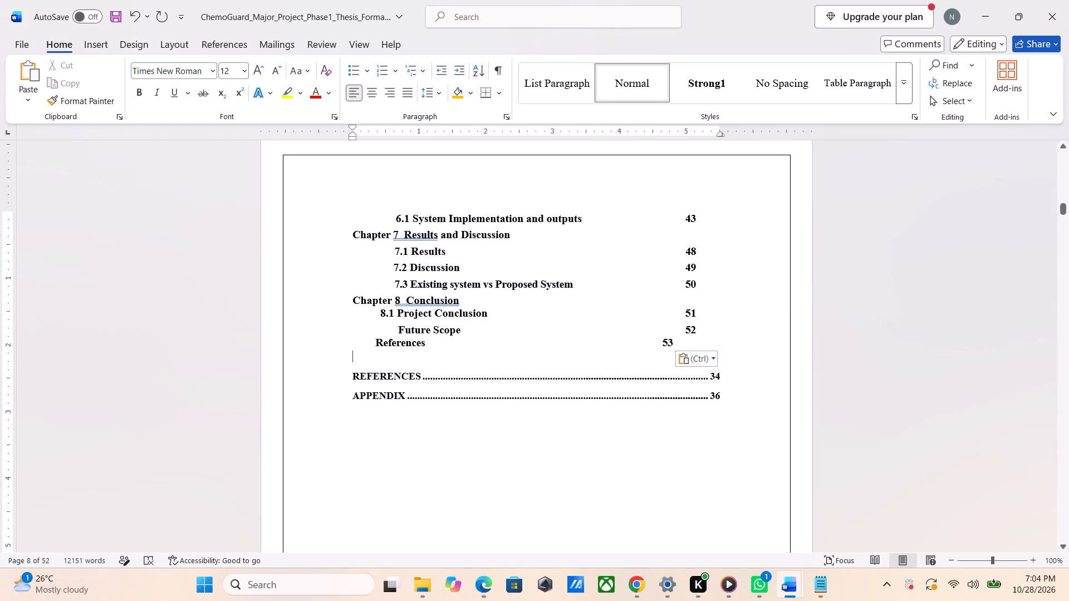
# Indent the pasted References line under Chapter 8 with spaces so it and its page number align with the Future Scope line.
pyautogui.click(370, 342)
pyautogui.press('Tab')
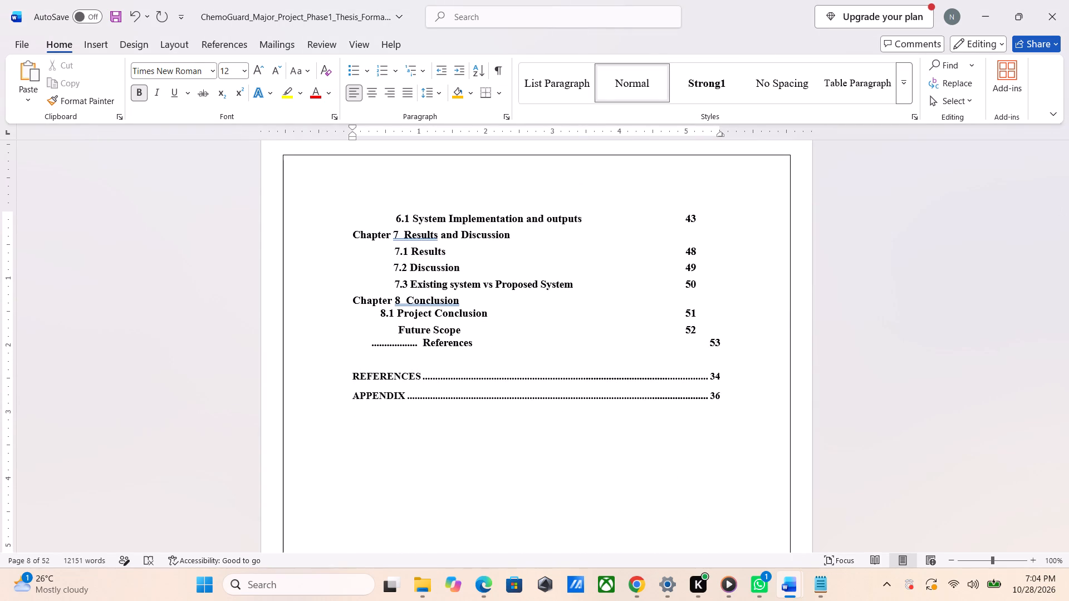
pyautogui.hotkey('ctrl', 'z')
pyautogui.press(']')
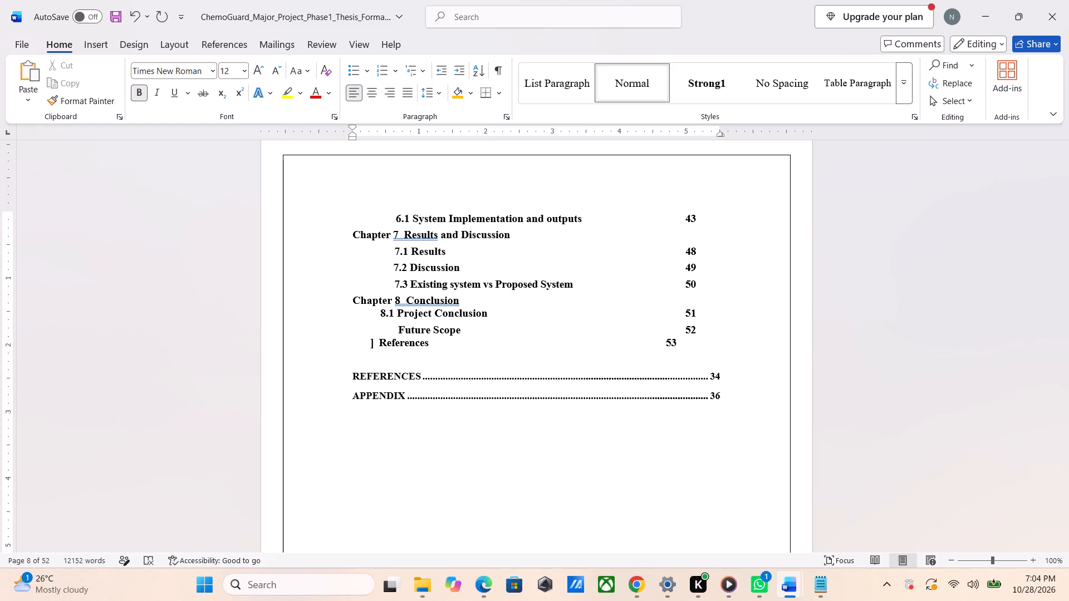
pyautogui.press('BackSpace')
pyautogui.press('space')
pyautogui.press('space')
pyautogui.press('space')
pyautogui.press('space')
pyautogui.press('space')
pyautogui.press('space')
pyautogui.press('space')
pyautogui.press('space')
pyautogui.press('space')
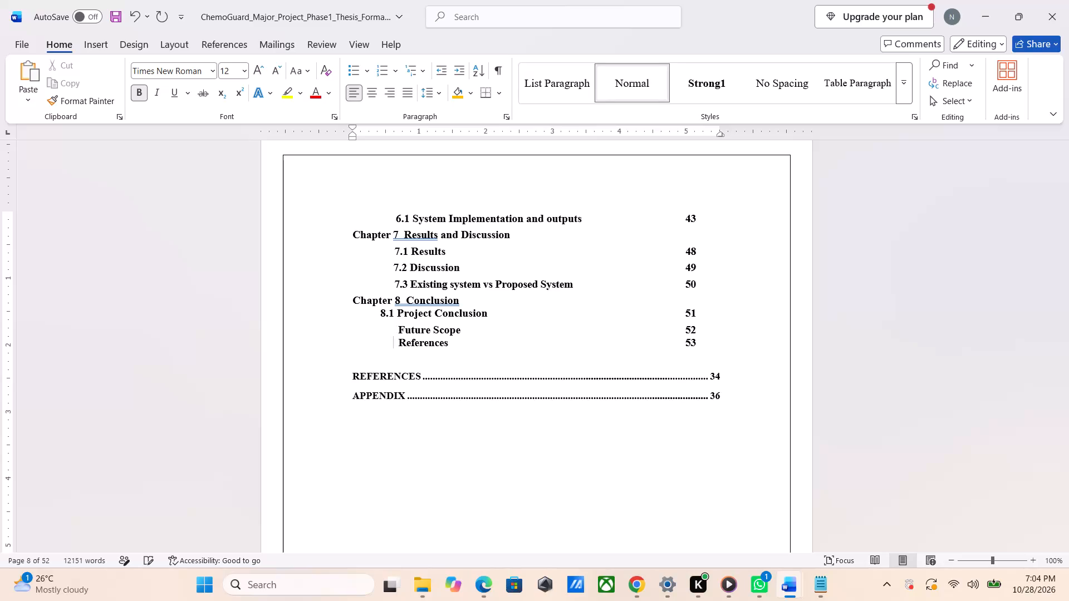
pyautogui.press('BackSpace')
pyautogui.press('space')
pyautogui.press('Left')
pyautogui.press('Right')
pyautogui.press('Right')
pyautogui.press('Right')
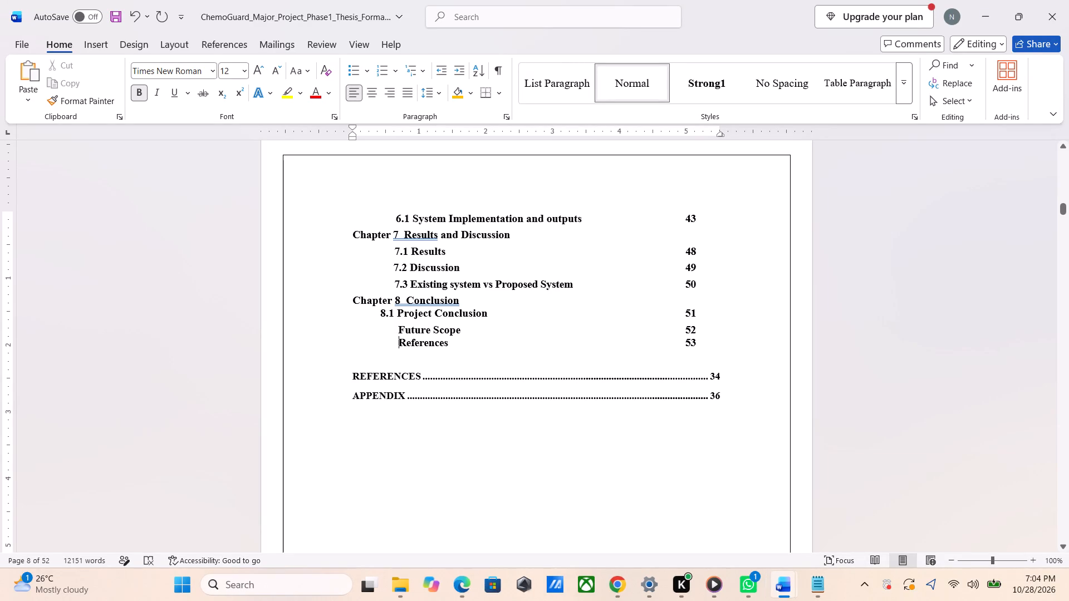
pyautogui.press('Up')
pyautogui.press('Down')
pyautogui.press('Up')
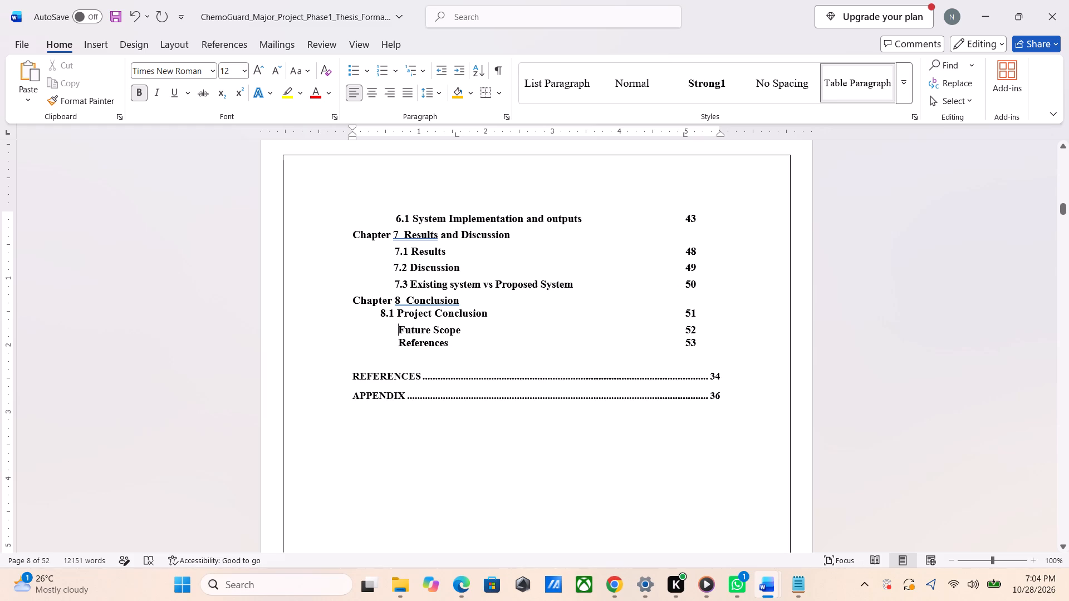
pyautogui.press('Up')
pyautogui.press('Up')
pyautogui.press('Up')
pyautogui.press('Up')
# Replace the title of entry 4.8 in the ChemoGuard contents with "Dataset and Data Preparation" copied from entry 4.5.
pyautogui.scroll(4, 408, 327)
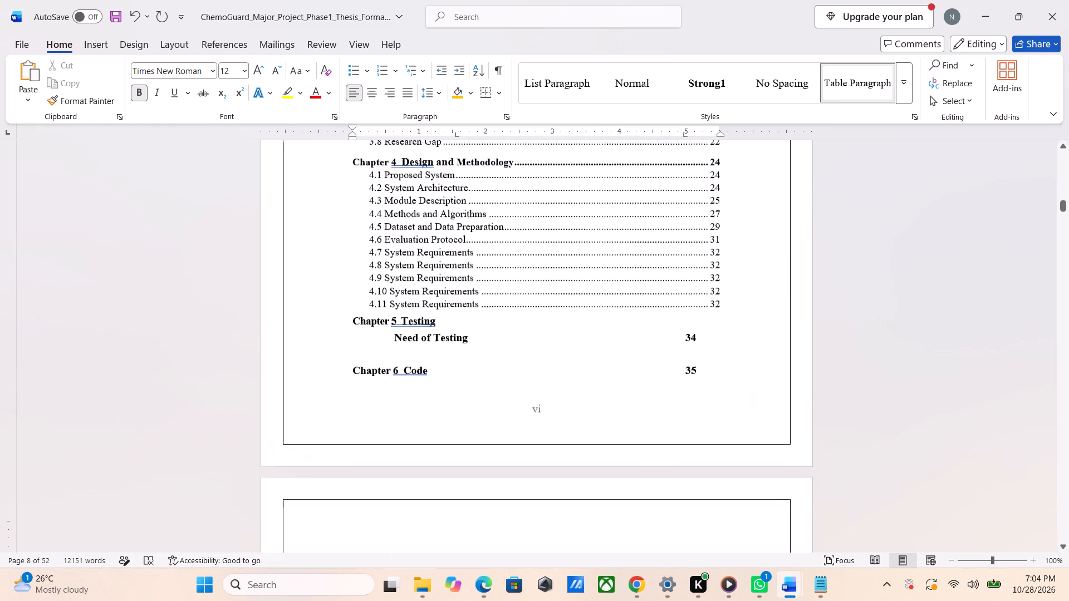
pyautogui.scroll(1, 408, 327)
pyautogui.scroll(-2, 408, 327)
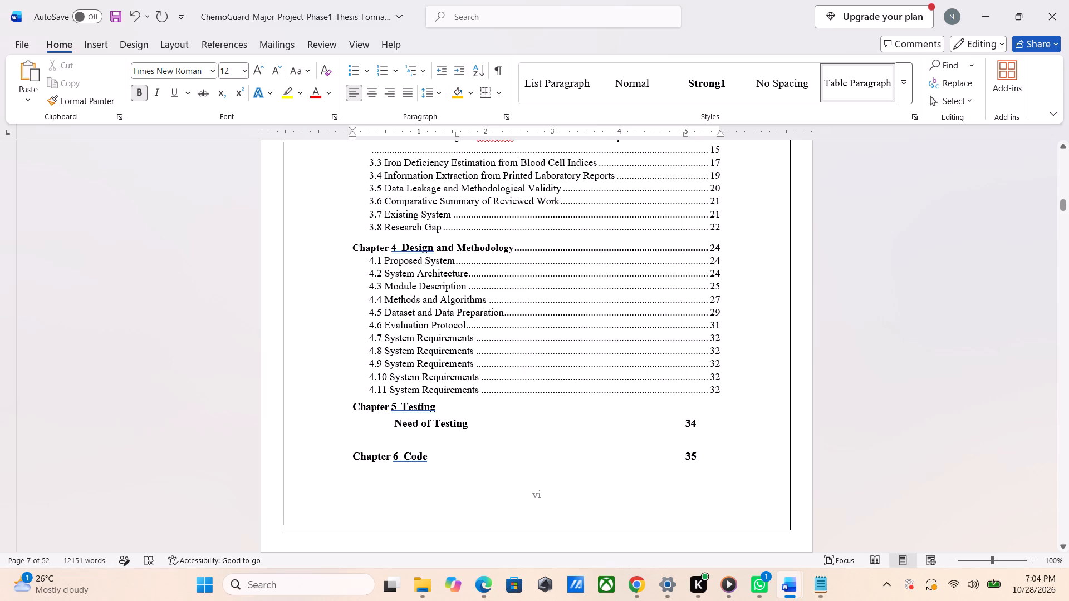
pyautogui.moveTo(385, 309); pyautogui.dragTo(471, 311)
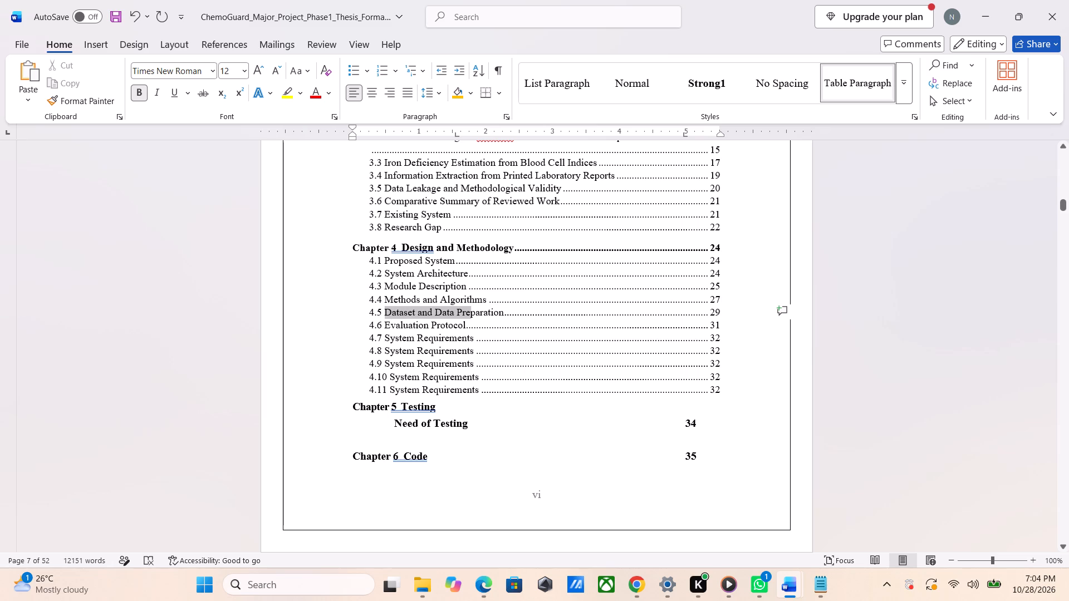
pyautogui.moveTo(471, 311); pyautogui.dragTo(492, 312)
pyautogui.moveTo(492, 312); pyautogui.dragTo(506, 315)
pyautogui.moveTo(506, 315); pyautogui.dragTo(506, 316)
pyautogui.hotkey('ctrl', 'c')
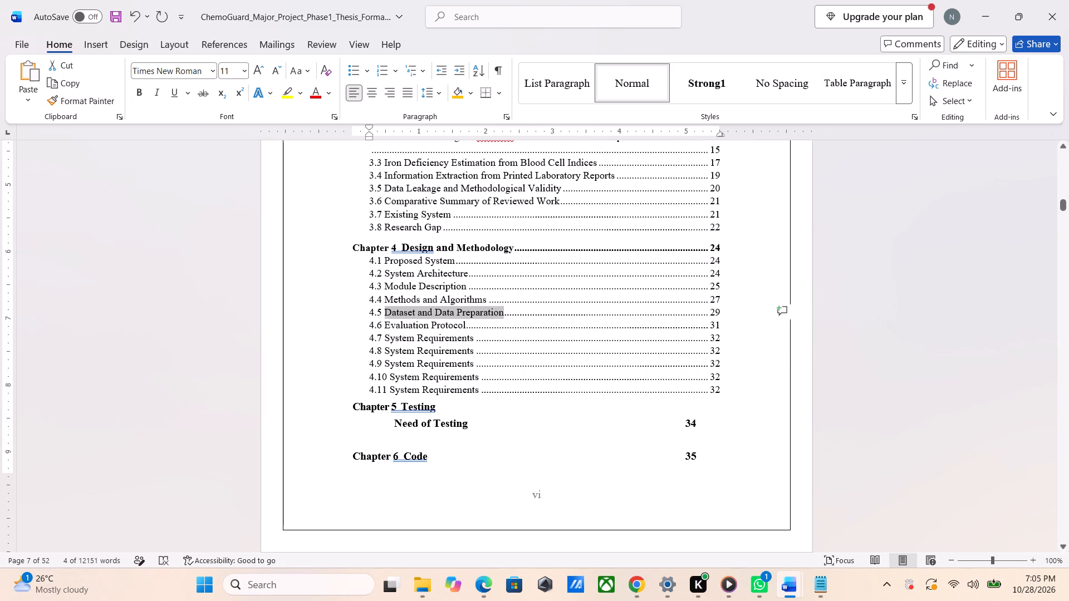
pyautogui.moveTo(385, 351); pyautogui.dragTo(460, 357)
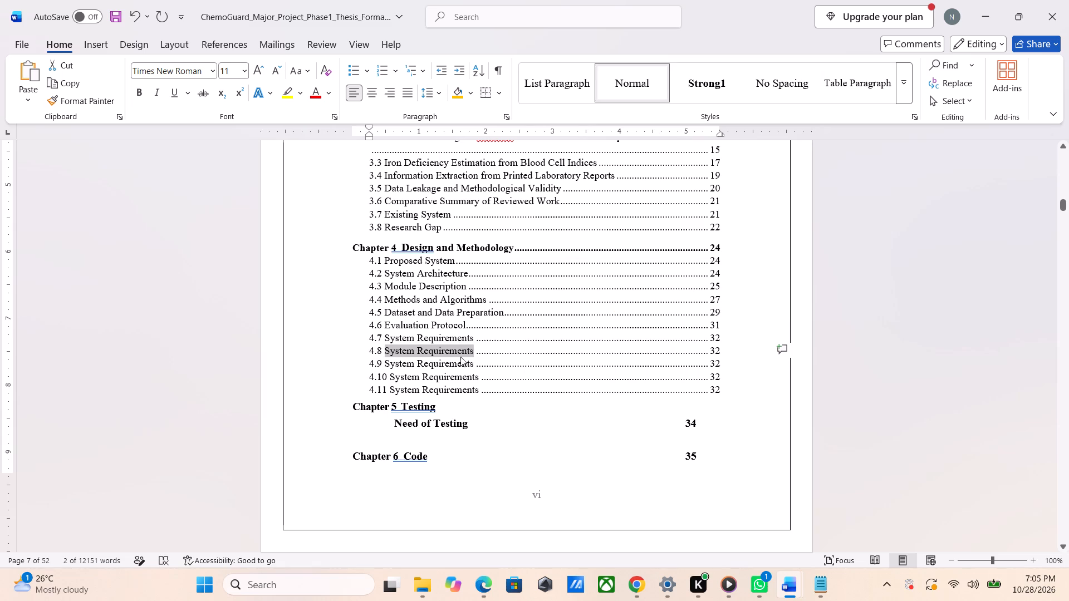
pyautogui.hotkey('ctrl', 'v')
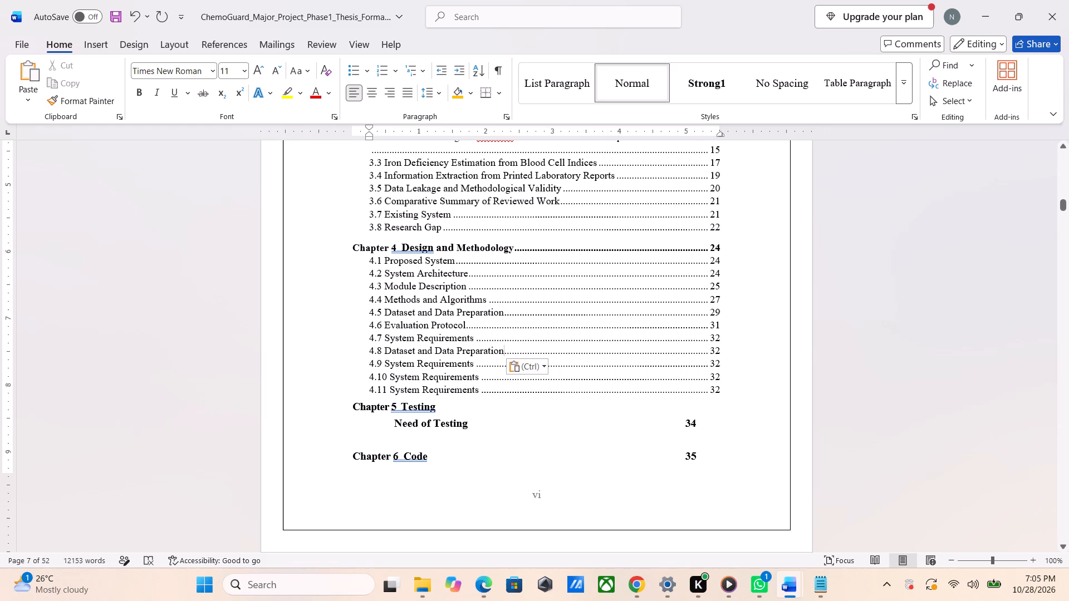
# Replace the title of entry 4.9 with "Evaluation Protocol" copied from entry 4.6.
pyautogui.moveTo(384, 326); pyautogui.dragTo(384, 326)
pyautogui.moveTo(384, 326); pyautogui.dragTo(452, 324)
pyautogui.hotkey('ctrl', 'c')
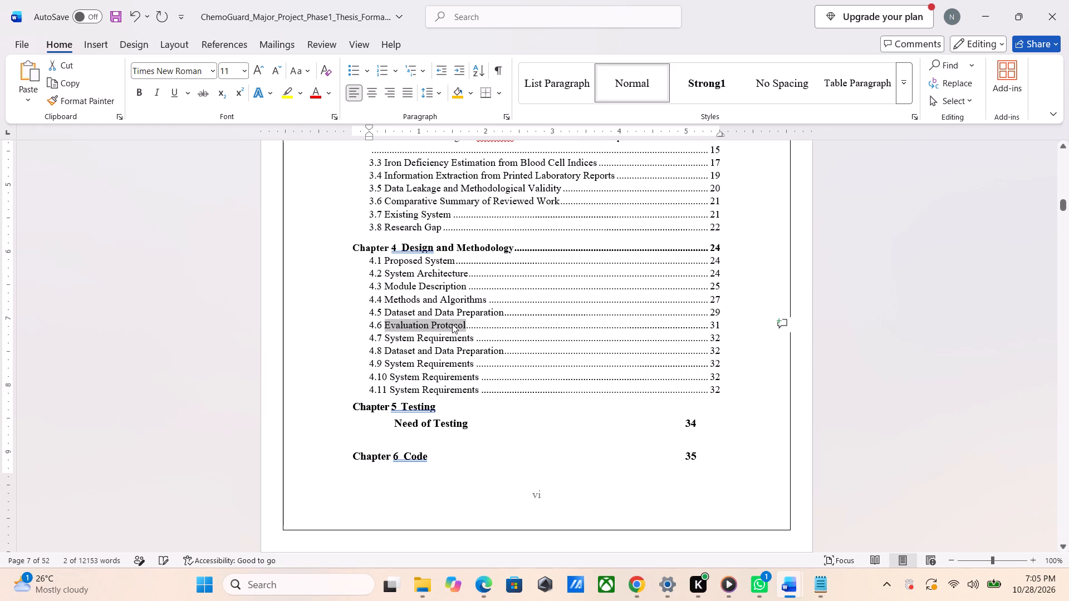
pyautogui.moveTo(383, 363); pyautogui.dragTo(394, 363)
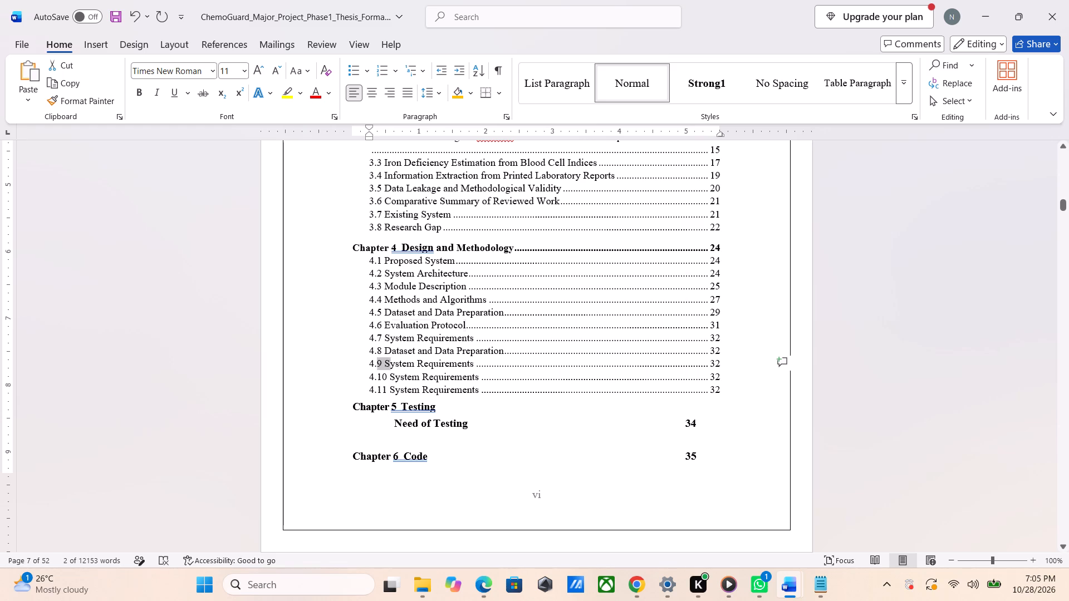
pyautogui.moveTo(394, 363); pyautogui.dragTo(443, 365)
pyautogui.click(386, 363)
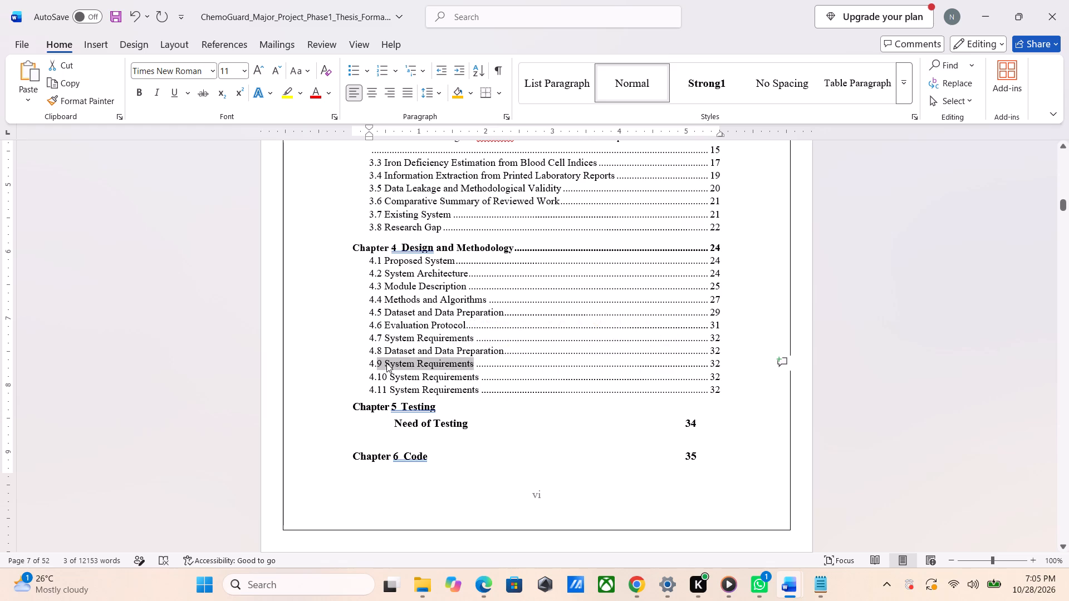
pyautogui.moveTo(386, 363); pyautogui.dragTo(453, 364)
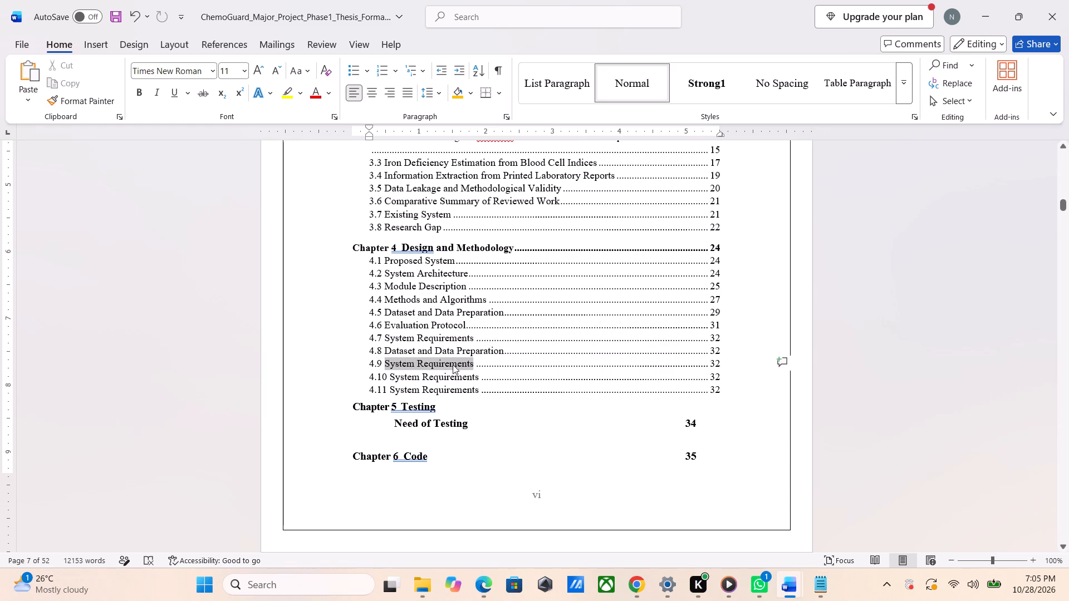
pyautogui.moveTo(453, 364); pyautogui.dragTo(454, 364)
pyautogui.hotkey('ctrl', 'v')
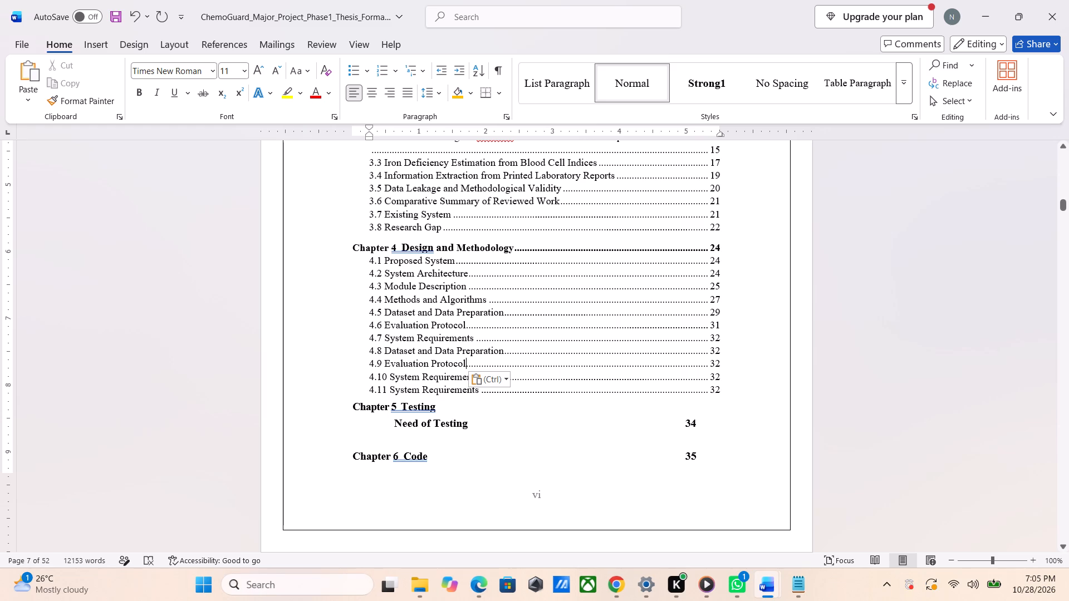
pyautogui.click(386, 338)
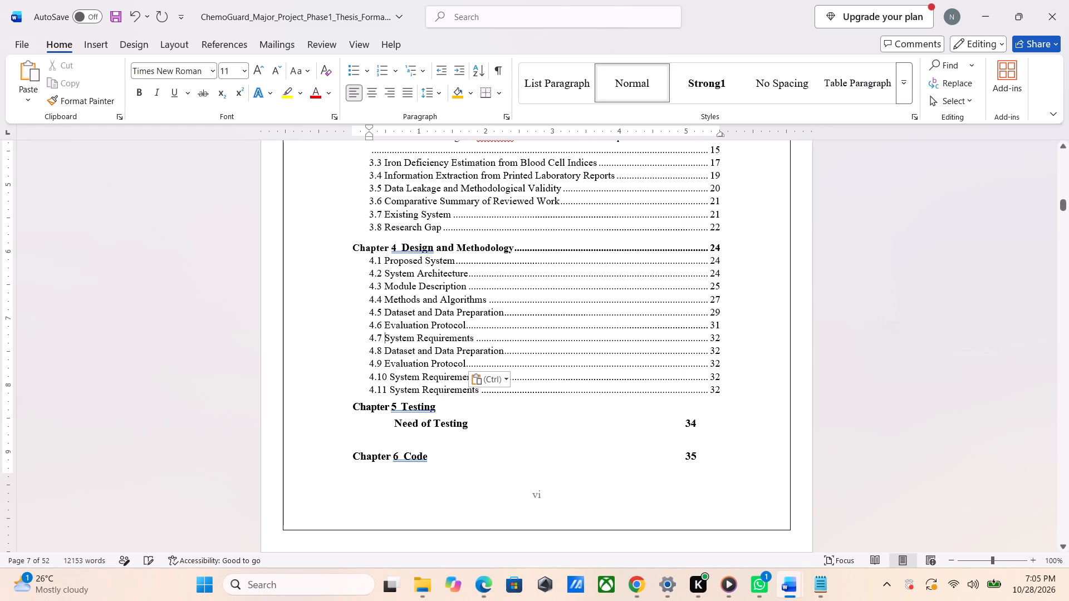
pyautogui.click(386, 338)
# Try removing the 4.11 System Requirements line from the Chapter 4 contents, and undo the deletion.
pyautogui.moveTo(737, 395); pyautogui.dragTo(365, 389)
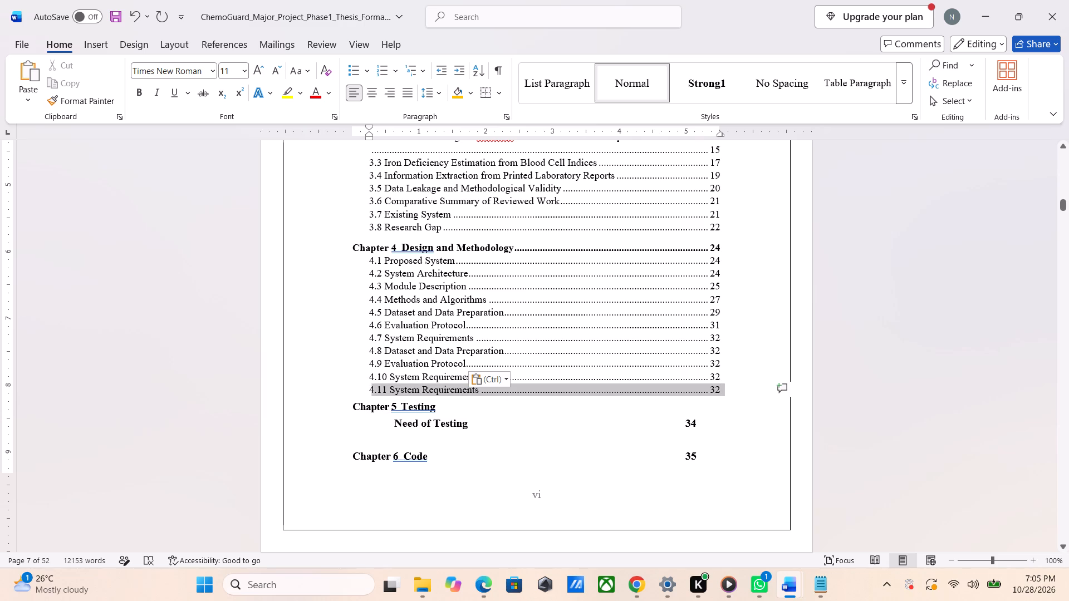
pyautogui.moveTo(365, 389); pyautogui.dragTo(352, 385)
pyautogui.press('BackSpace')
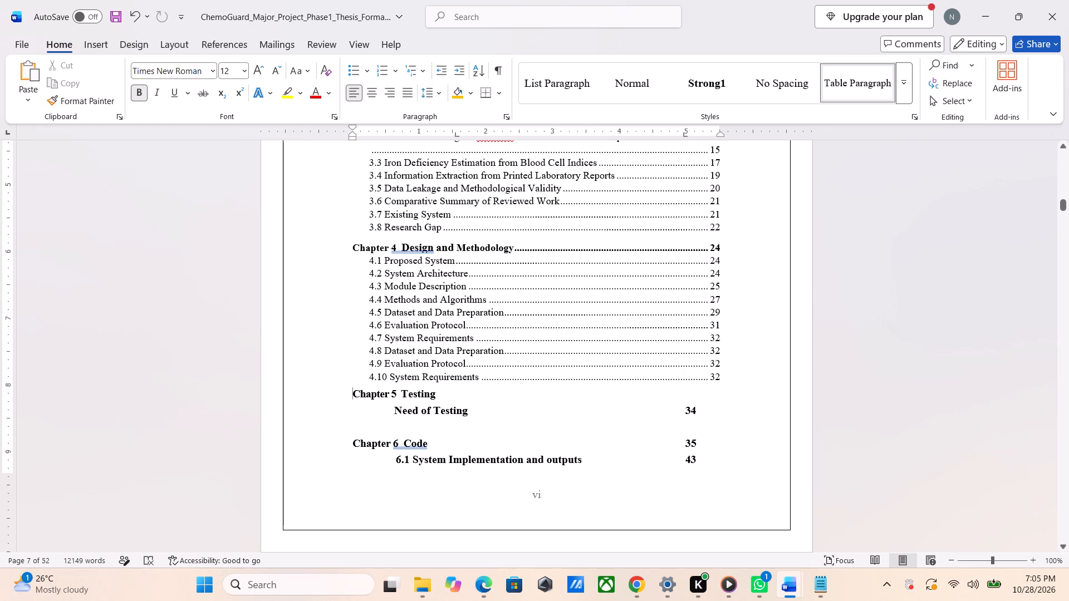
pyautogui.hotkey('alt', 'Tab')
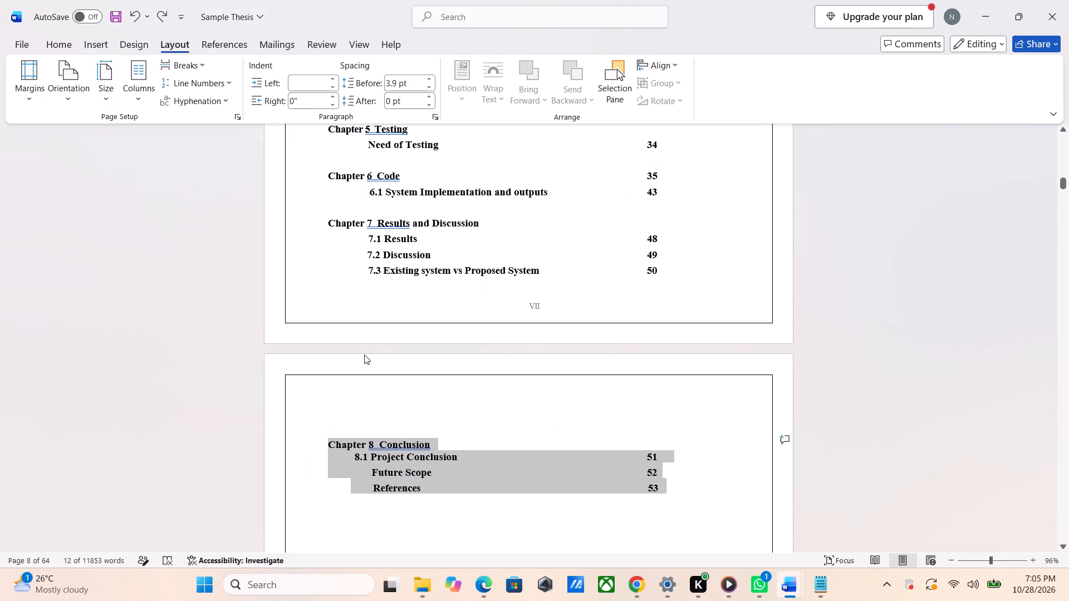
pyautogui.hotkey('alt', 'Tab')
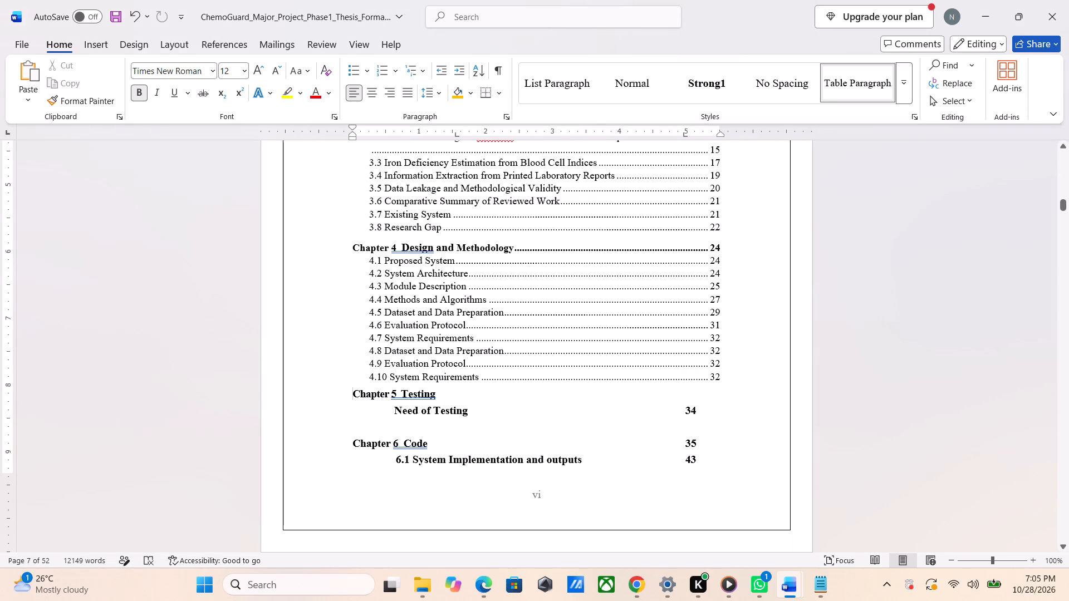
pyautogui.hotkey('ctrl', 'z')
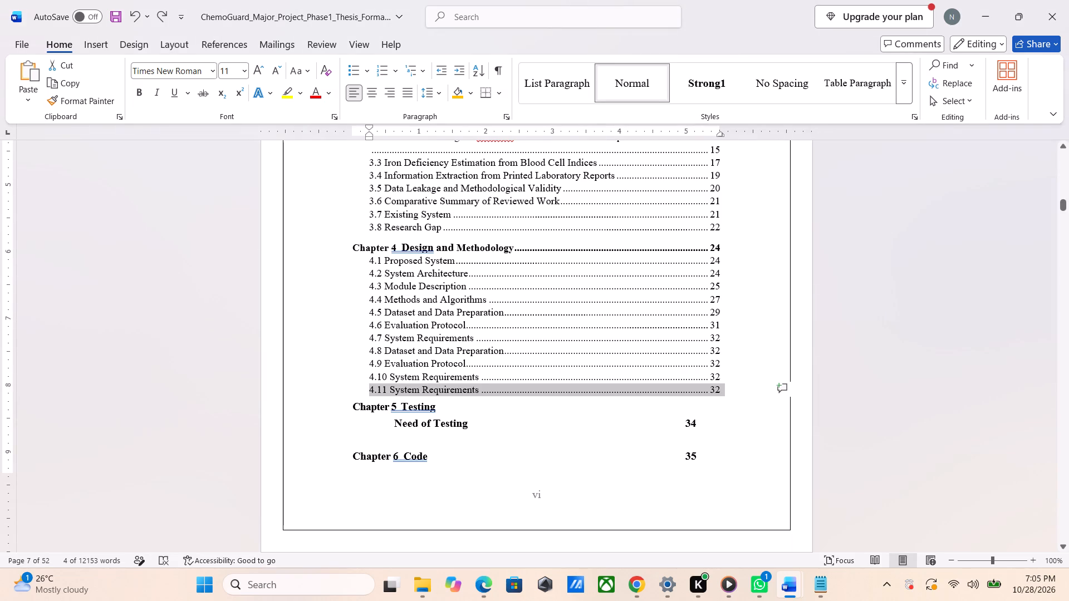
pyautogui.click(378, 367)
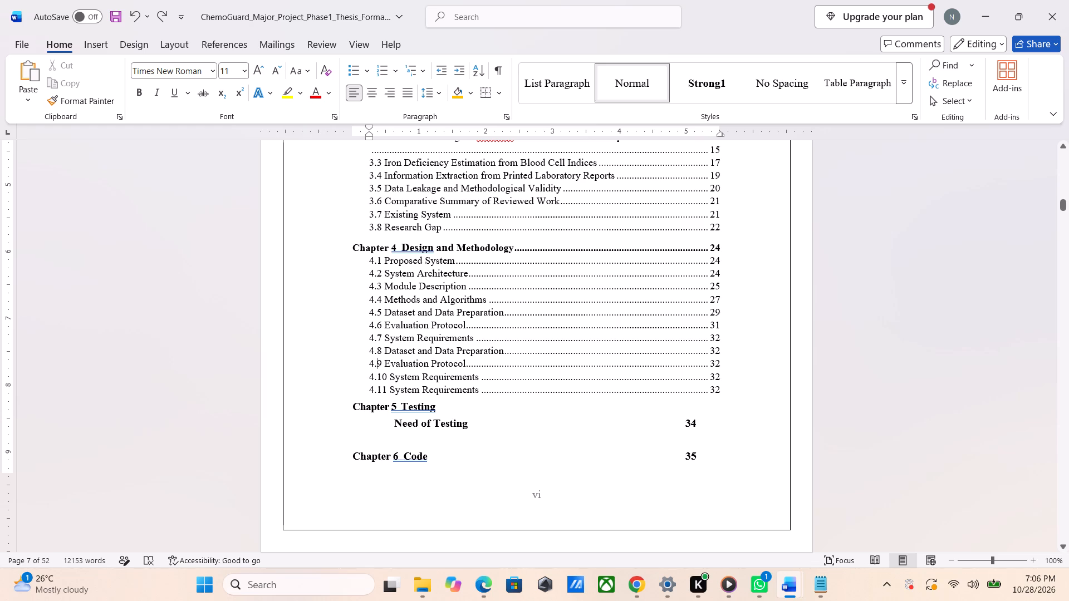
# Replace the title of entry 4.5 in the ChemoGuard contents with "Structural Design" copied from entry 4.5 of the Sample Thesis.
pyautogui.hotkey('alt', 'Tab')
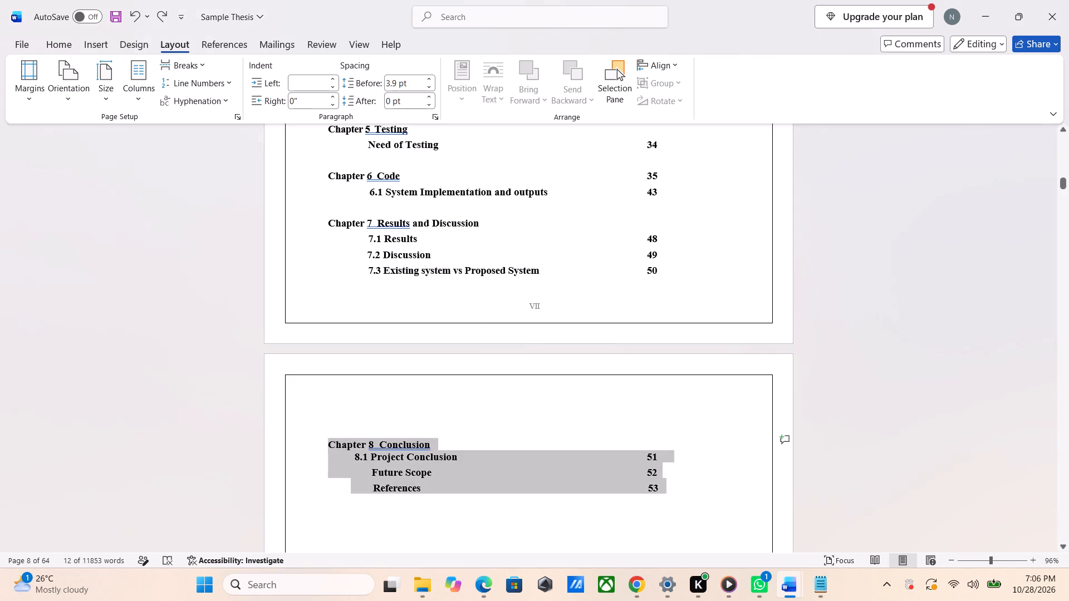
pyautogui.scroll(3, 383, 344)
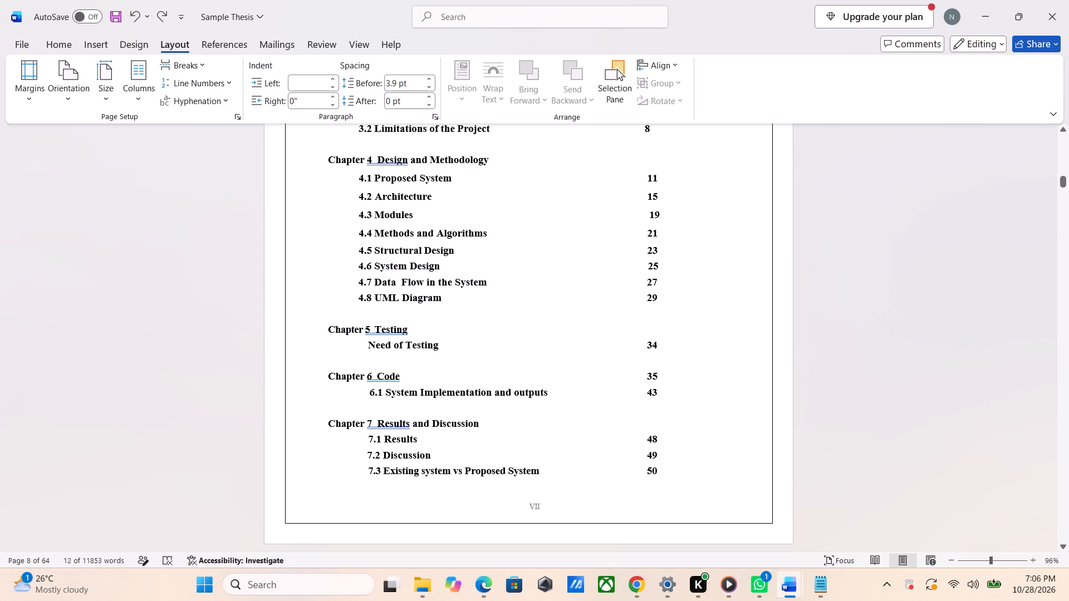
pyautogui.hotkey('alt', 'Tab')
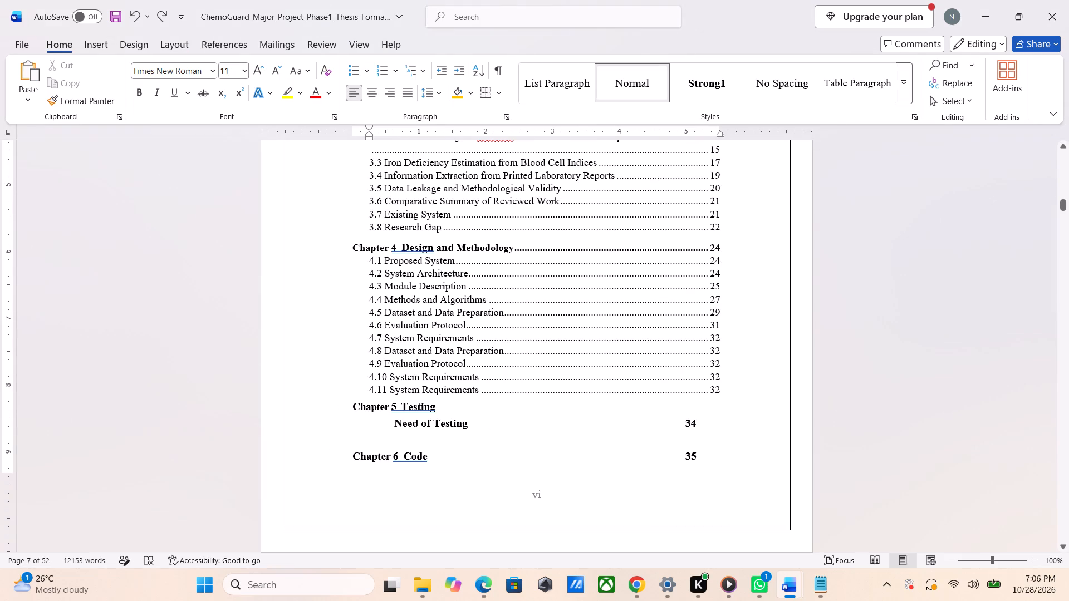
pyautogui.hotkey('alt', 'Tab')
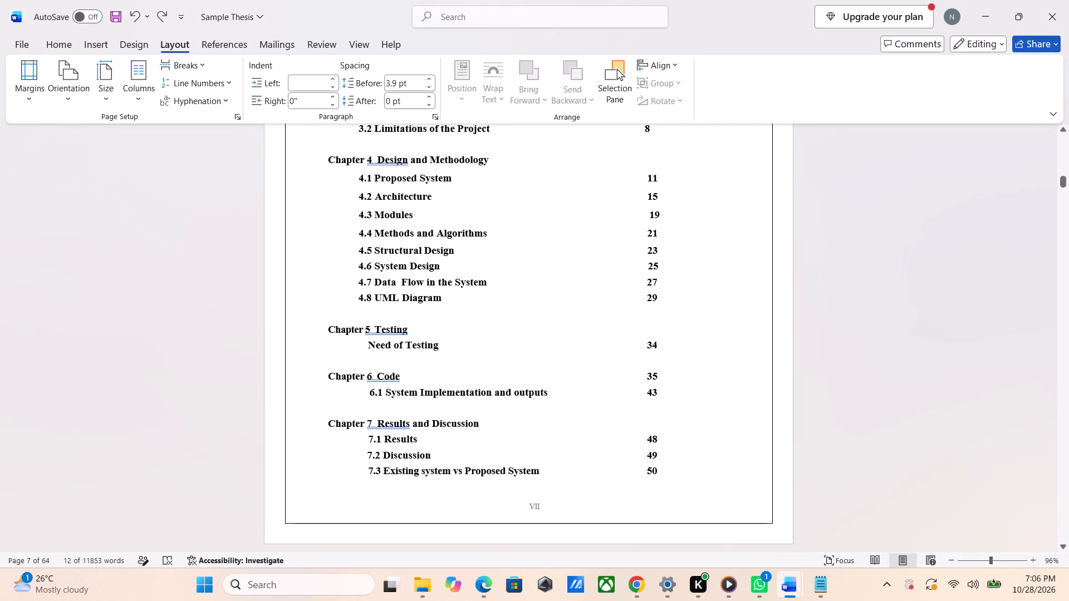
pyautogui.moveTo(376, 249); pyautogui.dragTo(452, 253)
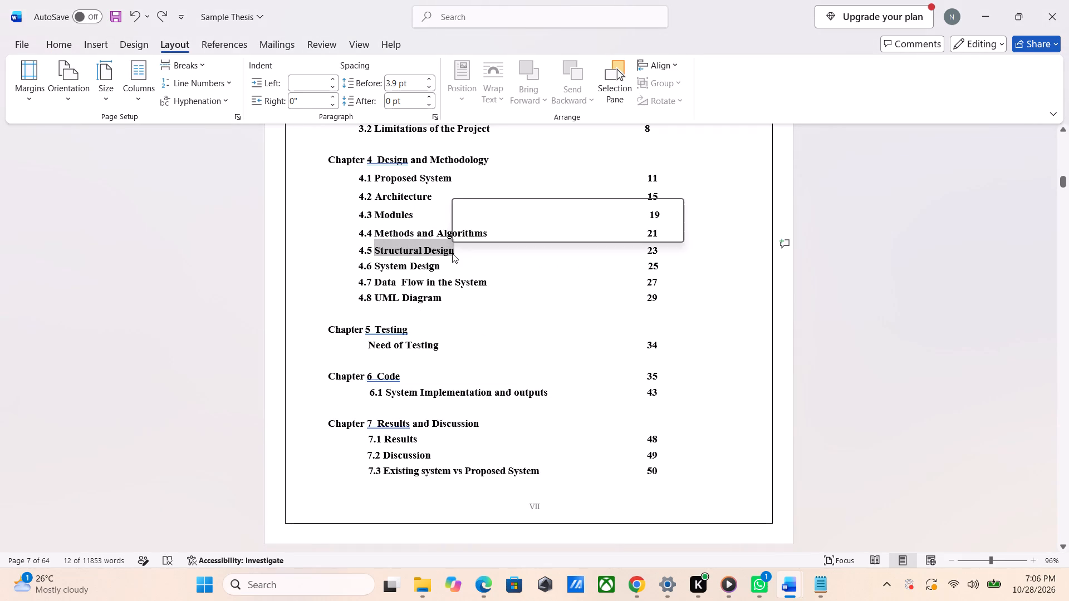
pyautogui.hotkey('ctrl', 'c')
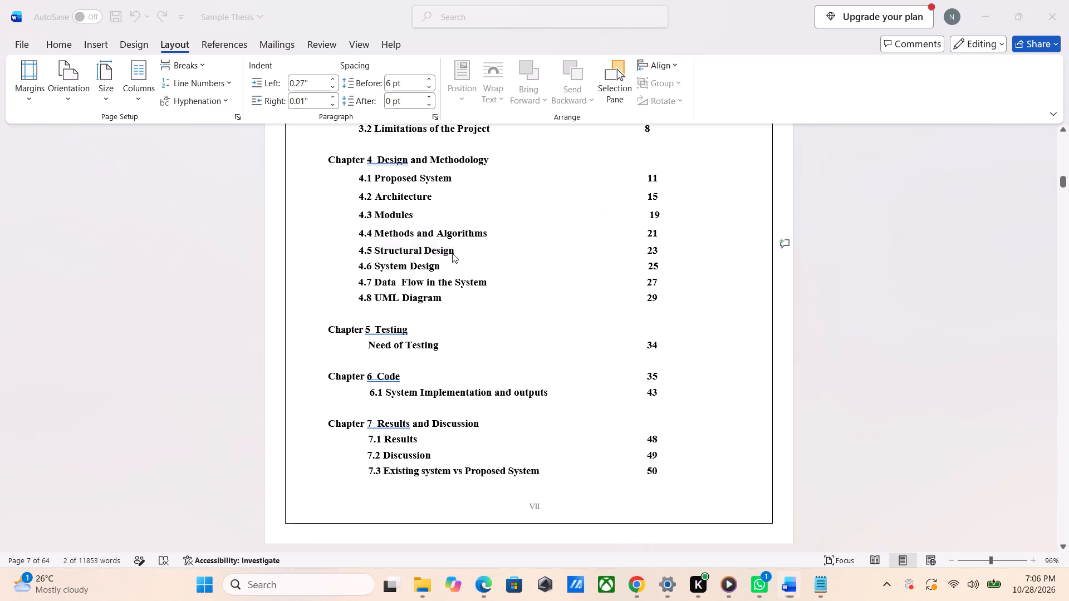
pyautogui.hotkey('alt', 'Tab')
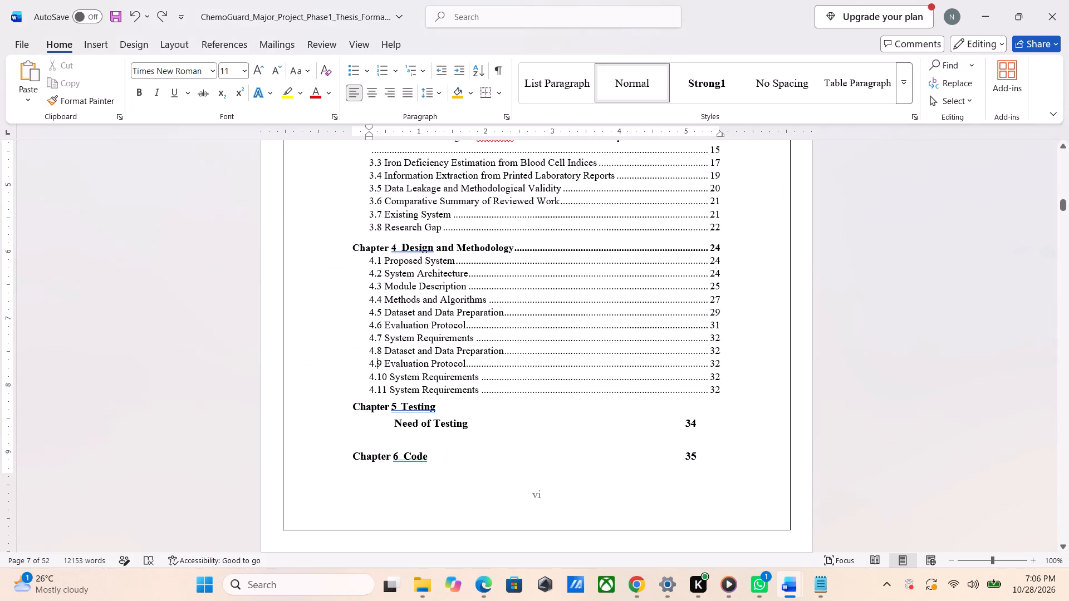
pyautogui.moveTo(385, 312); pyautogui.dragTo(446, 323)
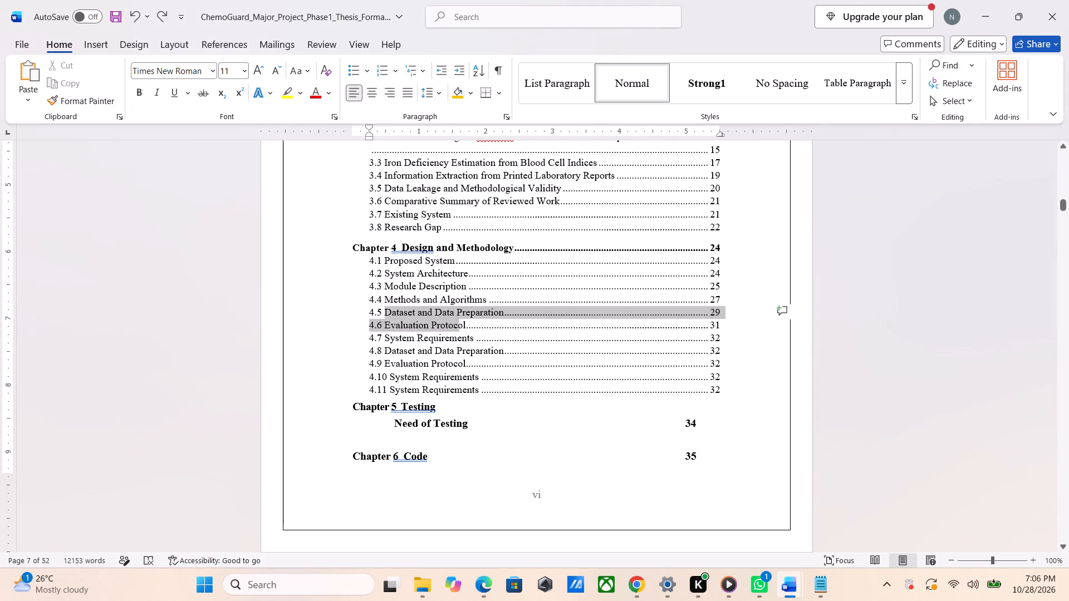
pyautogui.moveTo(446, 323); pyautogui.dragTo(501, 311)
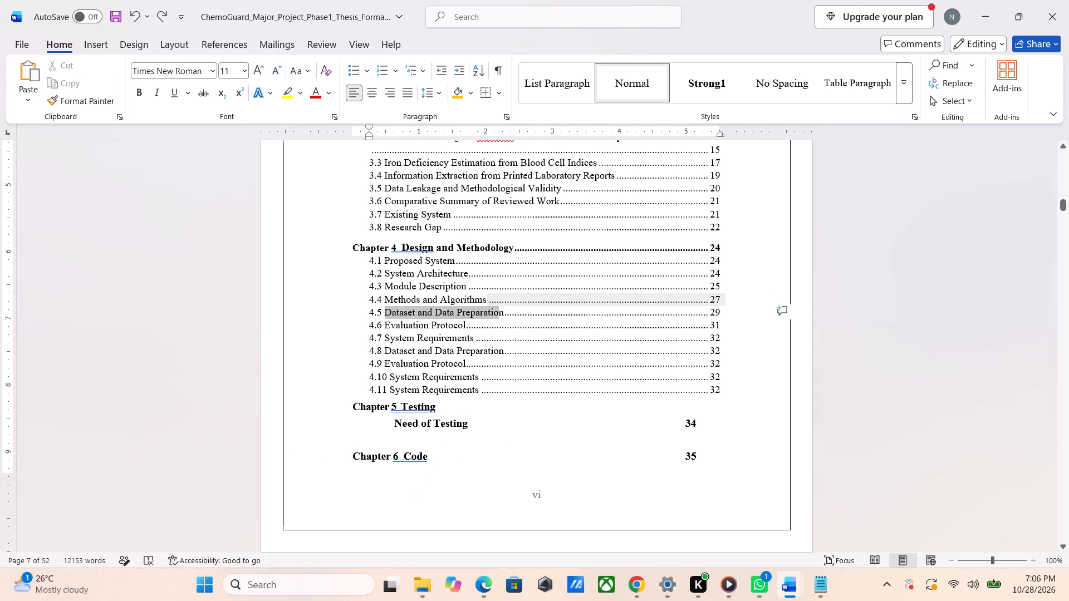
pyautogui.moveTo(501, 311); pyautogui.dragTo(499, 308)
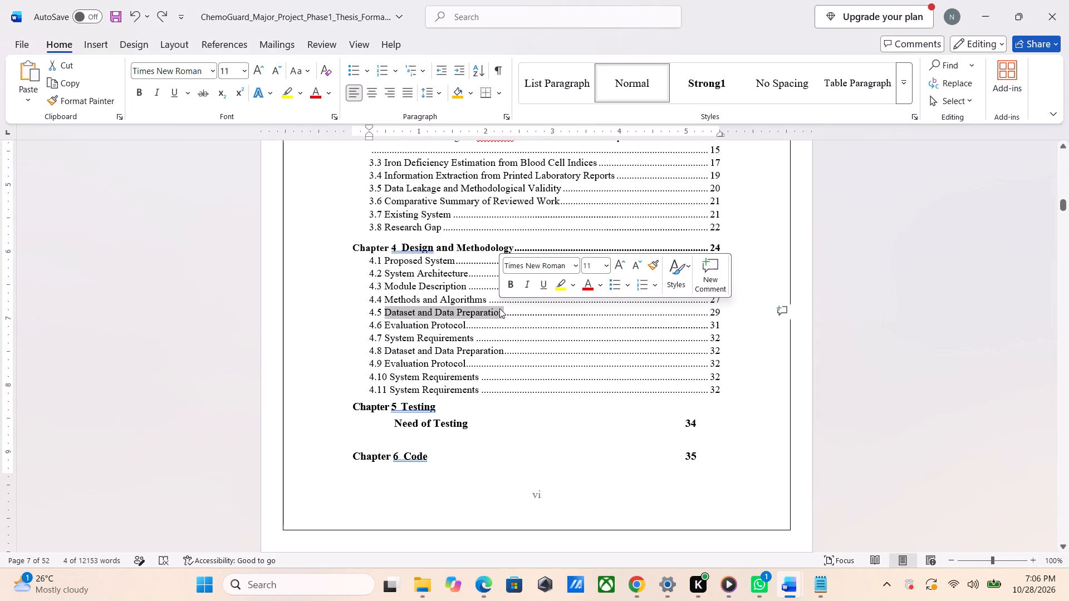
pyautogui.hotkey('ctrl', 'v')
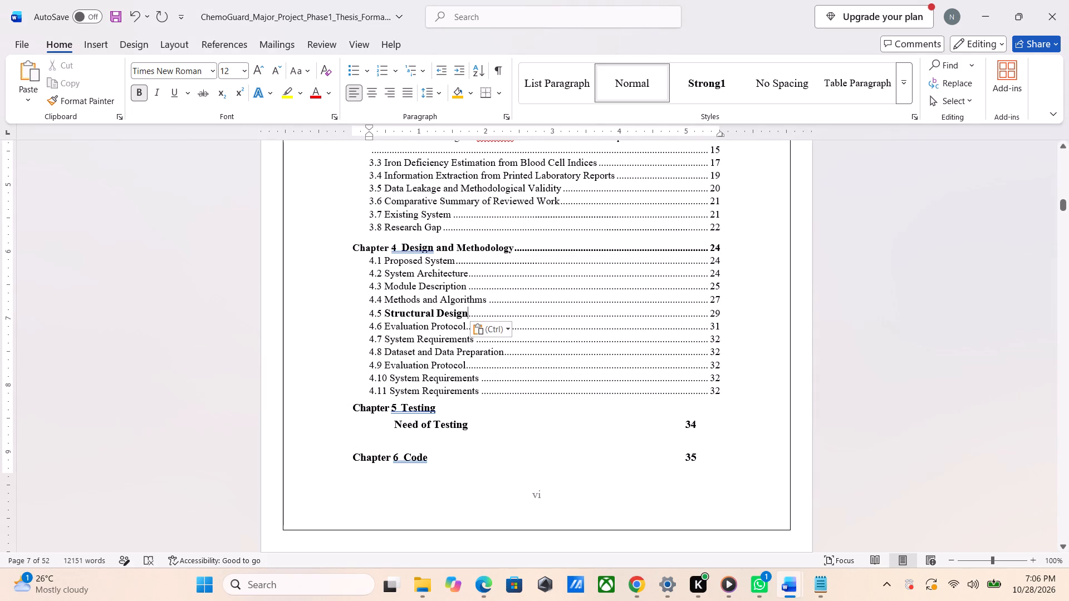
# Remove the bold from the pasted "Structural Design" title in entry 4.5 and reduce its font size to 11.
pyautogui.hotkey('ctrl', 'b')
pyautogui.tripleClick(460, 313)
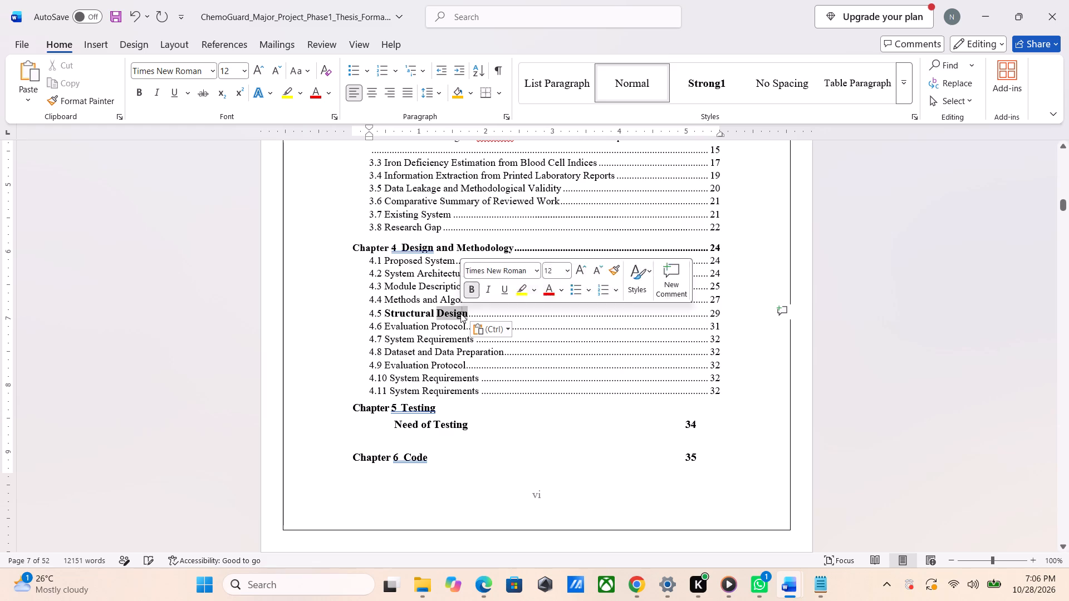
pyautogui.click(460, 313)
pyautogui.click(460, 313)
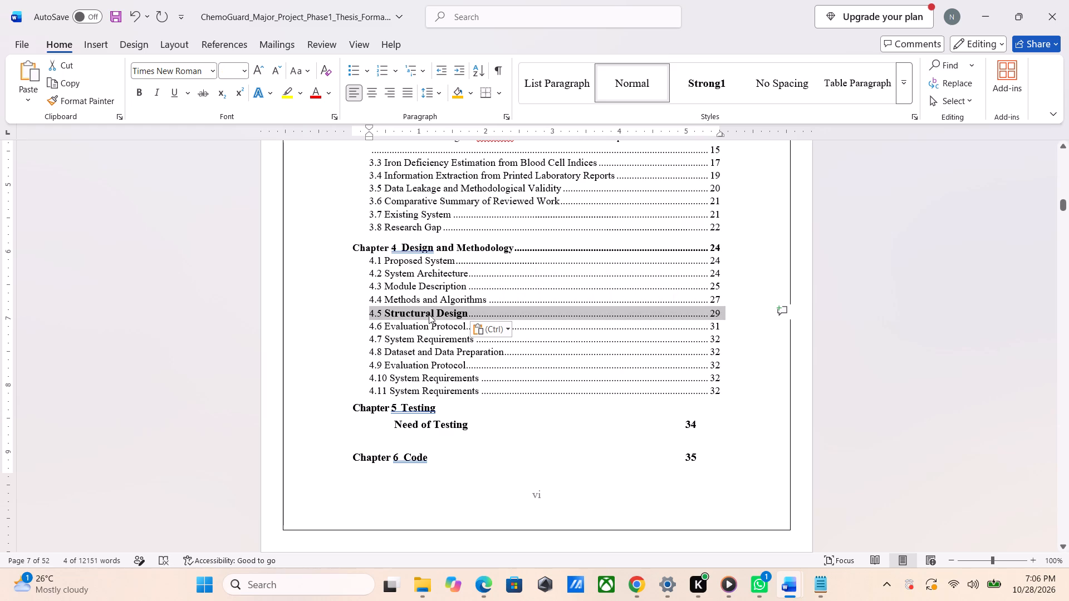
pyautogui.hotkey('ctrl', 'b')
pyautogui.hotkey('ctrl', 'b')
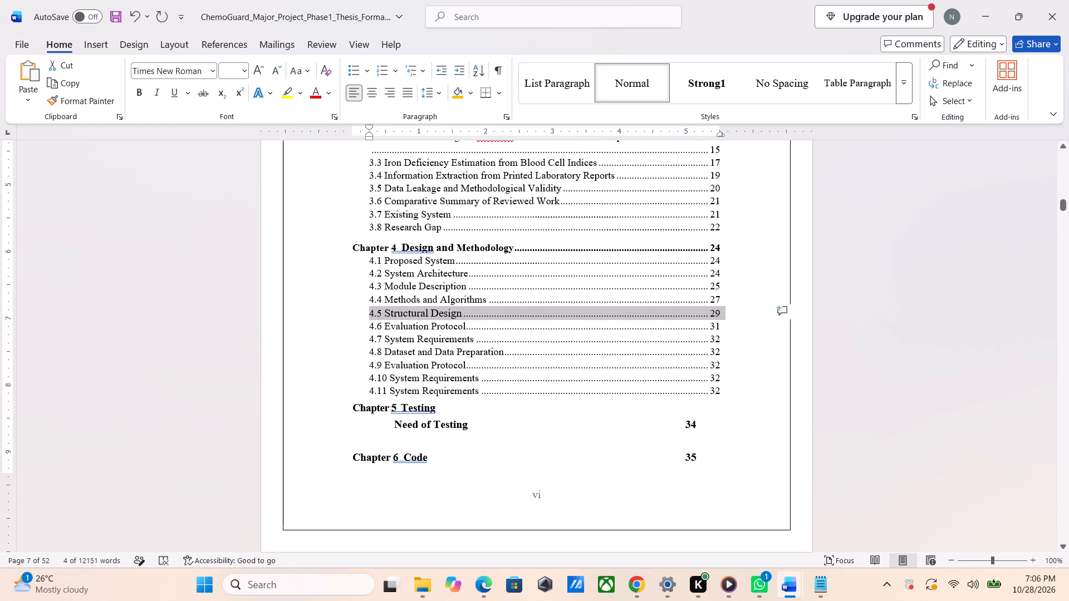
pyautogui.click(423, 324)
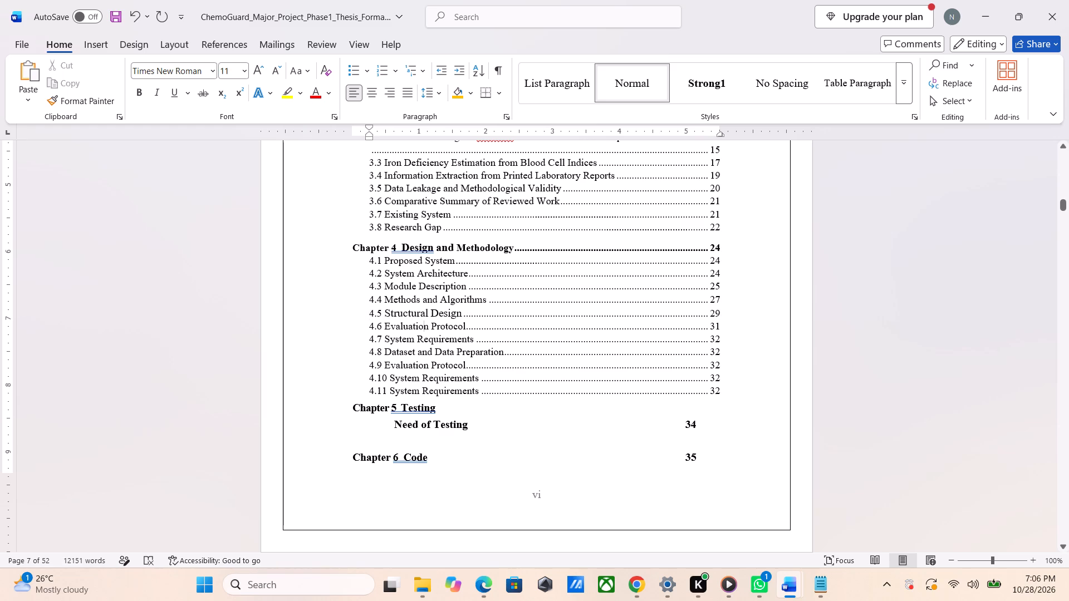
pyautogui.click(419, 313)
pyautogui.moveTo(385, 308); pyautogui.dragTo(459, 311)
pyautogui.click(599, 271)
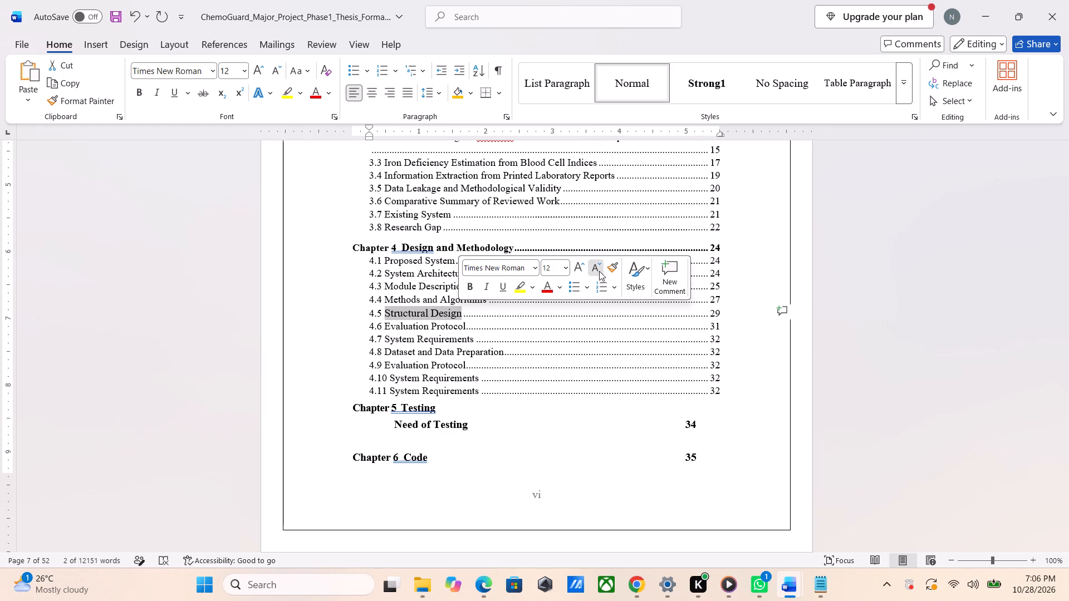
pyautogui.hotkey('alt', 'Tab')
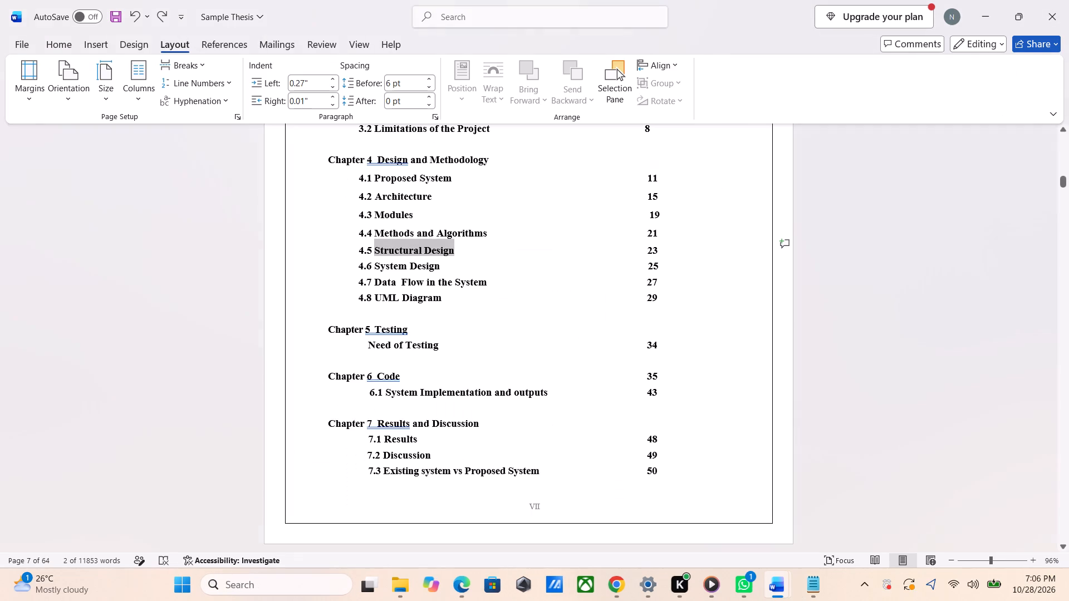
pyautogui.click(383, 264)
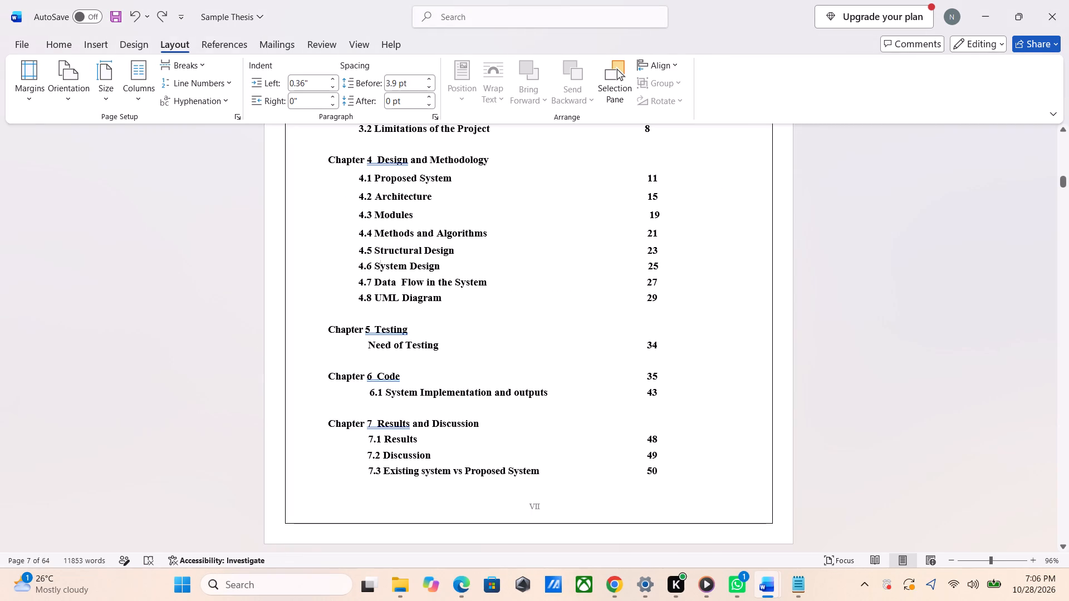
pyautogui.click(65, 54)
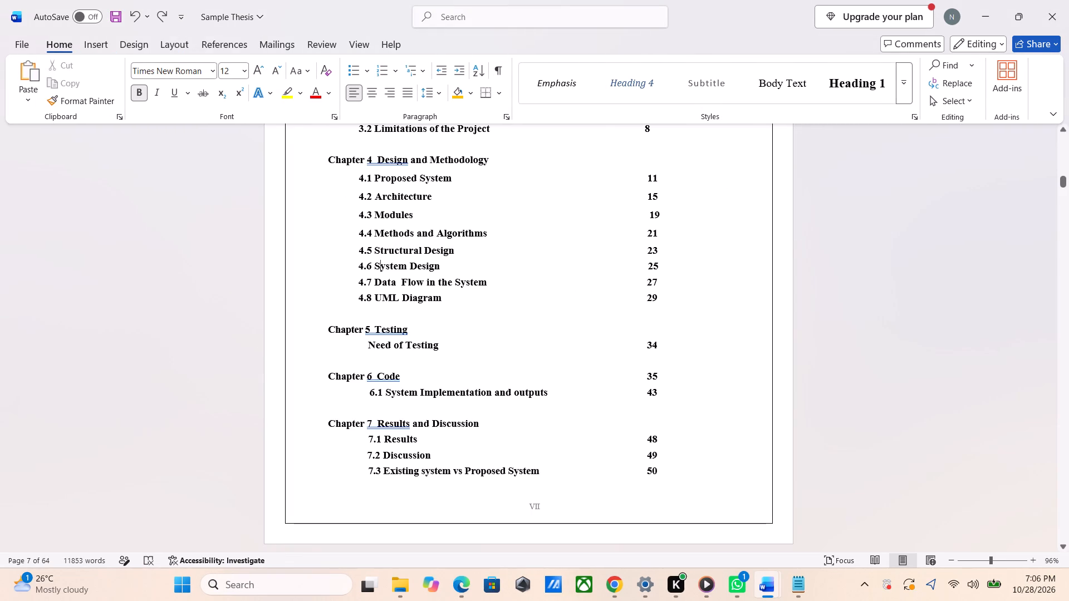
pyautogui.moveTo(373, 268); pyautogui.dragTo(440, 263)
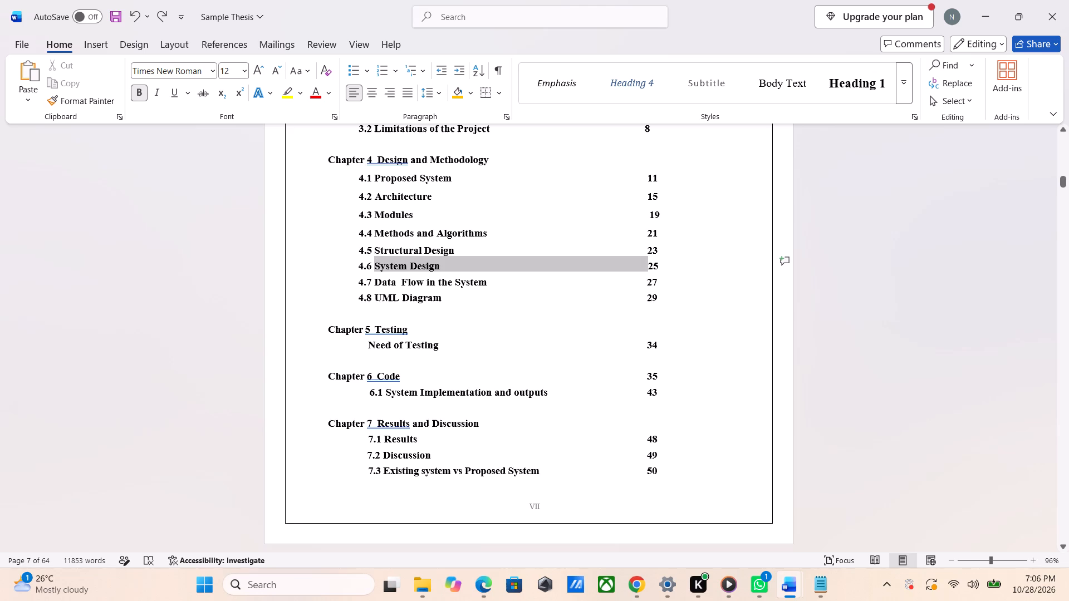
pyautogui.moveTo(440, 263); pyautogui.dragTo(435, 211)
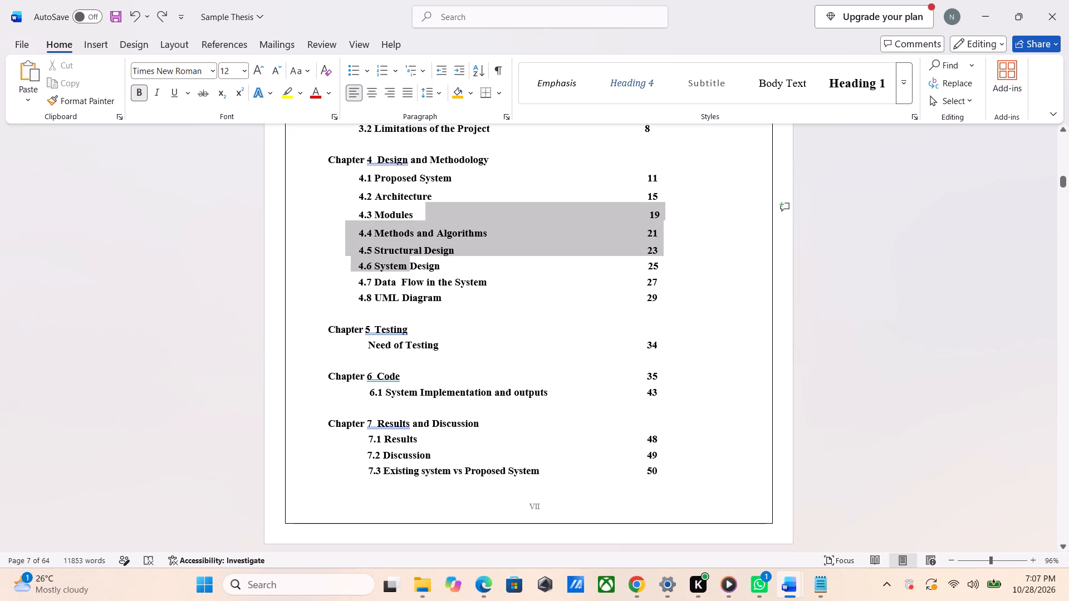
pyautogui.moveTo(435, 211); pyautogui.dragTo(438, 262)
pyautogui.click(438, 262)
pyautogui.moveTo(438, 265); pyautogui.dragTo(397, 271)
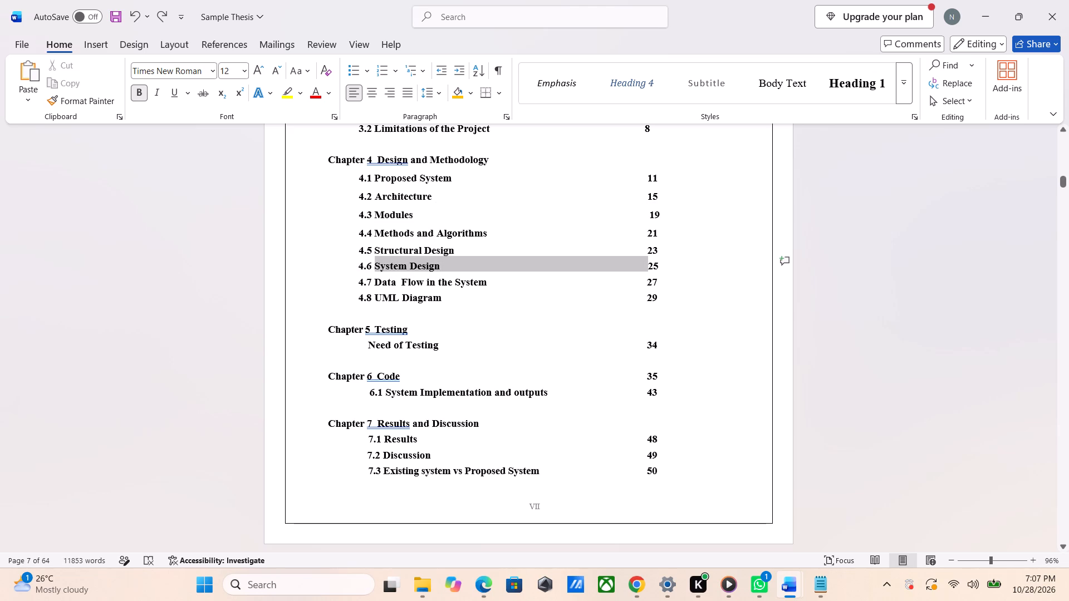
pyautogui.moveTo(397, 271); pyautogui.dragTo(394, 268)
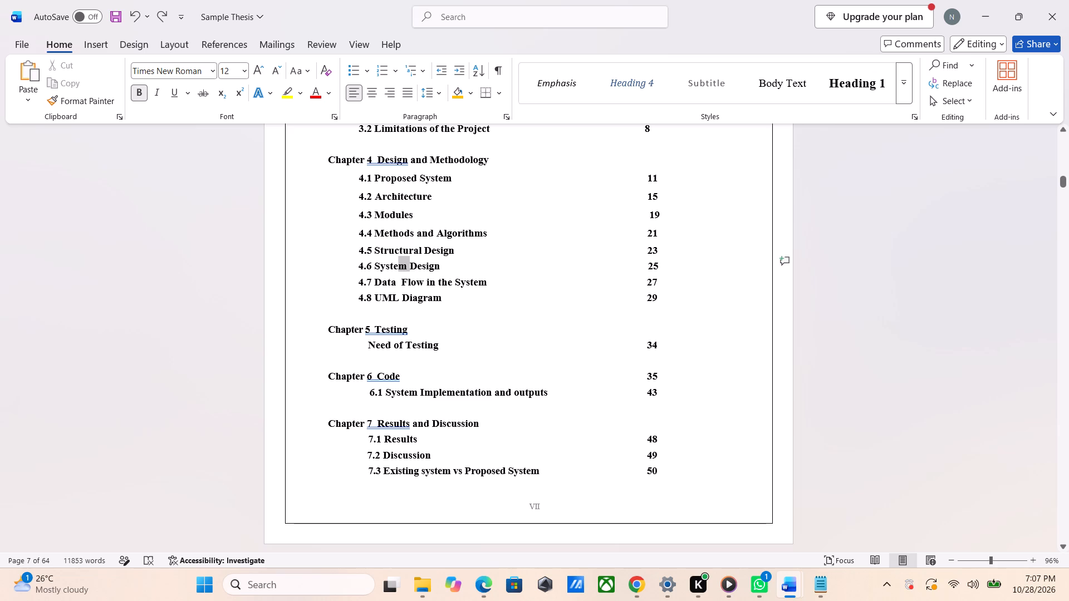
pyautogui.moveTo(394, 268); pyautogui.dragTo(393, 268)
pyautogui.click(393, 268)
# Replace the title of entry 4.6 in the ChemoGuard contents with "System Design".
pyautogui.hotkey('alt', 'Tab')
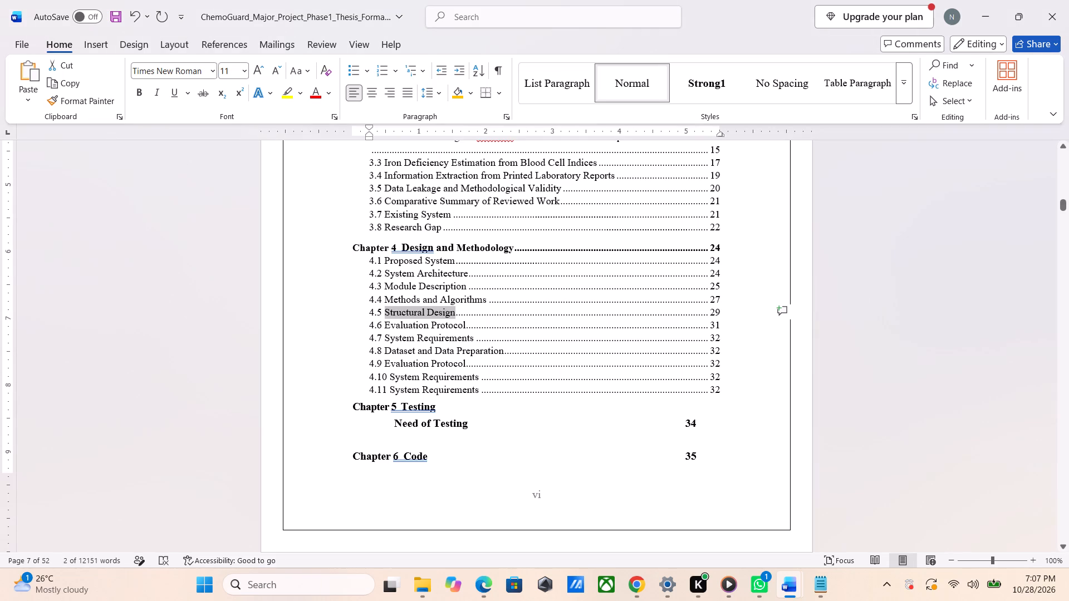
pyautogui.press('Down')
pyautogui.press('Right')
pyautogui.press('Right')
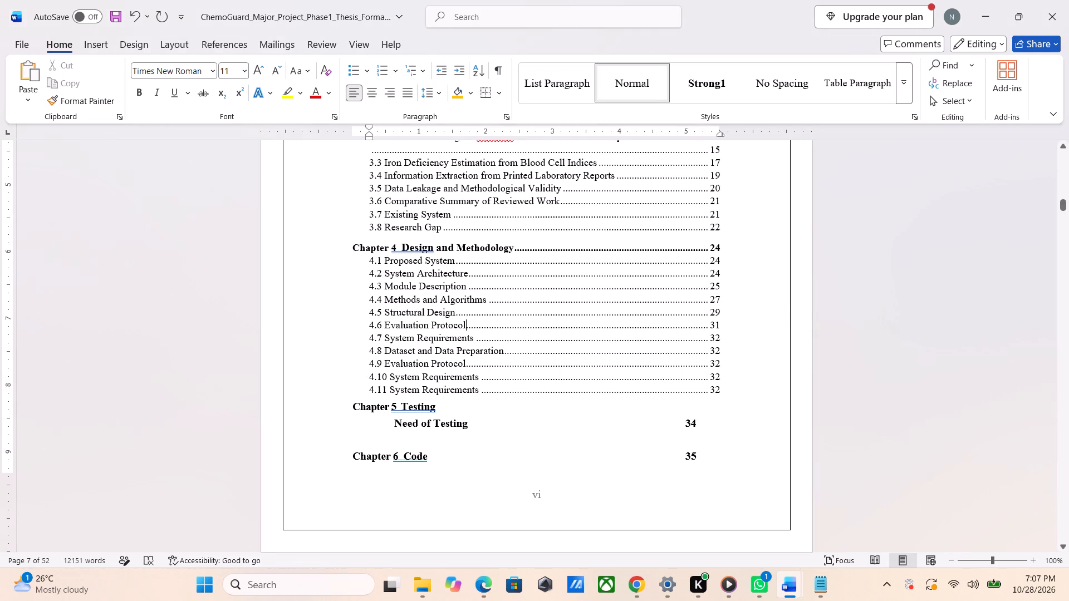
pyautogui.press('BackSpace')
pyautogui.press('BackSpace')
pyautogui.press('BackSpace')
pyautogui.press('BackSpace')
pyautogui.press('BackSpace')
pyautogui.press('BackSpace')
pyautogui.press('BackSpace')
pyautogui.press('BackSpace')
pyautogui.press('BackSpace')
pyautogui.press('BackSpace')
pyautogui.press('BackSpace')
pyautogui.press('BackSpace')
pyautogui.press('BackSpace')
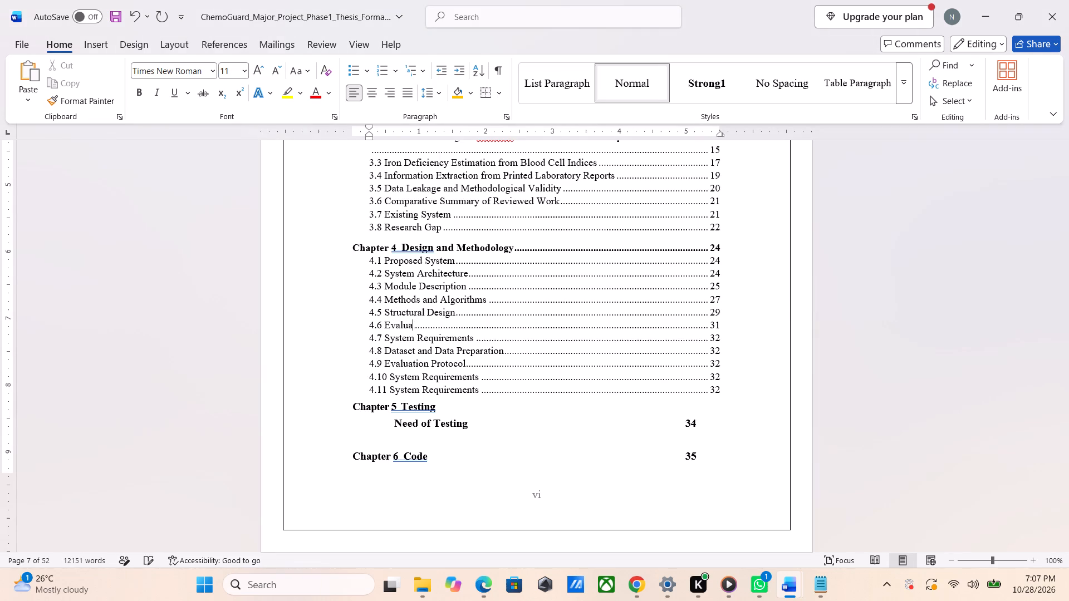
pyautogui.press('BackSpace')
pyautogui.press('BackSpace')
pyautogui.press('BackSpace')
pyautogui.press('BackSpace')
pyautogui.press('BackSpace')
pyautogui.press('BackSpace')
pyautogui.write('System Desing')
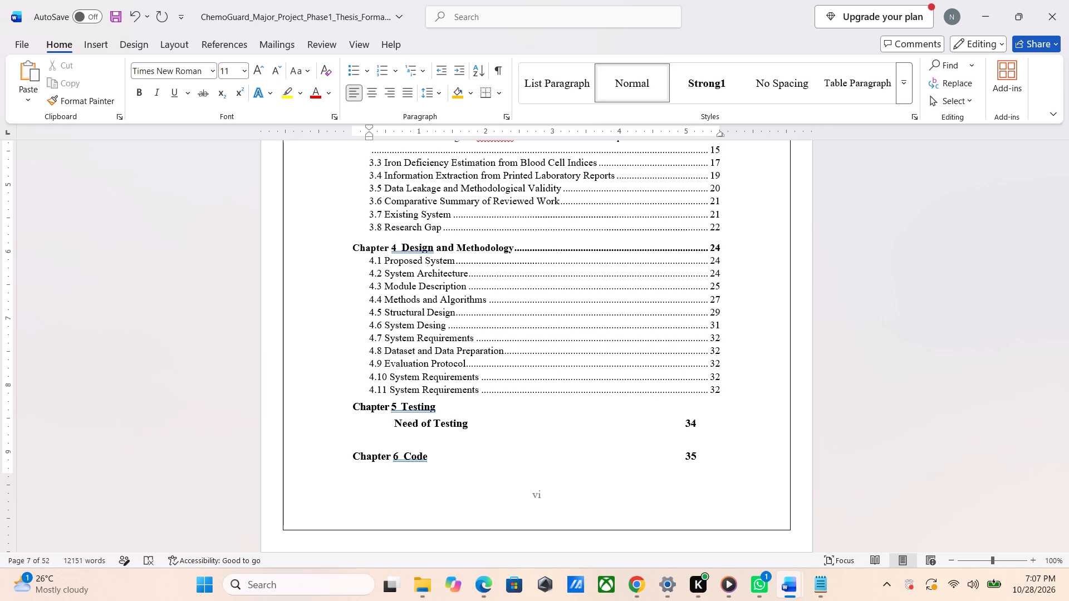
pyautogui.press('BackSpace')
pyautogui.press('BackSpace')
pyautogui.write('gn')
pyautogui.press('space')
pyautogui.press('BackSpace')
# Replace the title of entry 4.7 in the ChemoGuard contents with "Data Flow In The System", following the Sample Thesis.
pyautogui.hotkey('alt', 'Tab')
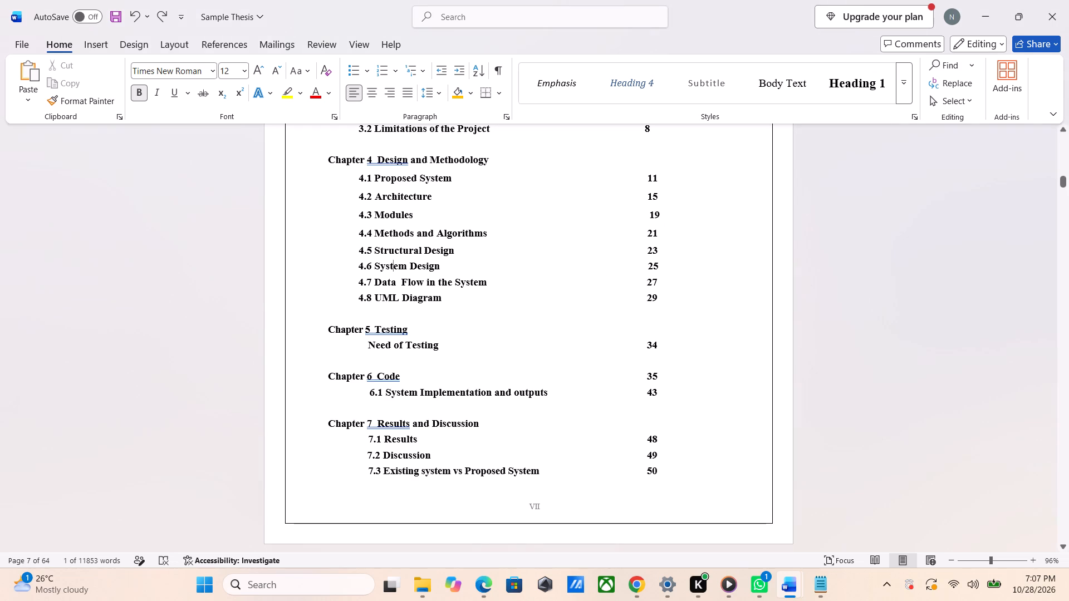
pyautogui.hotkey('alt', 'Tab')
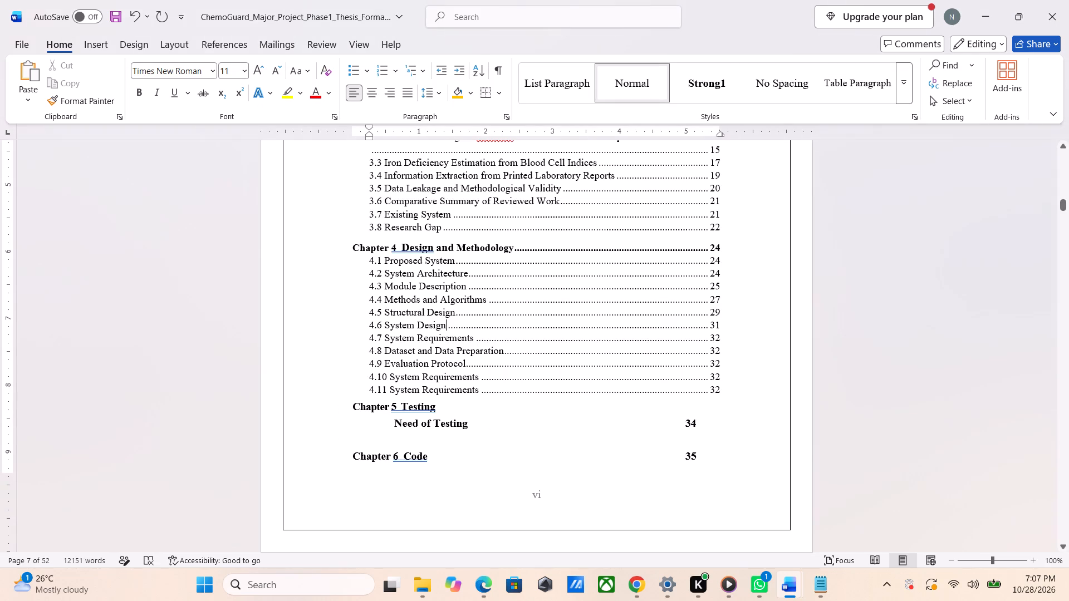
pyautogui.click(470, 337)
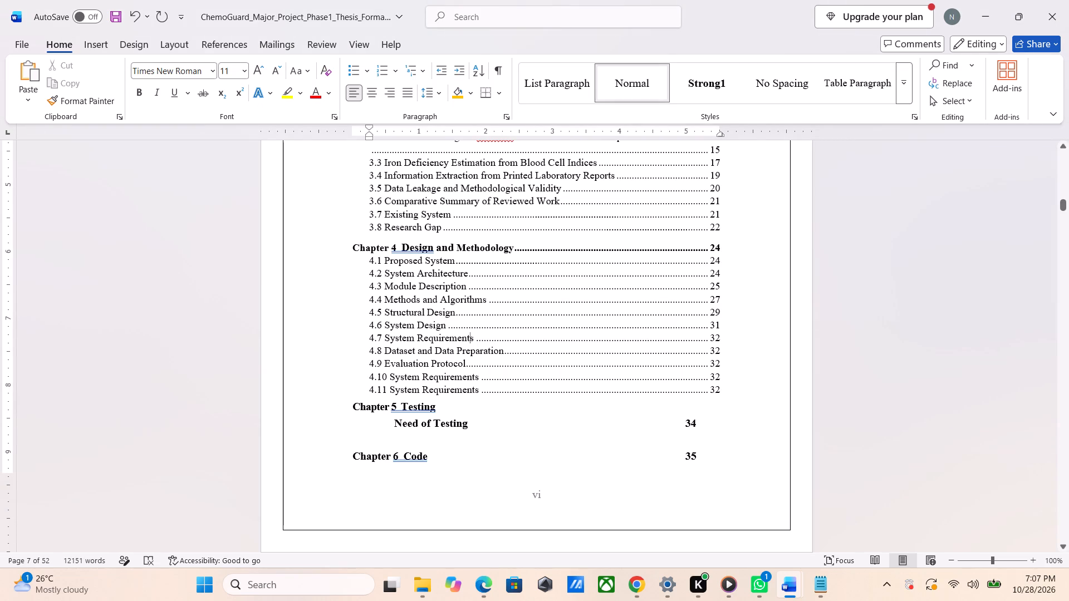
pyautogui.click(473, 339)
pyautogui.moveTo(473, 339); pyautogui.dragTo(399, 344)
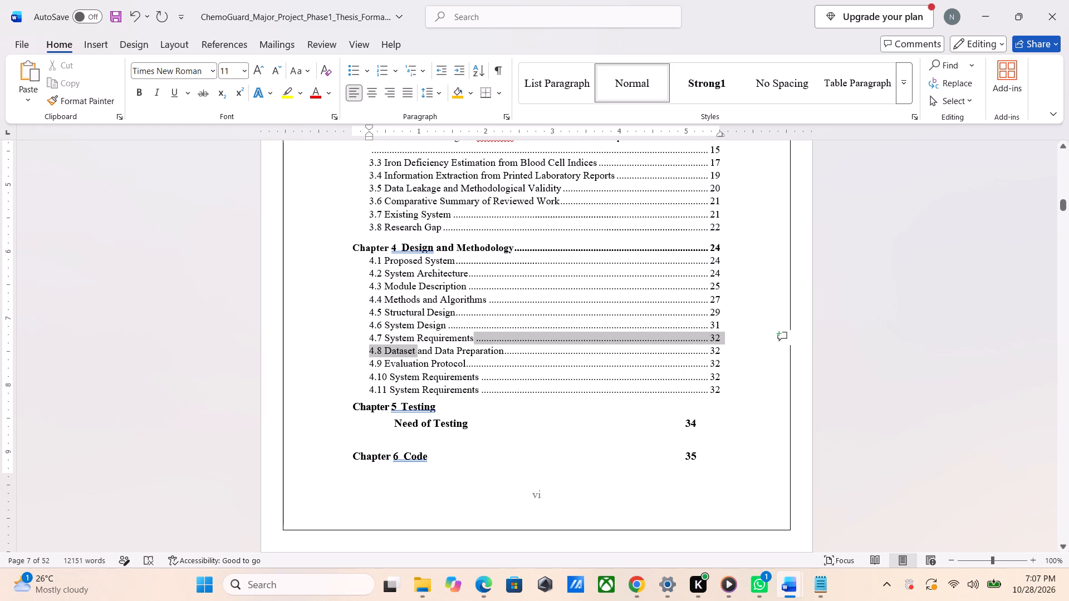
pyautogui.moveTo(399, 344); pyautogui.dragTo(400, 344)
pyautogui.click(429, 341)
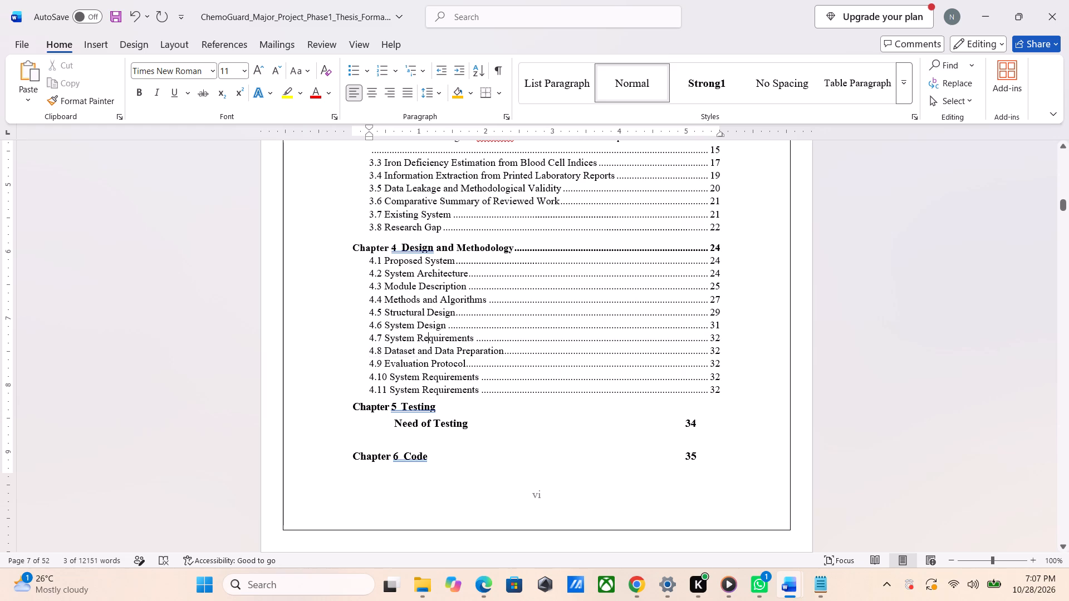
pyautogui.moveTo(469, 341); pyautogui.dragTo(405, 344)
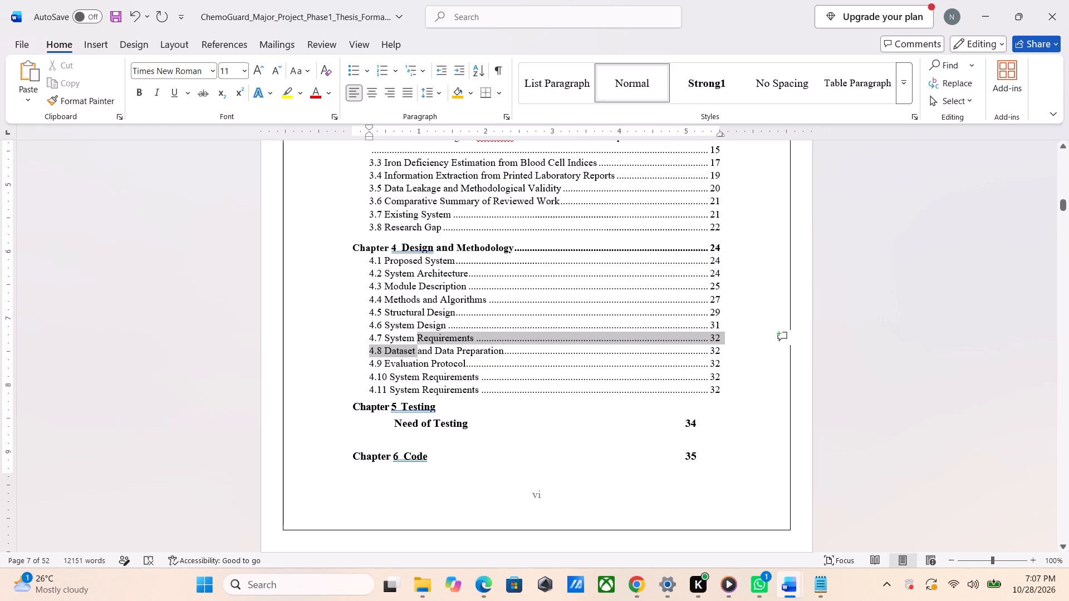
pyautogui.moveTo(405, 344); pyautogui.dragTo(384, 339)
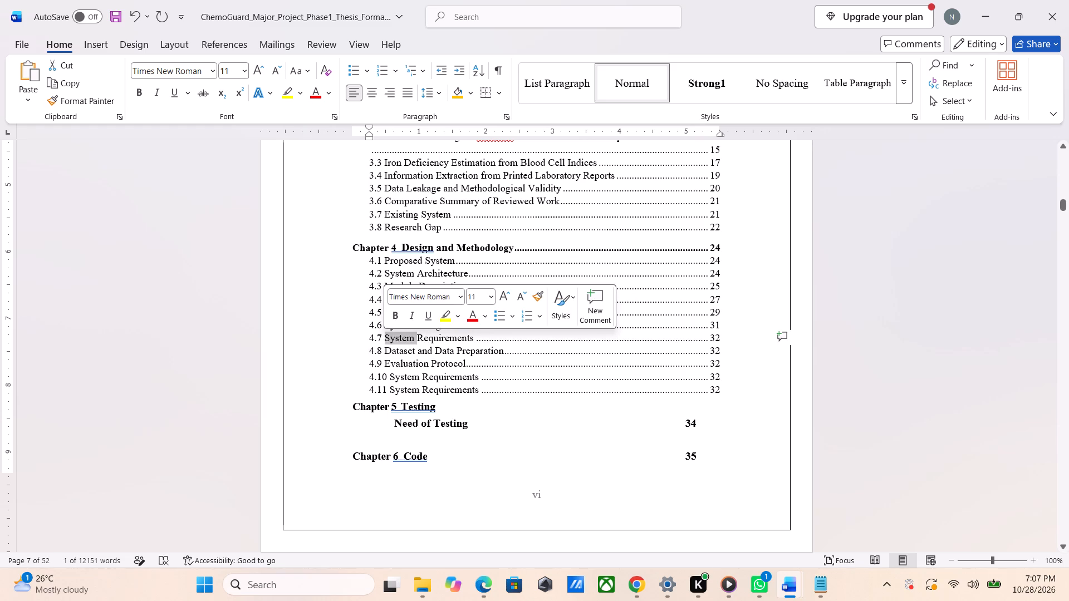
pyautogui.press('BackSpace')
pyautogui.press('Right')
pyautogui.press('Right')
pyautogui.press('Right')
pyautogui.press('Right')
pyautogui.press('Right')
pyautogui.press('Right')
pyautogui.press('Right')
pyautogui.press('Right')
pyautogui.press('Right')
pyautogui.press('Right')
pyautogui.press('Right')
pyautogui.press('Right')
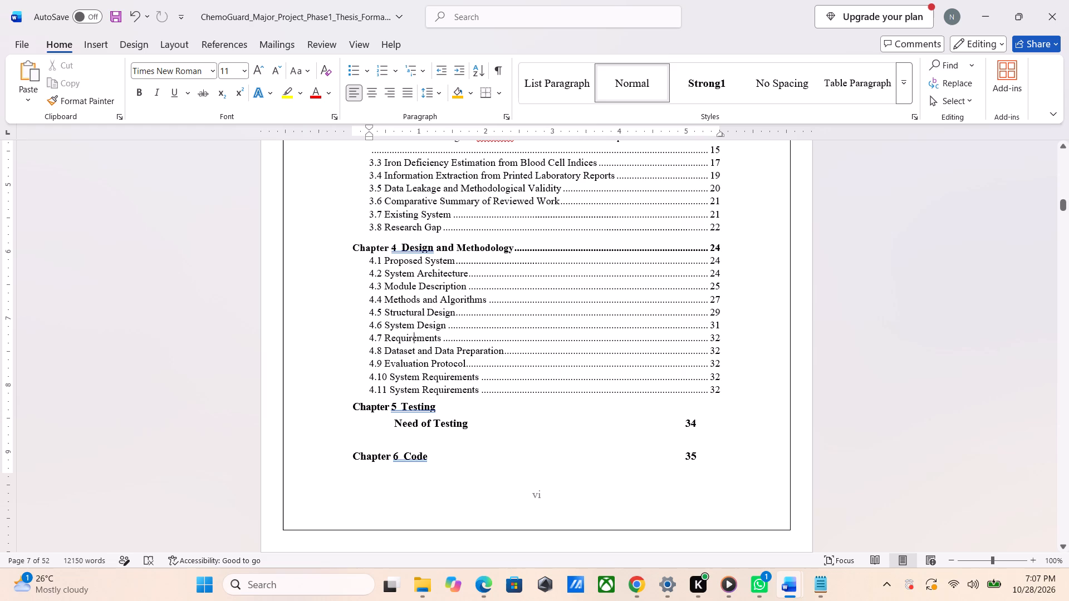
pyautogui.press('BackSpace')
pyautogui.press('BackSpace')
pyautogui.press('BackSpace')
pyautogui.press('BackSpace')
pyautogui.press('BackSpace')
pyautogui.press('BackSpace')
pyautogui.press('BackSpace')
pyautogui.press('BackSpace')
pyautogui.press('BackSpace')
pyautogui.press('BackSpace')
pyautogui.press('BackSpace')
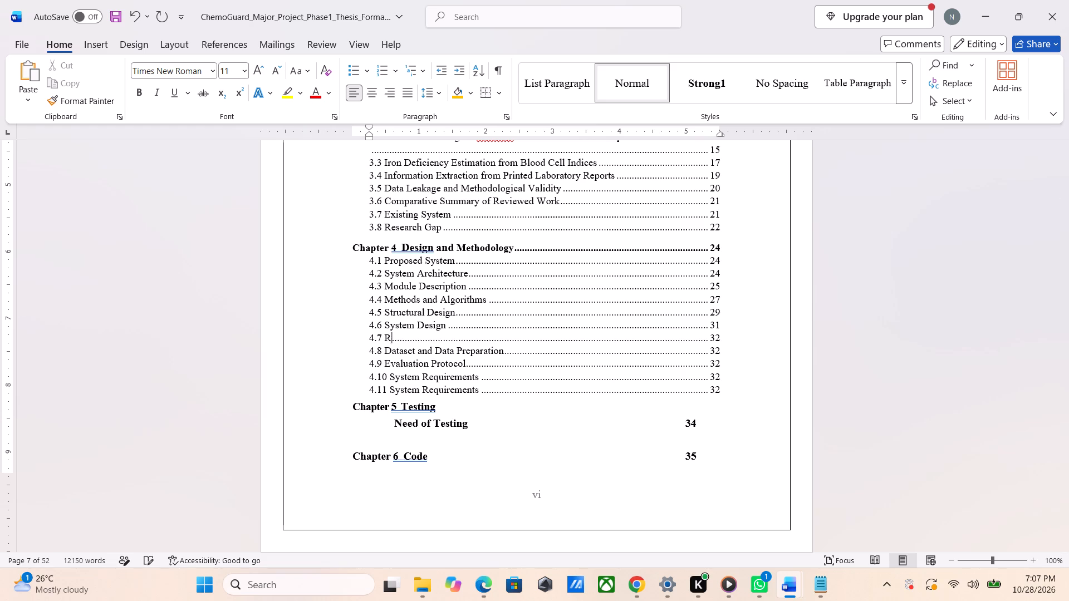
pyautogui.press('BackSpace')
pyautogui.press('BackSpace')
pyautogui.press('space')
pyautogui.write('Data Flow In t')
pyautogui.press('BackSpace')
pyautogui.write('Th')
pyautogui.press('space')
pyautogui.press('BackSpace')
pyautogui.write('e Sus')
pyautogui.press('BackSpace')
pyautogui.press('BackSpace')
pyautogui.write('ystem')
pyautogui.press('space')
pyautogui.press('BackSpace')
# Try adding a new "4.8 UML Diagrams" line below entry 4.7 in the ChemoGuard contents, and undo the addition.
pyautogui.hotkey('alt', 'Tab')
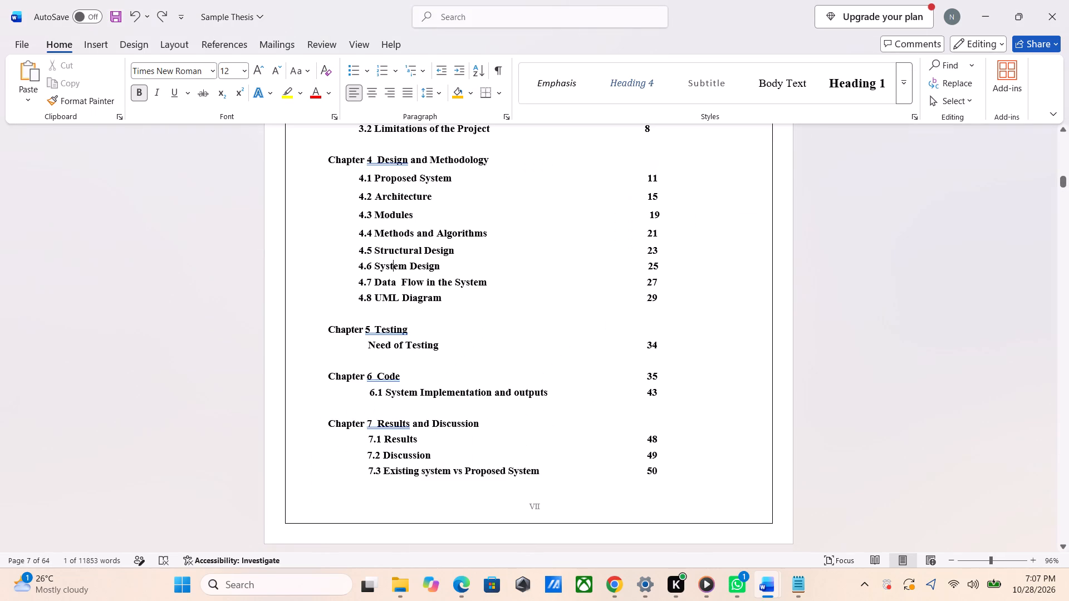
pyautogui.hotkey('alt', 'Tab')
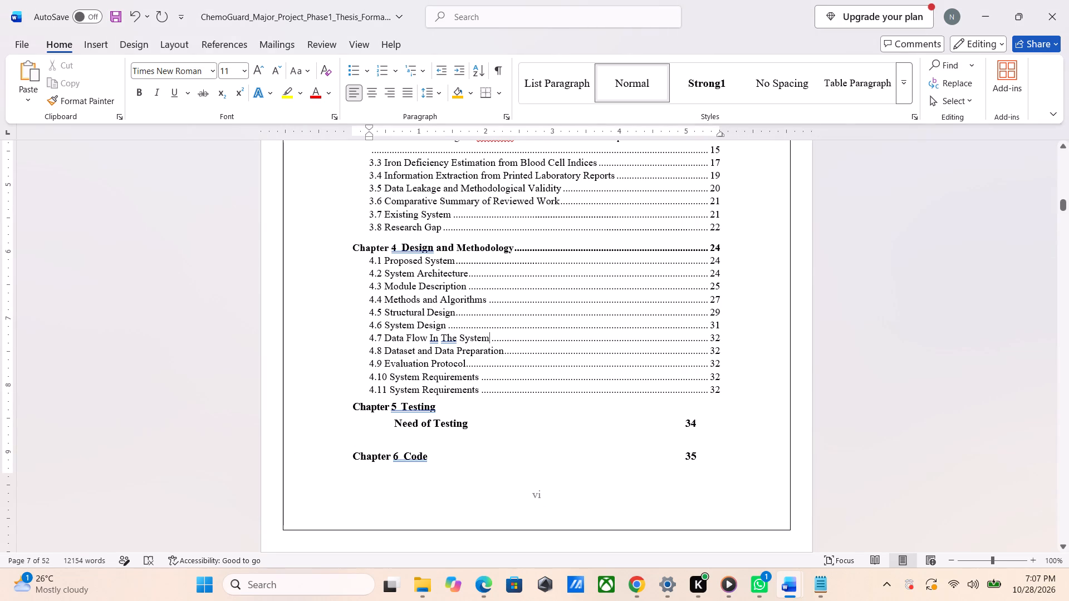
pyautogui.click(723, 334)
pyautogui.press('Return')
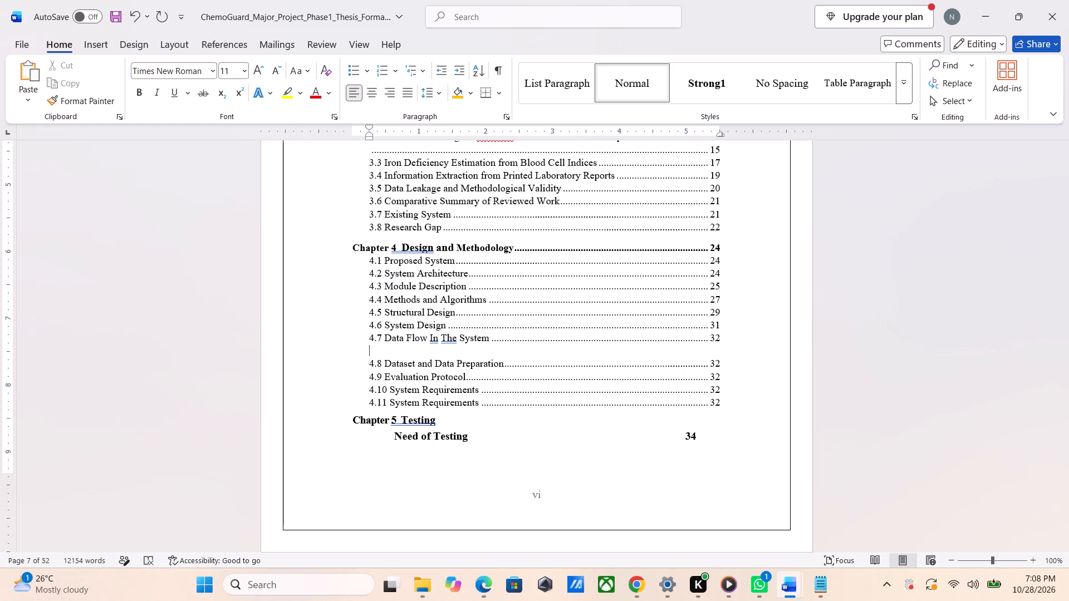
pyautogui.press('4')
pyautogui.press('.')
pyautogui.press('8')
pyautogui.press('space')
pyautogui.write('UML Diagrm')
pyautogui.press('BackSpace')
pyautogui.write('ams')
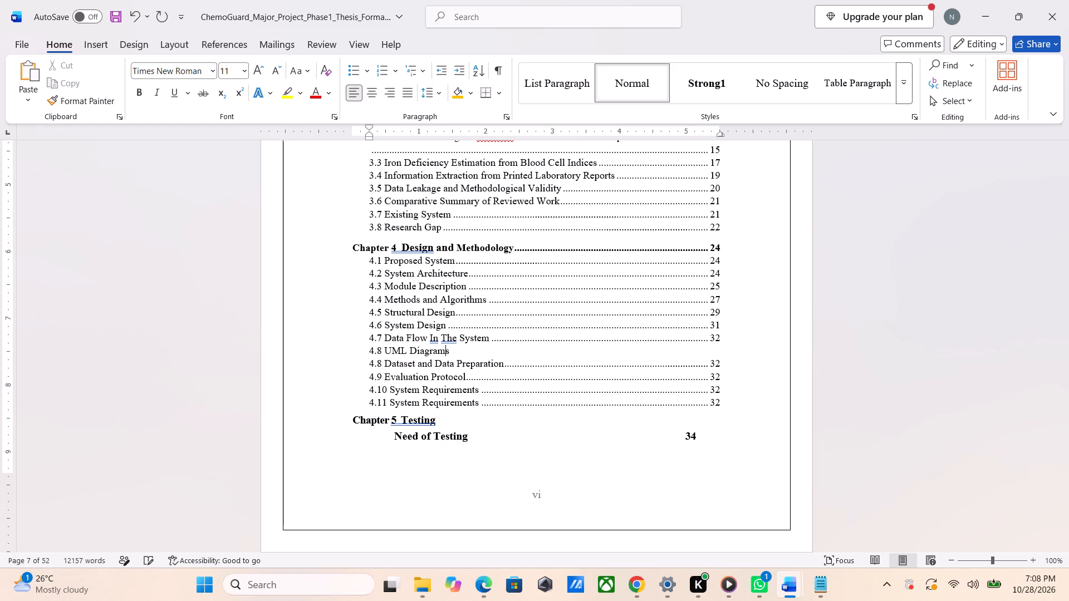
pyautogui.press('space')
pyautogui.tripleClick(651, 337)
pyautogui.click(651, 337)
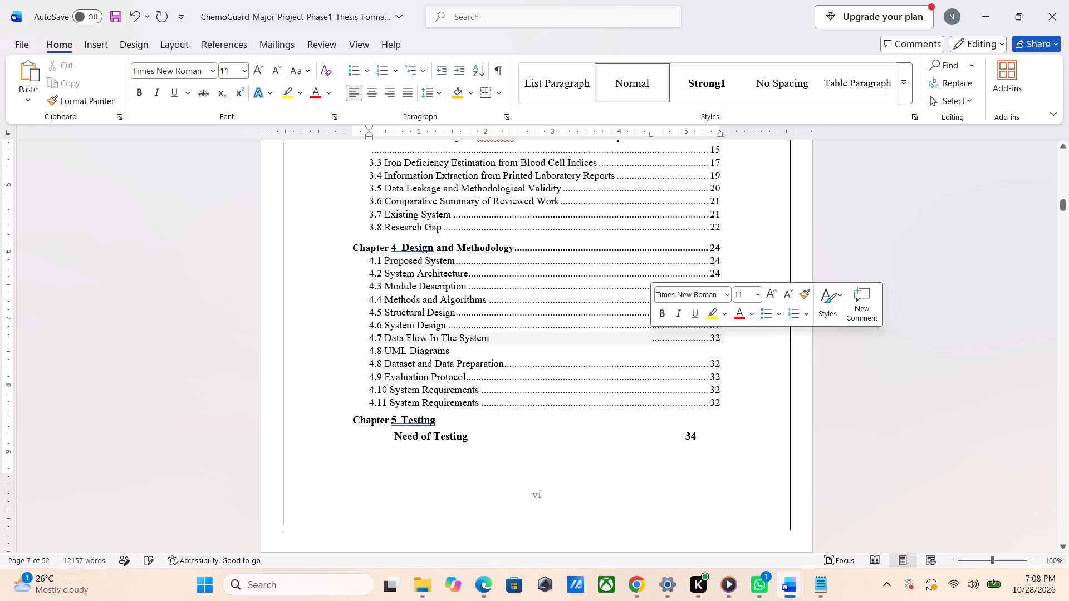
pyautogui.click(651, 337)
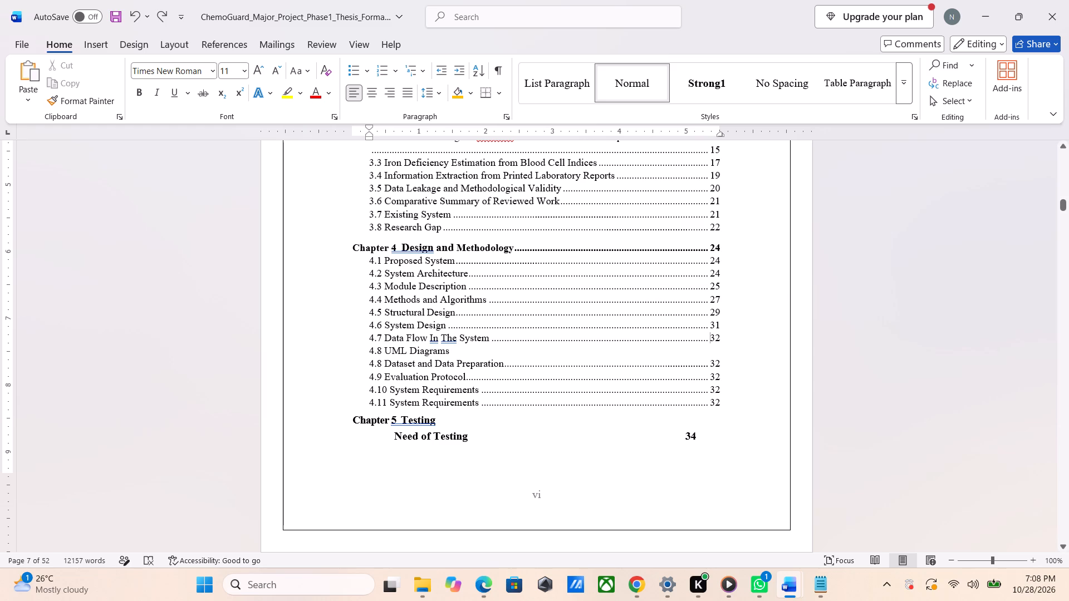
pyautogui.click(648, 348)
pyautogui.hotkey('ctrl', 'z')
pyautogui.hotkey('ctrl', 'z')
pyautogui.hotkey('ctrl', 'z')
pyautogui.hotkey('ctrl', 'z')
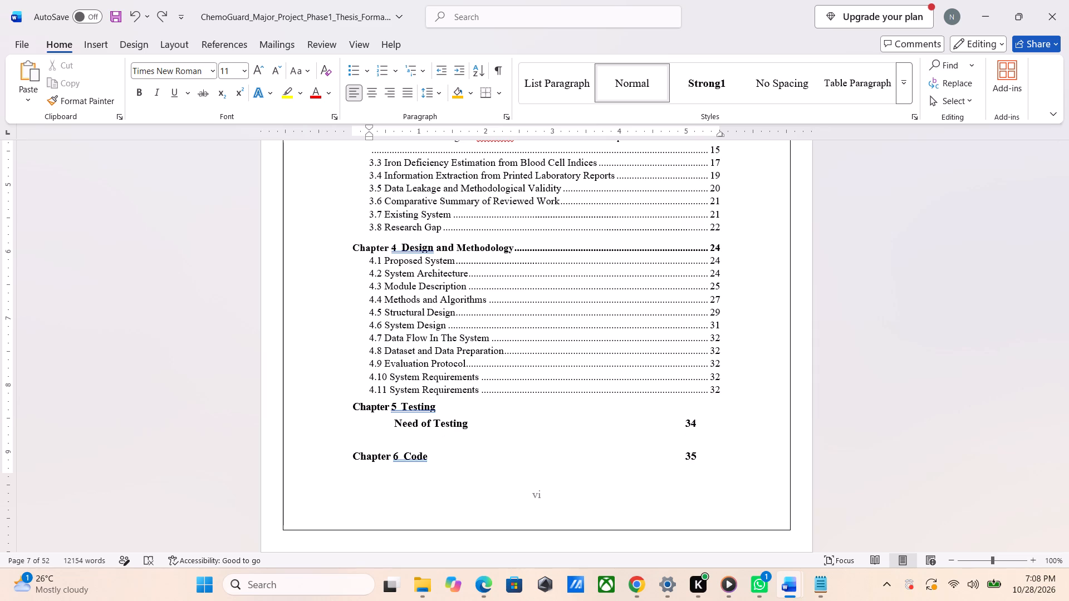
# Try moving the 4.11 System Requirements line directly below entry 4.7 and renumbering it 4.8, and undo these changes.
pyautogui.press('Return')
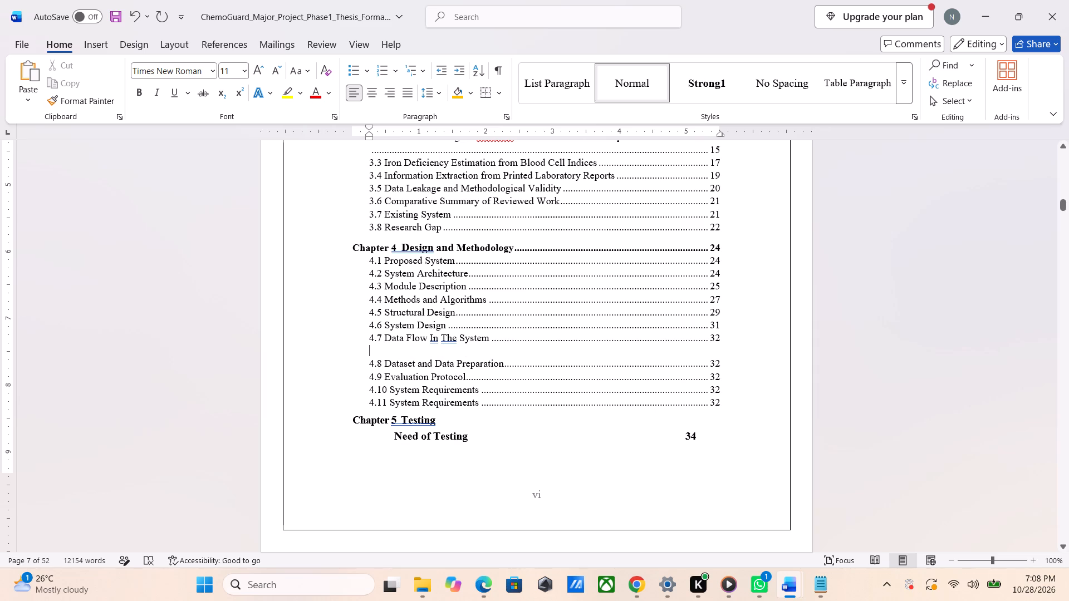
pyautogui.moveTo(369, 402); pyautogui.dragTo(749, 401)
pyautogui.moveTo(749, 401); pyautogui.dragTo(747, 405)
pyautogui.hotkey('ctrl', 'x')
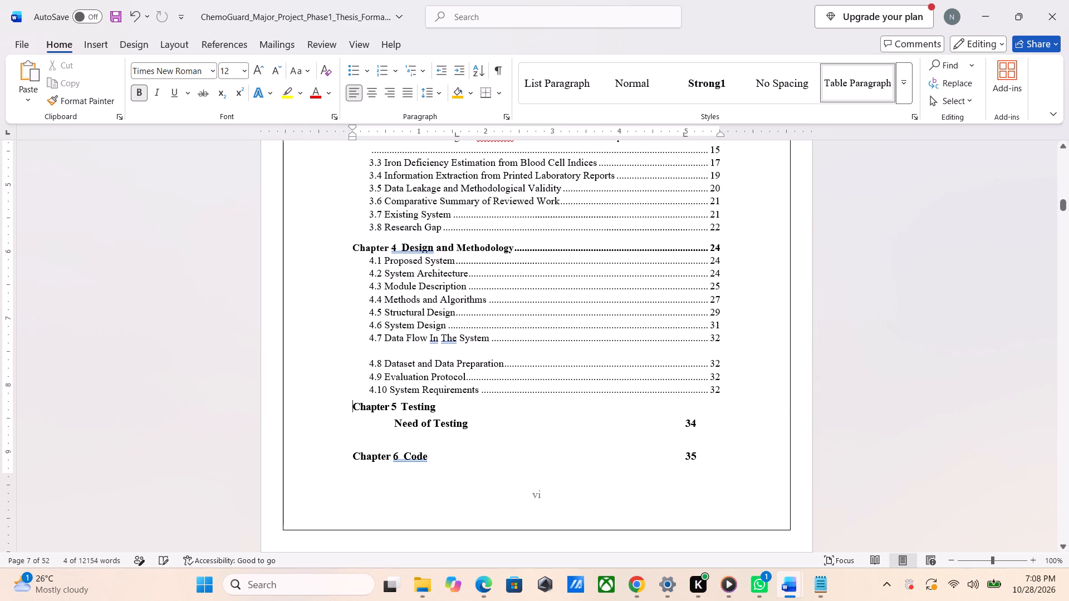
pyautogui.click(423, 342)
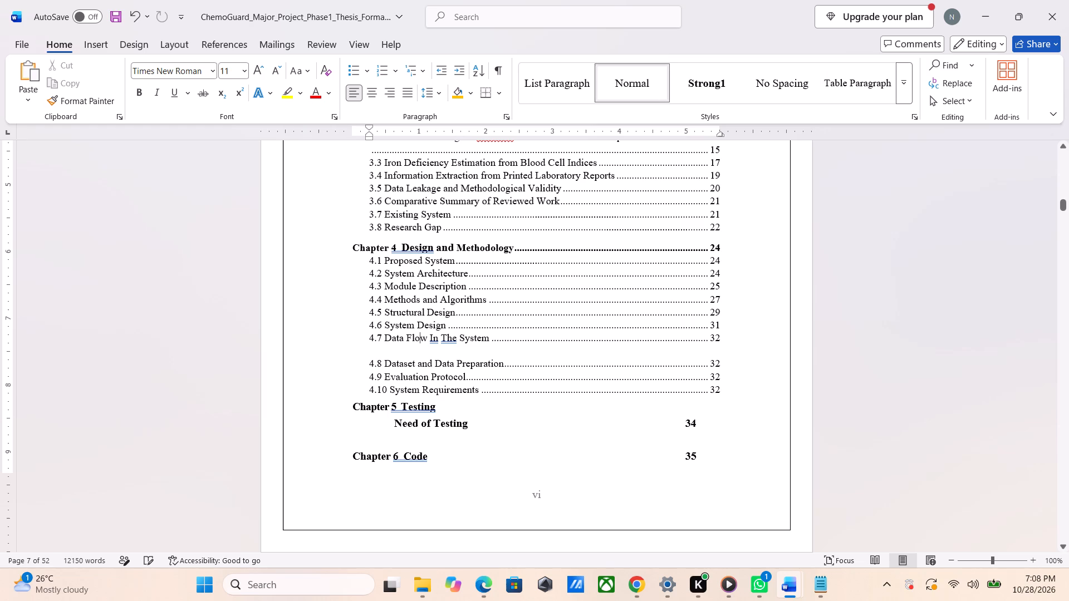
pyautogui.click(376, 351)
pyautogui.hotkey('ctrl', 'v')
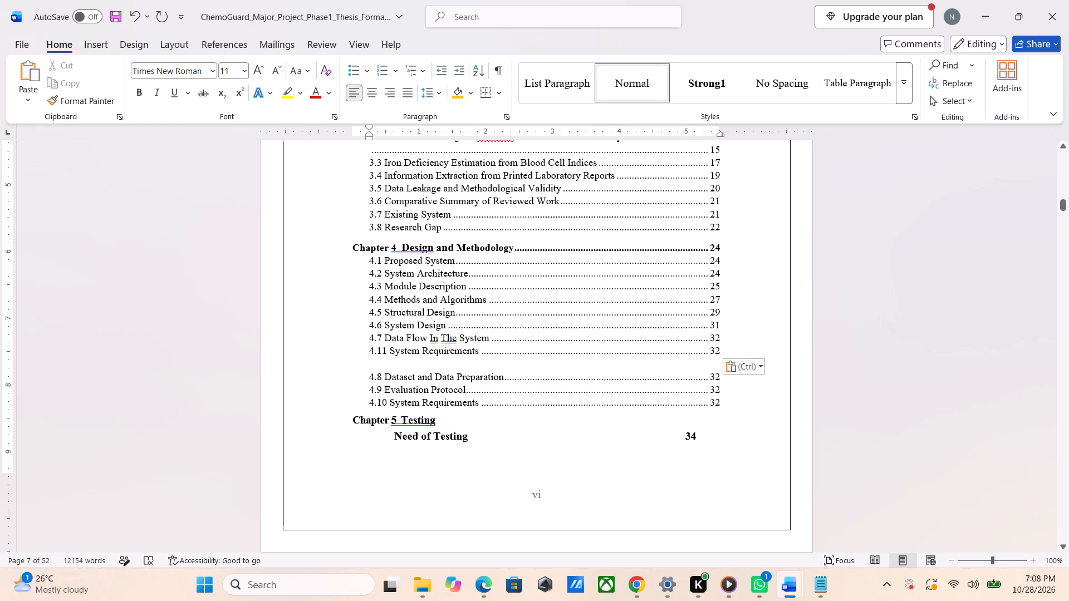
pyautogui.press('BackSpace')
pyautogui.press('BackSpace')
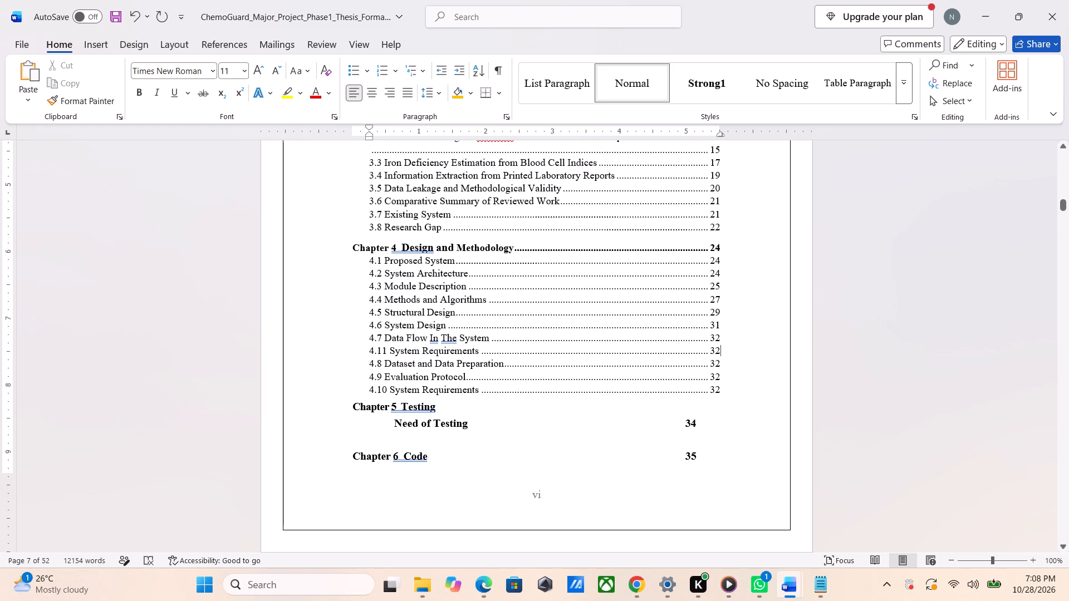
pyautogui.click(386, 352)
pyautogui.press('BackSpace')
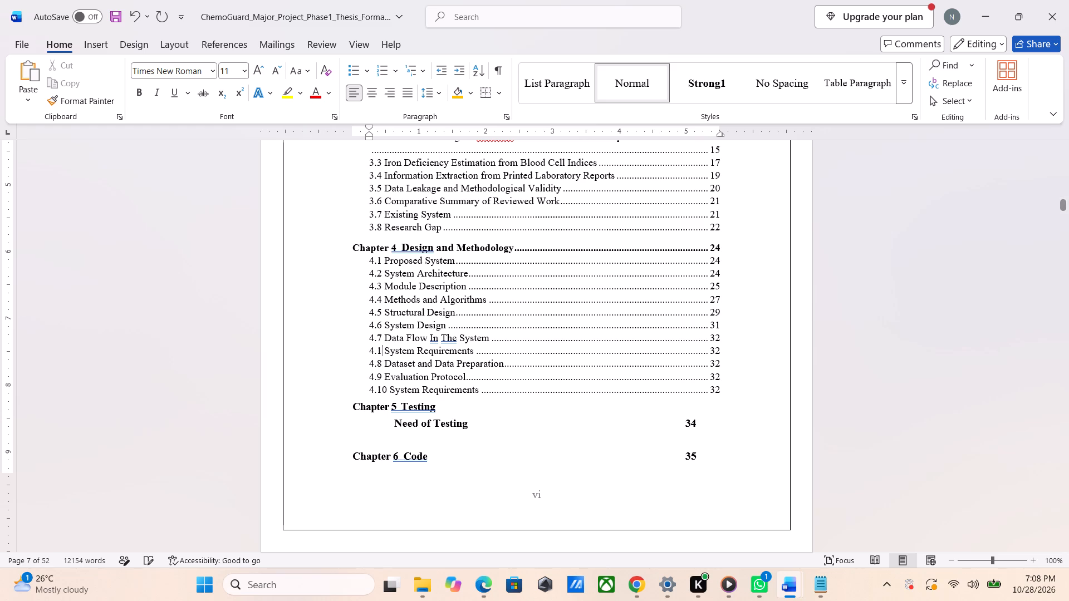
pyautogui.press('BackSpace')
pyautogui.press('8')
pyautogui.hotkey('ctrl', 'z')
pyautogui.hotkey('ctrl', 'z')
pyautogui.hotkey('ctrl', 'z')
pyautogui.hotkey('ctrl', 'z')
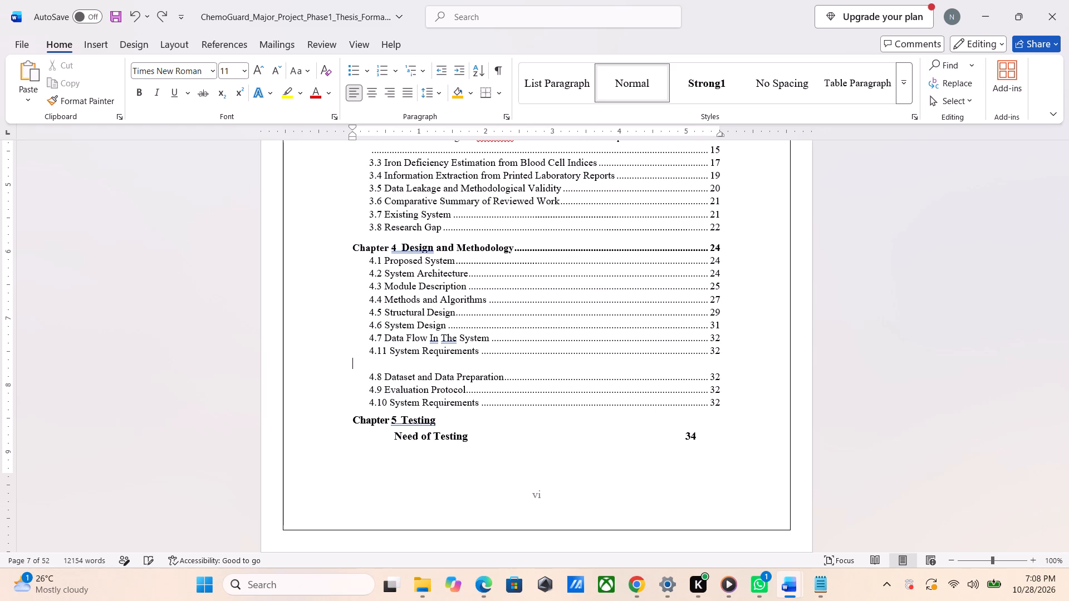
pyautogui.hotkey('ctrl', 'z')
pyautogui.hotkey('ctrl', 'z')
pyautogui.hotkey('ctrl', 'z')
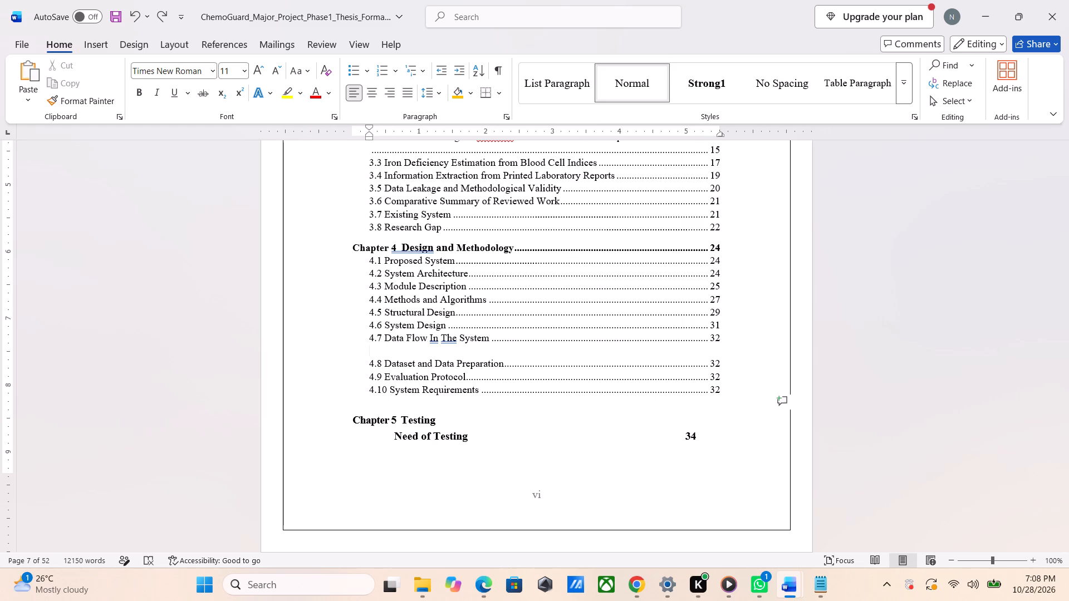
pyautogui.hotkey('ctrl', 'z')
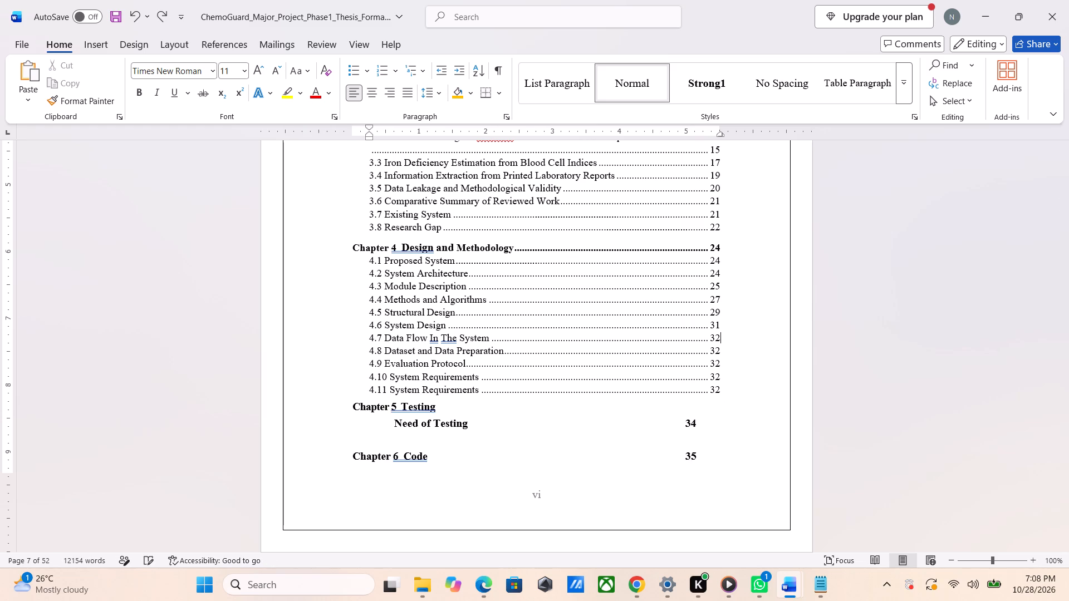
# Check the Sample Thesis contents, and cut the 4.11 System Requirements line from the ChemoGuard contents.
pyautogui.hotkey('alt', 'Tab')
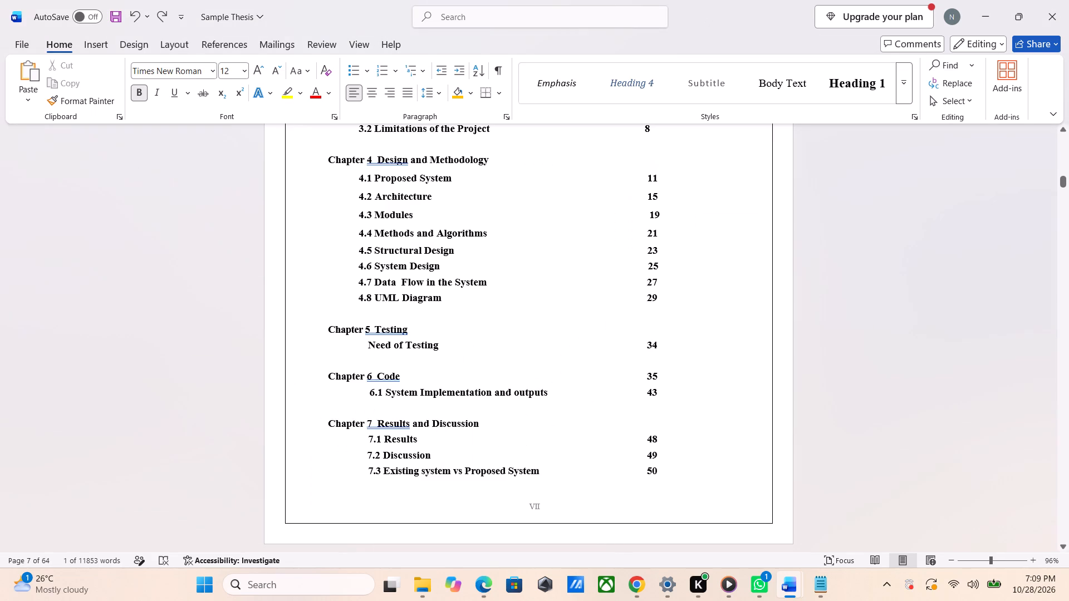
pyautogui.hotkey('alt', 'Tab')
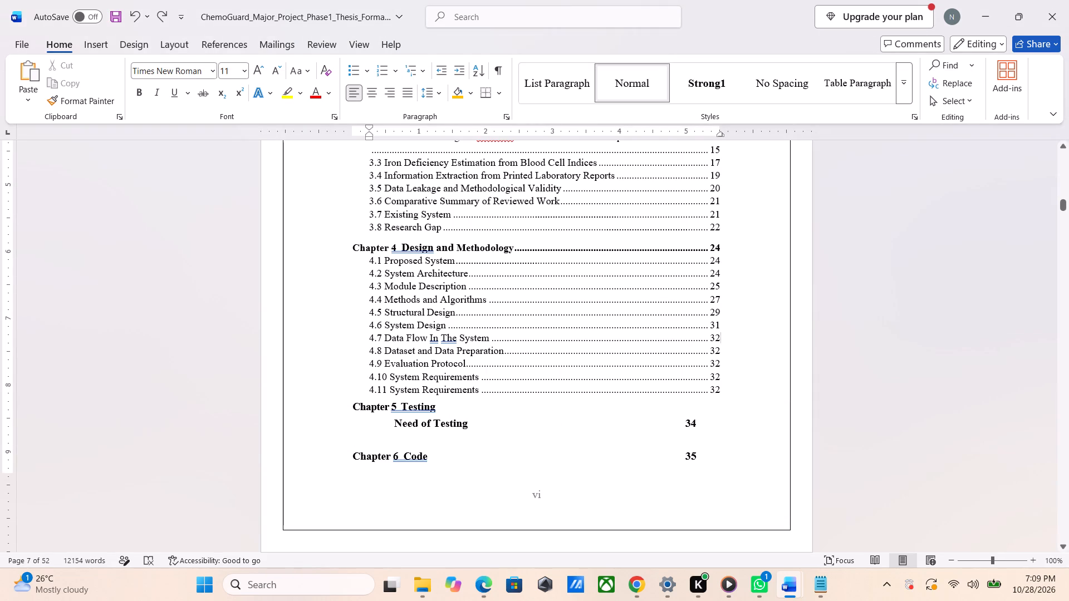
pyautogui.moveTo(359, 391); pyautogui.dragTo(334, 388)
pyautogui.click(334, 388)
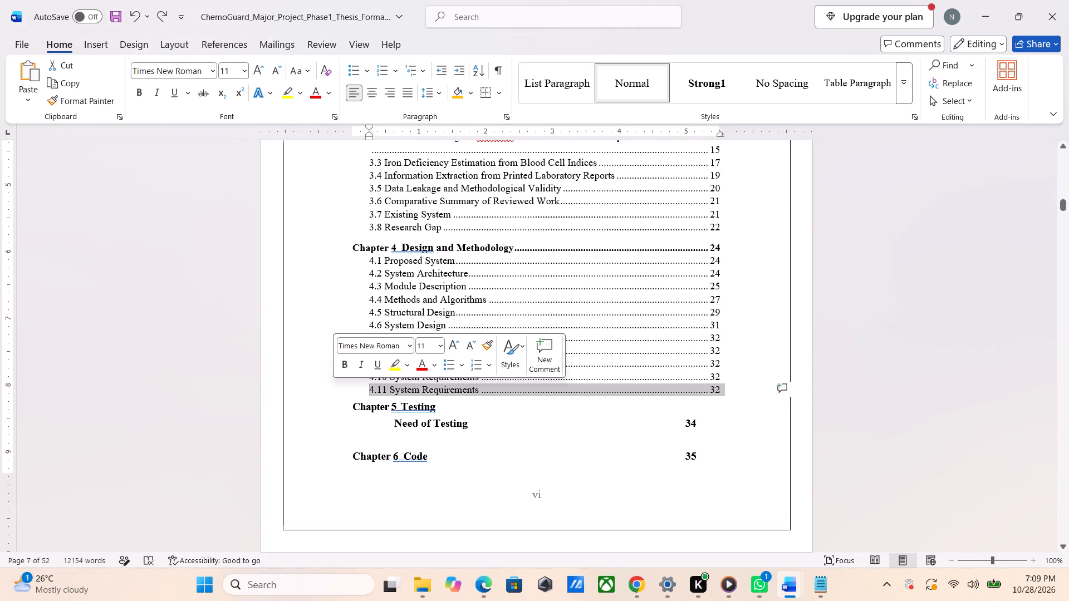
pyautogui.hotkey('ctrl', 'x')
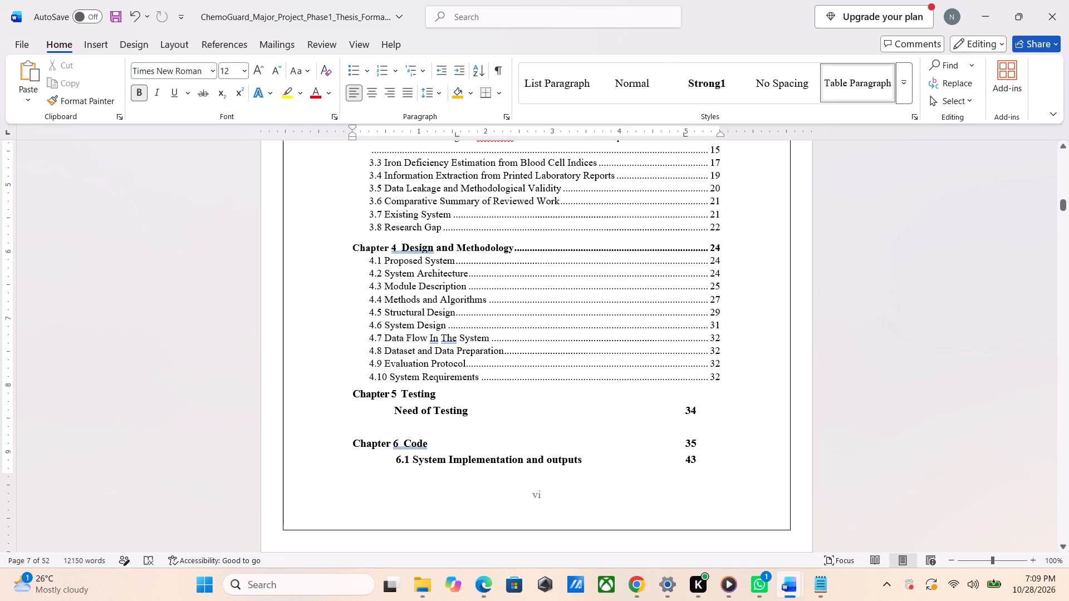
# Apply the suggested lowercase corrections to entry 4.7 in the ChemoGuard contents so it reads "Data Flow in the System".
pyautogui.click(447, 344)
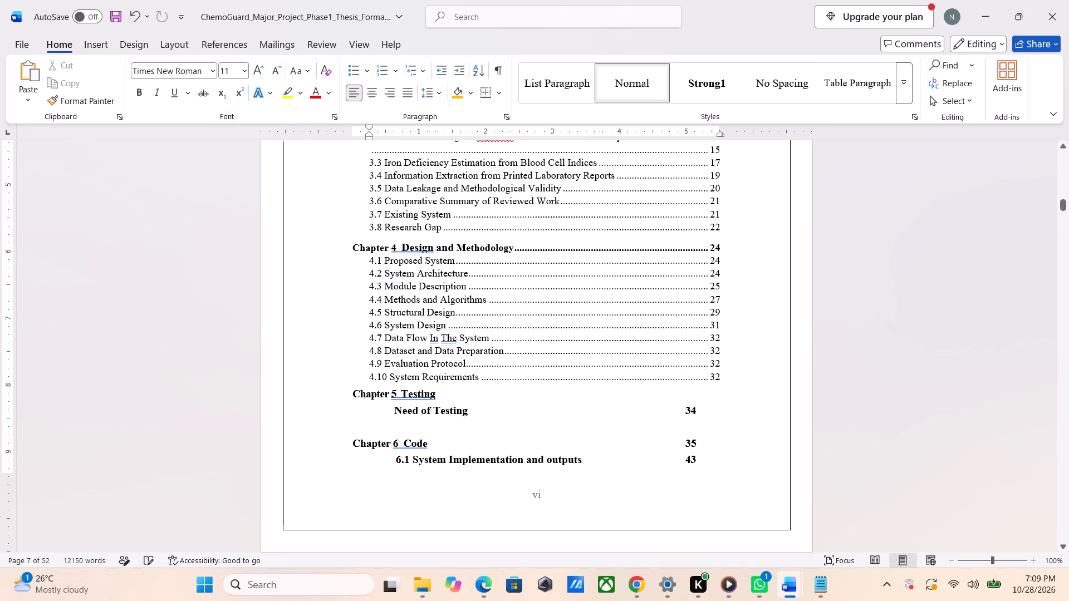
pyautogui.click(447, 341)
pyautogui.doubleClick(447, 341)
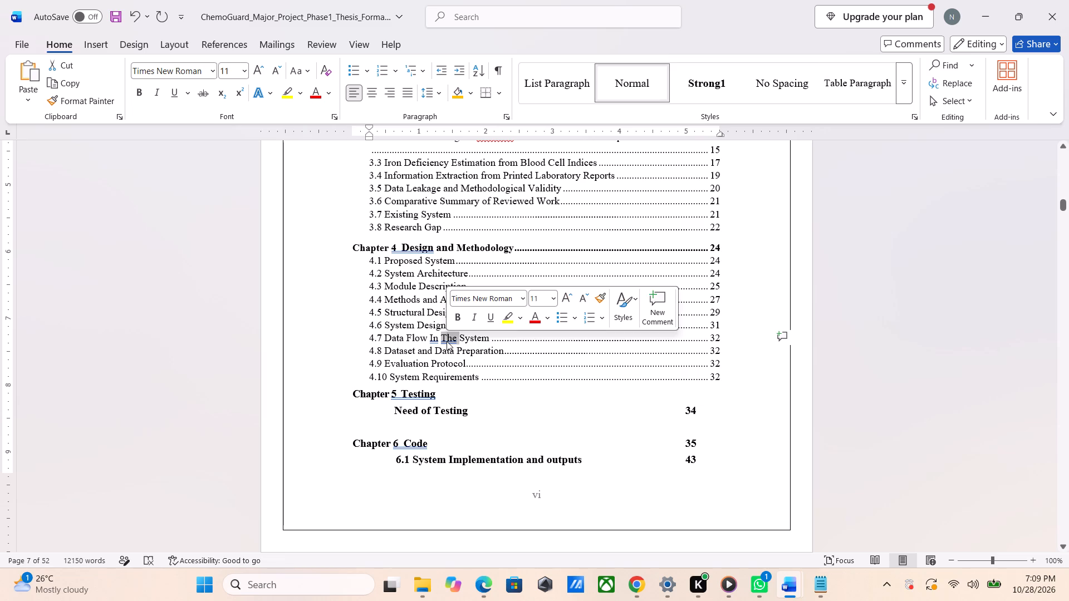
pyautogui.rightClick(457, 346)
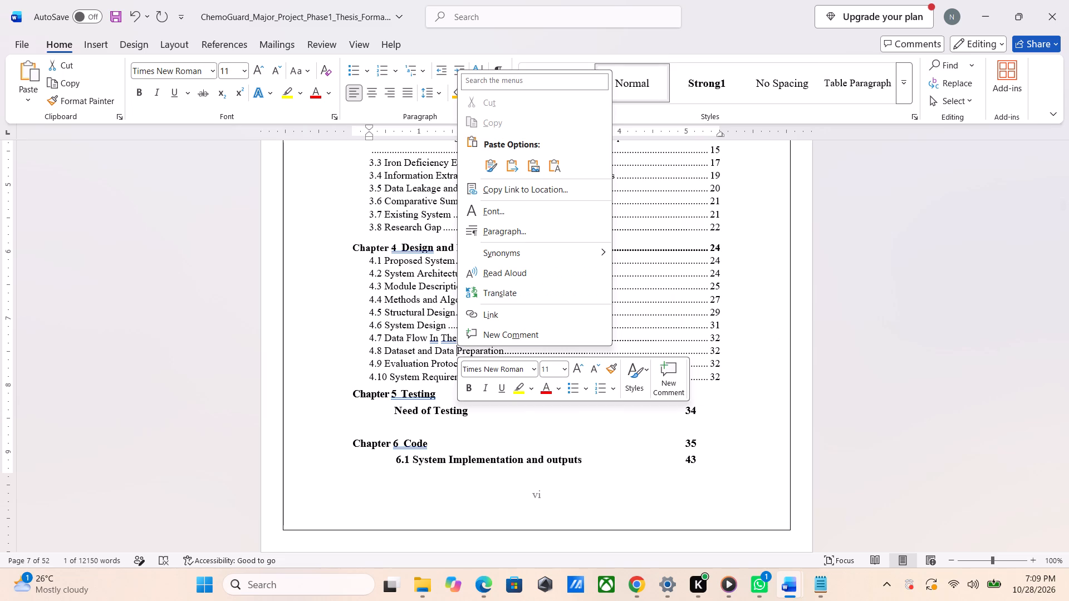
pyautogui.doubleClick(447, 335)
pyautogui.doubleClick(447, 335)
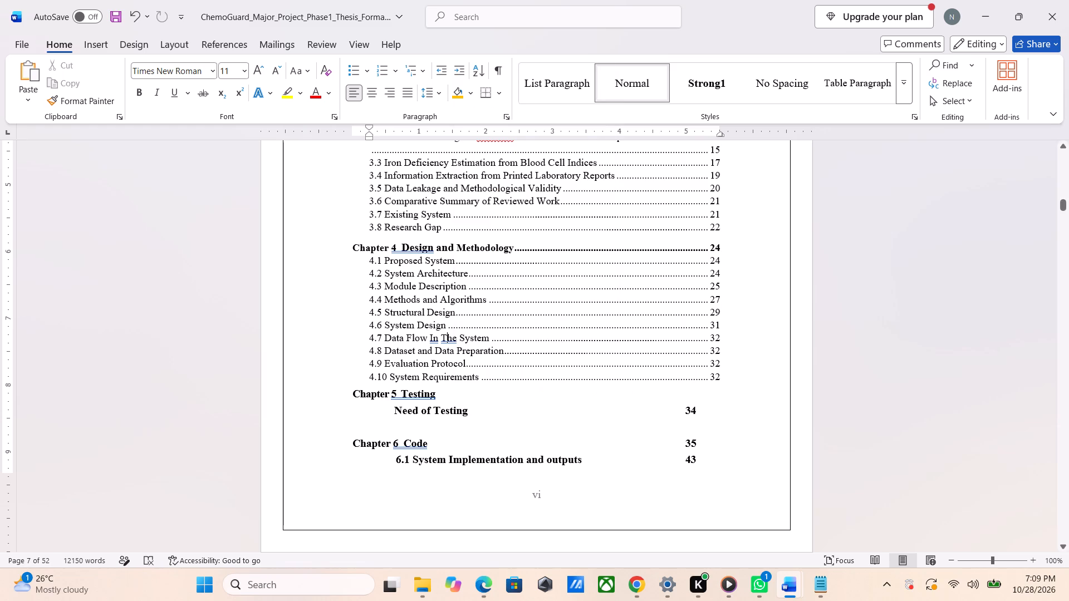
pyautogui.rightClick(447, 335)
pyautogui.click(360, 82)
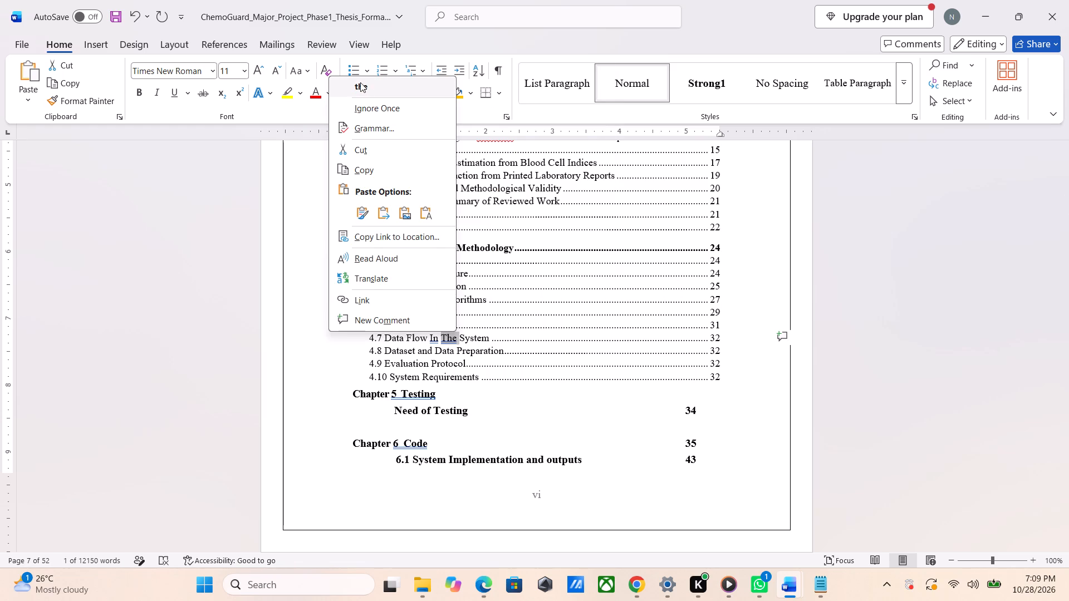
pyautogui.doubleClick(437, 343)
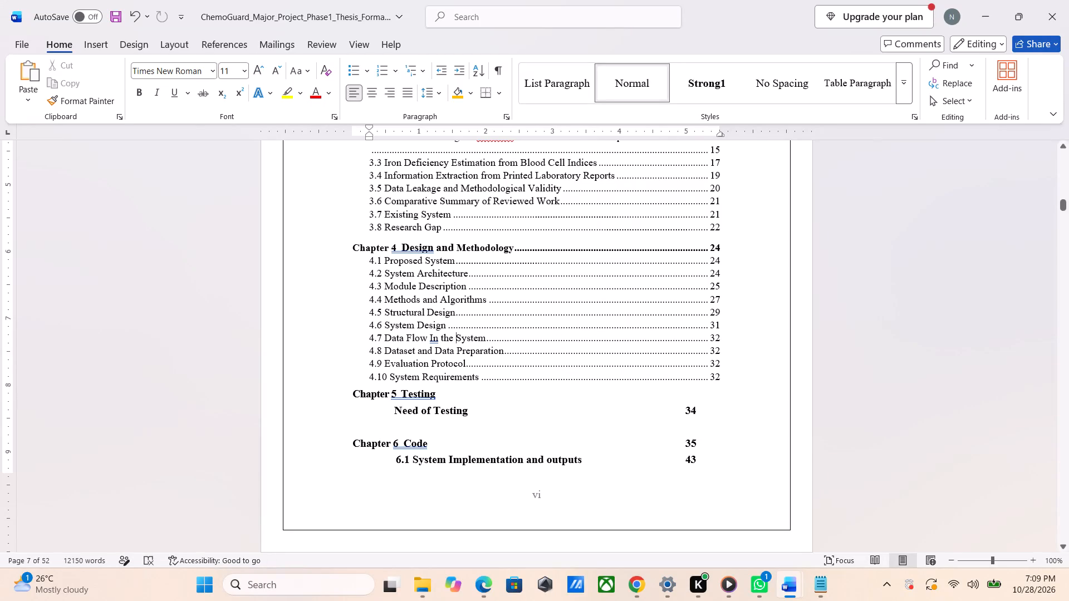
pyautogui.rightClick(437, 343)
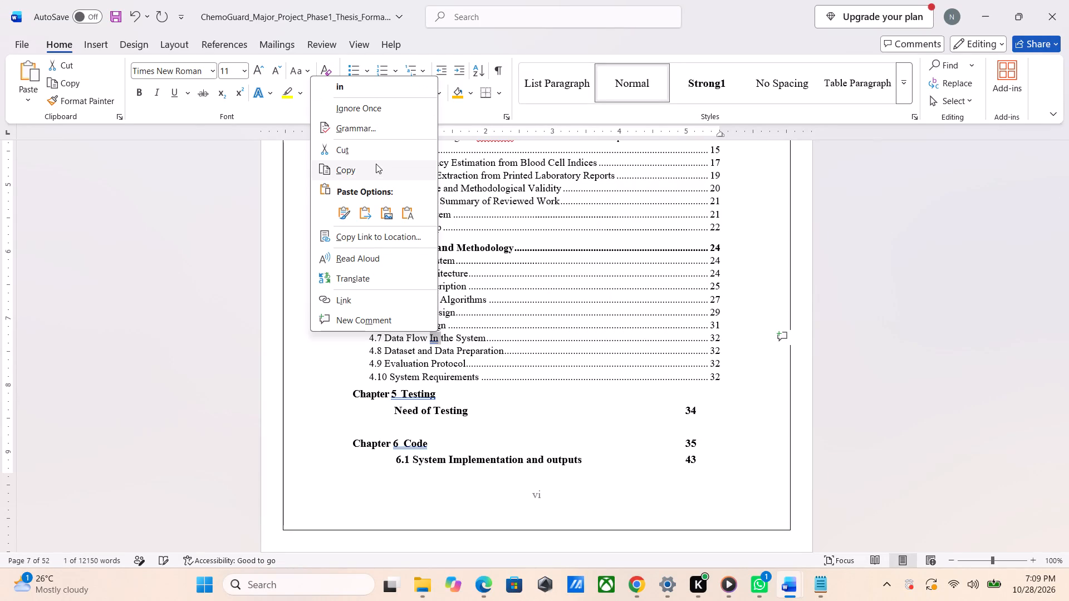
pyautogui.click(359, 92)
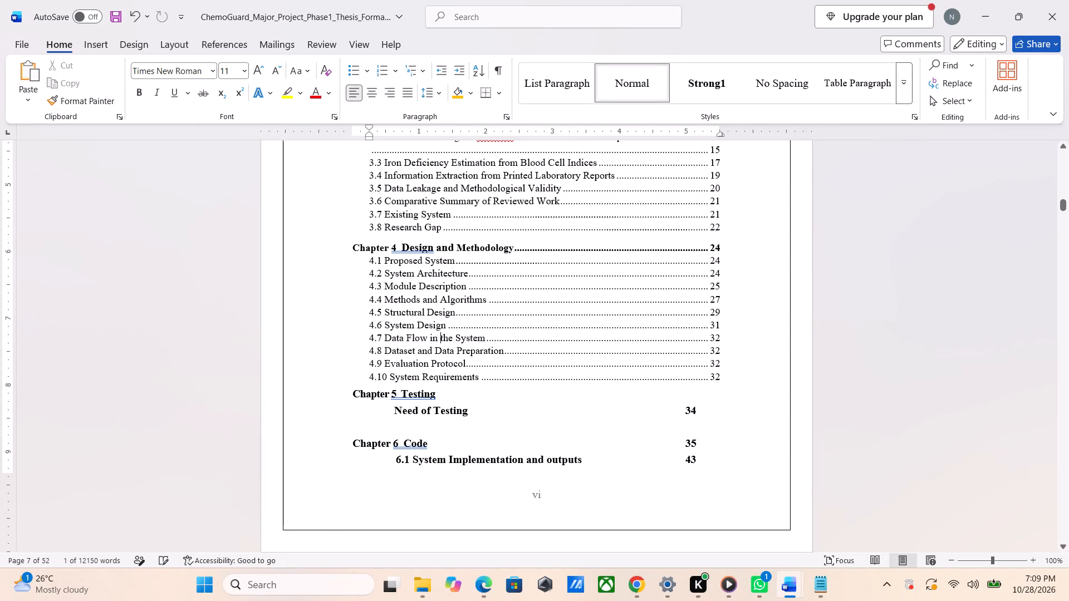
# Paste the cut System Requirements line directly below entry 4.7 without leaving a blank line.
pyautogui.click(714, 338)
pyautogui.press('Right')
pyautogui.press('Return')
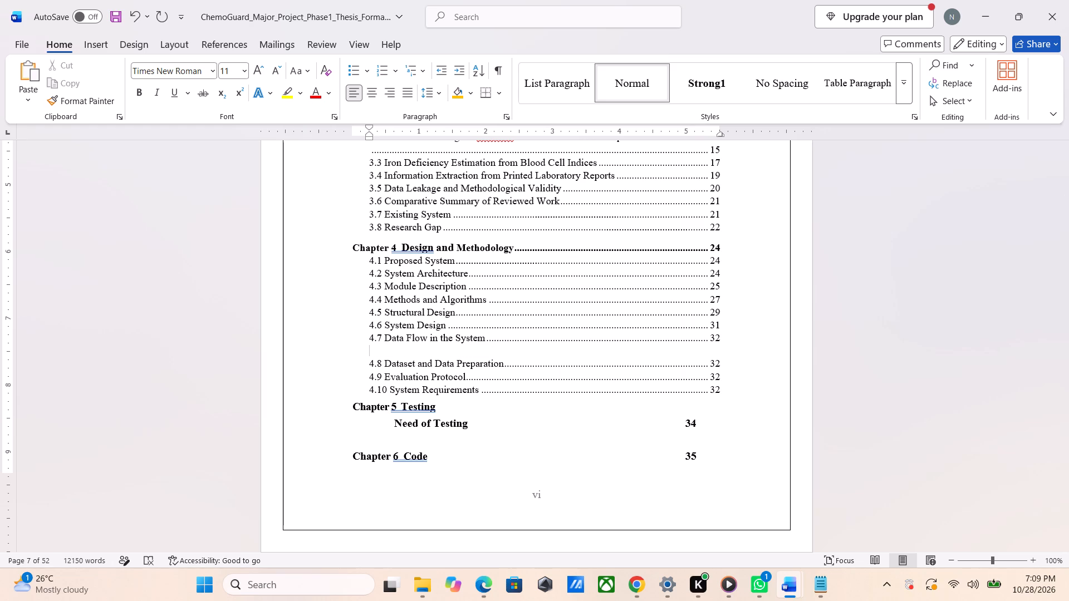
pyautogui.hotkey('ctrl', 'v')
pyautogui.press('BackSpace')
pyautogui.press('BackSpace')
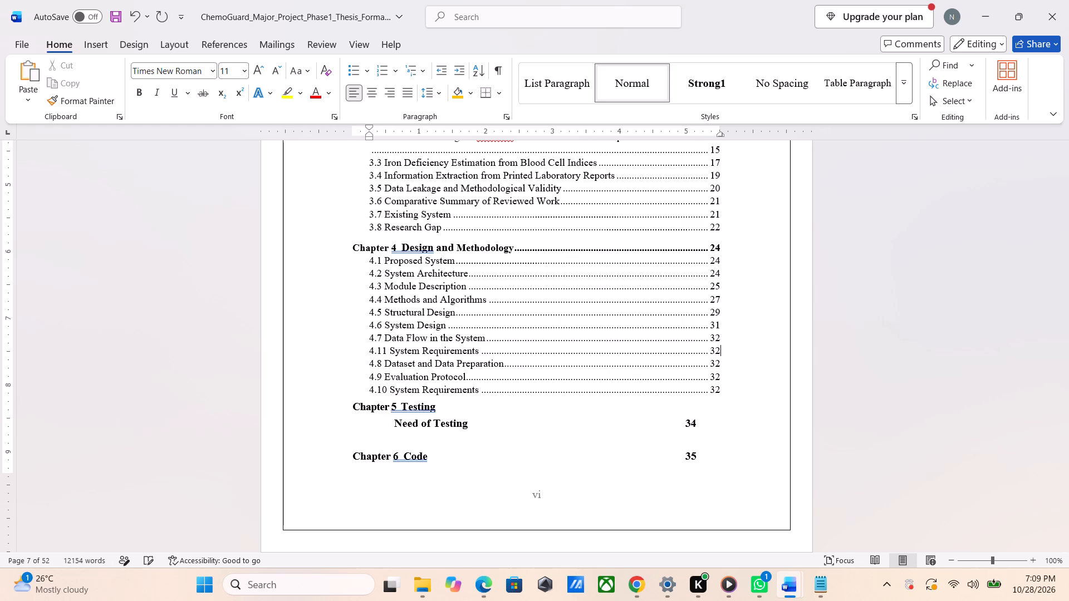
# Replace the title of the pasted 4.11 entry below 4.7 with "UML Diagrams", keeping its dot leader and page number.
pyautogui.click(475, 349)
pyautogui.press('Right')
pyautogui.press('Right')
pyautogui.press('Left')
pyautogui.press('BackSpace')
pyautogui.press('BackSpace')
pyautogui.press('BackSpace')
pyautogui.press('BackSpace')
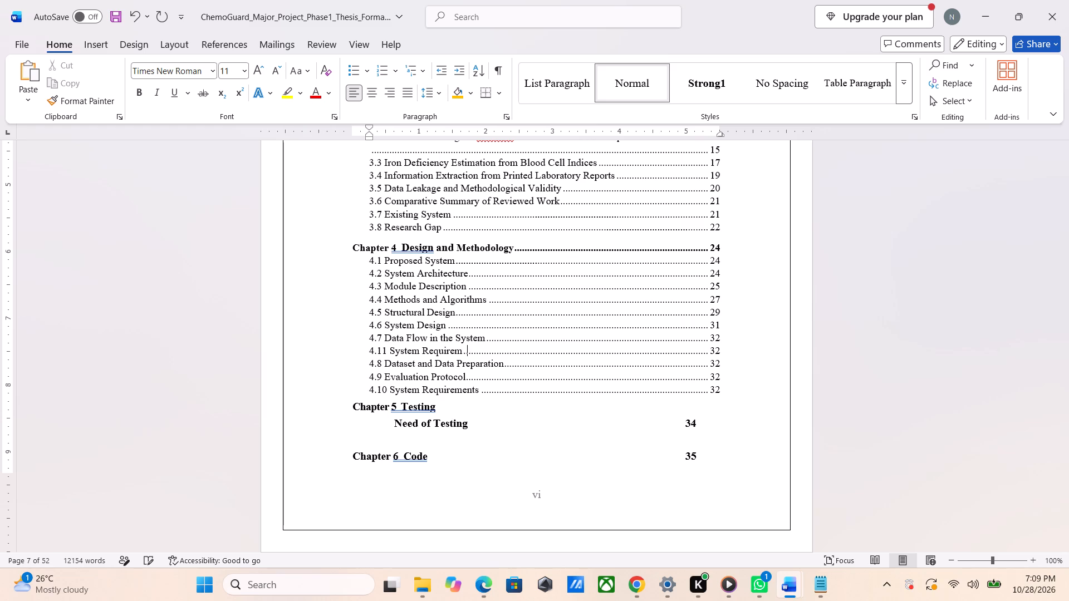
pyautogui.press('BackSpace')
pyautogui.press('BackSpace')
pyautogui.press('BackSpace')
pyautogui.press('BackSpace')
pyautogui.press('BackSpace')
pyautogui.press('BackSpace')
pyautogui.press('BackSpace')
pyautogui.press('BackSpace')
pyautogui.press('BackSpace')
pyautogui.press('BackSpace')
pyautogui.press('BackSpace')
pyautogui.press('BackSpace')
pyautogui.press('BackSpace')
pyautogui.press('BackSpace')
pyautogui.press('BackSpace')
pyautogui.write('UML Diagrams')
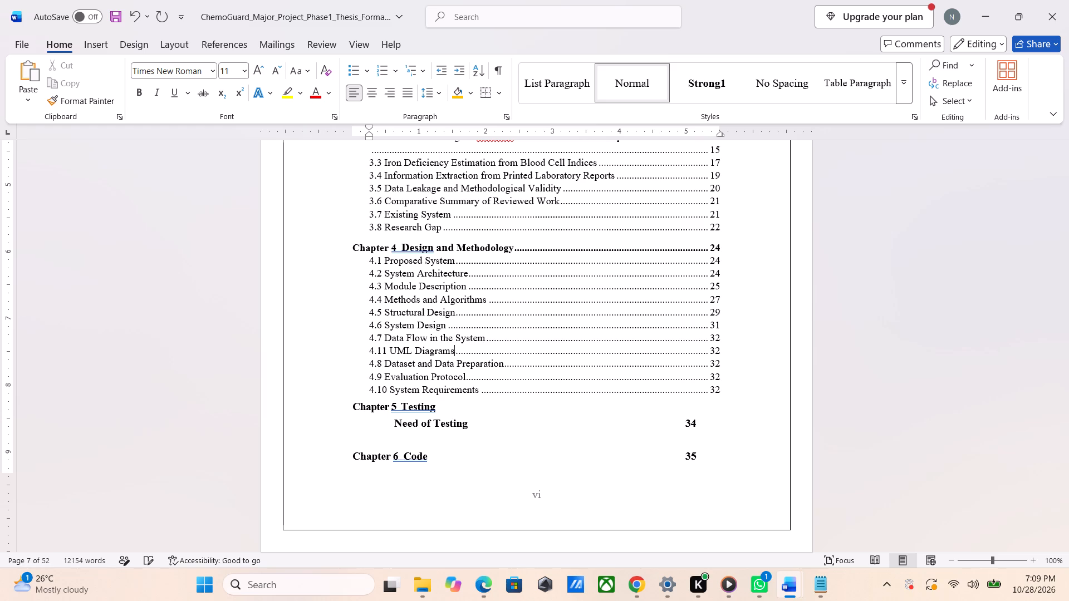
pyautogui.press('space')
# Renumber the UML Diagrams entry as 4.8.
pyautogui.click(384, 352)
pyautogui.press('Right')
pyautogui.press('BackSpace')
pyautogui.press('BackSpace')
pyautogui.press('8')
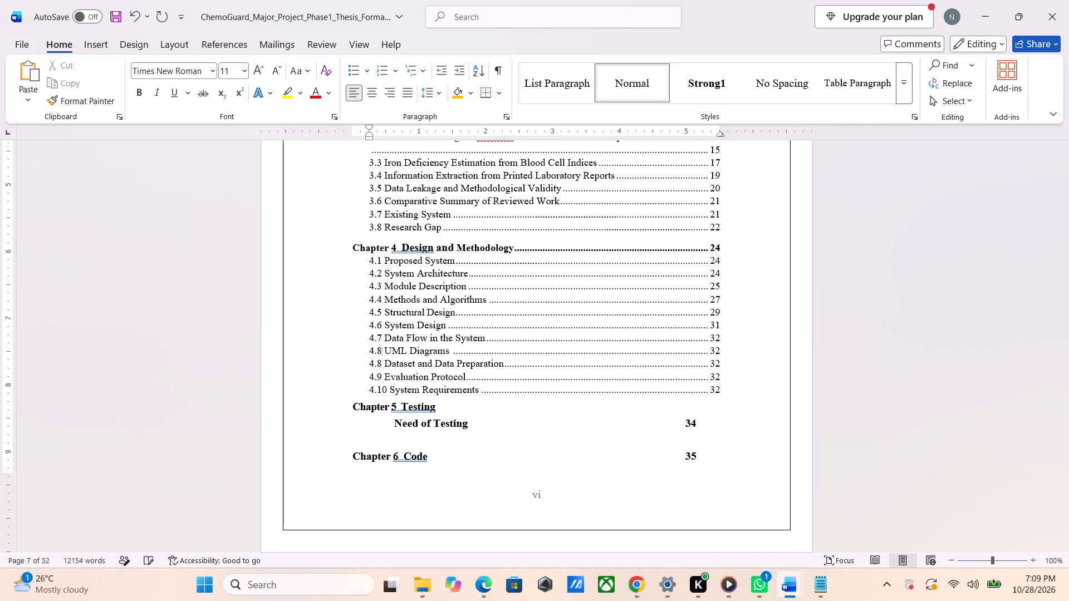
# Renumber the Dataset and Data Preparation, Evaluation Protocol and System Requirements entries as 4.9, 4.10 and 4.11.
pyautogui.press('Down')
pyautogui.press('\\')
pyautogui.press('BackSpace')
pyautogui.press('BackSpace')
pyautogui.press('9')
pyautogui.press('Down')
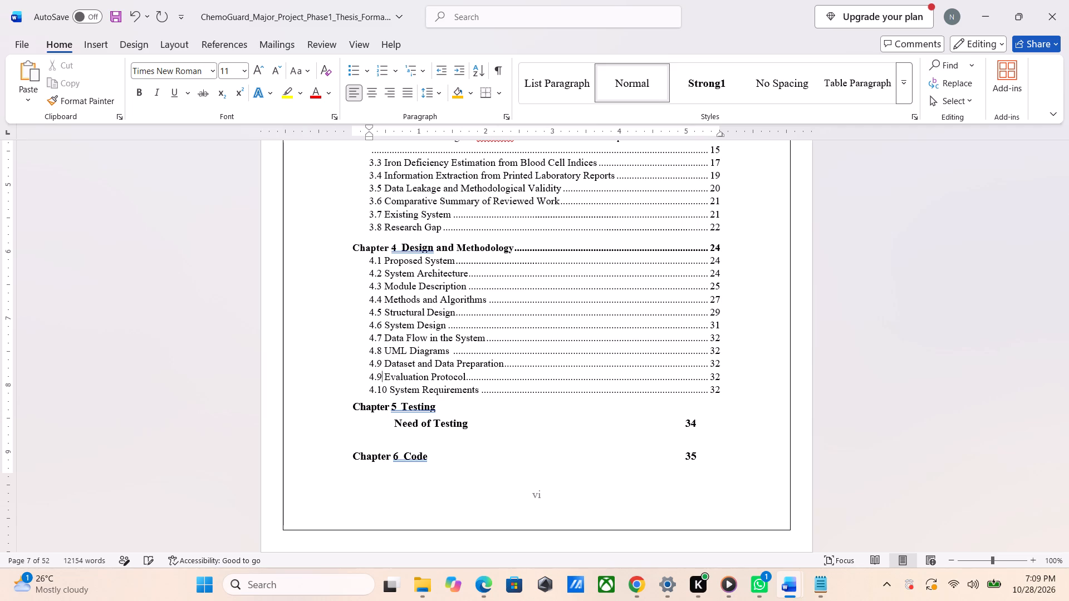
pyautogui.press('BackSpace')
pyautogui.write('10')
pyautogui.press('Up')
pyautogui.press('Down')
pyautogui.press('Down')
pyautogui.press('BackSpace')
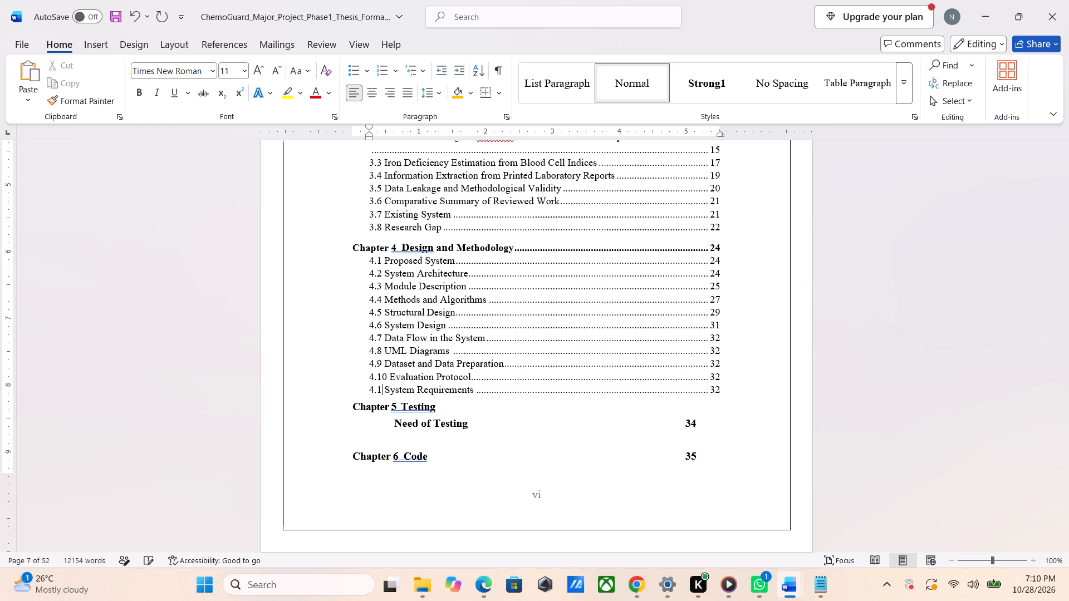
pyautogui.press('1')
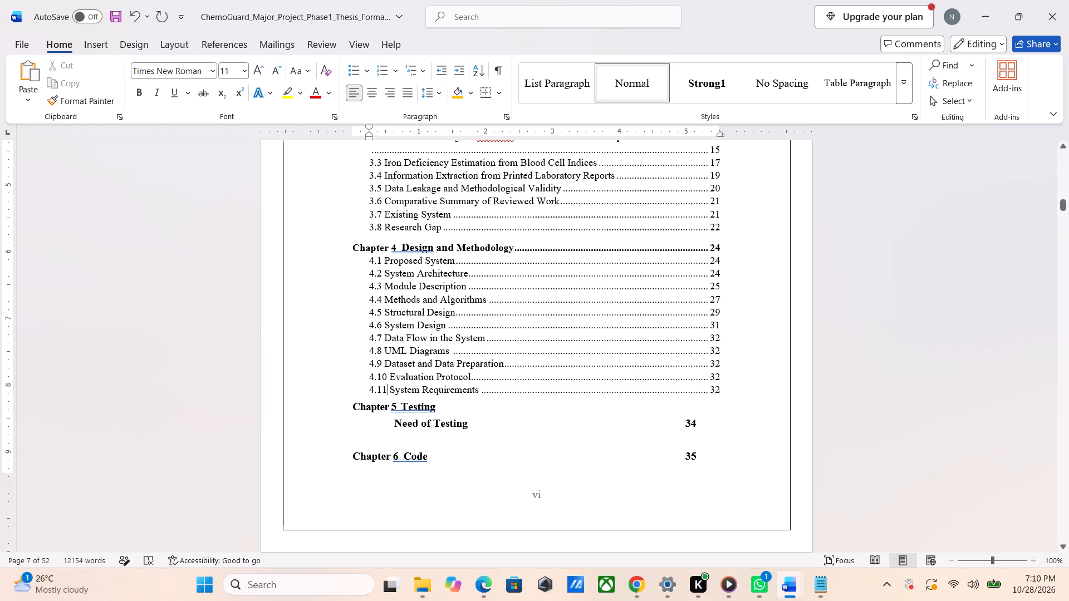
# Compare the font size and style of the Chapter 4 heading with the Chapter 5 Testing lines in the contents.
pyautogui.click(418, 424)
pyautogui.doubleClick(418, 425)
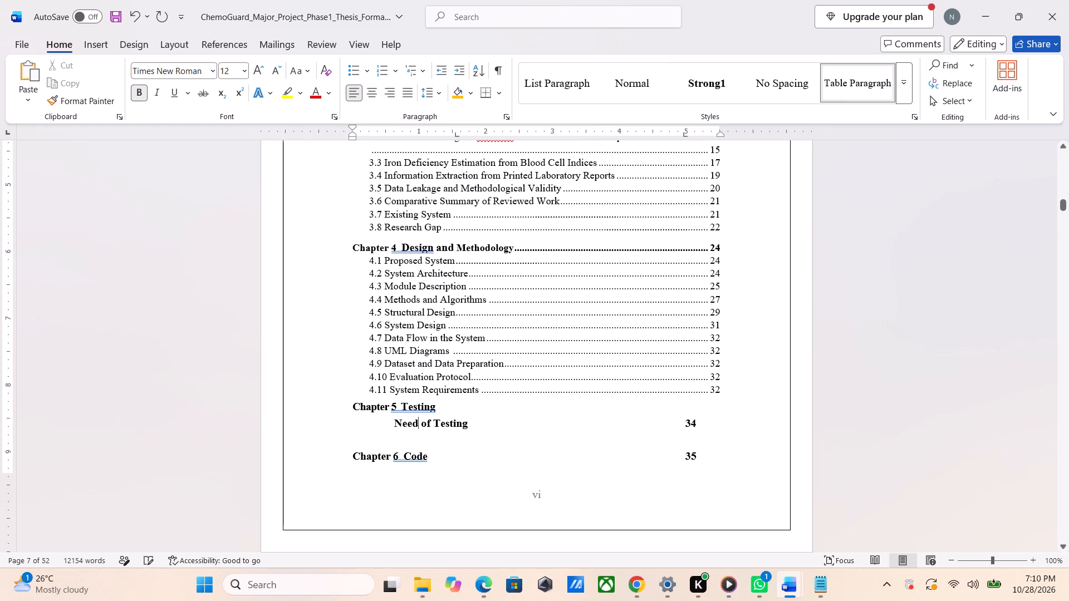
pyautogui.click(418, 425)
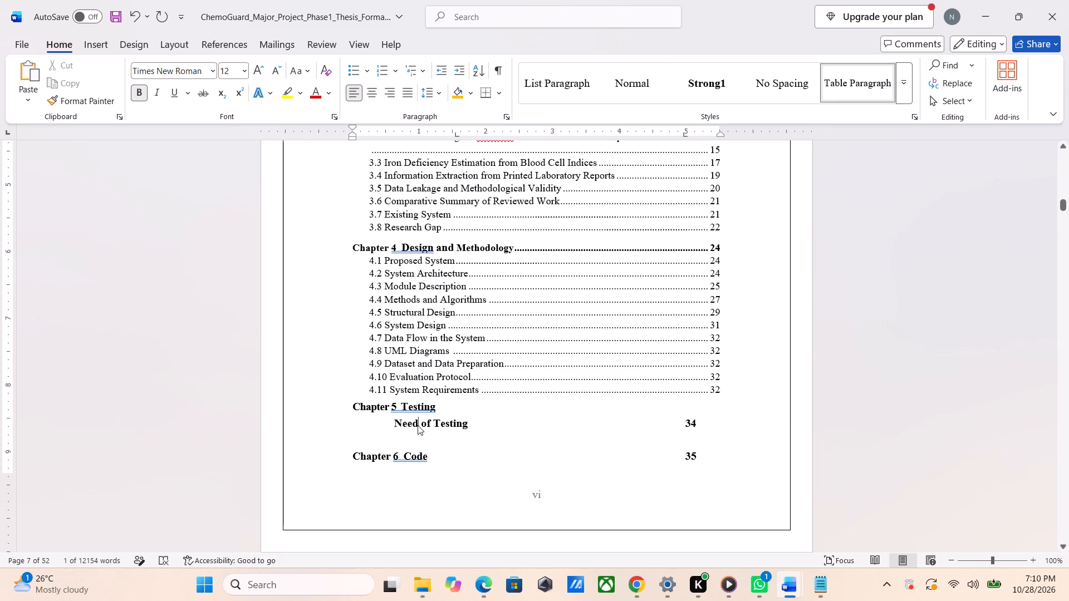
pyautogui.click(355, 407)
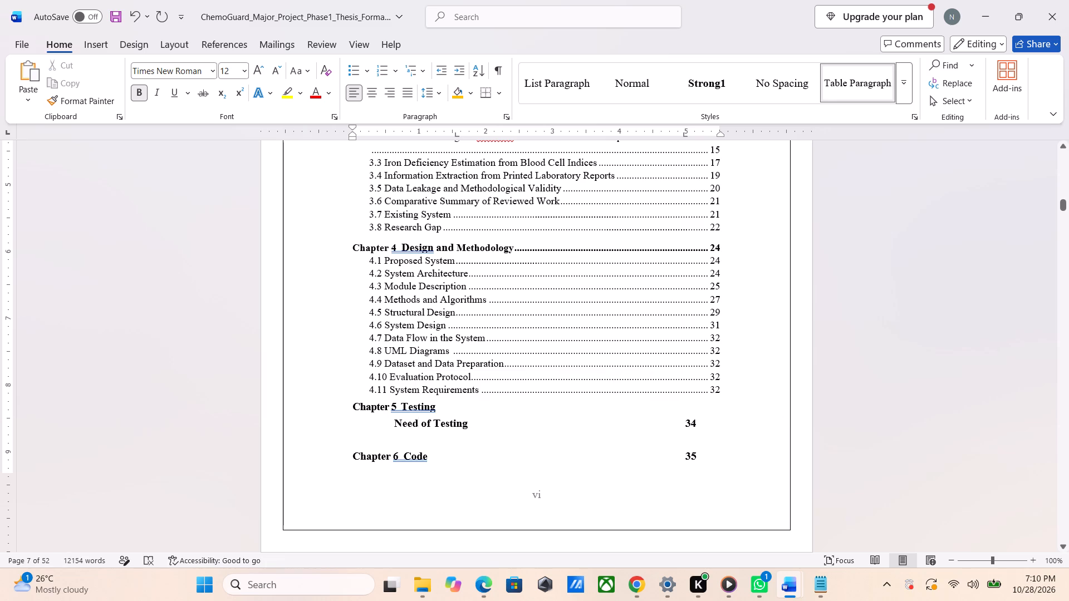
pyautogui.click(399, 248)
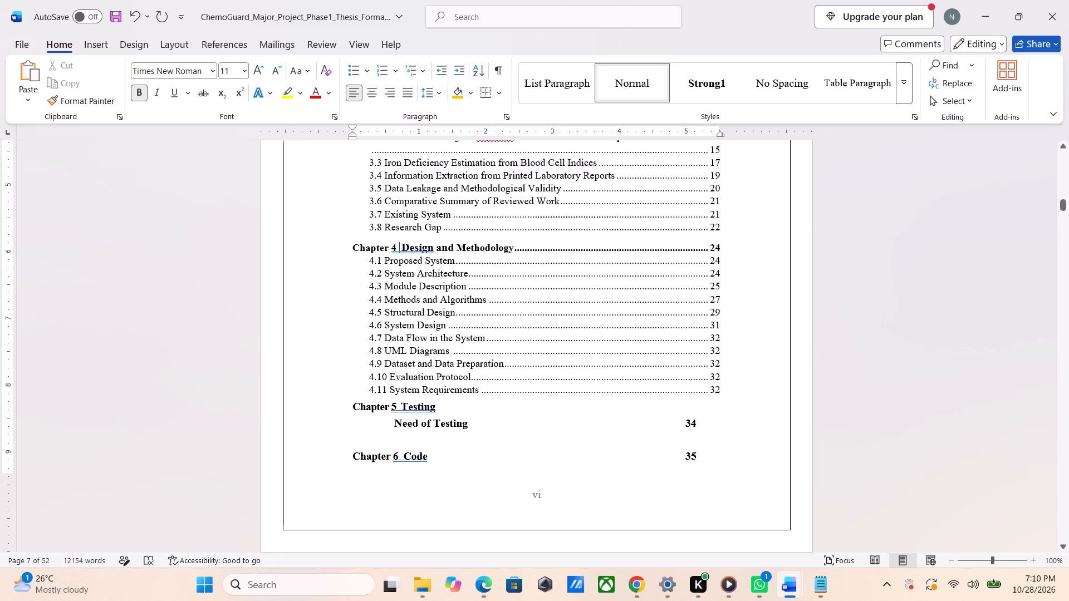
pyautogui.click(408, 248)
pyautogui.click(385, 248)
pyautogui.click(408, 245)
pyautogui.click(366, 411)
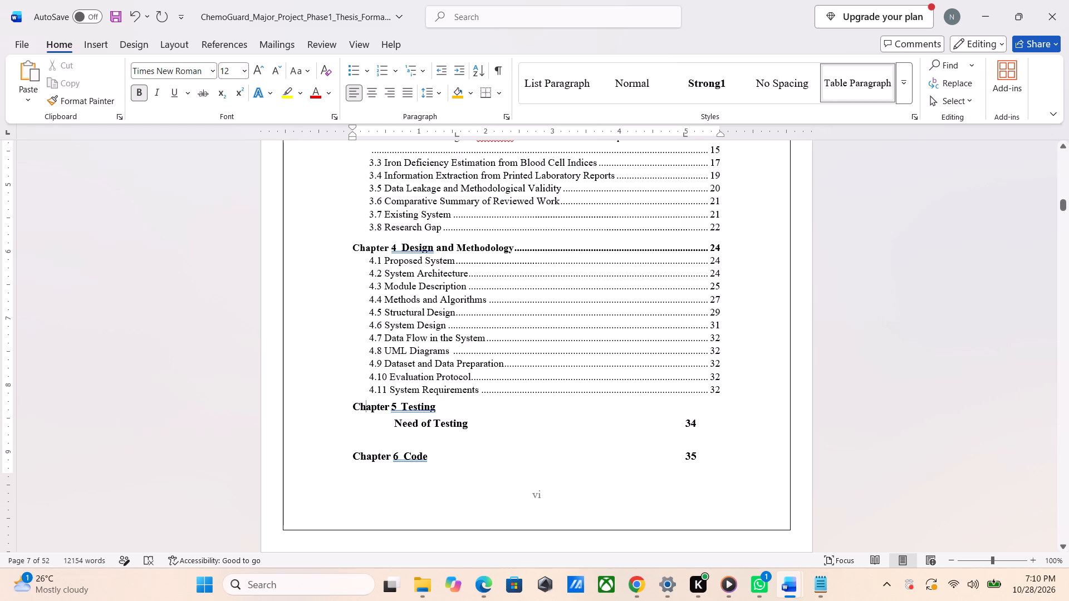
pyautogui.click(408, 407)
# Review the contents entries from Chapter 1 to the Appendix, comparing the Chapter 5 to 8 lines with the dot-leader entries above.
pyautogui.scroll(-1, 408, 407)
pyautogui.scroll(4, 408, 407)
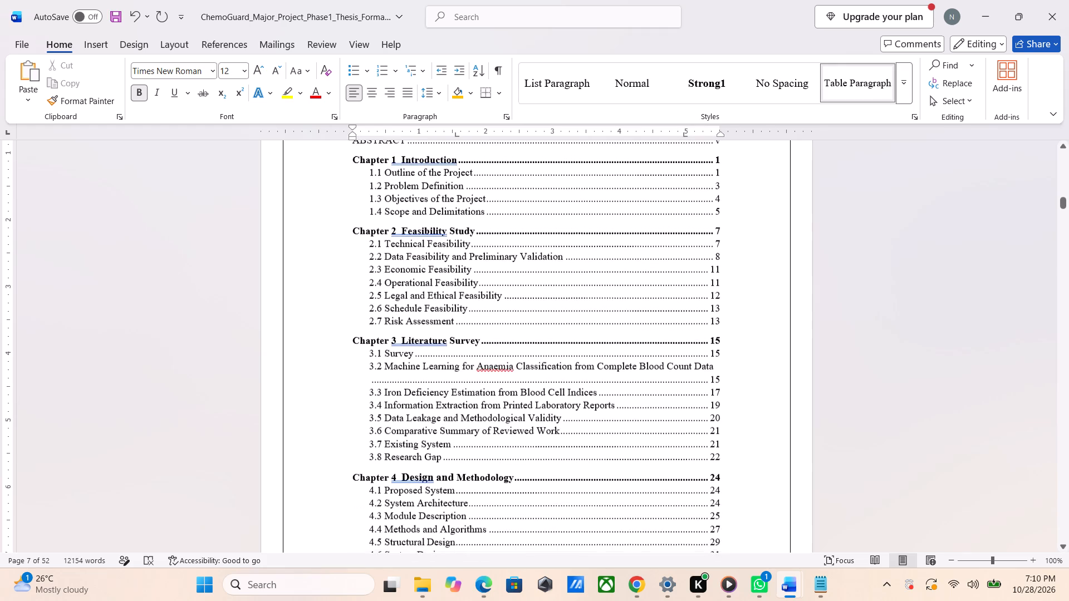
pyautogui.scroll(1, 414, 386)
pyautogui.scroll(-1, 414, 386)
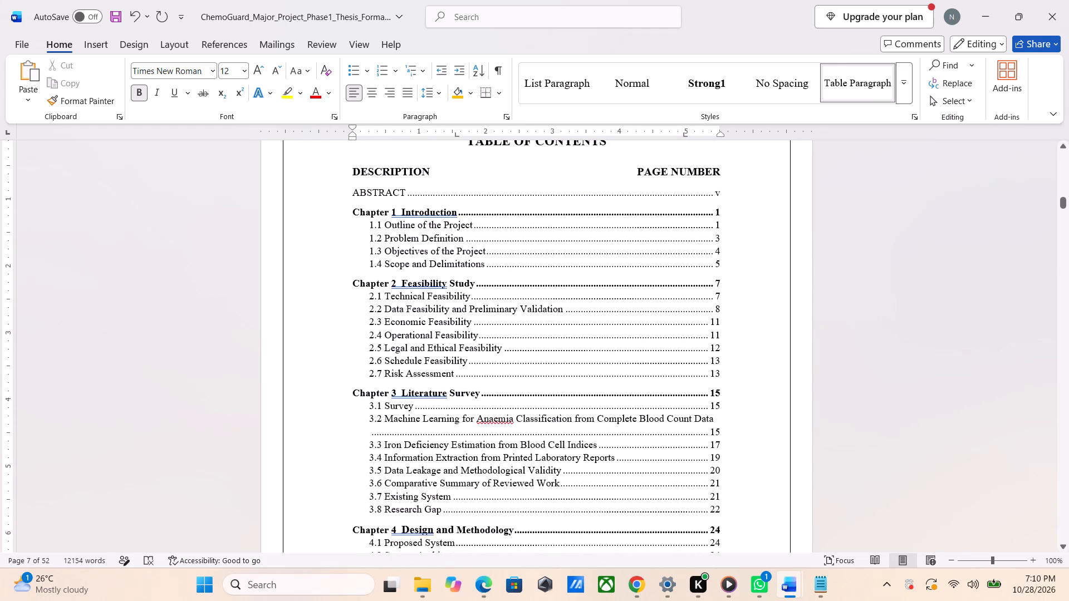
pyautogui.scroll(-2, 414, 386)
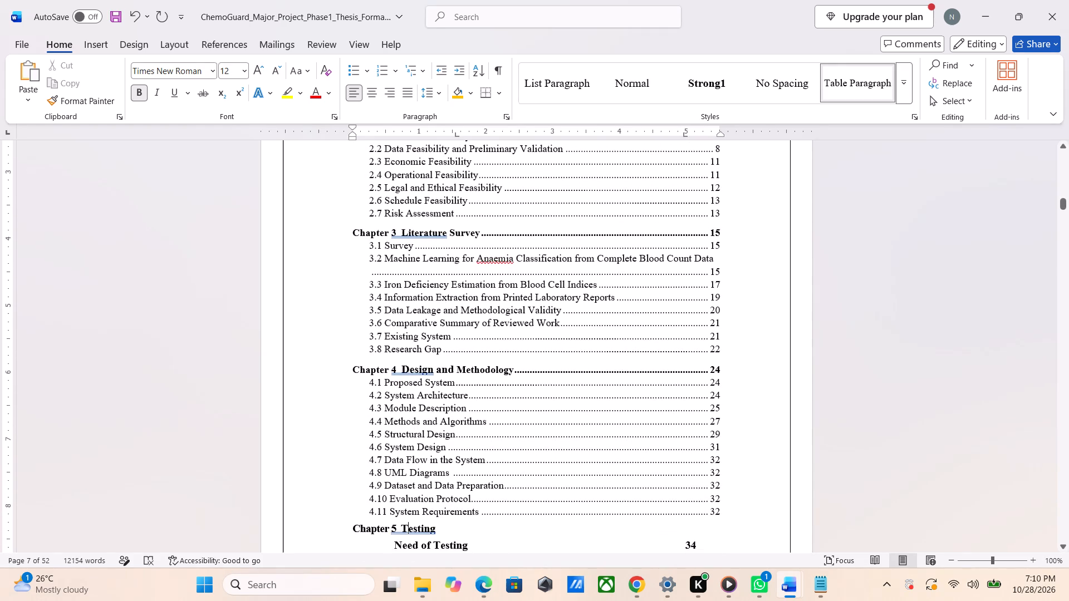
pyautogui.scroll(-1, 414, 386)
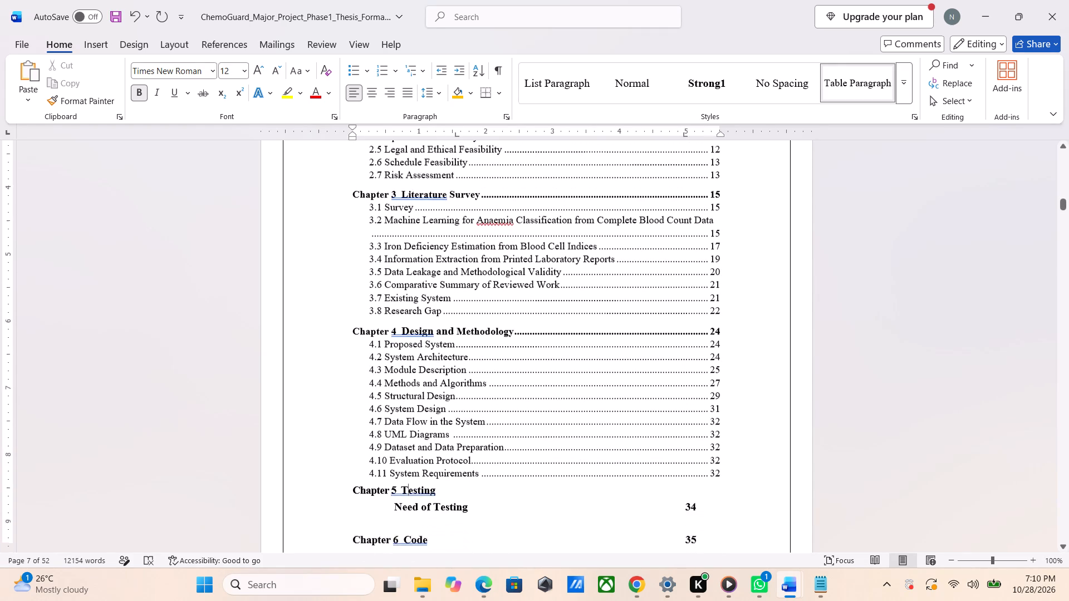
pyautogui.scroll(-3, 414, 386)
pyautogui.scroll(1, 414, 386)
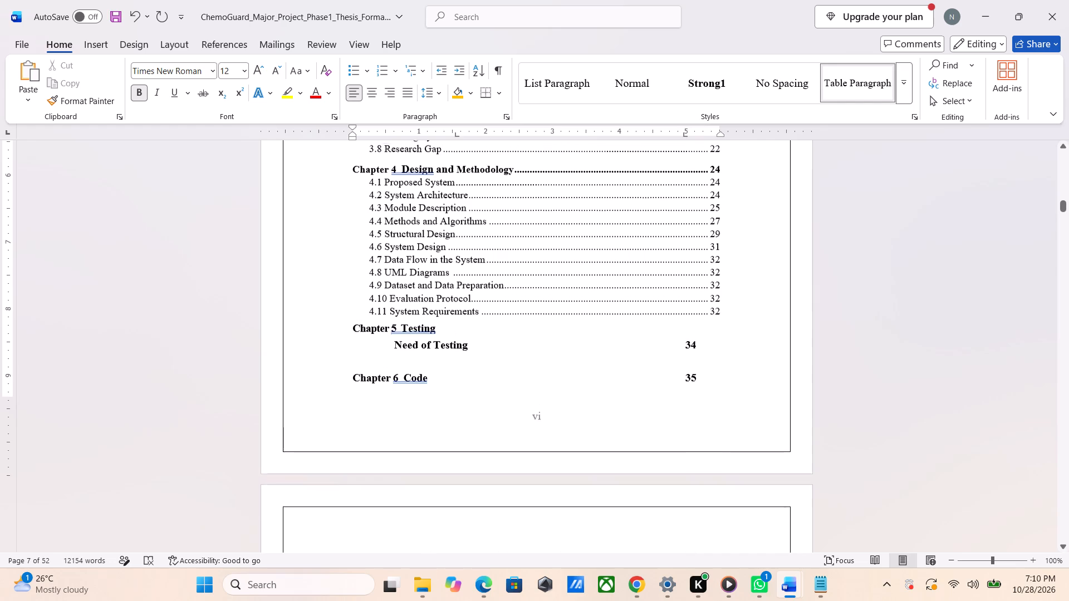
pyautogui.scroll(1, 414, 386)
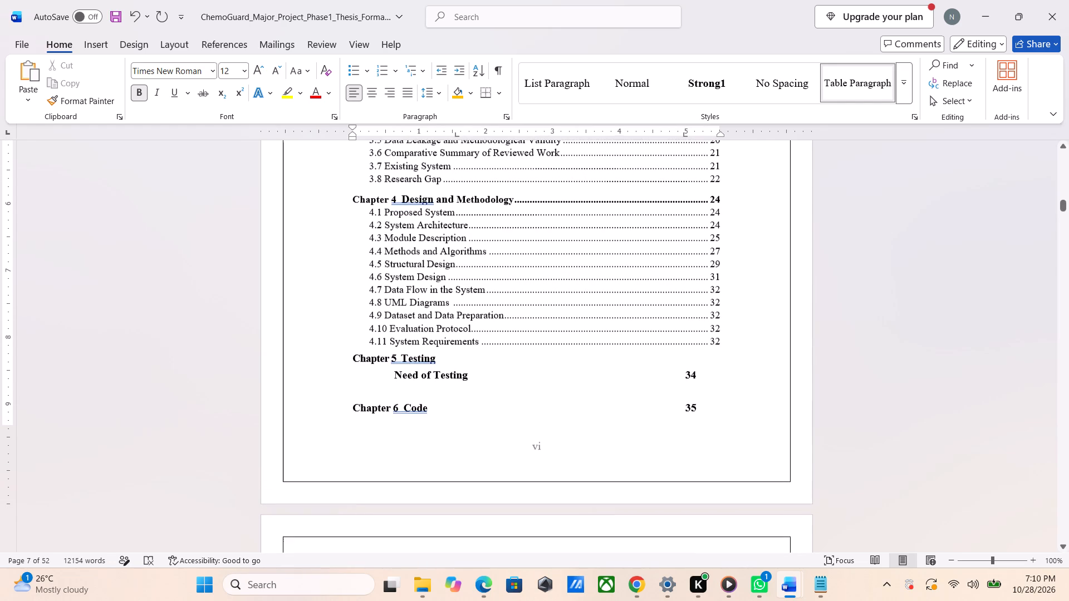
pyautogui.scroll(1, 414, 386)
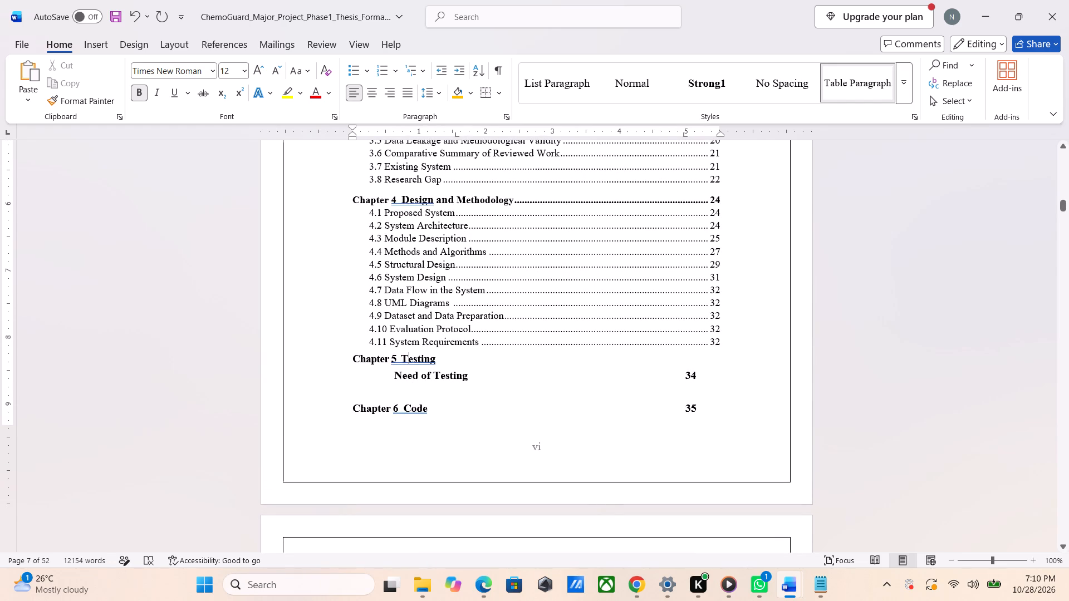
pyautogui.click(700, 375)
pyautogui.click(394, 376)
pyautogui.click(573, 412)
pyautogui.scroll(-3, 573, 412)
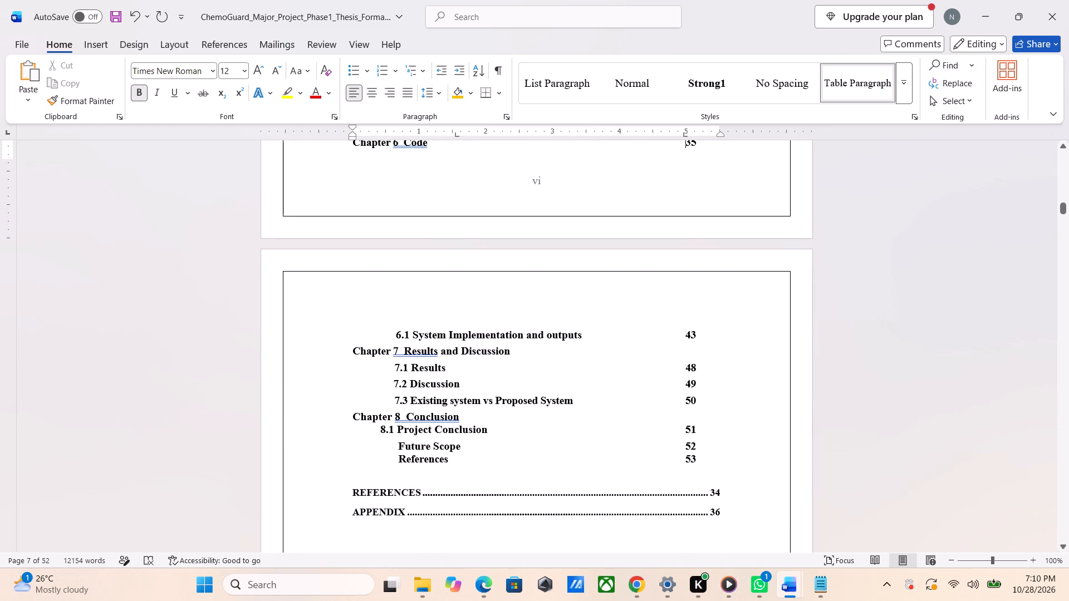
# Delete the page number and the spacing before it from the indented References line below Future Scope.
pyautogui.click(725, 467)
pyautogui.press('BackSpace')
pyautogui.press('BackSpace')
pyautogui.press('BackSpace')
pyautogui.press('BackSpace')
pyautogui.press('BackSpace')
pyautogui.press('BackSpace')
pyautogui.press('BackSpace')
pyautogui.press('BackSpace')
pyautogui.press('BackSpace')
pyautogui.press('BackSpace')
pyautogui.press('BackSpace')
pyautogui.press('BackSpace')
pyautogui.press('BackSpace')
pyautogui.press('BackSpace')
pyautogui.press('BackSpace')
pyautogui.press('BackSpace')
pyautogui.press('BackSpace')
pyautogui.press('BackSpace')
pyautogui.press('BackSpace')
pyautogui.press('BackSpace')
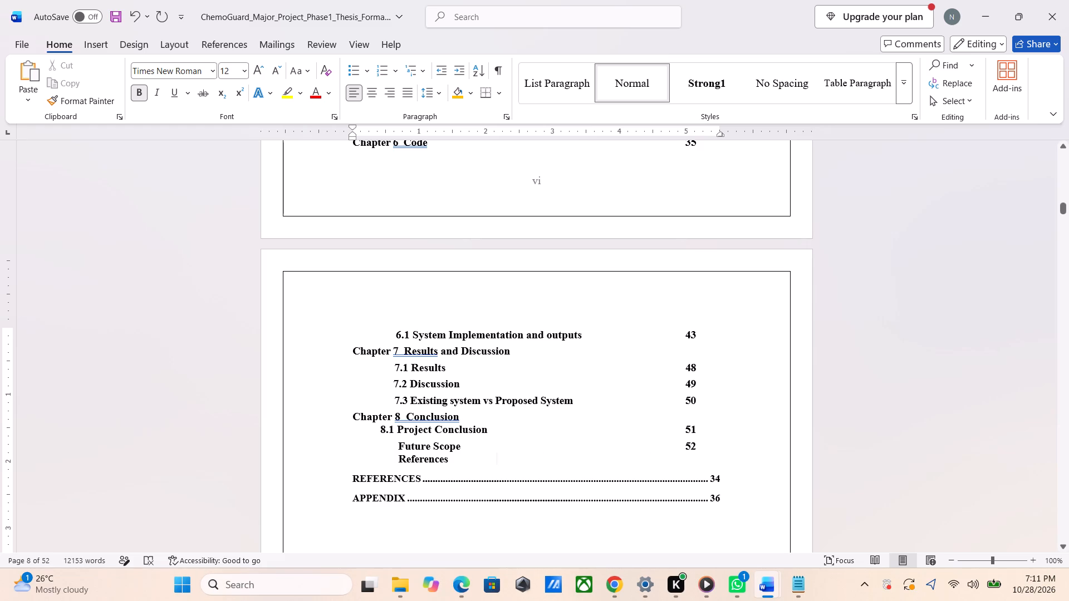
# Delete the contents block from Chapter 5 Testing through the indented References line, keeping the dot-leader REFERENCES and APPENDIX entries.
pyautogui.moveTo(496, 463); pyautogui.dragTo(436, 375)
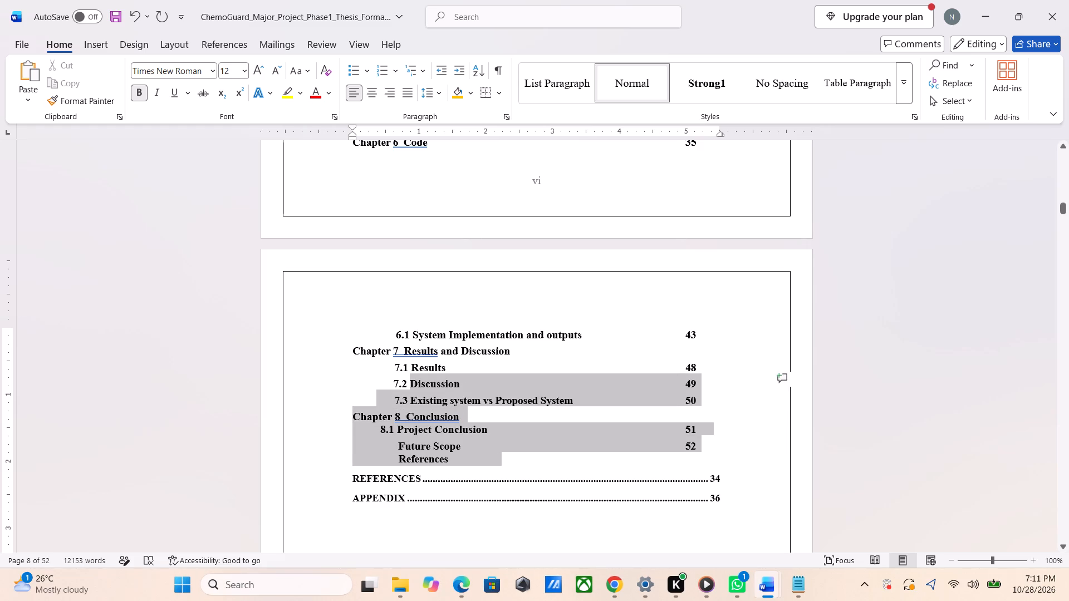
pyautogui.moveTo(436, 375); pyautogui.dragTo(350, 176)
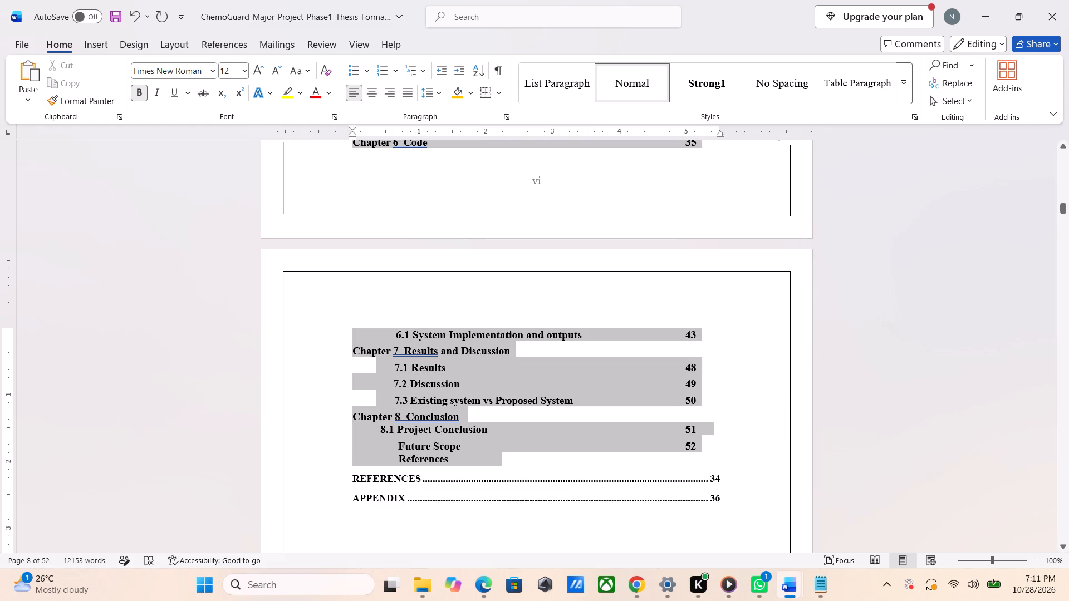
pyautogui.moveTo(350, 176); pyautogui.dragTo(351, 151)
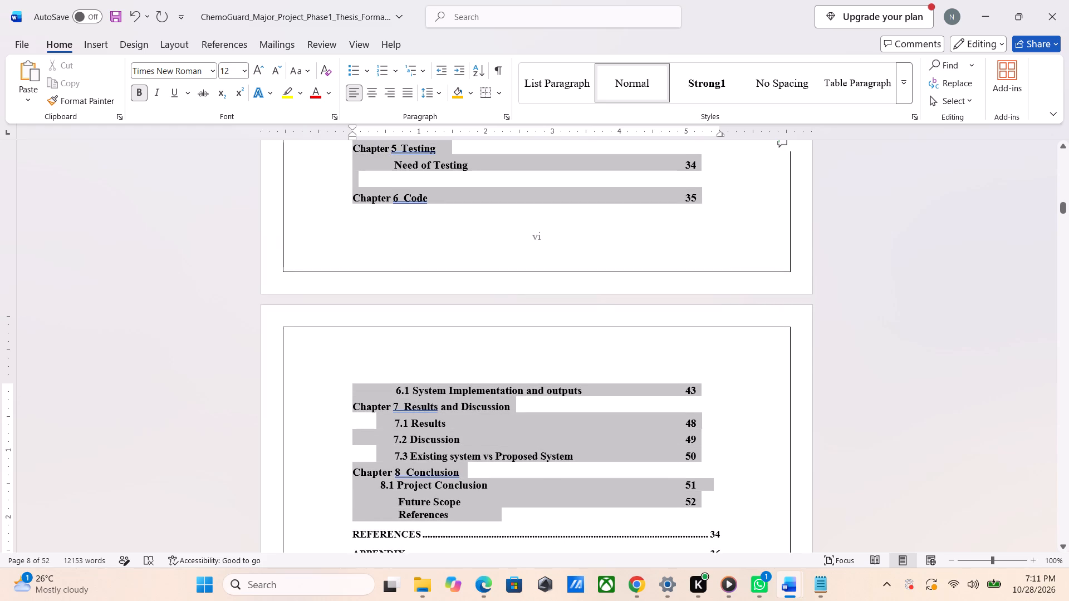
pyautogui.moveTo(351, 151); pyautogui.dragTo(352, 151)
pyautogui.scroll(2, 352, 152)
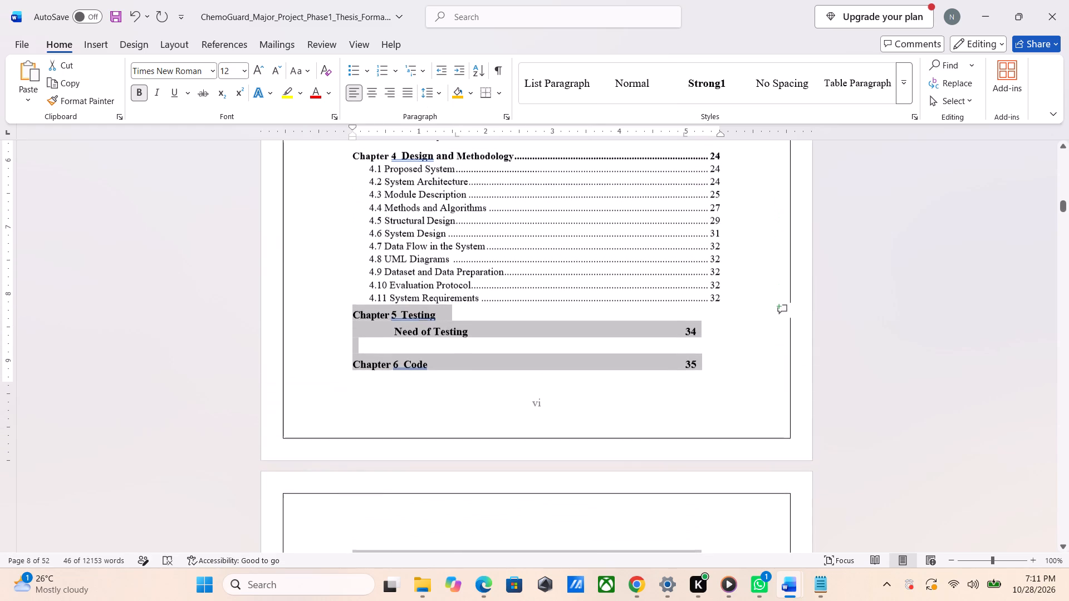
pyautogui.press('BackSpace')
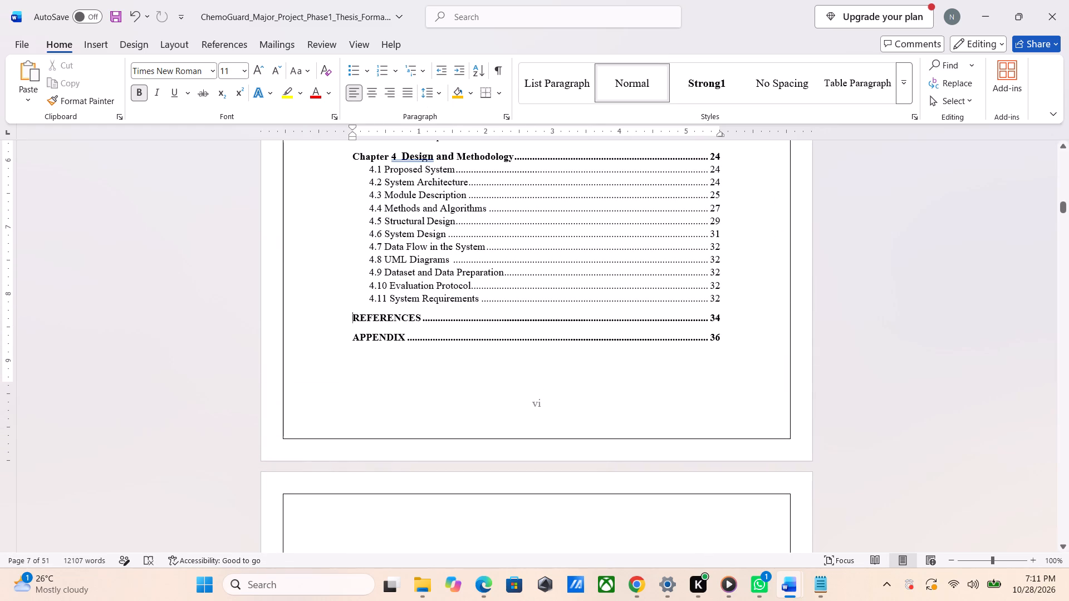
# Insert a new unindented line below the 4.11 System Requirements entry and set it to bold.
pyautogui.click(742, 292)
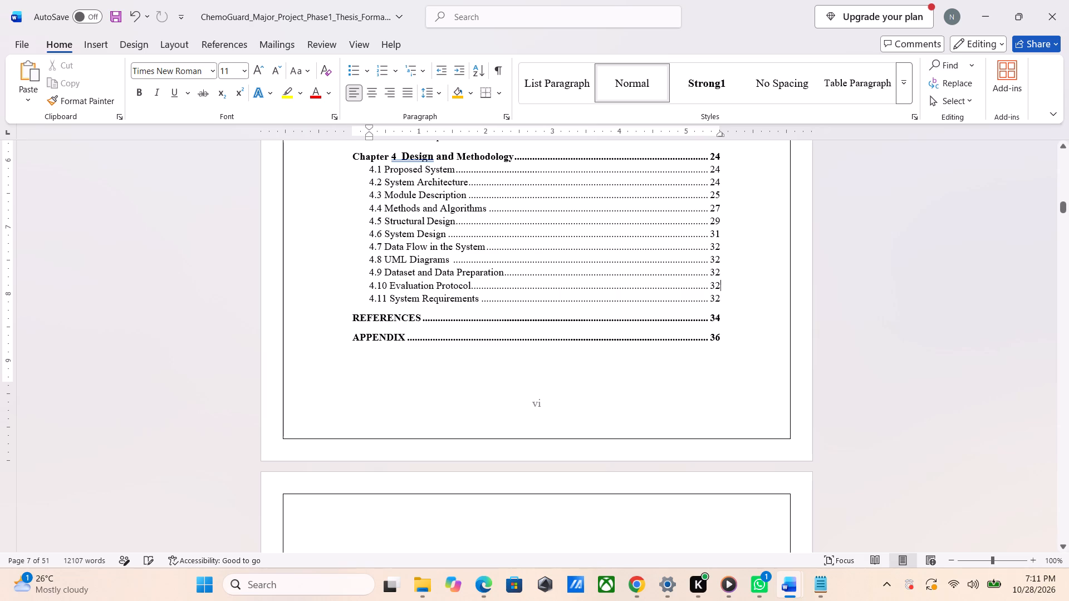
pyautogui.click(735, 305)
pyautogui.press('Up')
pyautogui.press('Return')
pyautogui.press('BackSpace')
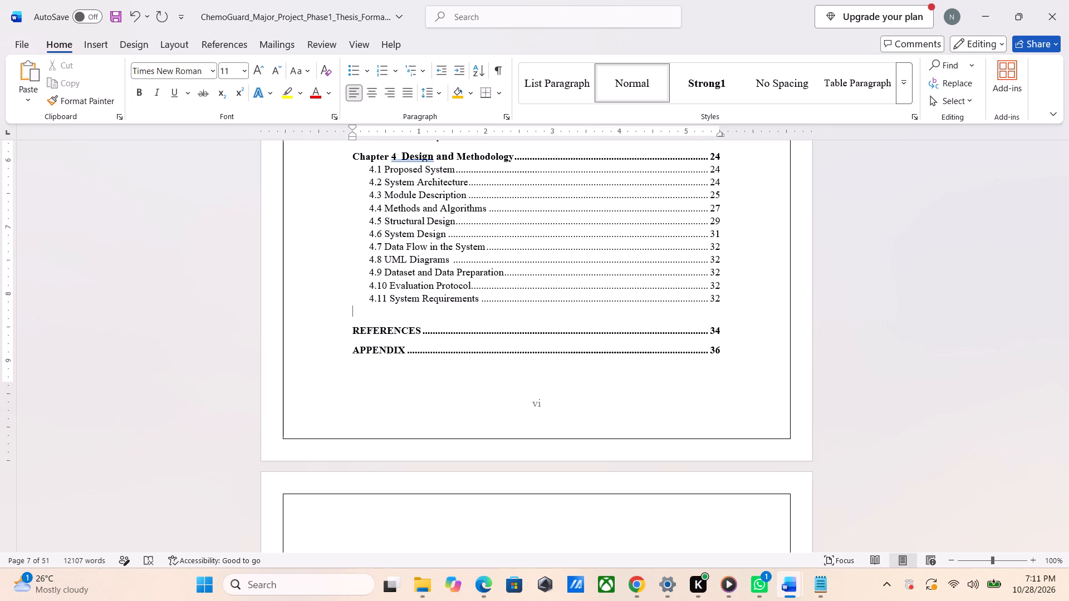
pyautogui.hotkey('shift', 'c')
pyautogui.press('BackSpace')
pyautogui.hotkey('ctrl', 'b')
pyautogui.write('Cga')
pyautogui.press('BackSpace')
pyautogui.press('BackSpace')
pyautogui.press('BackSpace')
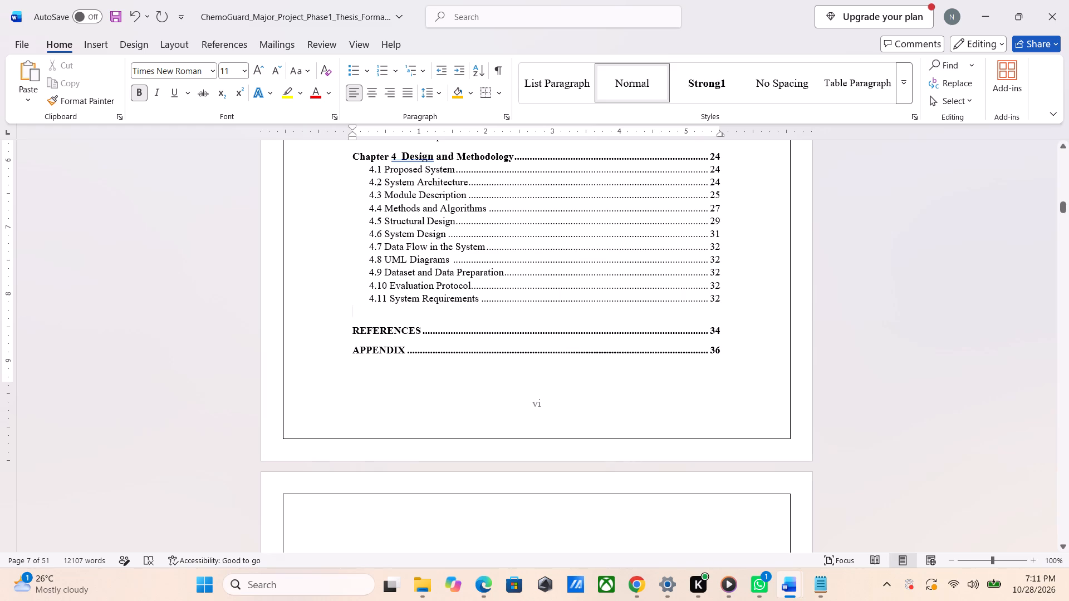
# Enter "Chapter 5" on the new bold line, with a space before and after it.
pyautogui.click(350, 134)
pyautogui.press('space')
pyautogui.write('Cga')
pyautogui.press('BackSpace')
pyautogui.press('BackSpace')
pyautogui.write('hapter')
pyautogui.press('space')
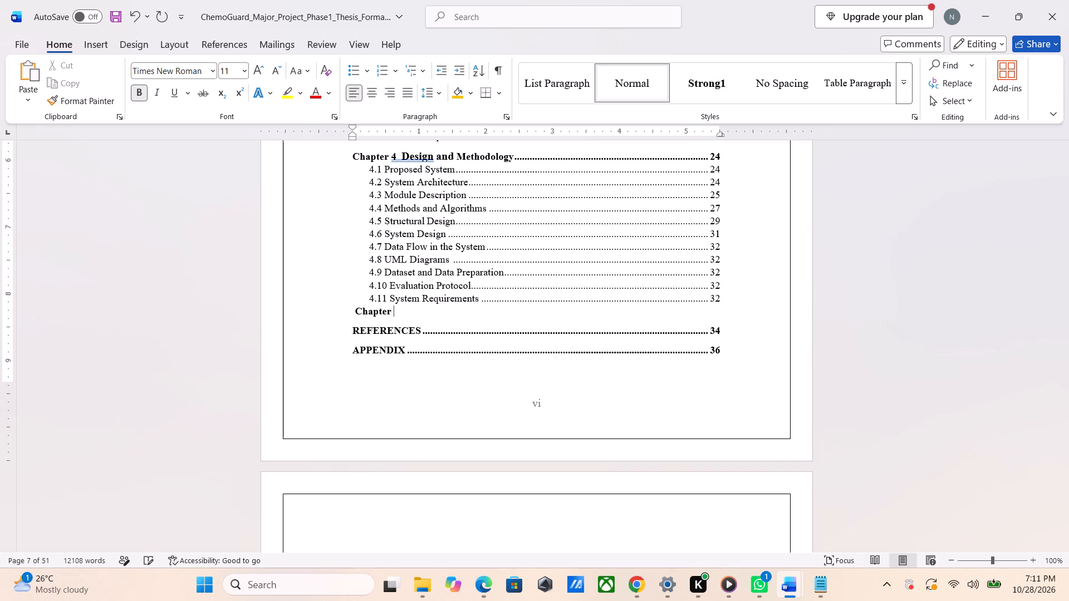
pyautogui.write('a5')
pyautogui.press('BackSpace')
pyautogui.press('BackSpace')
pyautogui.write('5')
pyautogui.press('space')
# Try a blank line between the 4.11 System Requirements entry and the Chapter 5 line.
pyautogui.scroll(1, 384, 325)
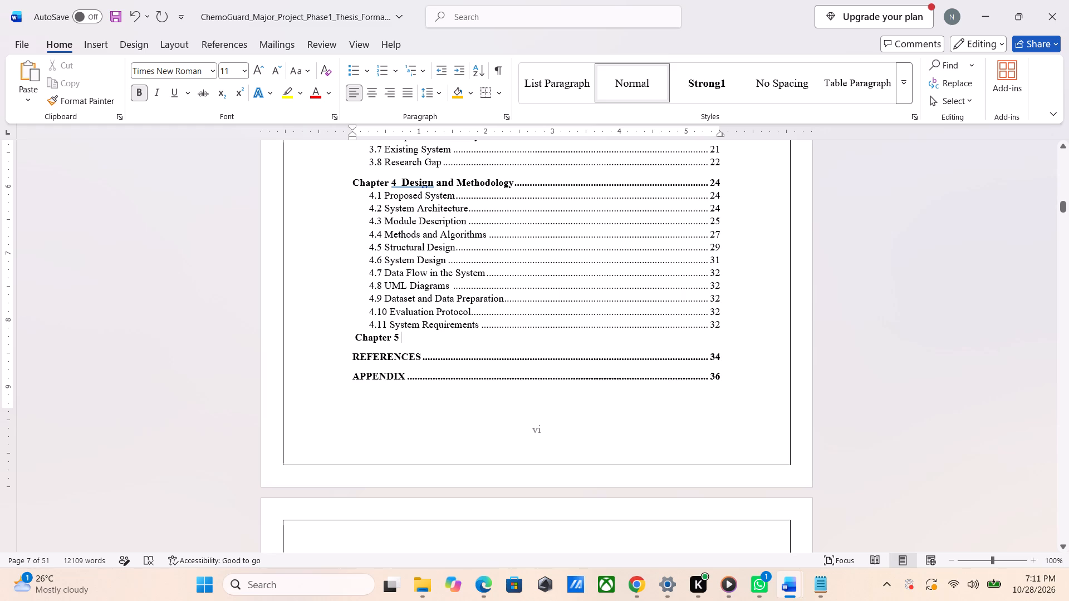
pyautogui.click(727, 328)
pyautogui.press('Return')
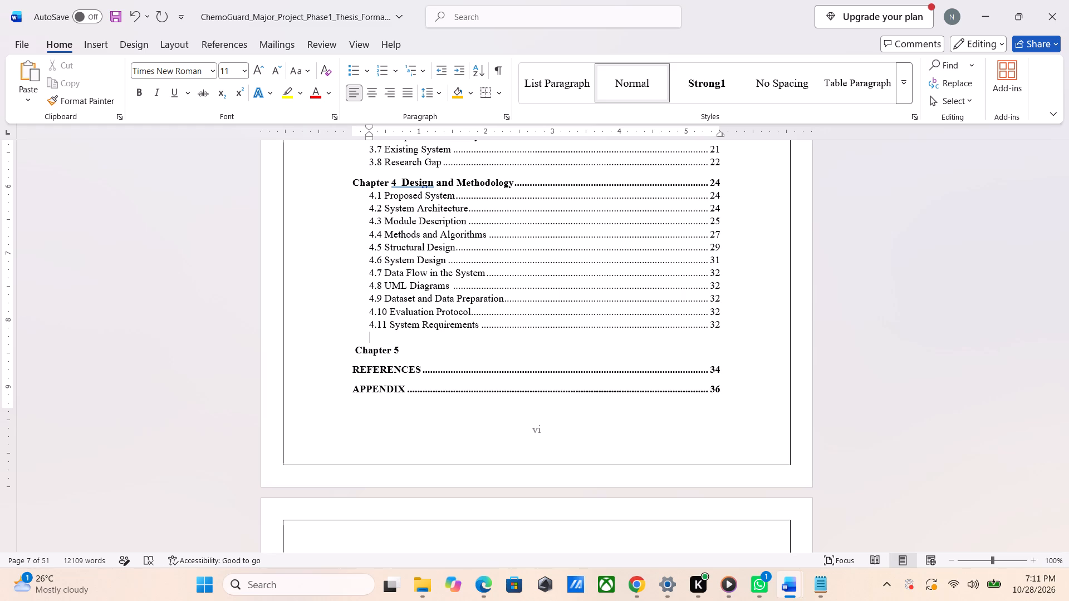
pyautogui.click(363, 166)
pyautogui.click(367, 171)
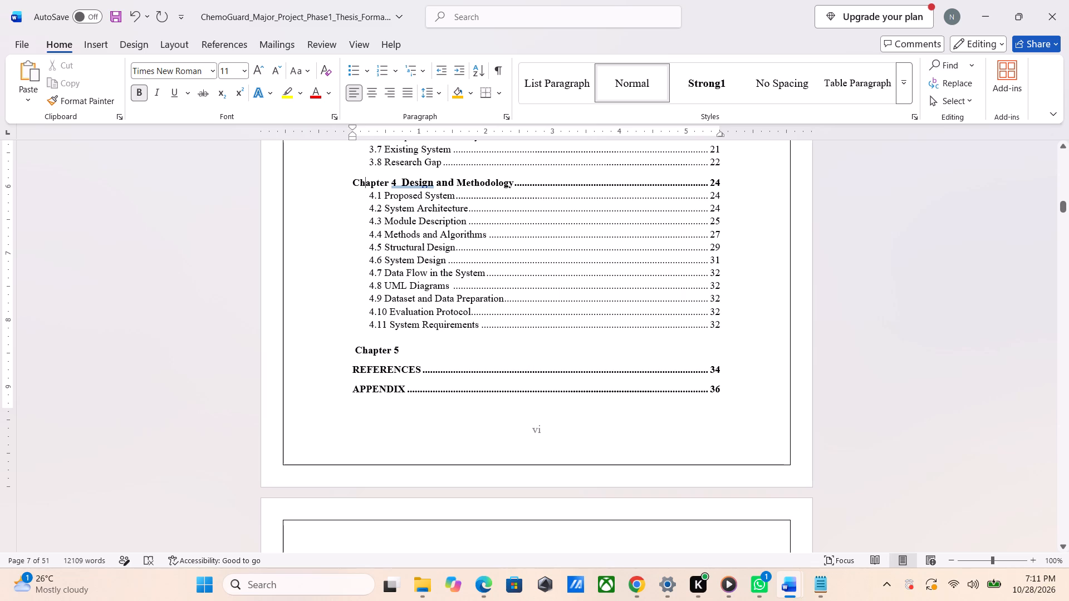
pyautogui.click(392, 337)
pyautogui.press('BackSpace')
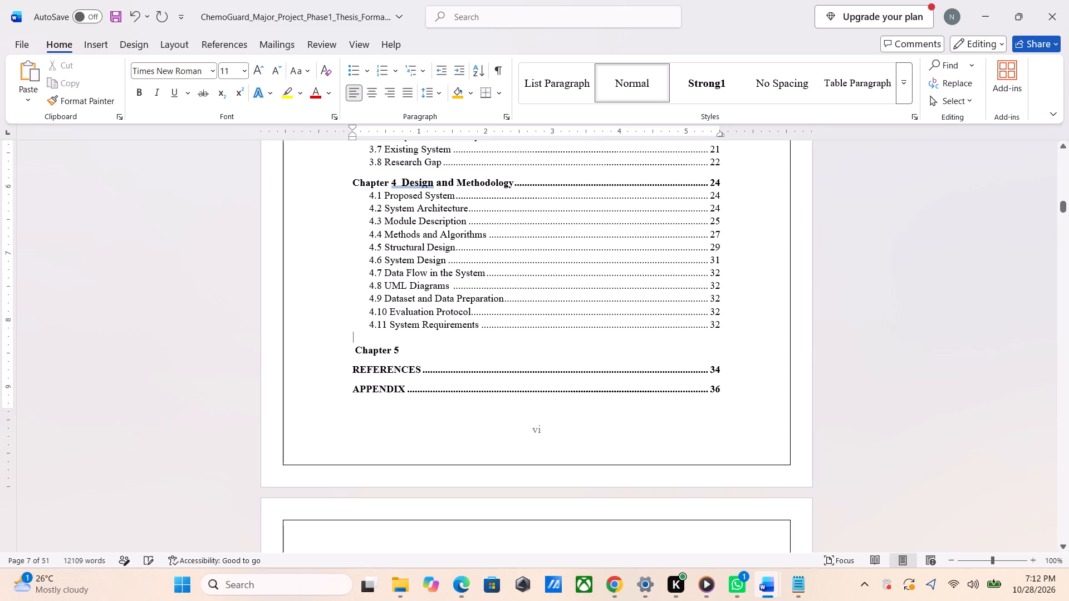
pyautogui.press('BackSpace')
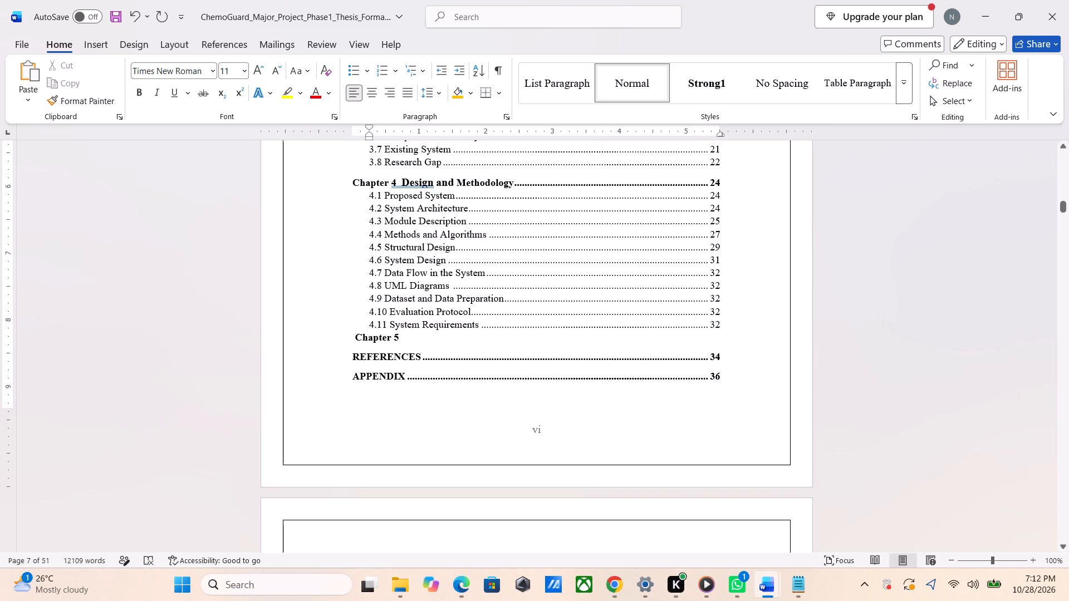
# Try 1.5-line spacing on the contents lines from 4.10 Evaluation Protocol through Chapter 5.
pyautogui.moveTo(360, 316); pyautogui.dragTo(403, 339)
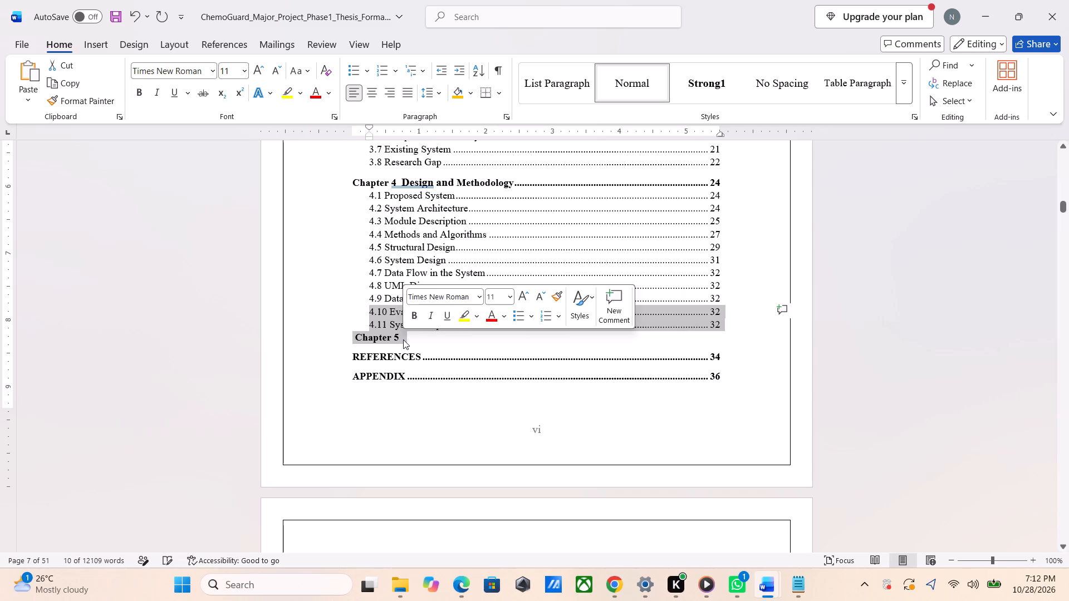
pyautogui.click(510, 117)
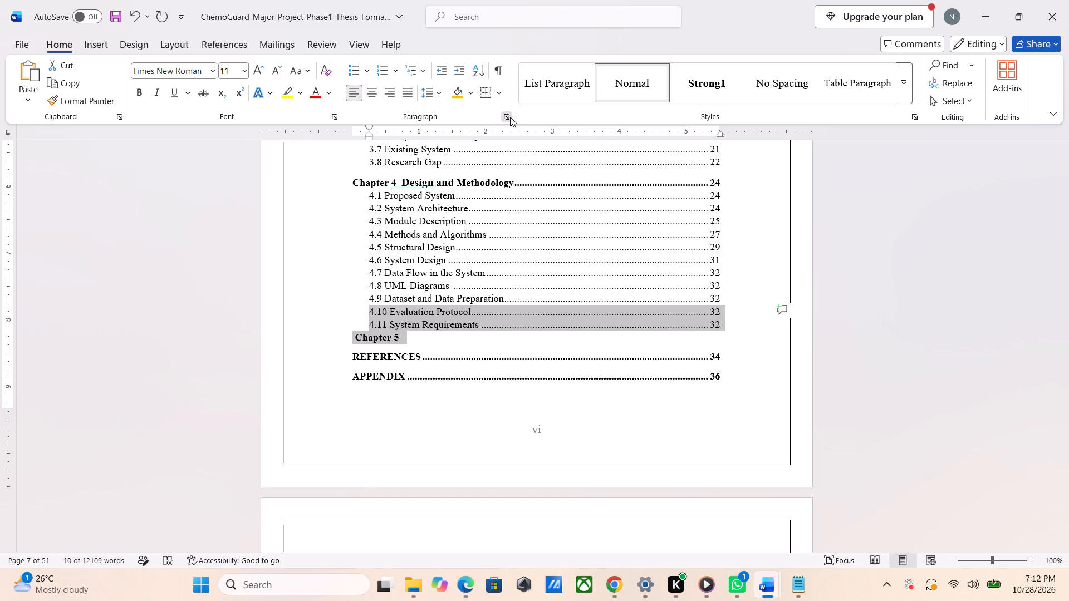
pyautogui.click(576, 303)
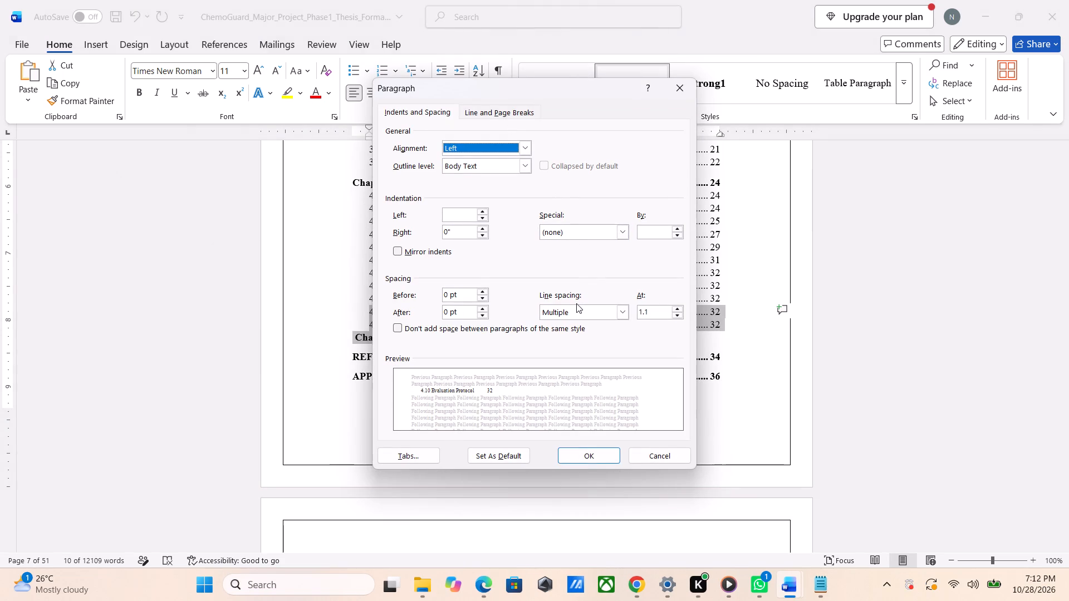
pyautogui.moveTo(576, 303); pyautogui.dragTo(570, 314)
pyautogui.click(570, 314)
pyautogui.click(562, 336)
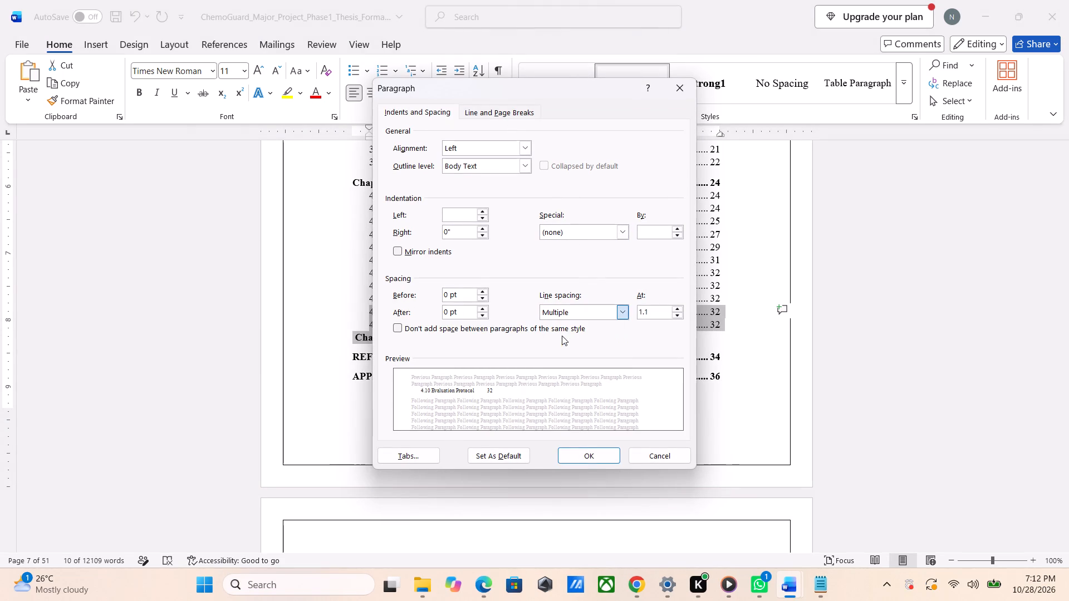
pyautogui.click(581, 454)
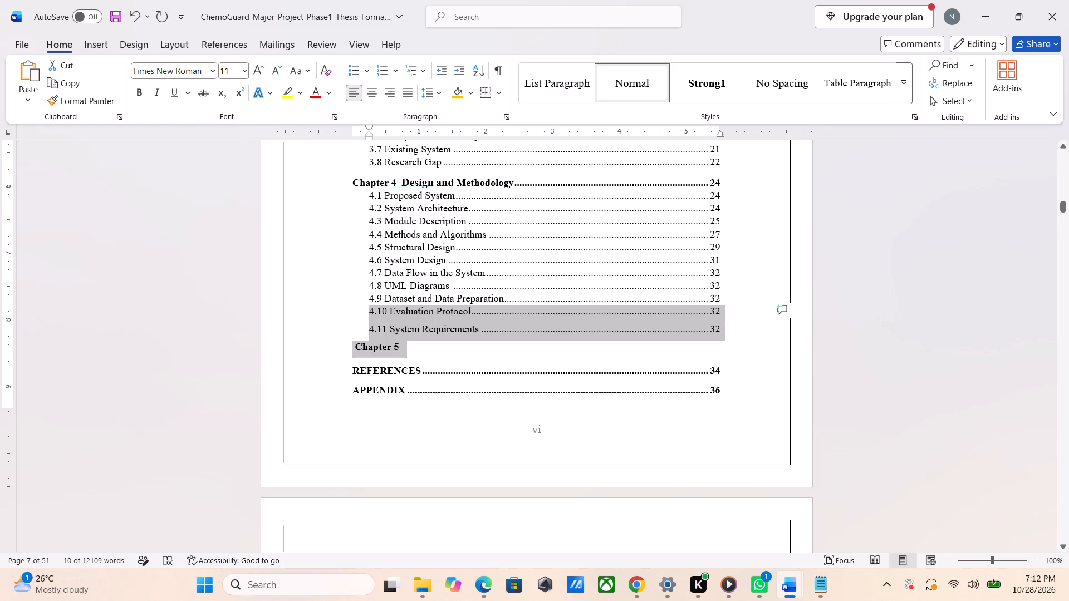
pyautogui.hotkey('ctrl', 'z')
# Set the line spacing of the 4.11 System Requirements entry and the Chapter 5 line to 1.5 lines.
pyautogui.click(347, 318)
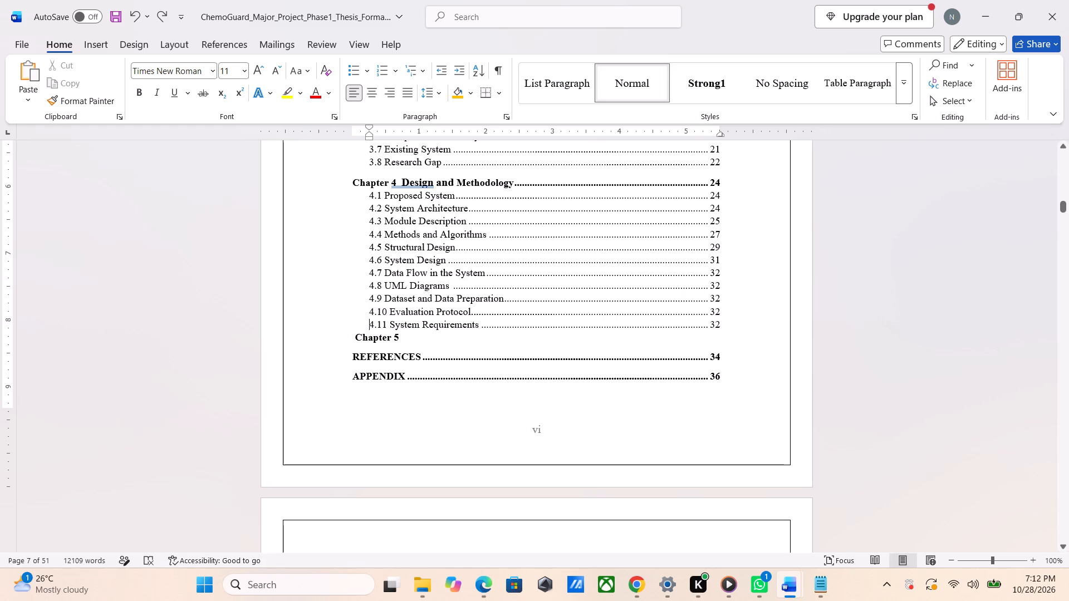
pyautogui.moveTo(369, 328); pyautogui.dragTo(397, 334)
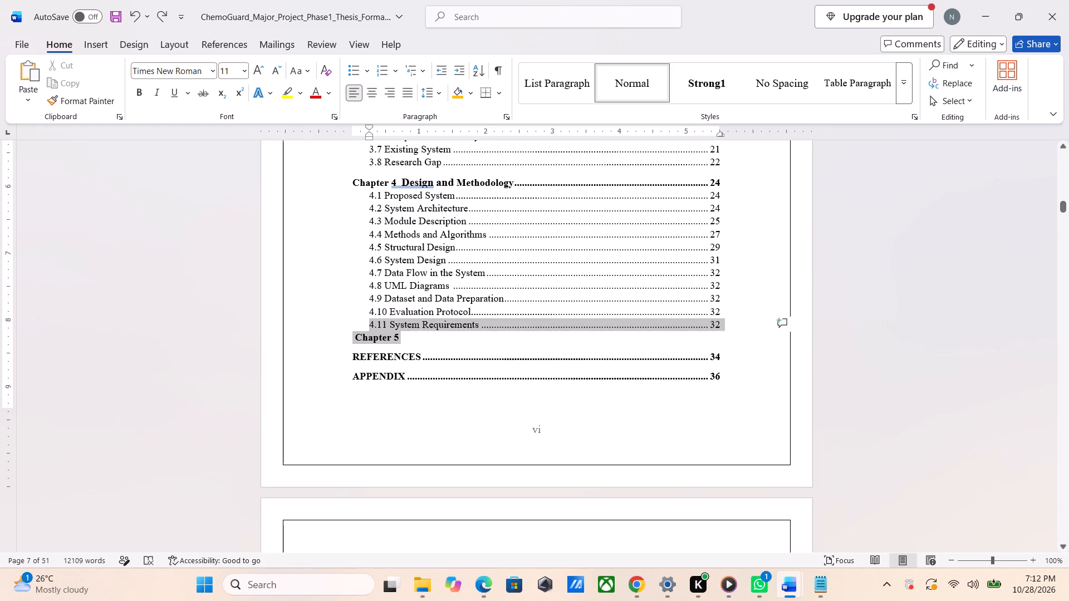
pyautogui.moveTo(397, 334); pyautogui.dragTo(398, 335)
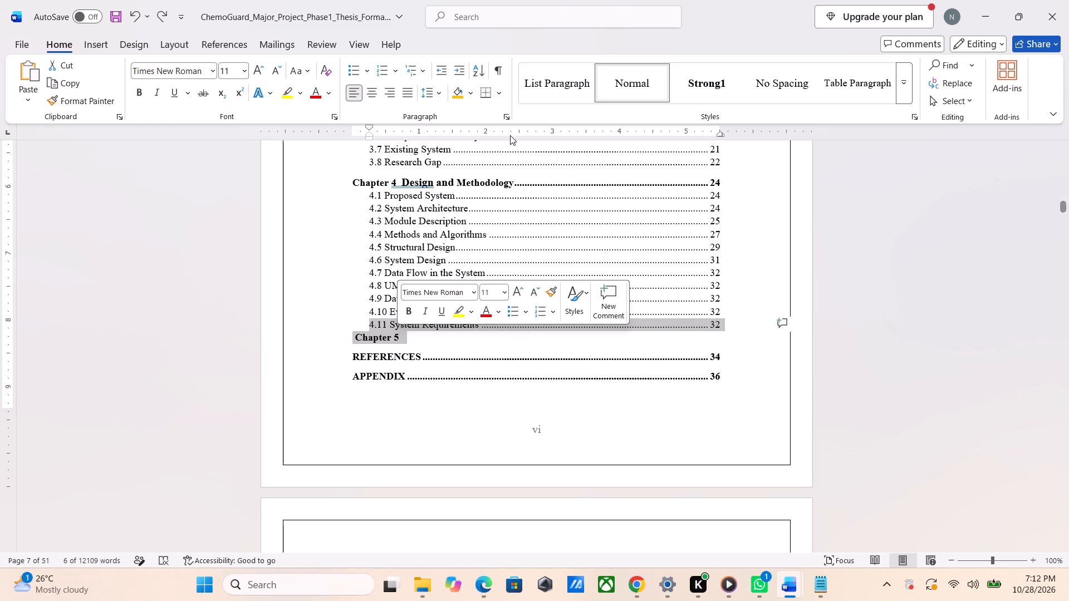
pyautogui.click(506, 119)
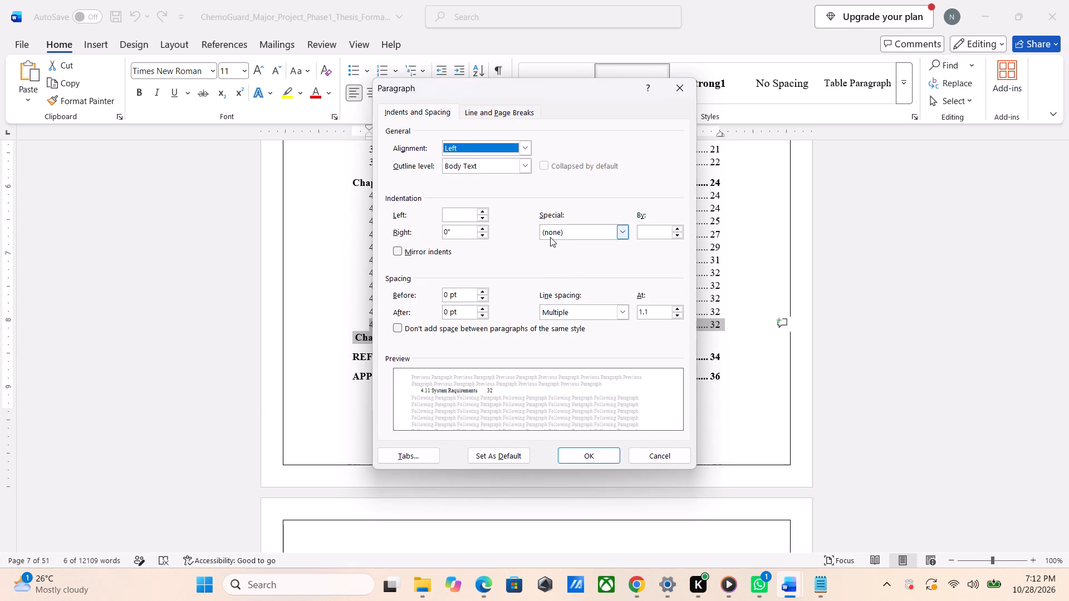
pyautogui.click(563, 308)
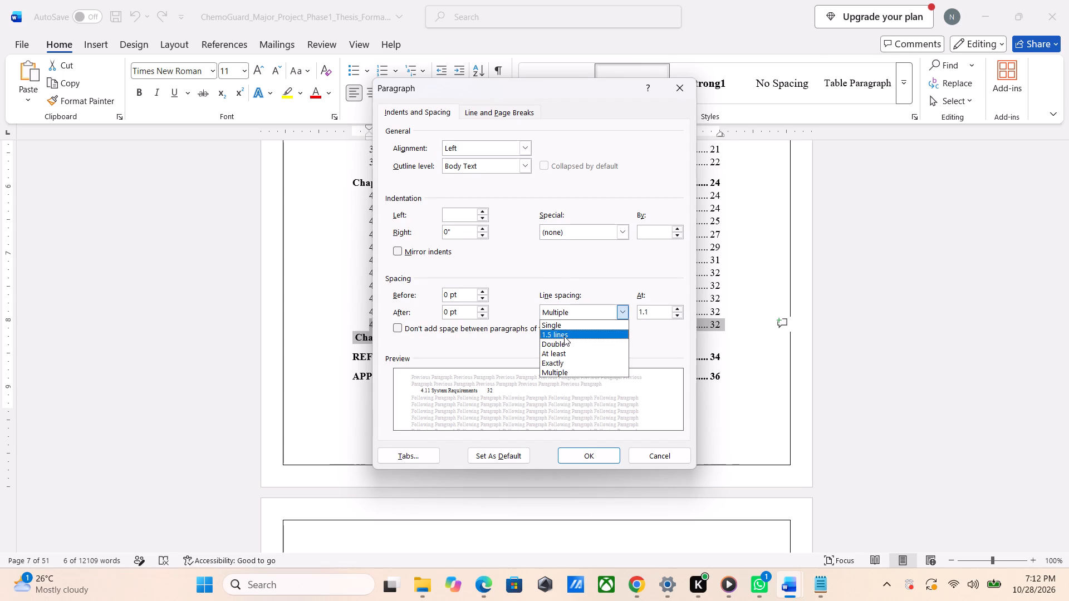
pyautogui.click(565, 336)
pyautogui.click(583, 457)
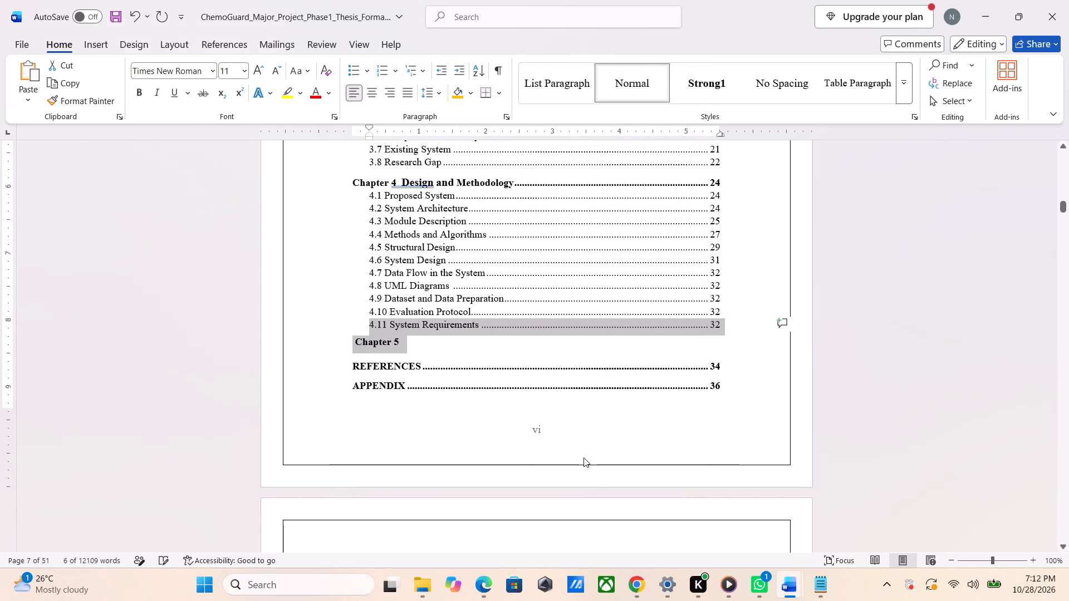
pyautogui.click(521, 422)
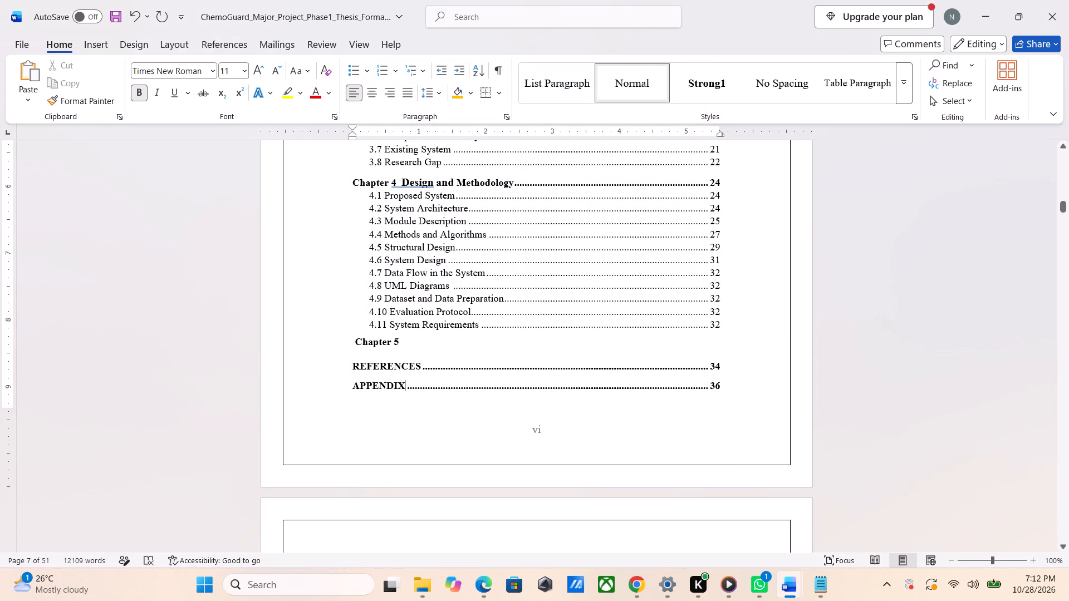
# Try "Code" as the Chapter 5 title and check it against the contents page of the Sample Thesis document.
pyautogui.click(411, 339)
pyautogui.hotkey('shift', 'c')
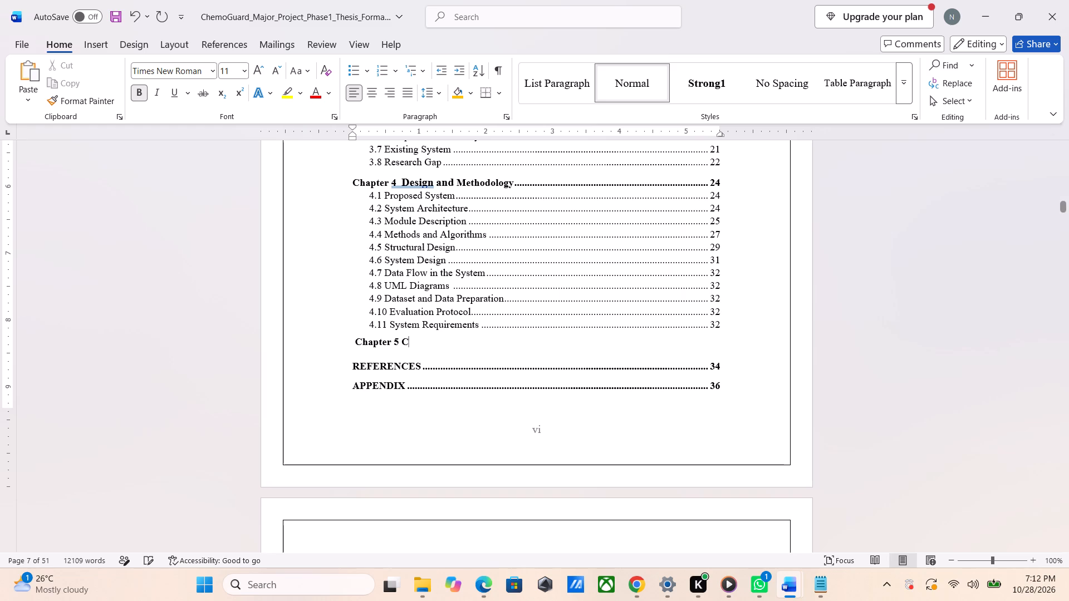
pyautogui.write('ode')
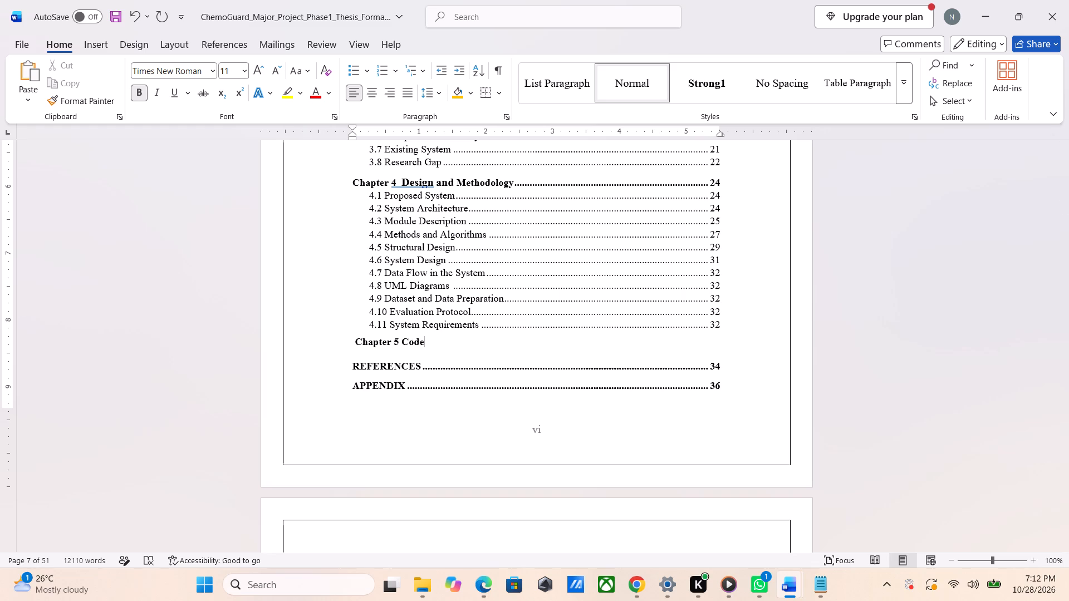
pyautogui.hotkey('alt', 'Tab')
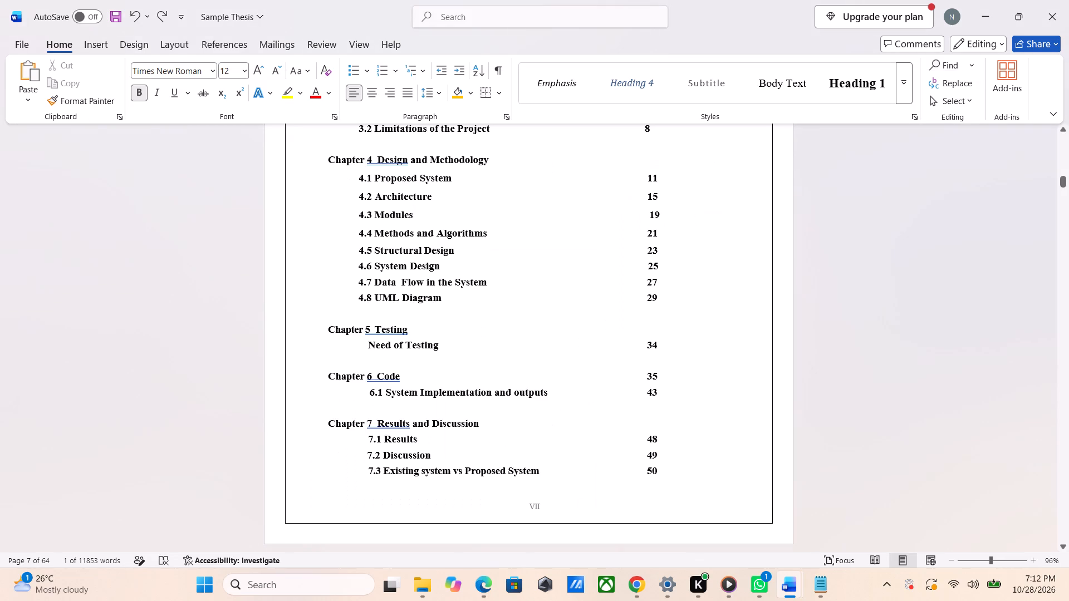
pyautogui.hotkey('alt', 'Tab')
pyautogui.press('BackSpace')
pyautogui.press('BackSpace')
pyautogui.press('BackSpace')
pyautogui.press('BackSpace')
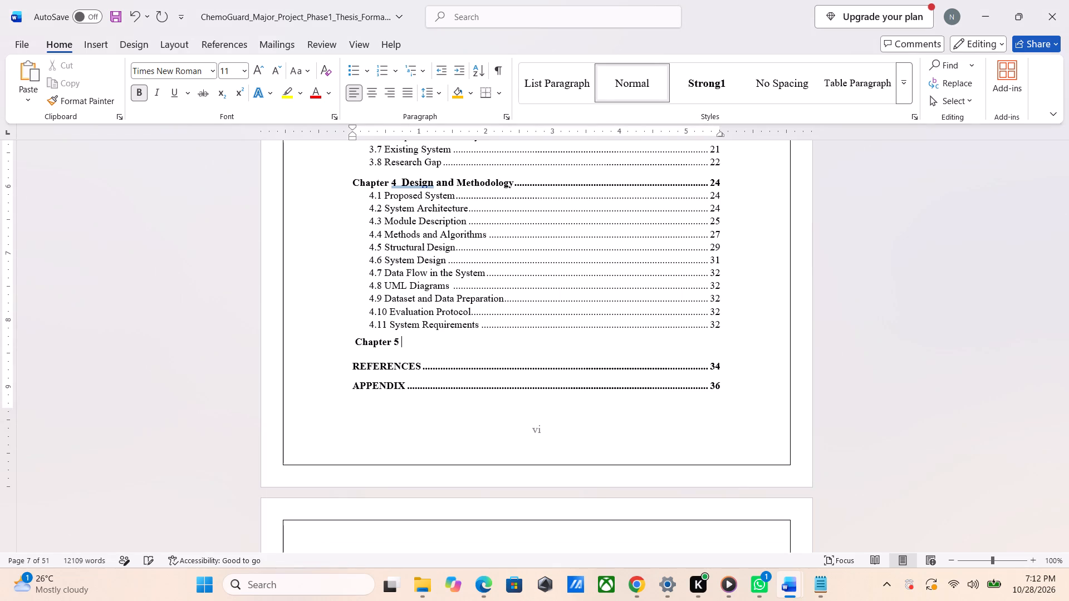
# Enter the title "Testing" on the Chapter 5 line, with two spaces between the number and the title.
pyautogui.write('Testing')
pyautogui.press('Left')
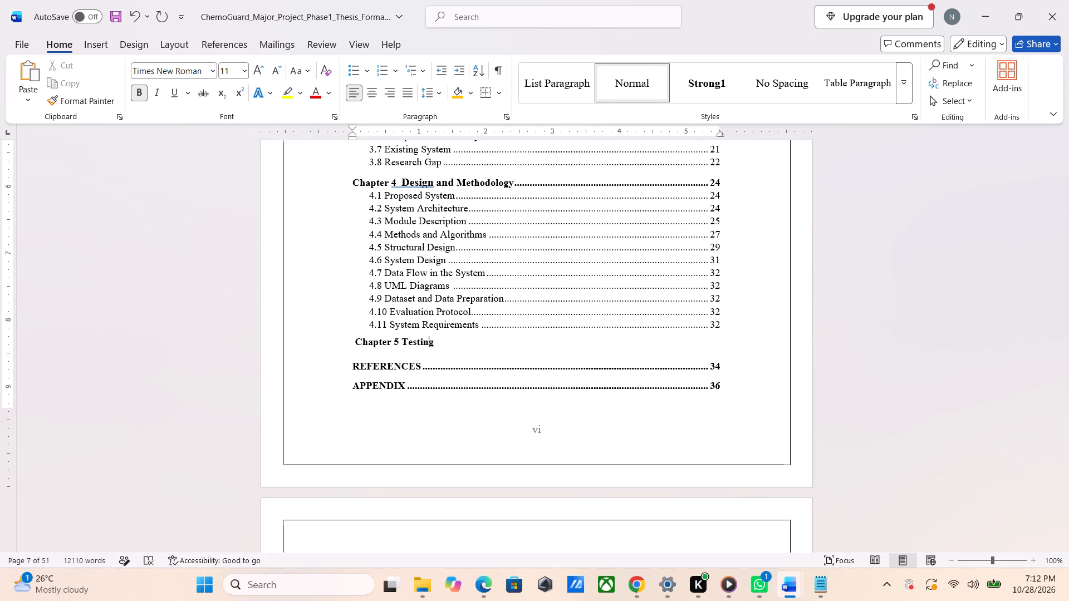
pyautogui.press('Left')
pyautogui.press('Left')
pyautogui.press('Left')
pyautogui.press('Left')
pyautogui.press('Left')
pyautogui.press('Left')
pyautogui.press('Left')
pyautogui.press('space')
# Insert a new line directly below the Chapter 5 Testing entry.
pyautogui.press('Right')
pyautogui.press('Right')
pyautogui.press('Right')
pyautogui.press('Right')
pyautogui.press('Right')
pyautogui.press('Right')
pyautogui.press('Right')
pyautogui.press('Right')
pyautogui.press('Right')
pyautogui.press('Right')
pyautogui.press('Right')
pyautogui.press('Right')
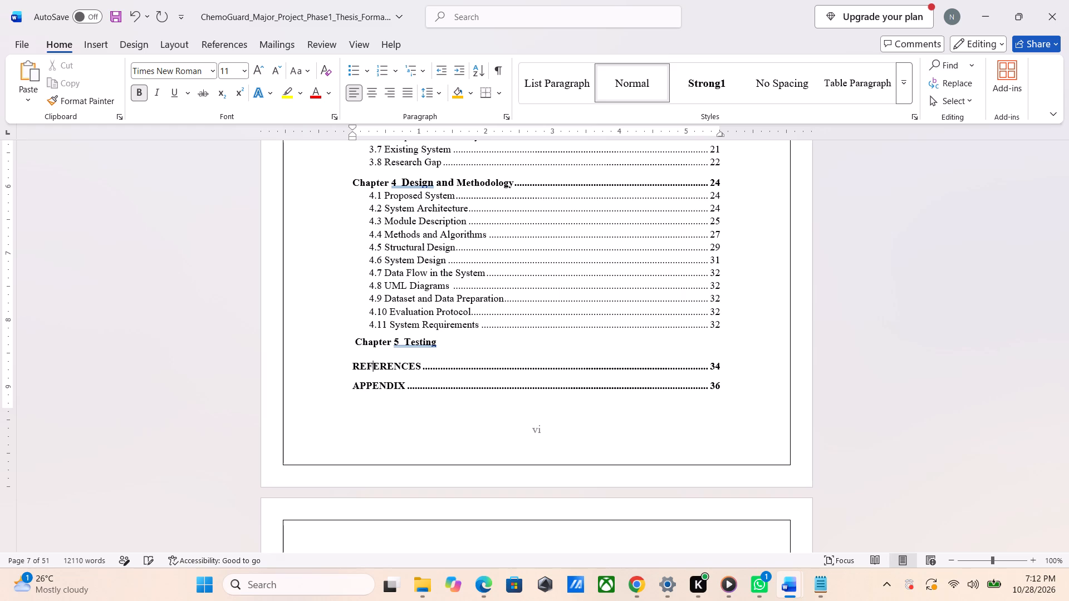
pyautogui.press('Up')
pyautogui.press('Right')
pyautogui.press('Right')
pyautogui.press('Right')
pyautogui.press('Right')
pyautogui.press('Right')
pyautogui.press('Right')
pyautogui.press('Right')
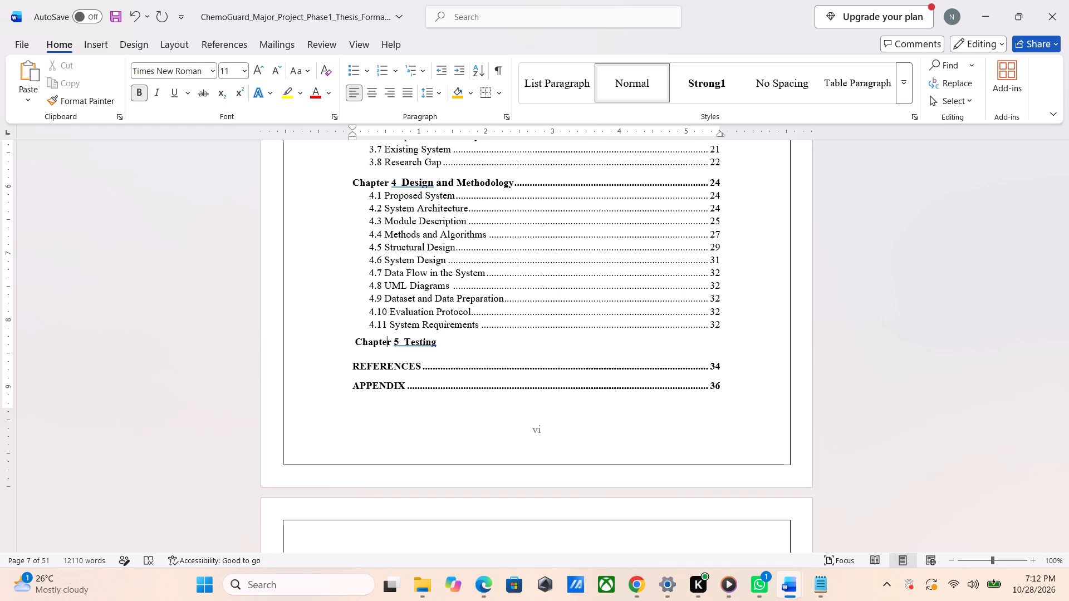
pyautogui.press('Right')
pyautogui.press('Right')
pyautogui.press('Right')
pyautogui.press('Right')
pyautogui.press('Right')
pyautogui.press('Right')
pyautogui.press('Right')
pyautogui.press('Right')
pyautogui.press('Right')
pyautogui.press('Up')
pyautogui.press('Right')
pyautogui.press('Right')
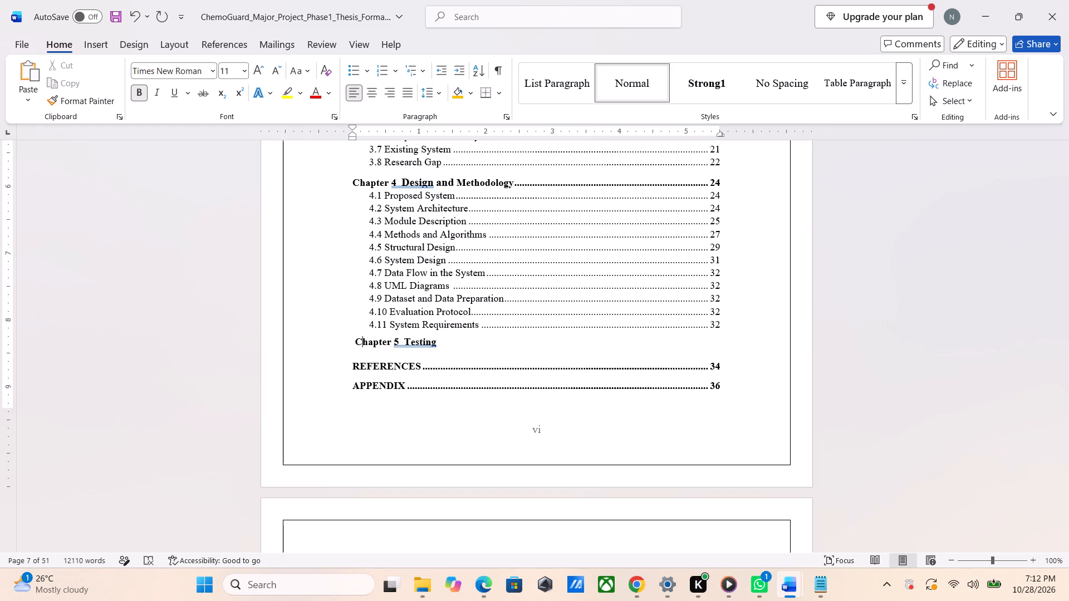
pyautogui.press('Right')
pyautogui.press('Right')
pyautogui.press('Right')
pyautogui.press('Right')
pyautogui.press('Right')
pyautogui.press('Right')
pyautogui.press('Right')
pyautogui.press('Right')
pyautogui.press('Right')
pyautogui.press('Right')
pyautogui.press('Right')
pyautogui.press('Right')
pyautogui.press('Right')
pyautogui.press('Right')
pyautogui.press('Right')
pyautogui.press('Right')
pyautogui.press('Right')
pyautogui.press('Return')
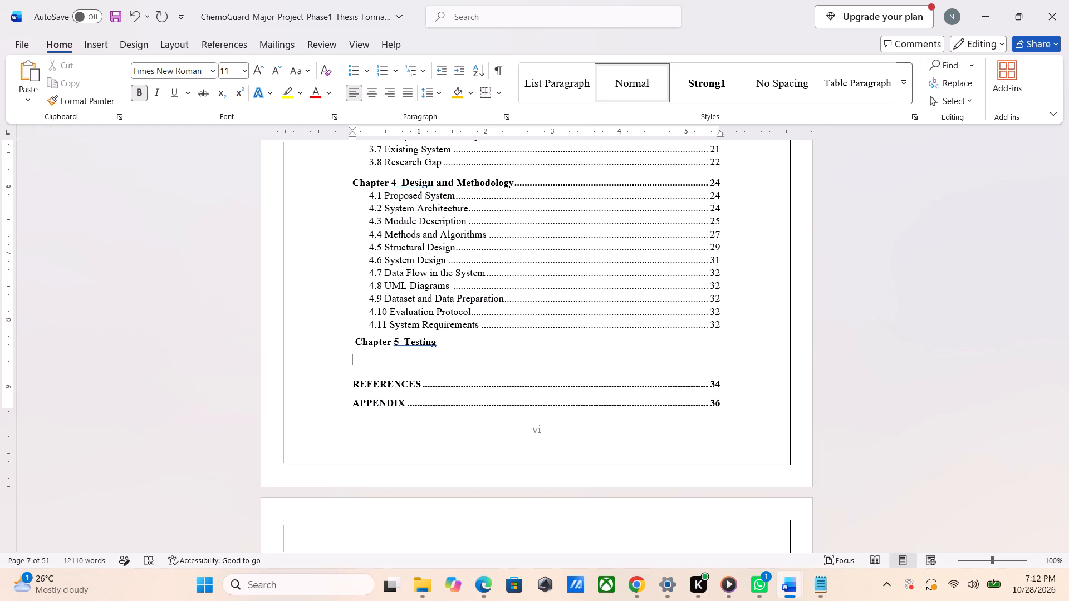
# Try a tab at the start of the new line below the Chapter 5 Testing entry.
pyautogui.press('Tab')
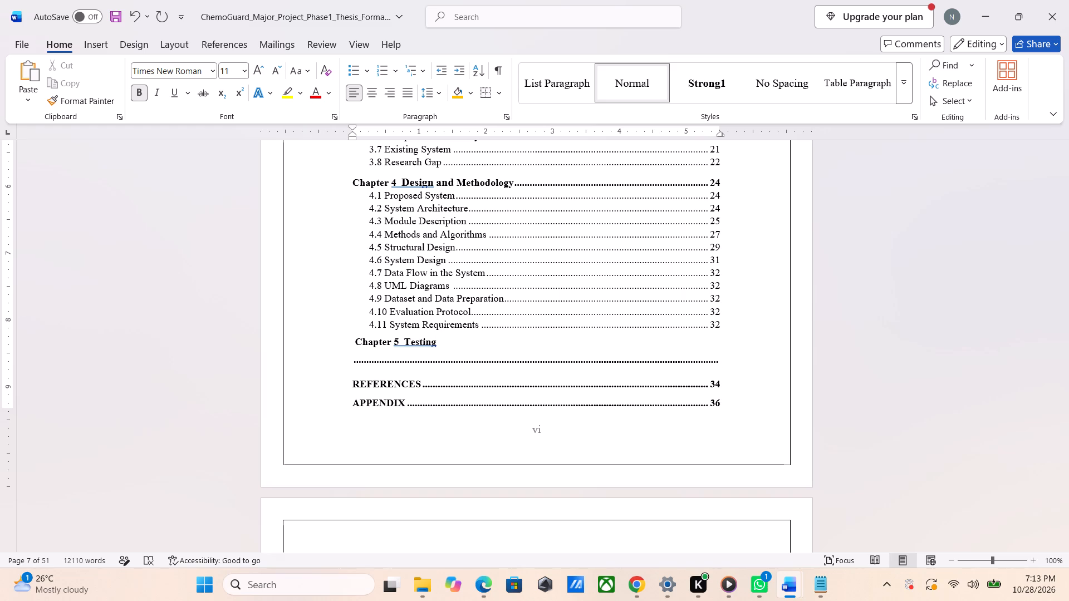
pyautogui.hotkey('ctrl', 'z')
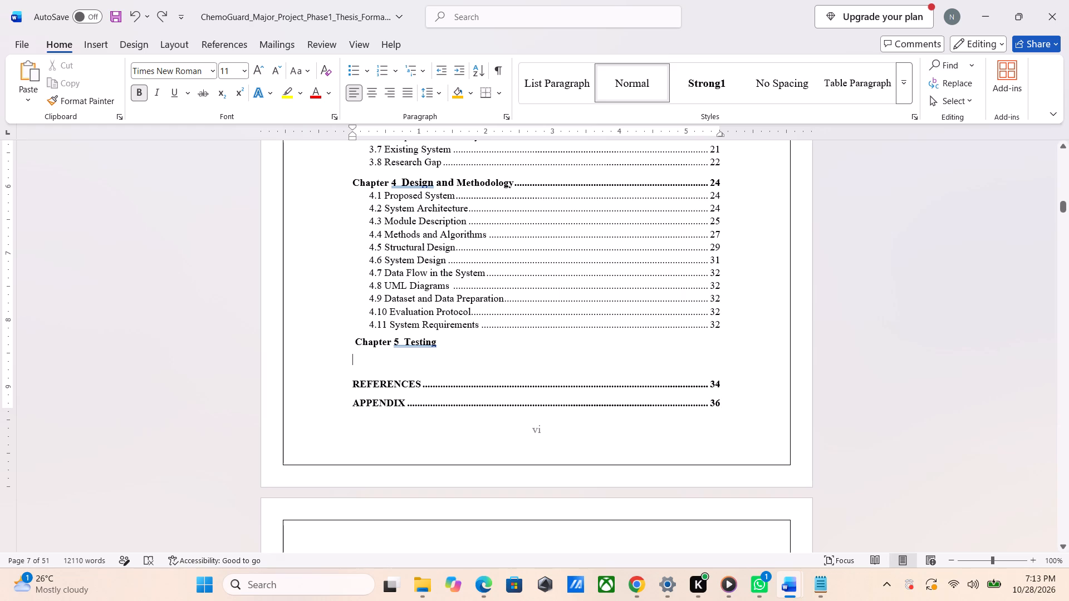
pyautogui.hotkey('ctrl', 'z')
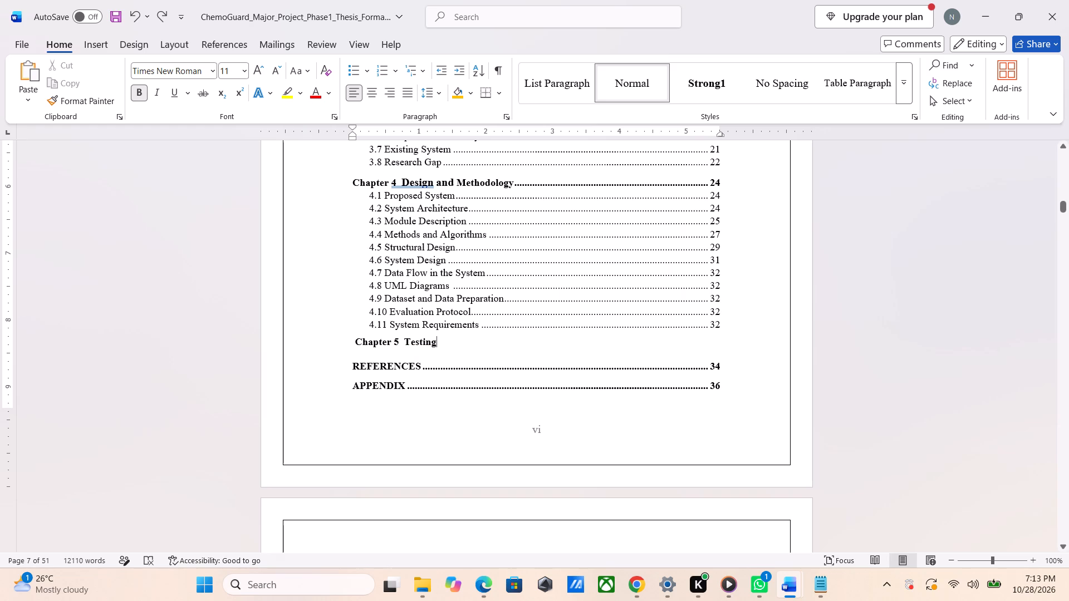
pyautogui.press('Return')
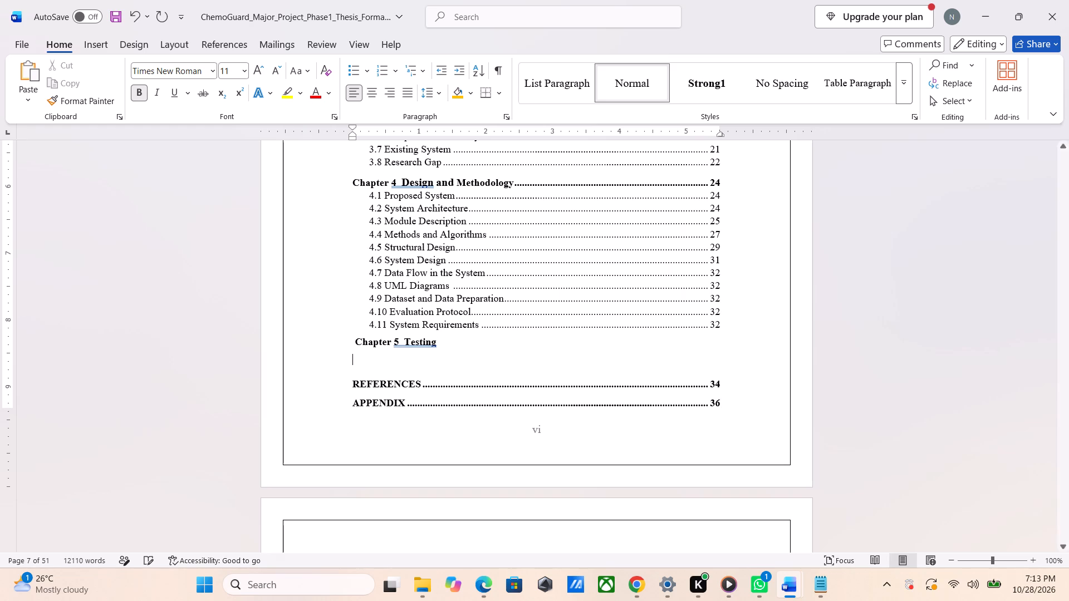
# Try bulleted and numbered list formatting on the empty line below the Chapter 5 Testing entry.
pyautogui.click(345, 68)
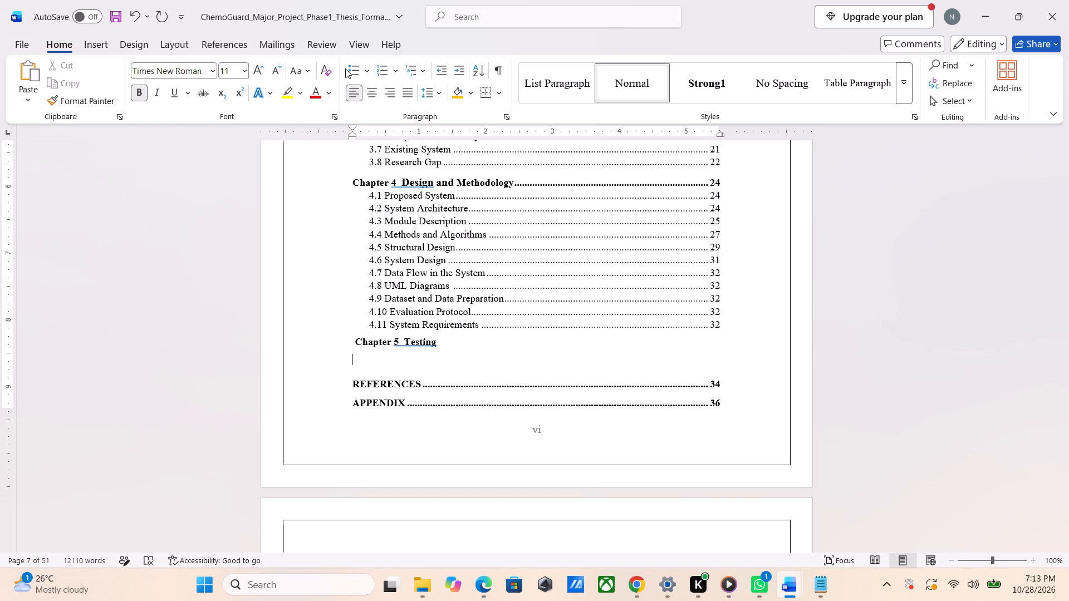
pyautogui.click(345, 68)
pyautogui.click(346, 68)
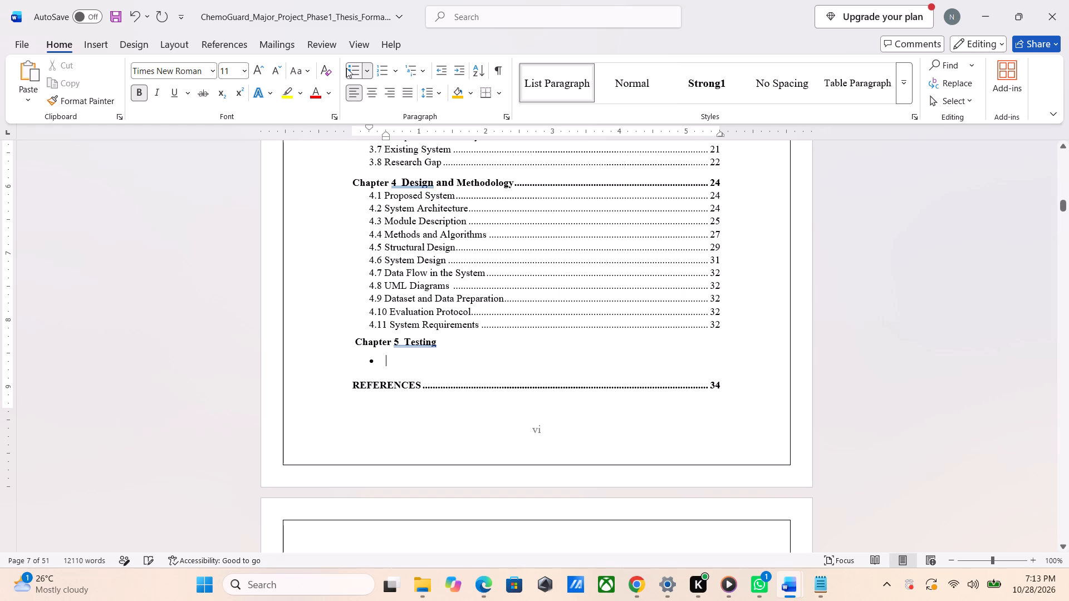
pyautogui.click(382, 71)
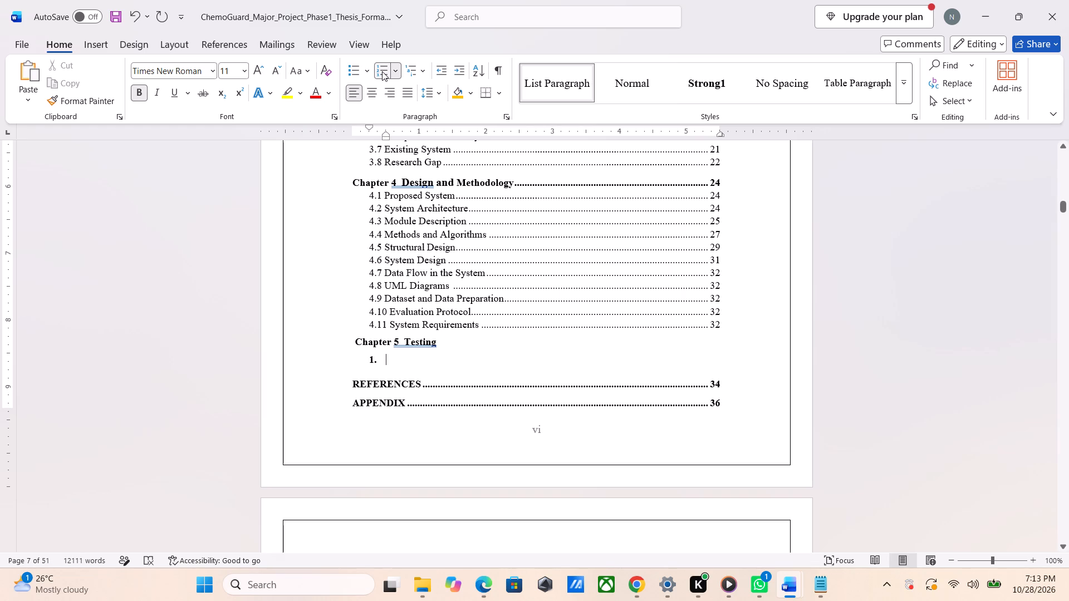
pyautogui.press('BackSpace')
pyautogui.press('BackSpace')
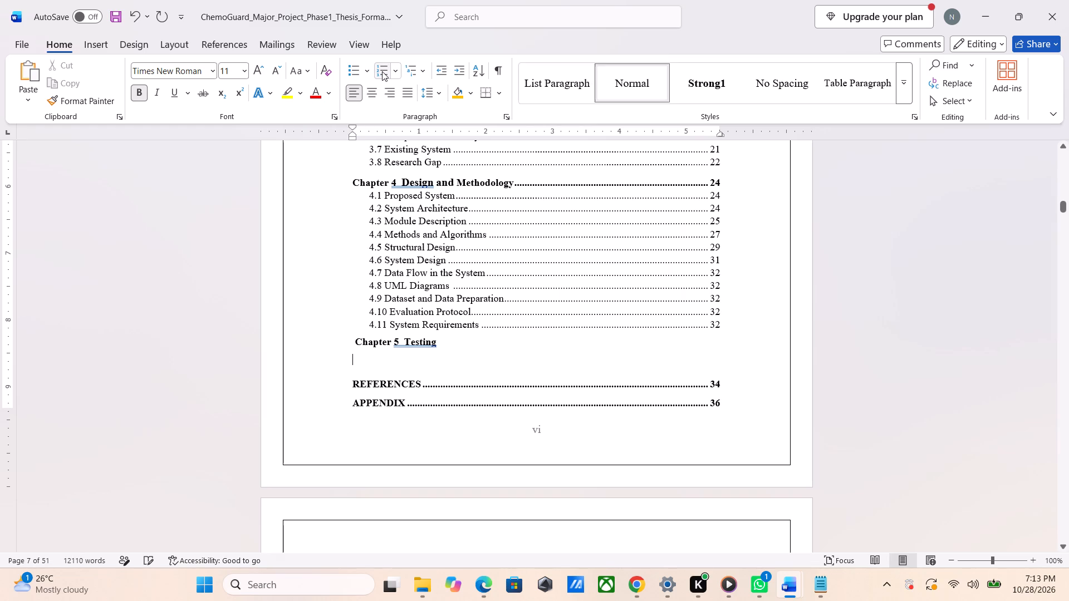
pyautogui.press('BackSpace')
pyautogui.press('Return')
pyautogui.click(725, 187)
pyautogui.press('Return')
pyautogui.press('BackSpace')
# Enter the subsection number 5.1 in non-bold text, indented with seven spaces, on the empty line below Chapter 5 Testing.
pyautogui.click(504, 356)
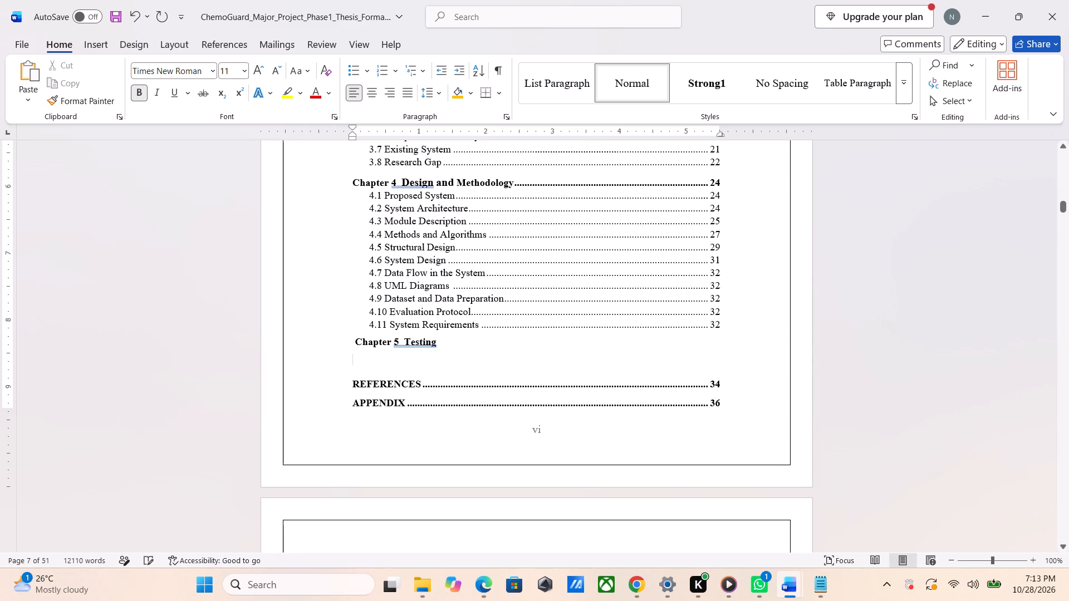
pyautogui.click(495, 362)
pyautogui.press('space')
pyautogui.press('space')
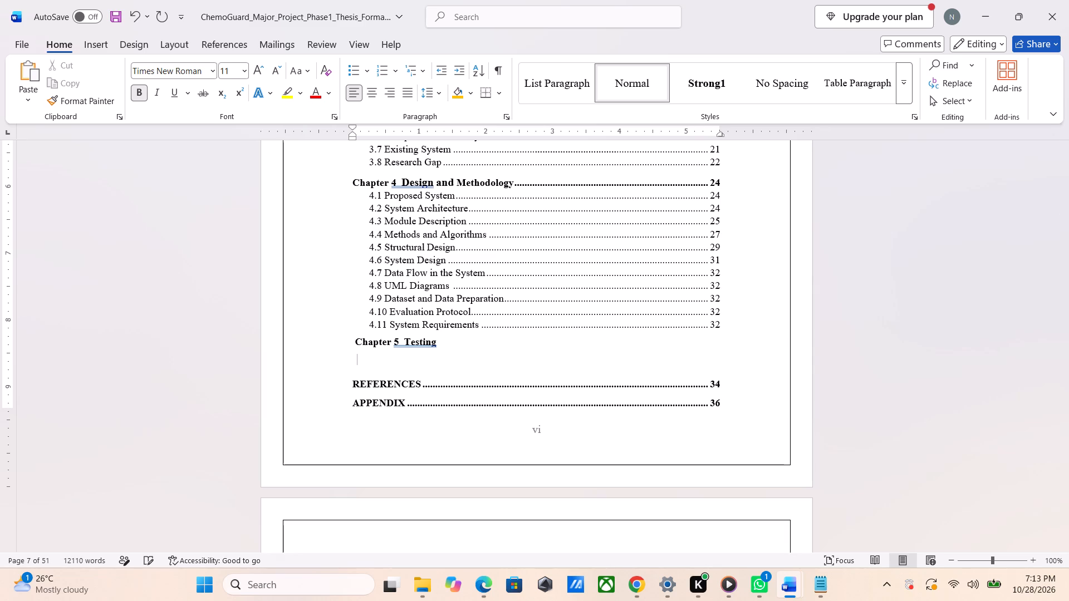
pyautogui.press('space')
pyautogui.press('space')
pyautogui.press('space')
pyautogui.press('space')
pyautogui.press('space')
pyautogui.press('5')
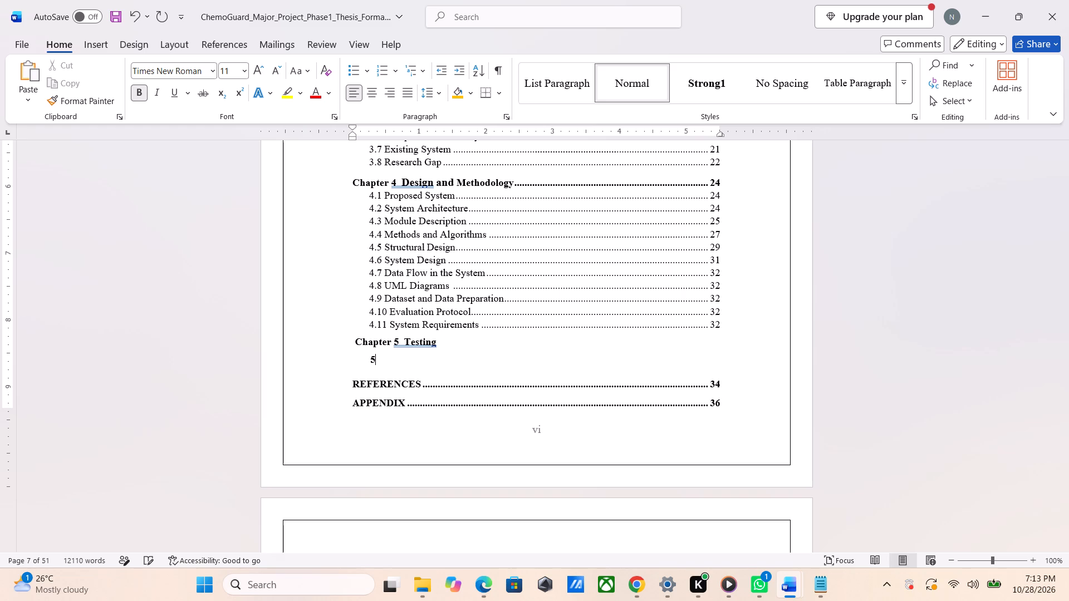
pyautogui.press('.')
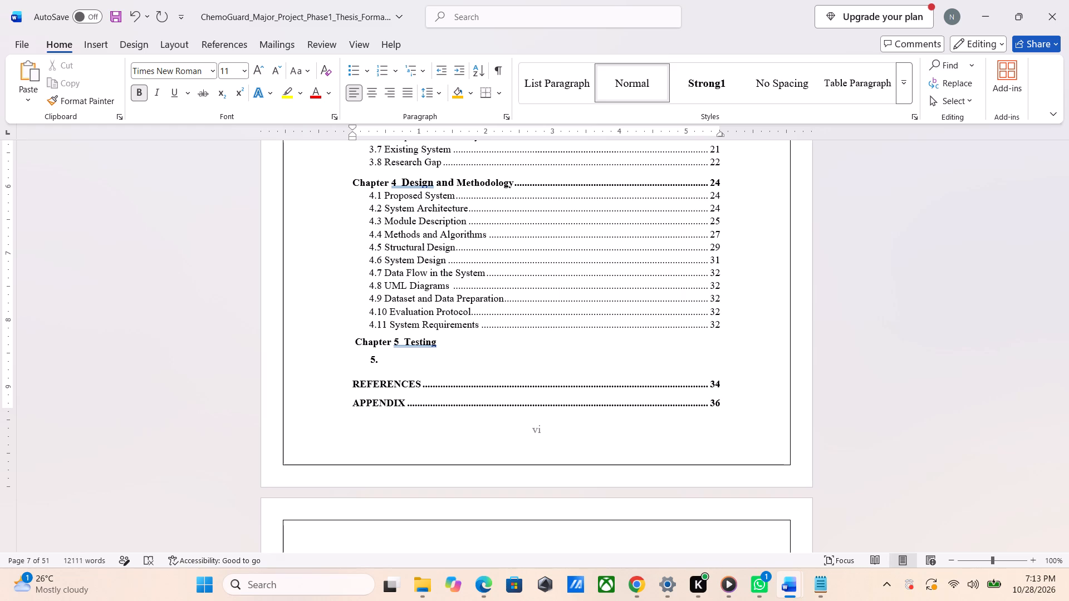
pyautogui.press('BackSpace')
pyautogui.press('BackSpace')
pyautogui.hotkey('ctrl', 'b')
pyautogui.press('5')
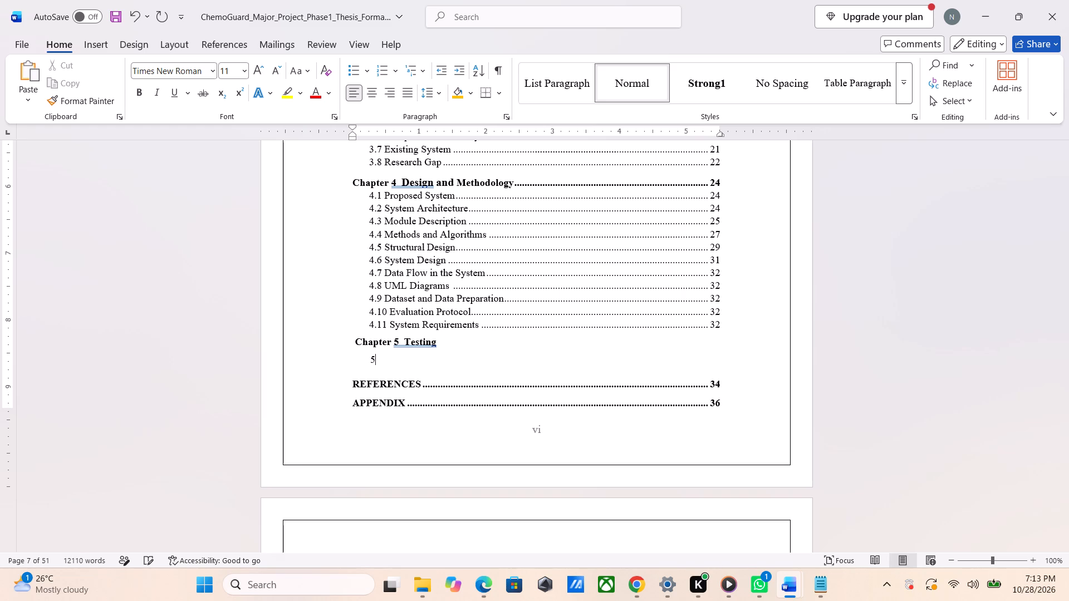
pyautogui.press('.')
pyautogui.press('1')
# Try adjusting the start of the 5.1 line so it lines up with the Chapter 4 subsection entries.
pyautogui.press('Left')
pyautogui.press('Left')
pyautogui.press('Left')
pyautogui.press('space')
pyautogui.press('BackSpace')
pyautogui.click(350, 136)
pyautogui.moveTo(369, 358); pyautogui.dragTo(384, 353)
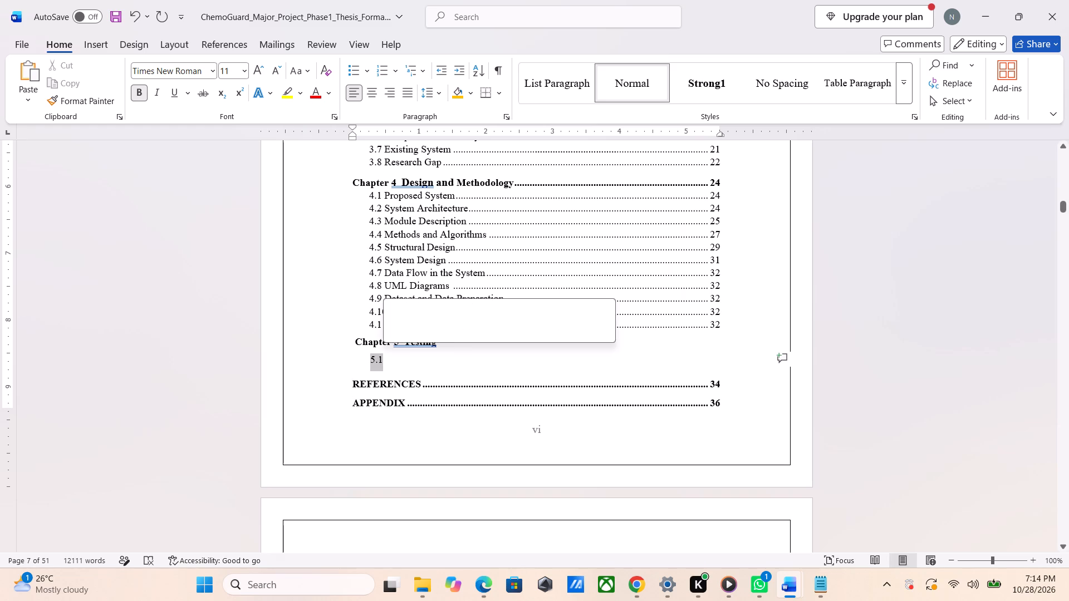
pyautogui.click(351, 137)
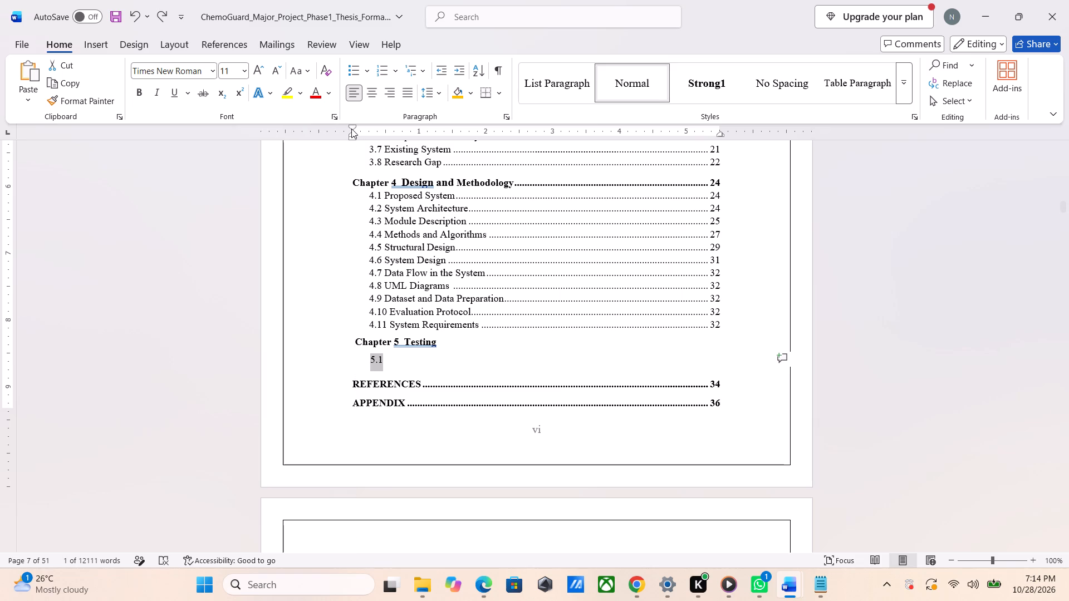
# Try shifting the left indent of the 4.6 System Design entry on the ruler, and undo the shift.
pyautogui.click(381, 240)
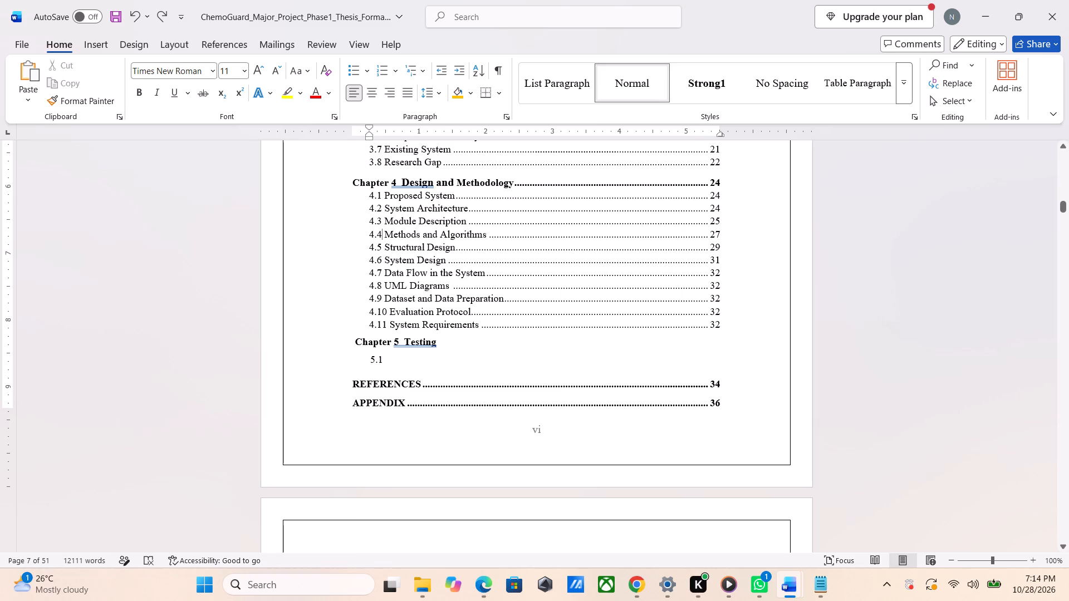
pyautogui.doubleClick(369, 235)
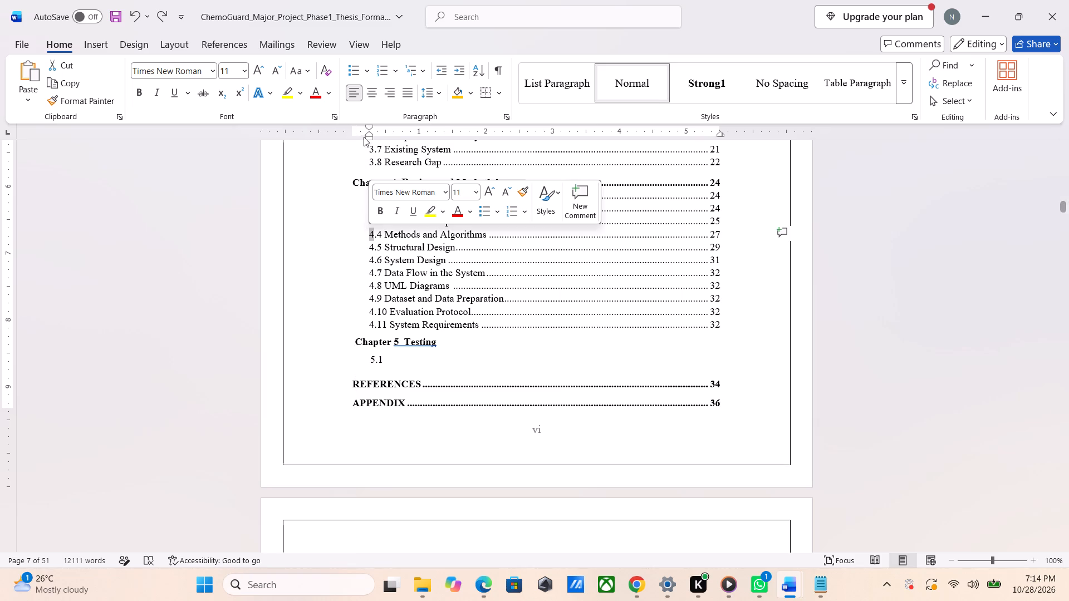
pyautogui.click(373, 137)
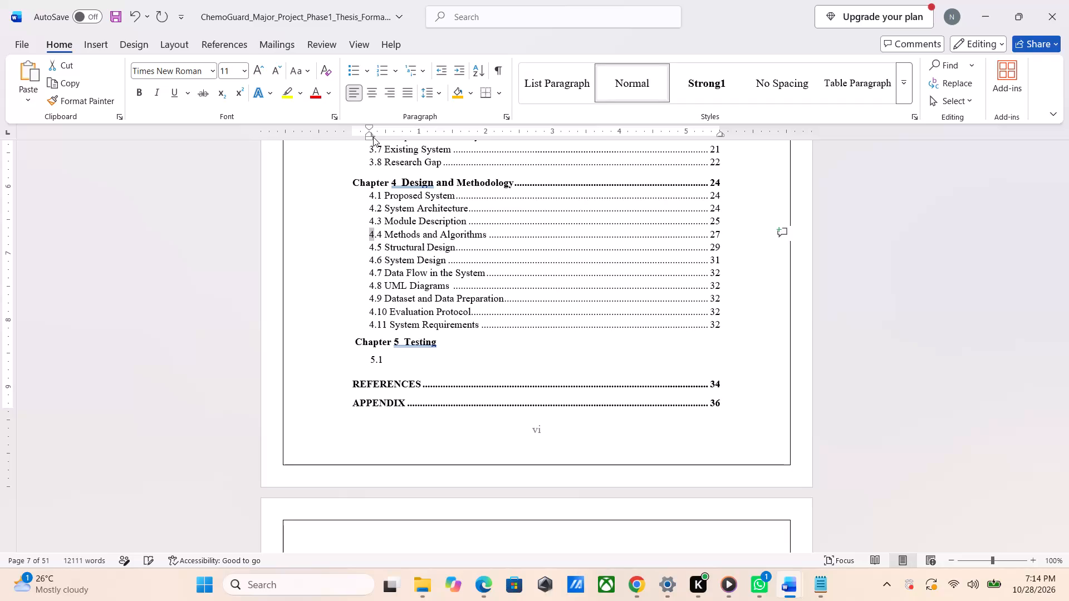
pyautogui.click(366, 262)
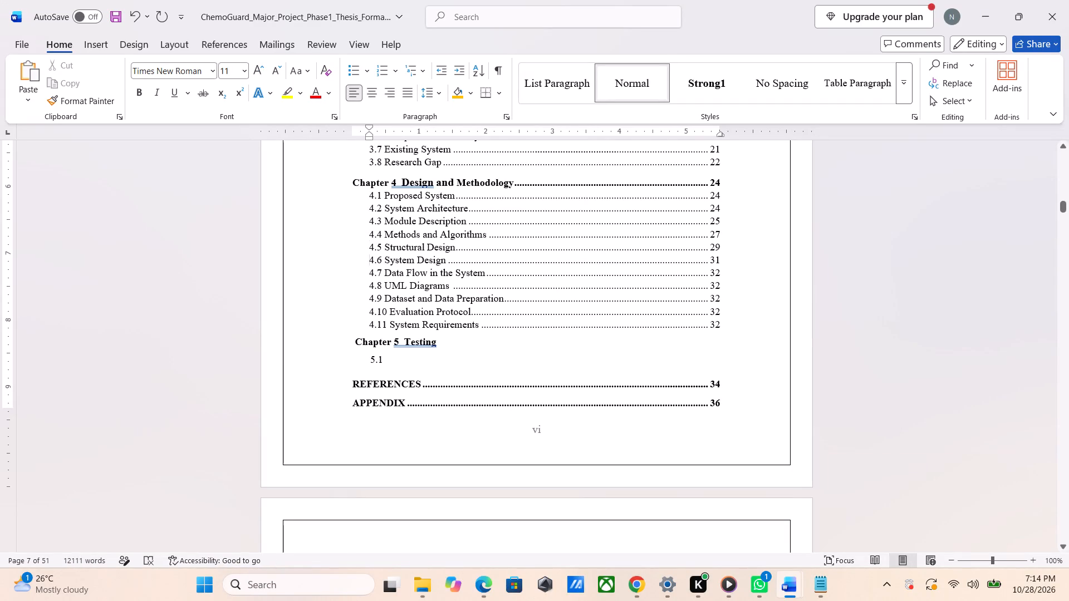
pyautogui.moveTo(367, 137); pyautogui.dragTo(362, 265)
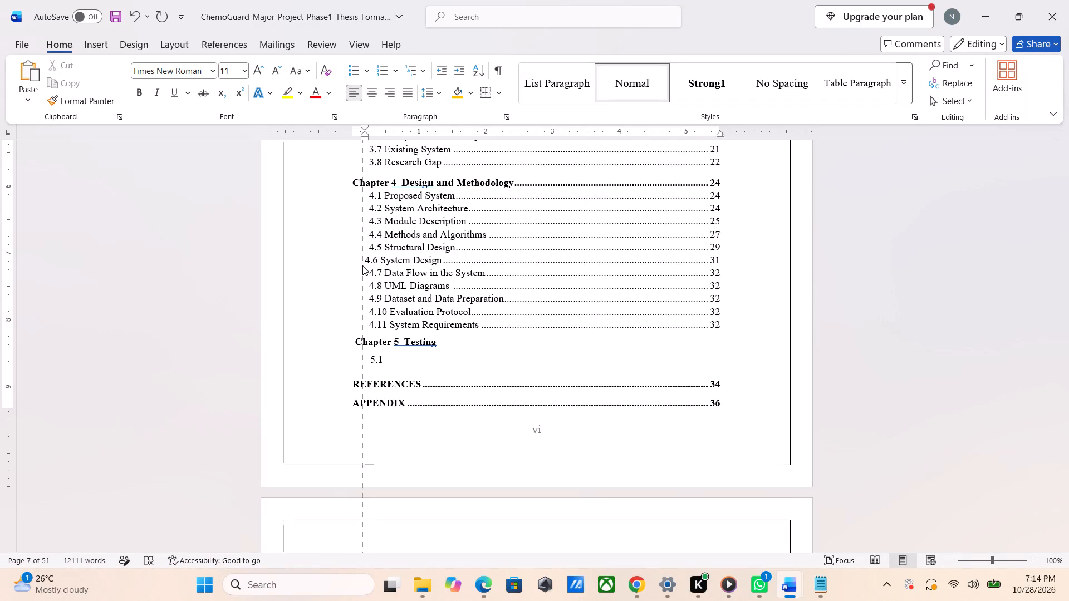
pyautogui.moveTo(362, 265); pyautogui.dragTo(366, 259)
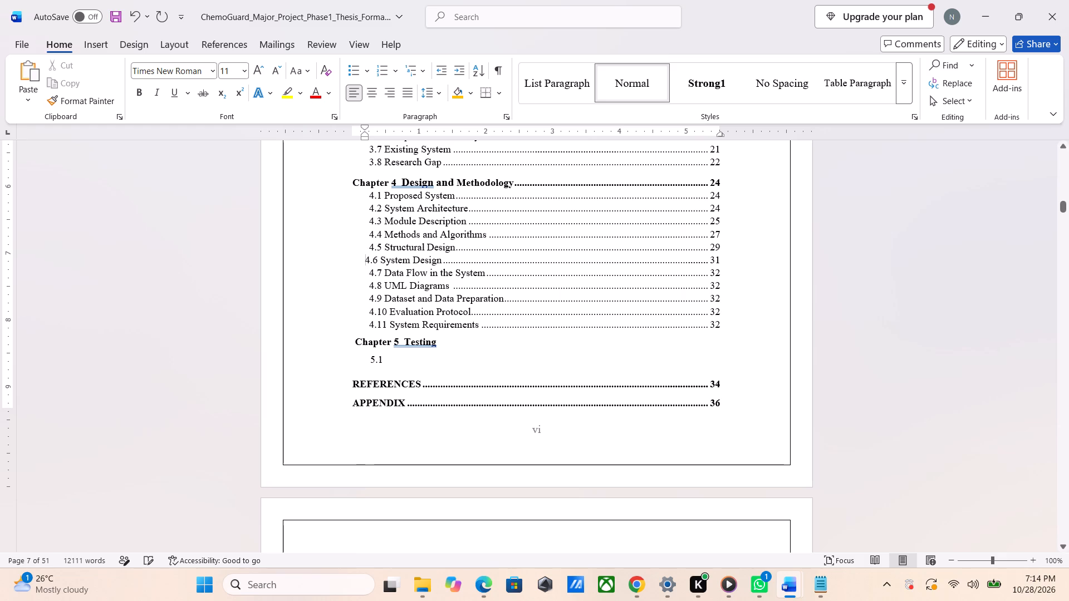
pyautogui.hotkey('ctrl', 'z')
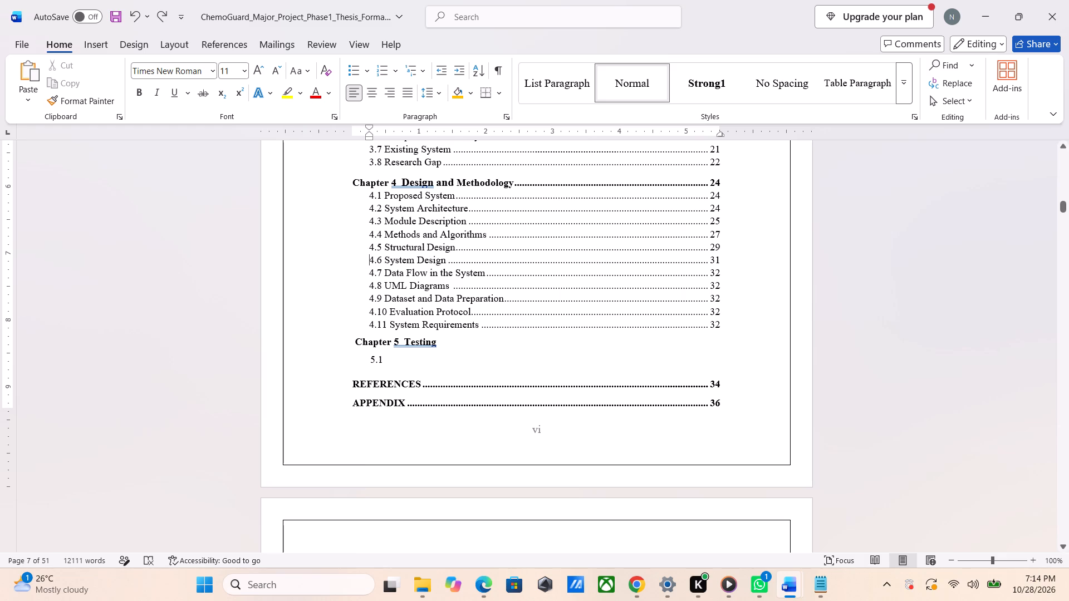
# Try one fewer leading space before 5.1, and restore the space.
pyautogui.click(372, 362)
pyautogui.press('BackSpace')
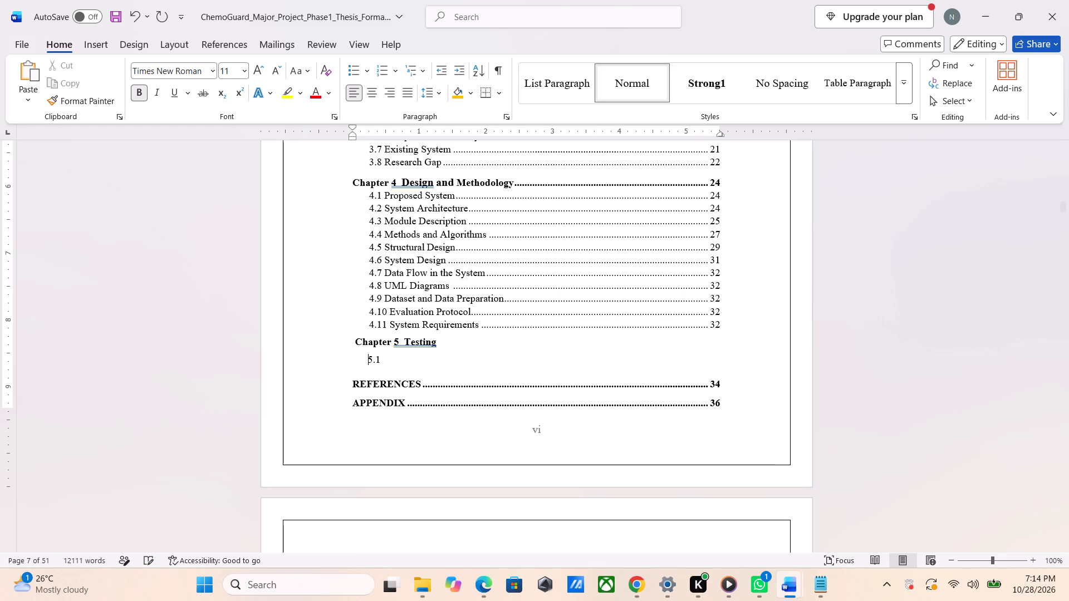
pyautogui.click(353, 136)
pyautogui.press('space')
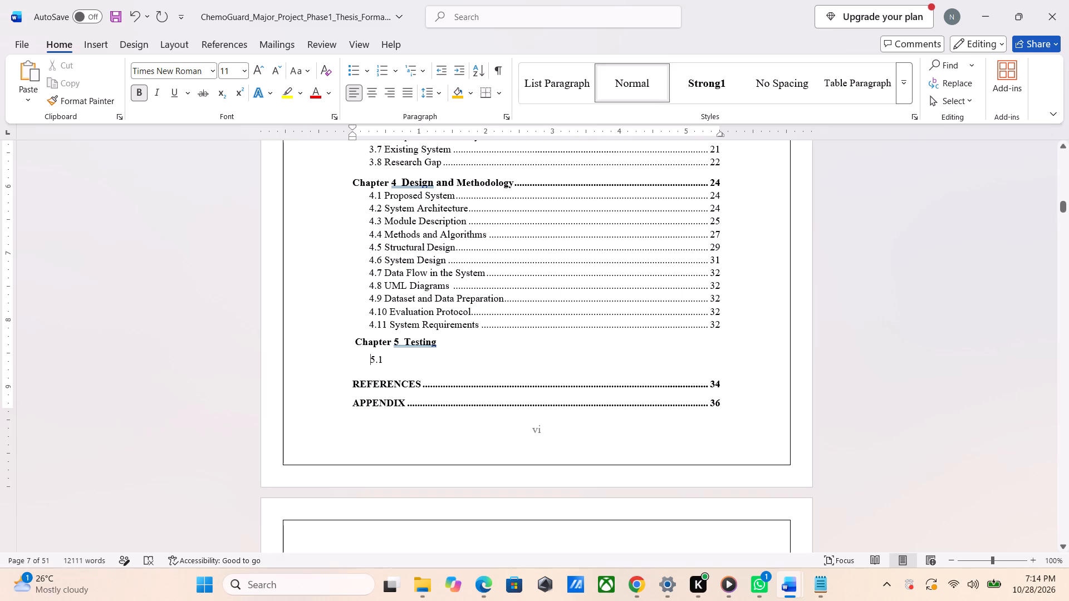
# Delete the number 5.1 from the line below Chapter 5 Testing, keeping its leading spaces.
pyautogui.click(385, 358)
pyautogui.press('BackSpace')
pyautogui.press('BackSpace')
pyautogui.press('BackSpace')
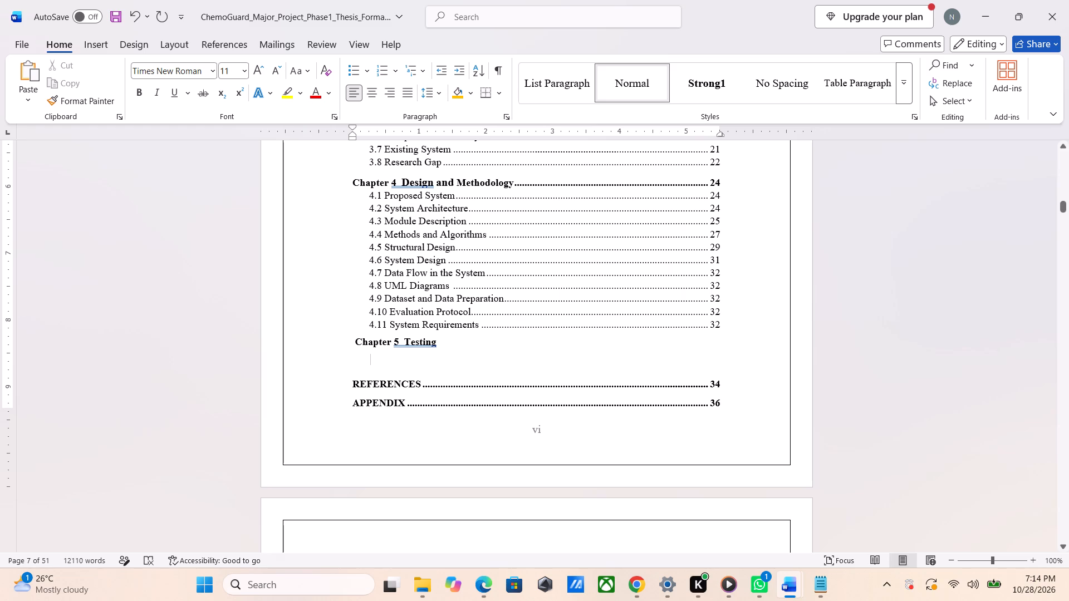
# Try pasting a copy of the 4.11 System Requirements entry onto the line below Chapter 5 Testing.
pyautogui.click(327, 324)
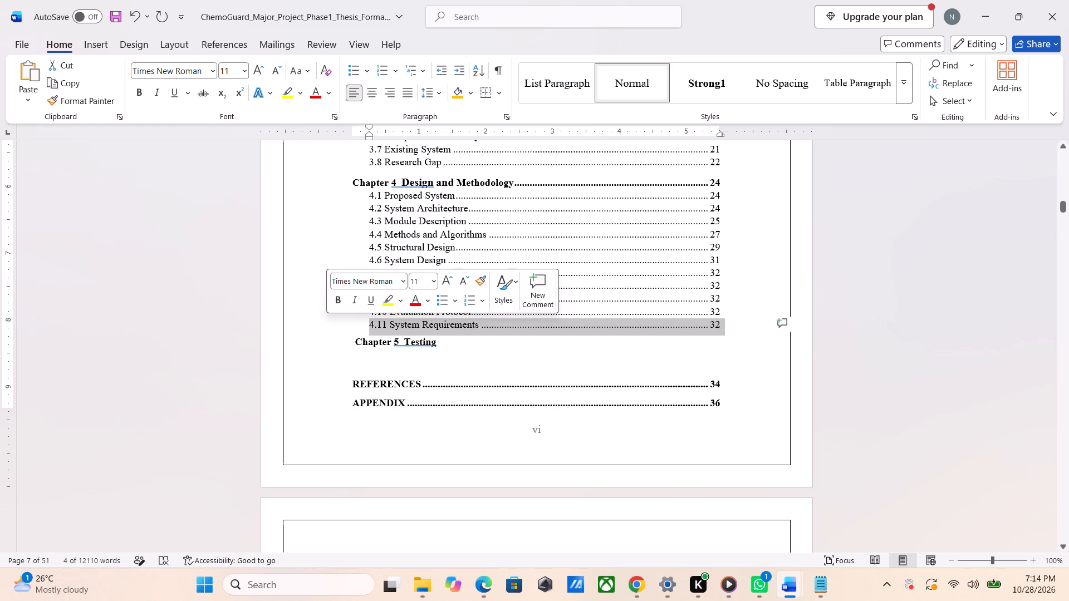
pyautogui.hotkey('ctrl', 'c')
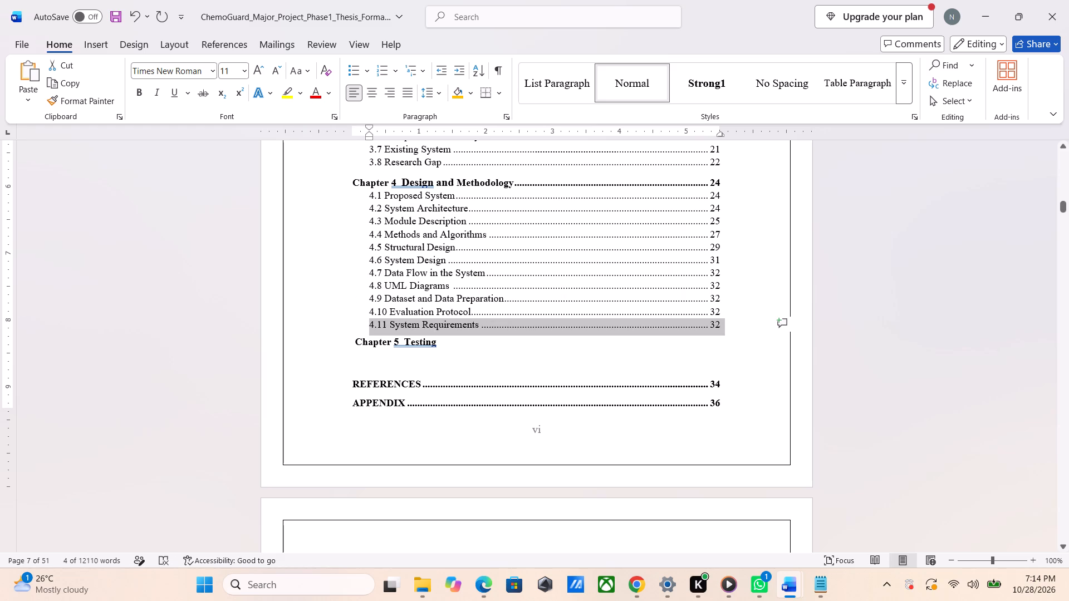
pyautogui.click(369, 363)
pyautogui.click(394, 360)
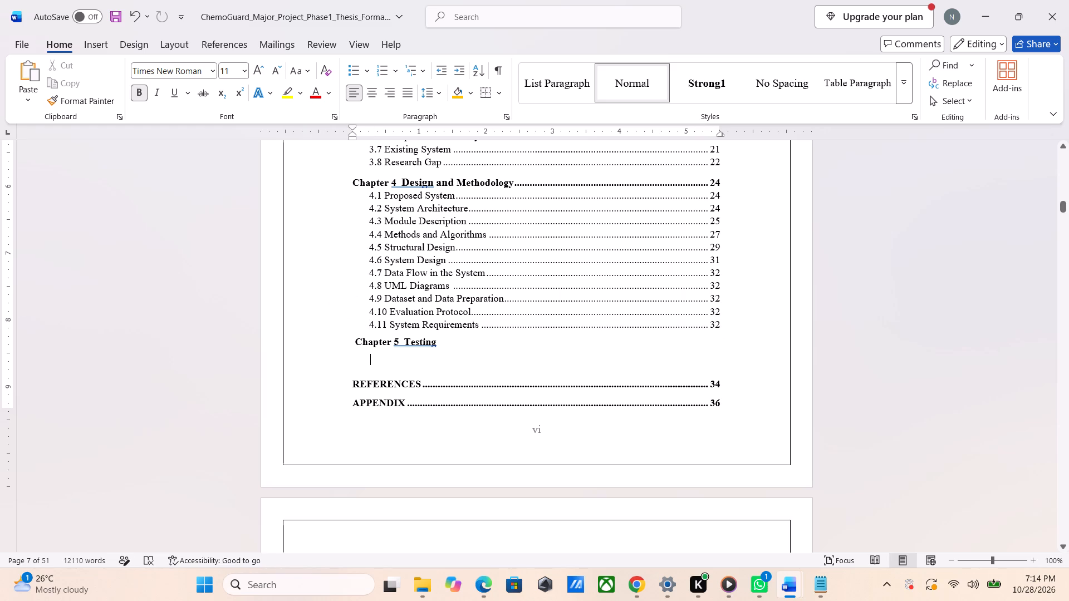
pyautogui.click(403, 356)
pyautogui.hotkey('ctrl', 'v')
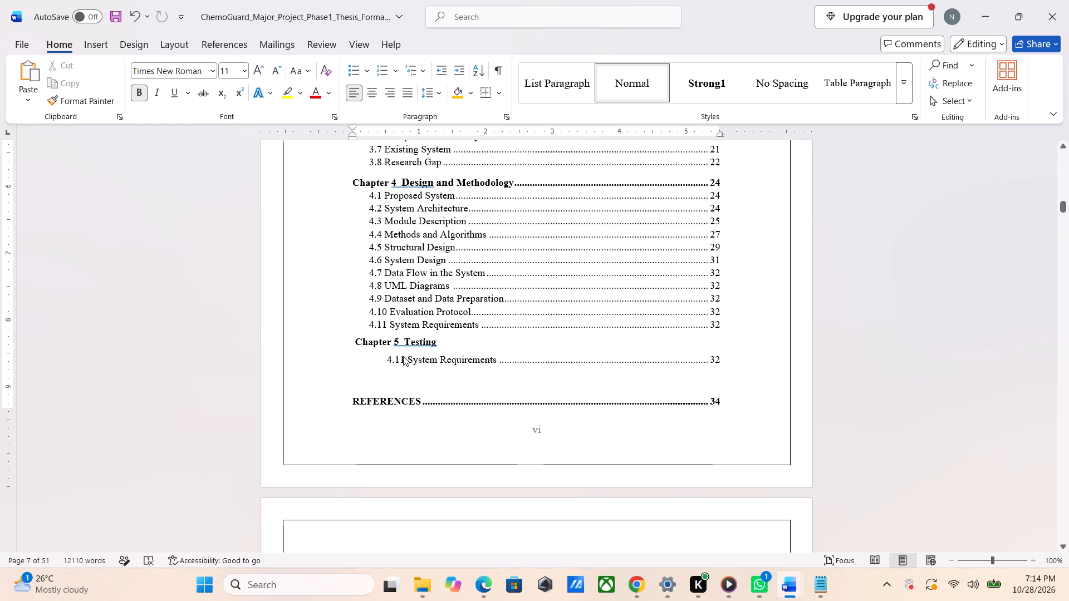
# Undo the pasted entry and the earlier spacing and numbering edits, back to an empty line below Chapter 5 Testing.
pyautogui.hotkey('ctrl', 'z')
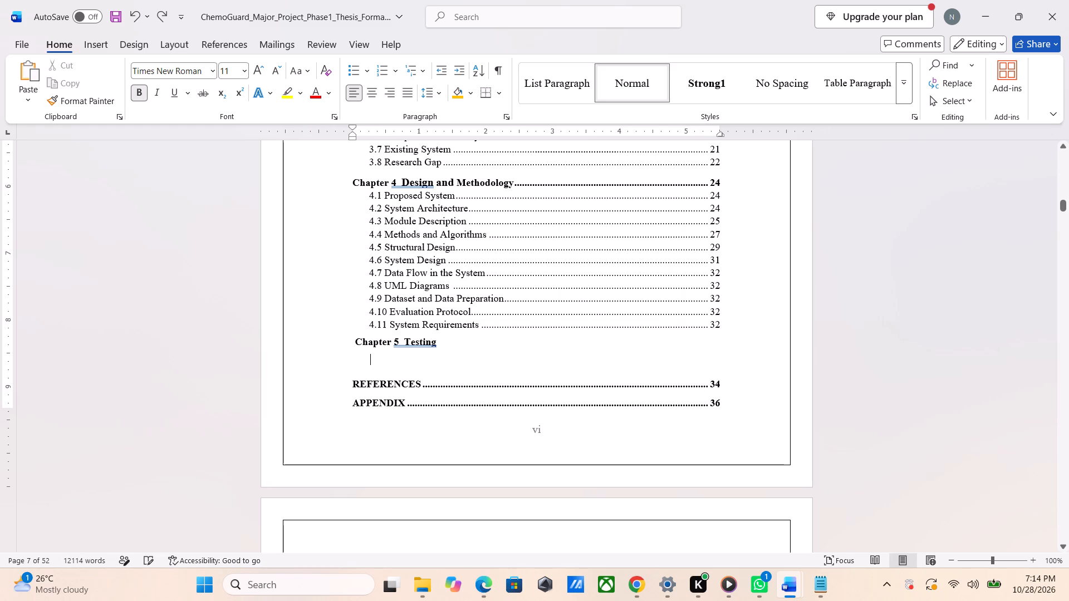
pyautogui.hotkey('ctrl', 'z')
pyautogui.hotkey('ctrl', 'z')
pyautogui.hotkey('ctrl', 'z')
pyautogui.hotkey('ctrl', 'z')
pyautogui.hotkey('ctrl', 'z')
pyautogui.hotkey('ctrl', 'z')
pyautogui.hotkey('ctrl', 'z')
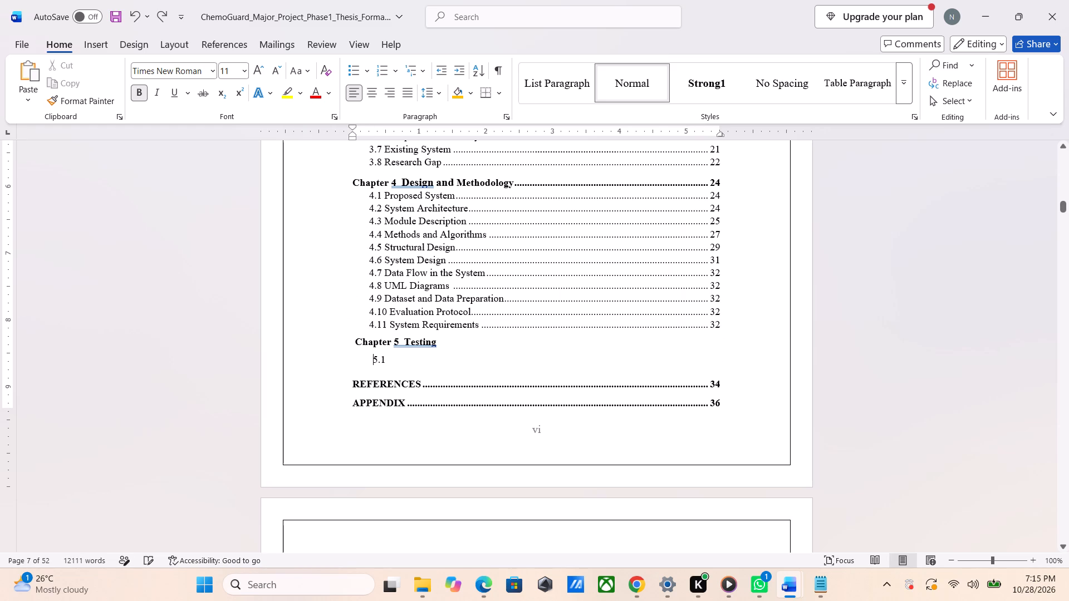
pyautogui.hotkey('ctrl', 'z')
pyautogui.hotkey('ctrl', 'z')
pyautogui.hotkey('ctrl', 'z')
pyautogui.hotkey('ctrl', 'z')
pyautogui.hotkey('ctrl', 'z')
pyautogui.hotkey('ctrl', 'z')
pyautogui.hotkey('ctrl', 'z')
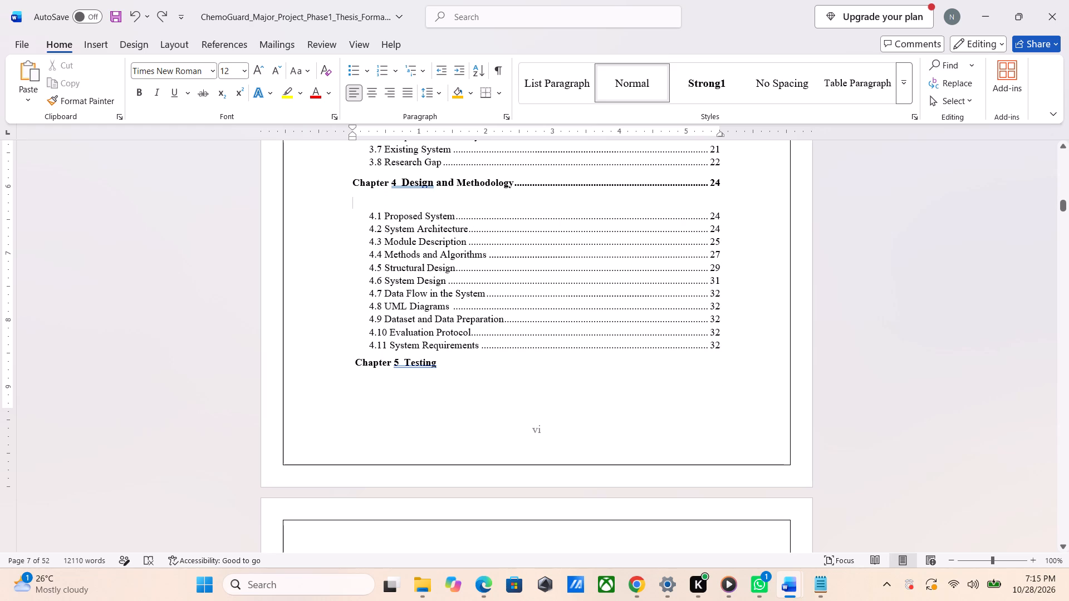
pyautogui.hotkey('ctrl', 'z')
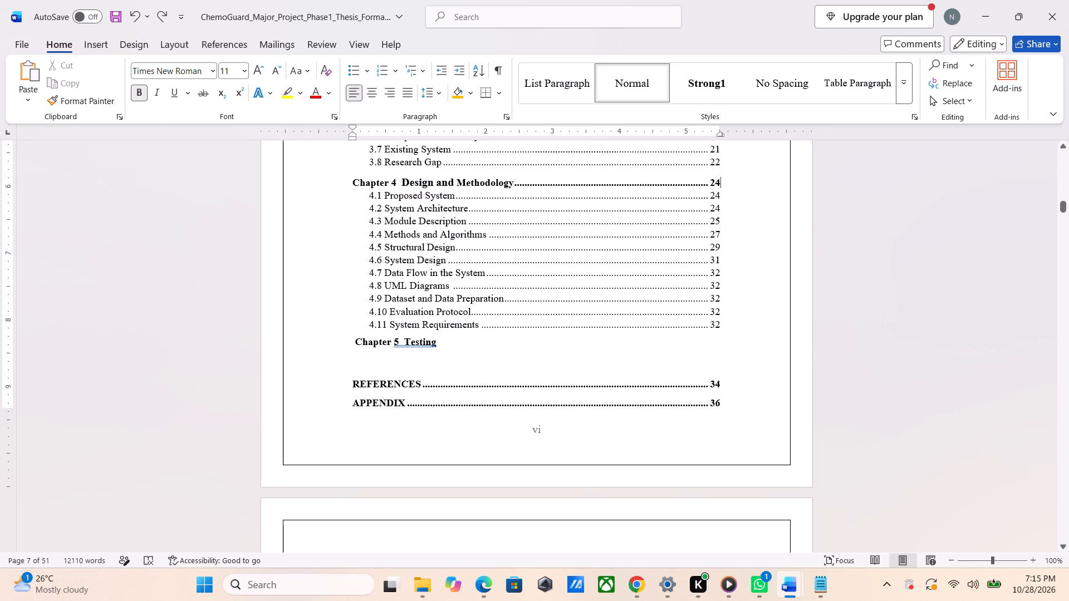
# Paste a copy of the 4.11 System Requirements entry on the empty line below Chapter 5 Testing and renumber it 5.1.
pyautogui.click(457, 346)
pyautogui.click(427, 364)
pyautogui.hotkey('ctrl', 'v')
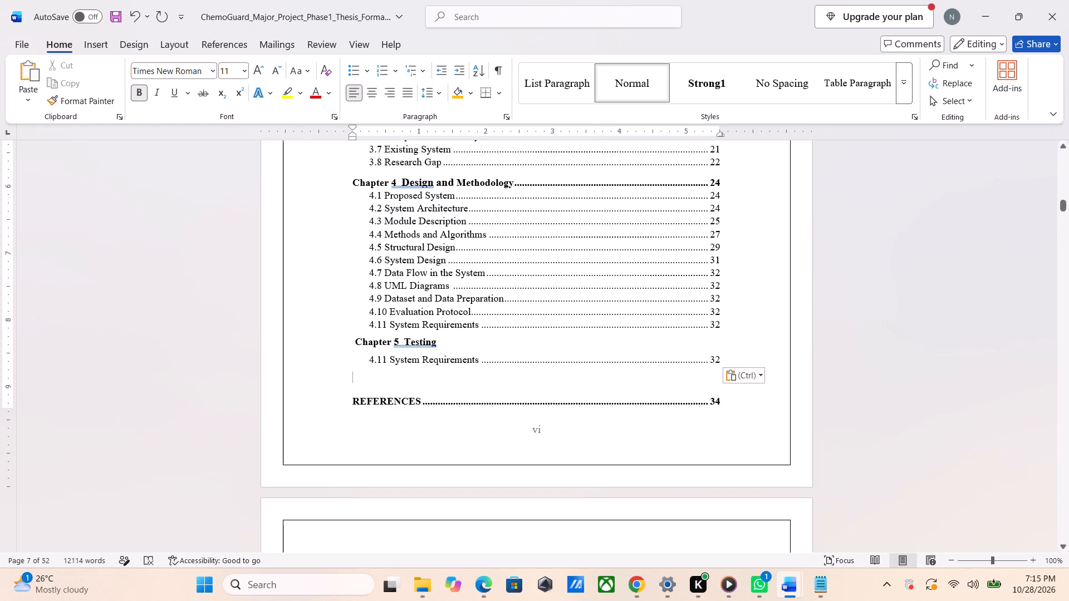
pyautogui.click(386, 358)
pyautogui.press('BackSpace')
pyautogui.press('BackSpace')
pyautogui.press('BackSpace')
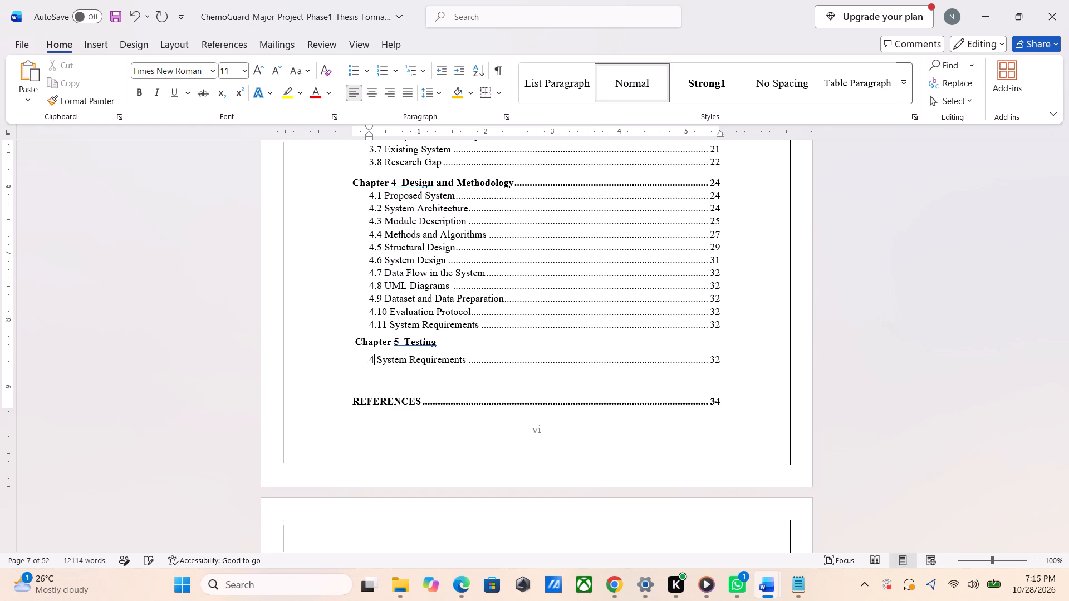
pyautogui.press('BackSpace')
pyautogui.write('5.1')
# Delete the System Requirements title from the 5.1 entry, keeping its dot leader and page number.
pyautogui.press('Right')
pyautogui.press('Right')
pyautogui.press('Right')
pyautogui.press('Right')
pyautogui.press('Right')
pyautogui.press('Right')
pyautogui.press('Right')
pyautogui.press('Right')
pyautogui.press('Right')
pyautogui.press('Right')
pyautogui.press('Right')
pyautogui.press('Right')
pyautogui.press('Right')
pyautogui.press('Right')
pyautogui.press('Right')
pyautogui.press('Right')
pyautogui.press('Right')
pyautogui.press('Right')
pyautogui.press('Right')
pyautogui.press('Right')
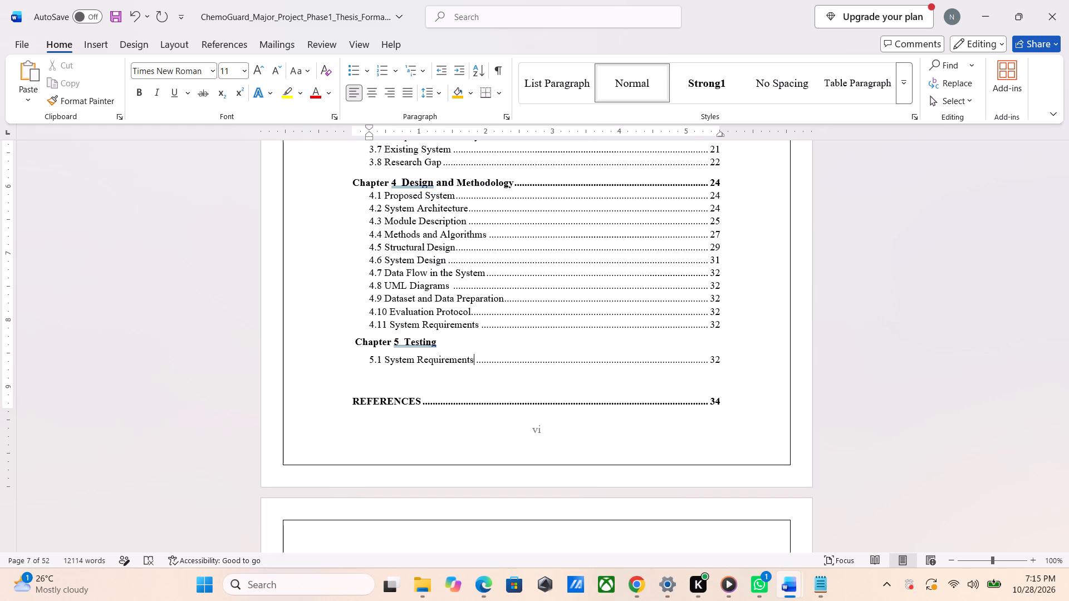
pyautogui.press('BackSpace')
pyautogui.press('BackSpace')
pyautogui.press('BackSpace')
pyautogui.press('BackSpace')
pyautogui.press('BackSpace')
pyautogui.press('BackSpace')
pyautogui.press('BackSpace')
pyautogui.press('BackSpace')
pyautogui.press('BackSpace')
pyautogui.press('BackSpace')
pyautogui.press('BackSpace')
pyautogui.press('BackSpace')
pyautogui.press('BackSpace')
pyautogui.press('BackSpace')
pyautogui.press('BackSpace')
pyautogui.press('BackSpace')
pyautogui.press('BackSpace')
pyautogui.press('BackSpace')
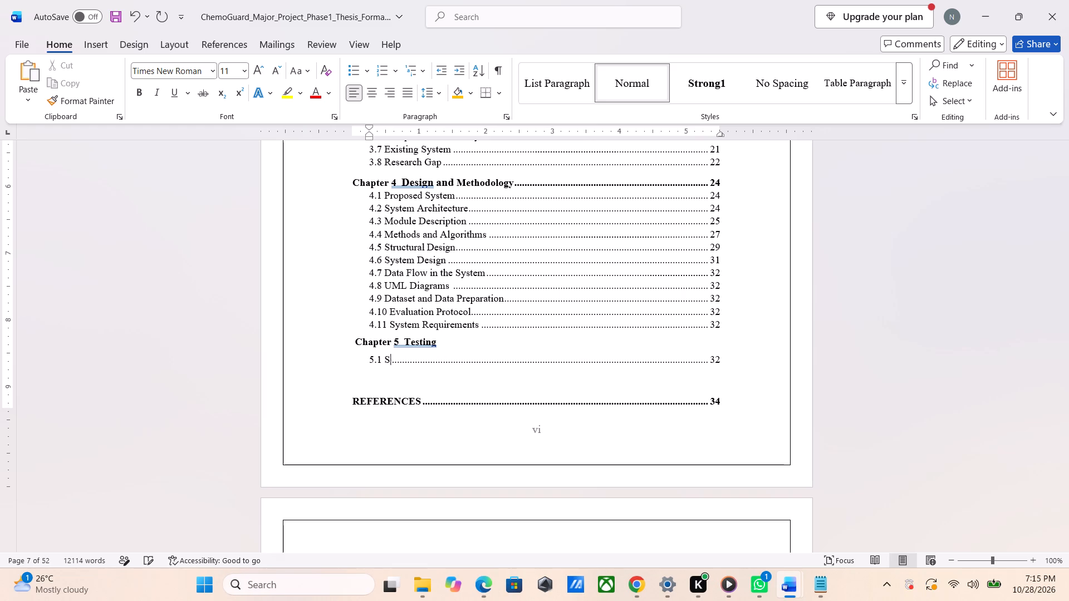
pyautogui.press('BackSpace')
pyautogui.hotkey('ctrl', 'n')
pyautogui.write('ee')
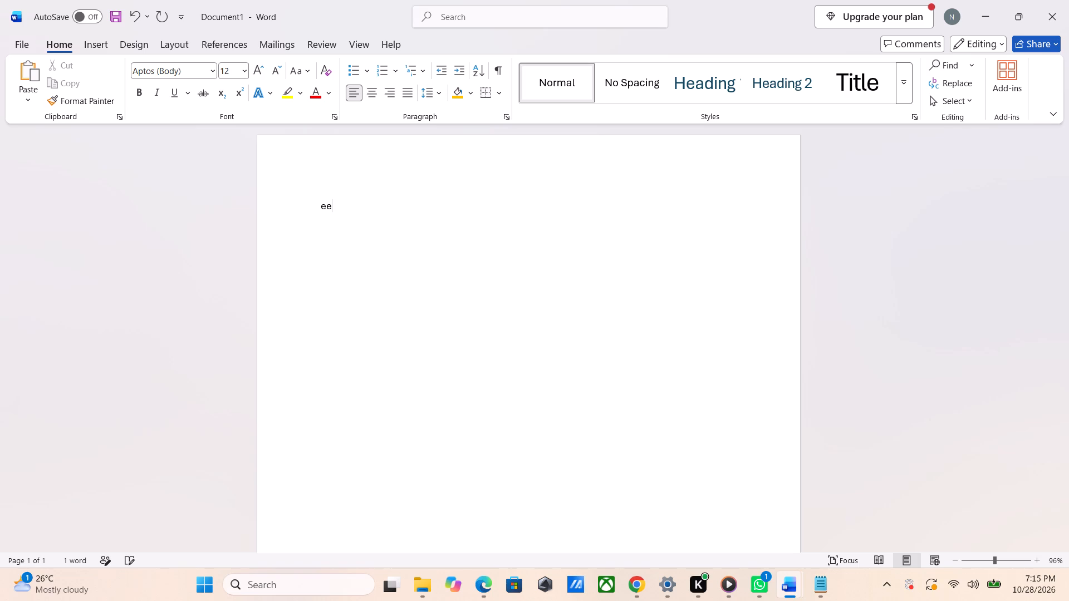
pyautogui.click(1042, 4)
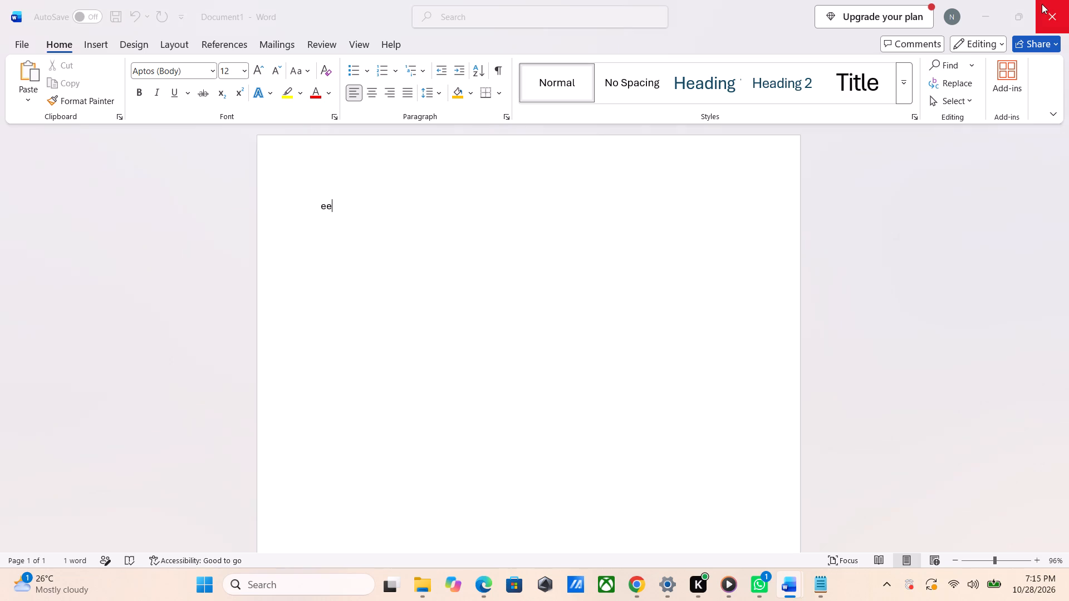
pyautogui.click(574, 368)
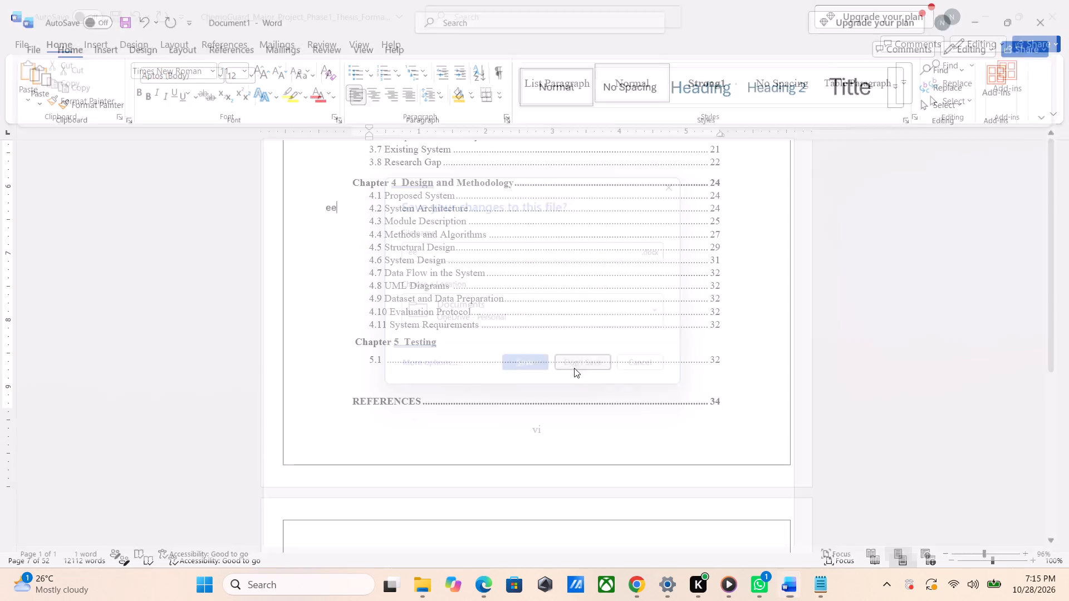
# Title the 5.1 entry Need Of Testing, with a space before the dot leader.
pyautogui.write('Need Of')
pyautogui.press('space')
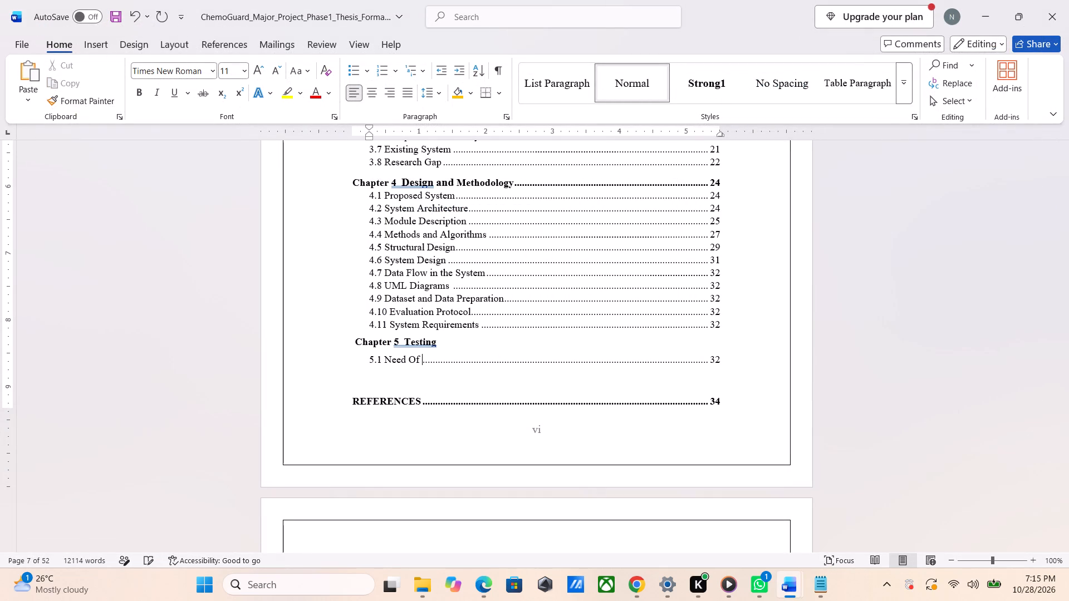
pyautogui.write('Testing')
pyautogui.press('space')
# Add the heading Chapter 6 Code below the 5.1 entry, following the Sample Thesis contents, and start a new line.
pyautogui.hotkey('alt', 'Tab')
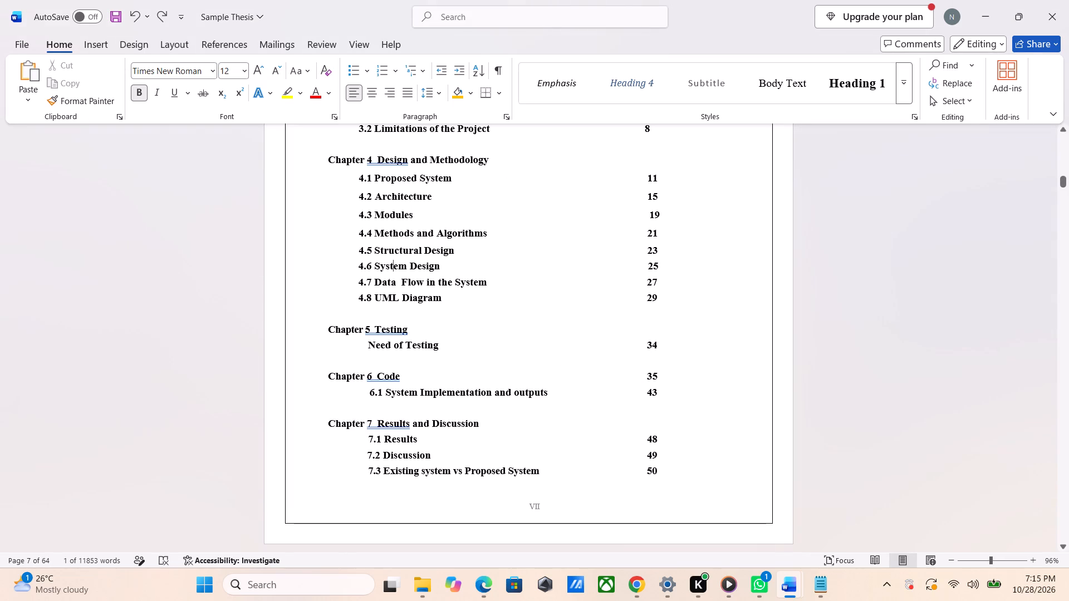
pyautogui.hotkey('alt', 'Tab')
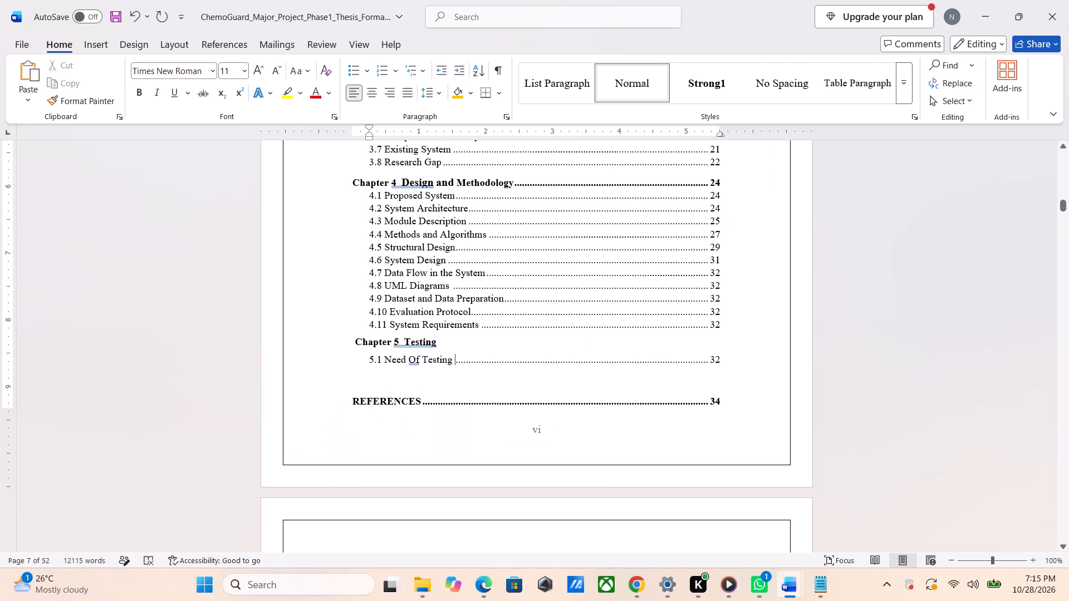
pyautogui.press('Down')
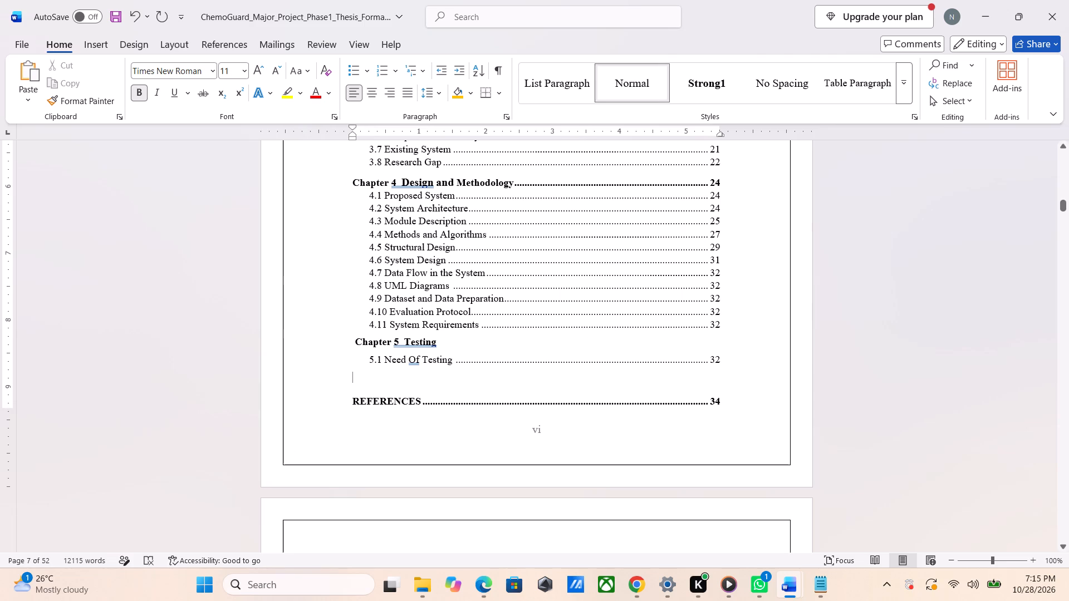
pyautogui.write('Cga')
pyautogui.press('BackSpace')
pyautogui.press('BackSpace')
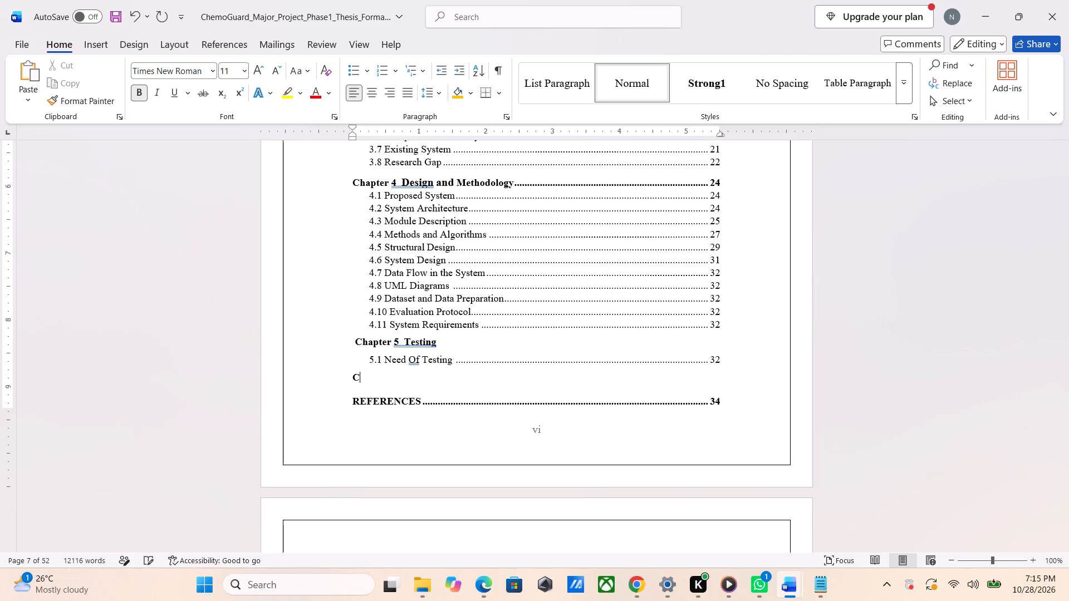
pyautogui.hotkey('shift', 'h')
pyautogui.press('BackSpace')
pyautogui.write('ha')
pyautogui.write('pter')
pyautogui.press('space')
pyautogui.write('6')
pyautogui.press('space')
pyautogui.hotkey('alt', 'Tab')
pyautogui.hotkey('alt', 'Tab')
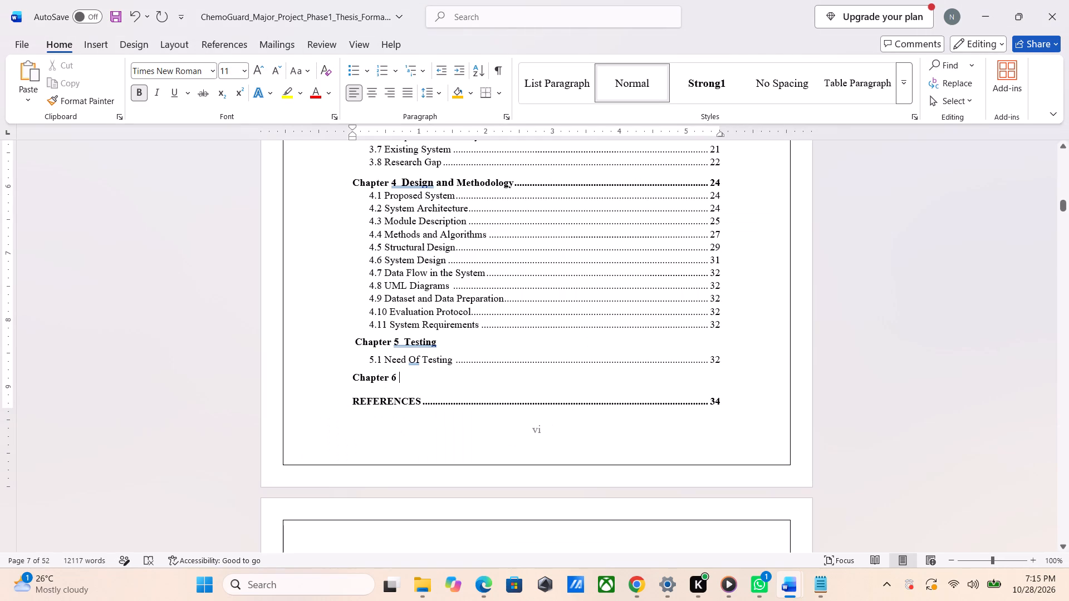
pyautogui.write('CO')
pyautogui.press('BackSpace')
pyautogui.press('BackSpace')
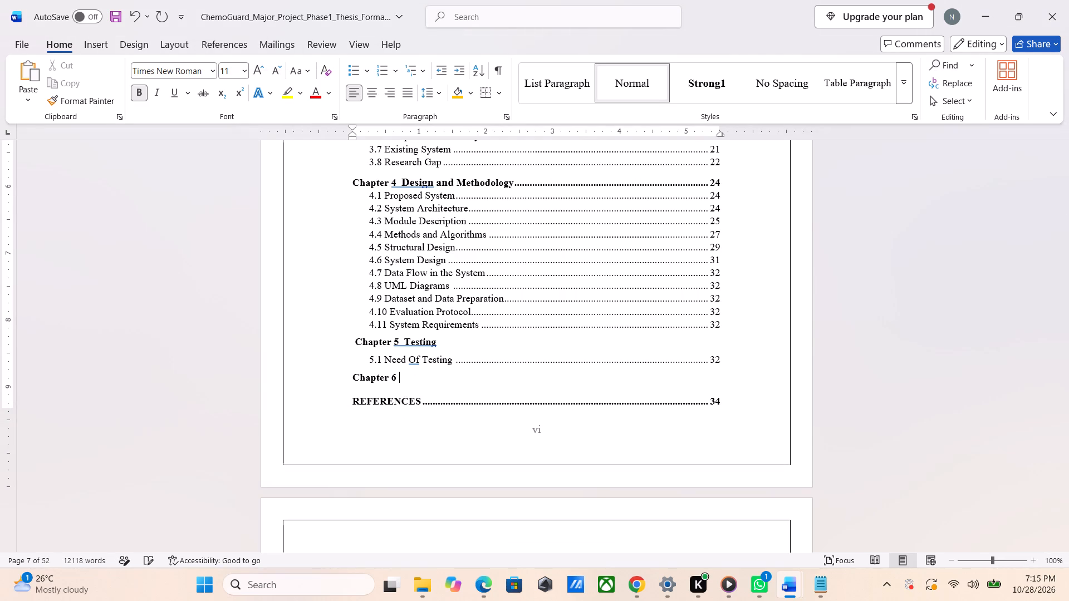
pyautogui.press('space')
pyautogui.write('Code')
pyautogui.press('Return')
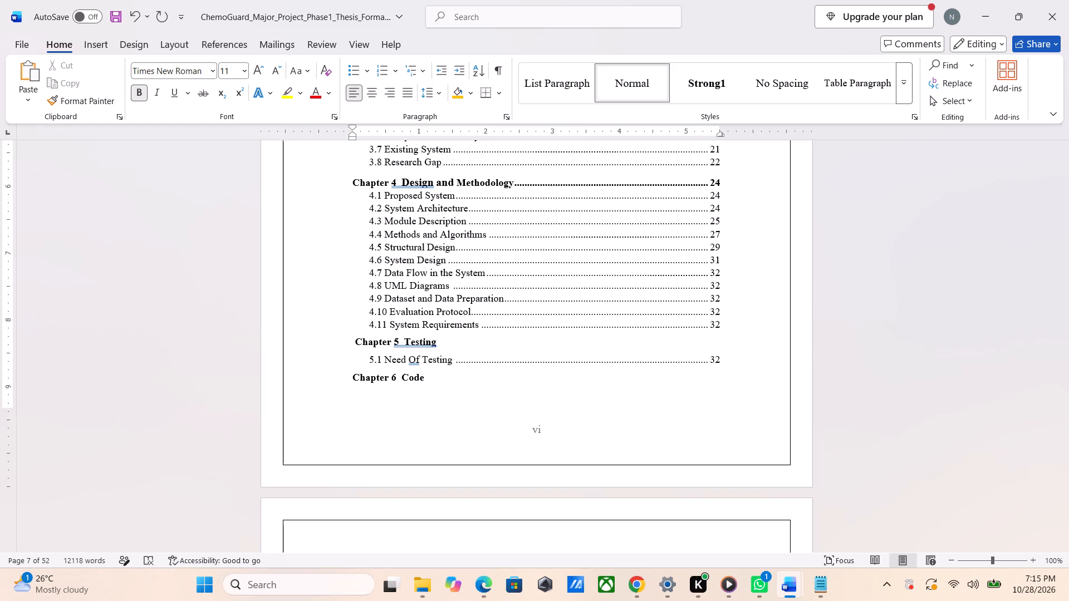
# Paste a copy of the 4.11 System Requirements entry below Chapter 6 Code and renumber it 6.1.
pyautogui.hotkey('ctrl', 'v')
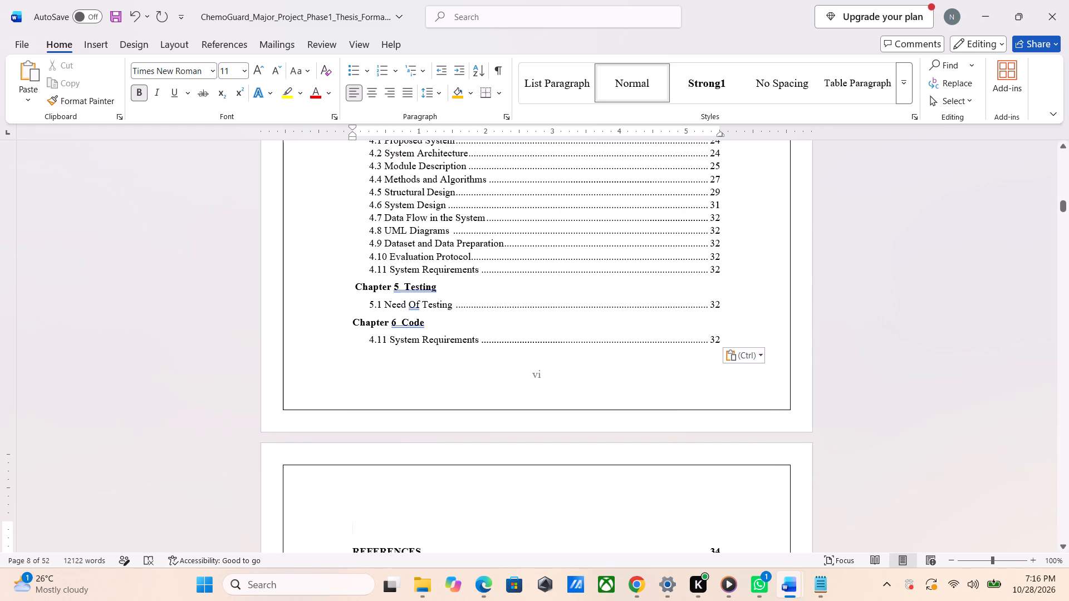
pyautogui.click(386, 341)
pyautogui.press('Left')
pyautogui.press('Right')
pyautogui.press('BackSpace')
pyautogui.press('BackSpace')
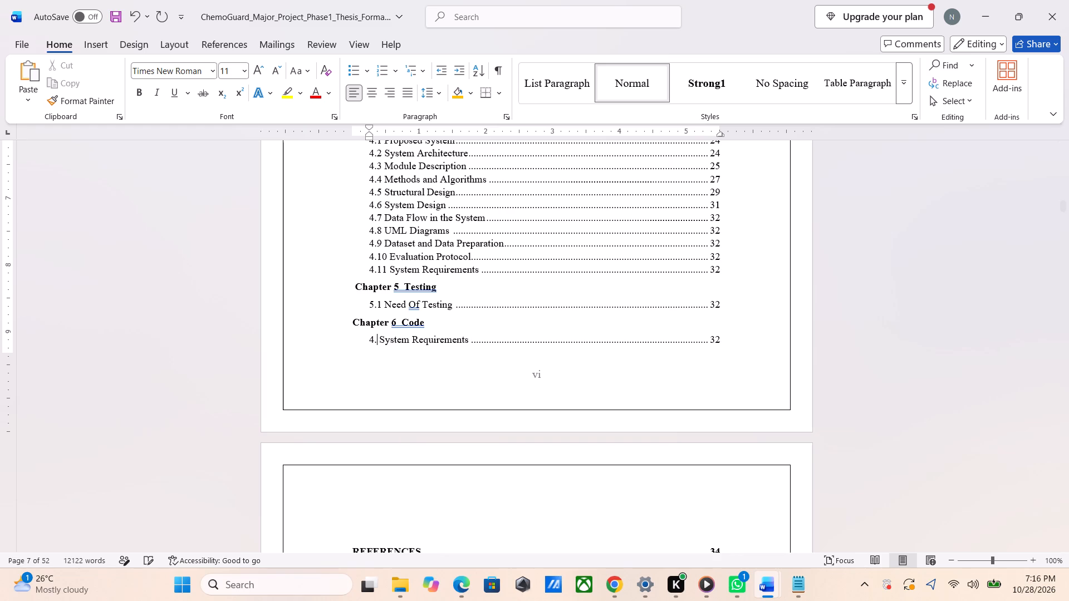
pyautogui.press('BackSpace')
pyautogui.press('BackSpace')
pyautogui.write('6..1')
pyautogui.press('BackSpace')
pyautogui.press('BackSpace')
pyautogui.press('1')
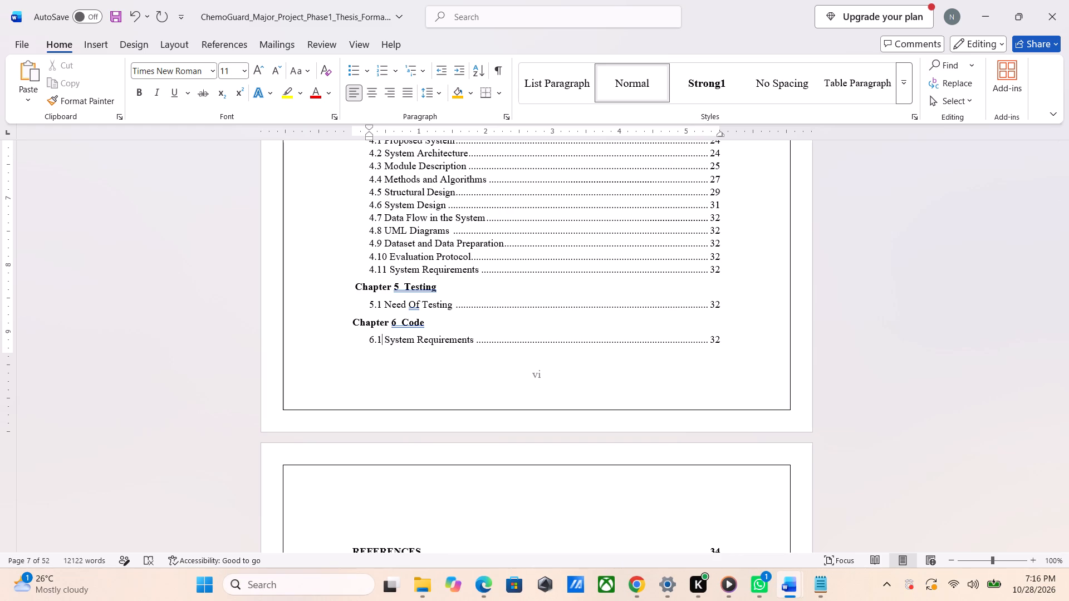
# Delete the System Requirements title from the 6.1 entry, keeping its number, dot leader and page number.
pyautogui.click(473, 338)
pyautogui.press('BackSpace')
pyautogui.press('BackSpace')
pyautogui.press('BackSpace')
pyautogui.press('BackSpace')
pyautogui.press('BackSpace')
pyautogui.press('BackSpace')
pyautogui.press('BackSpace')
pyautogui.press('BackSpace')
pyautogui.press('BackSpace')
pyautogui.press('BackSpace')
pyautogui.press('BackSpace')
pyautogui.press('BackSpace')
pyautogui.press('BackSpace')
pyautogui.press('BackSpace')
pyautogui.press('BackSpace')
pyautogui.press('BackSpace')
pyautogui.press('BackSpace')
pyautogui.press('BackSpace')
pyautogui.press('BackSpace')
# Title the 6.1 entry System Implementation and Outputs, following the Sample Thesis contents.
pyautogui.hotkey('alt', 'Tab')
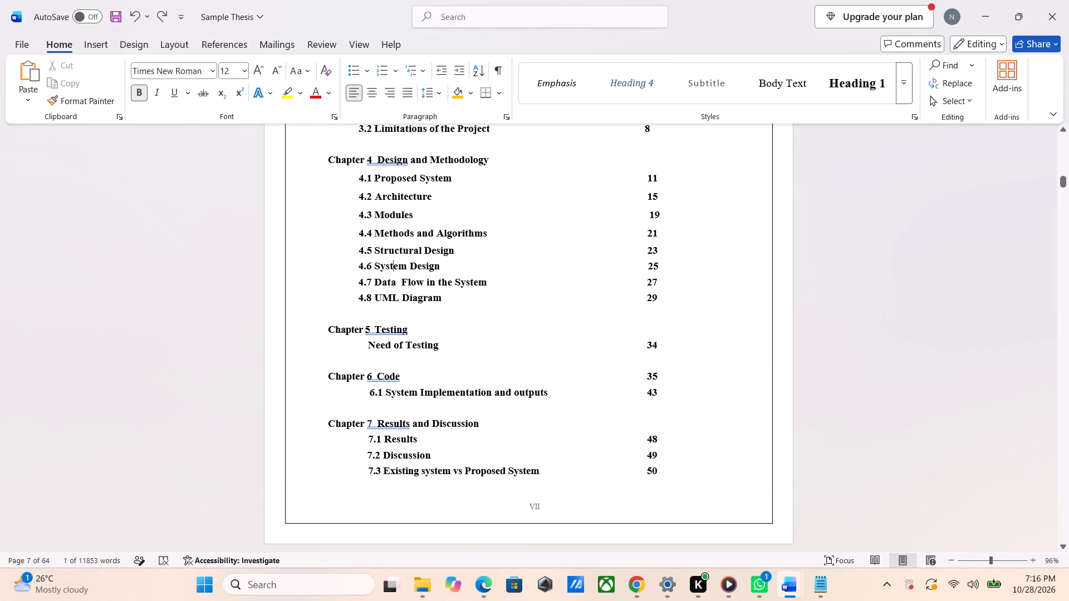
pyautogui.hotkey('alt', 'Tab')
pyautogui.write('System Implementation')
pyautogui.press('space')
pyautogui.write('na')
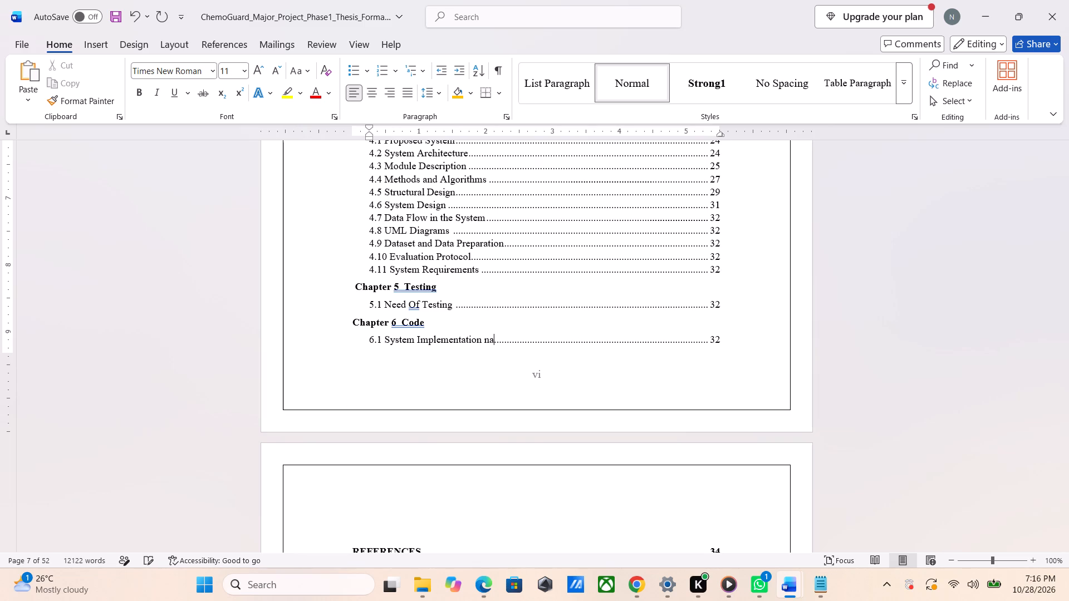
pyautogui.press('BackSpace')
pyautogui.press('BackSpace')
pyautogui.write('and Ot')
pyautogui.press('BackSpace')
pyautogui.write('utputs')
pyautogui.hotkey('alt', 'Tab')
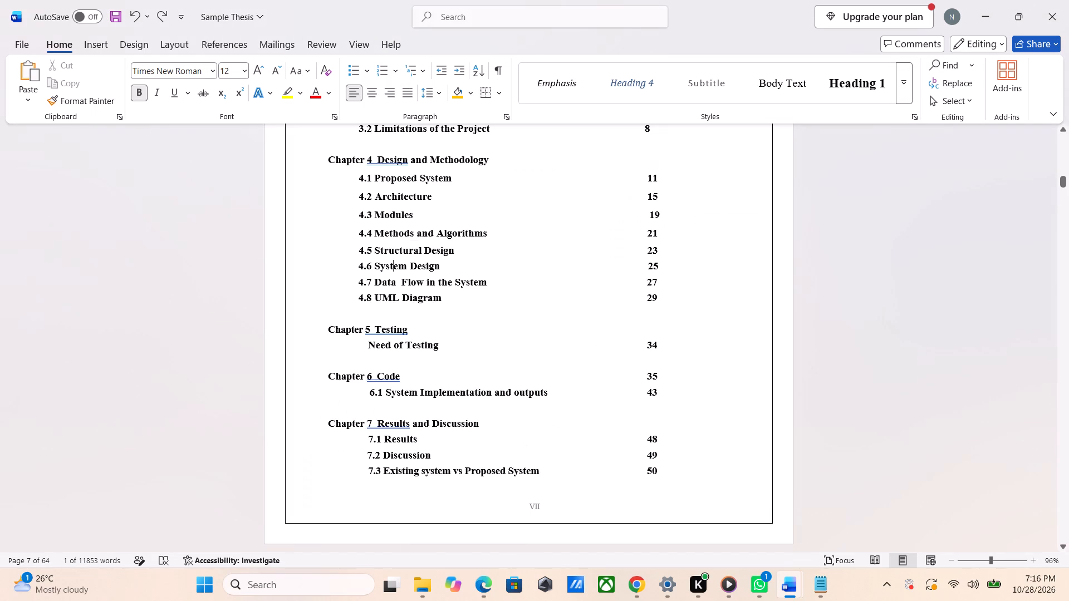
pyautogui.hotkey('alt', 'Tab')
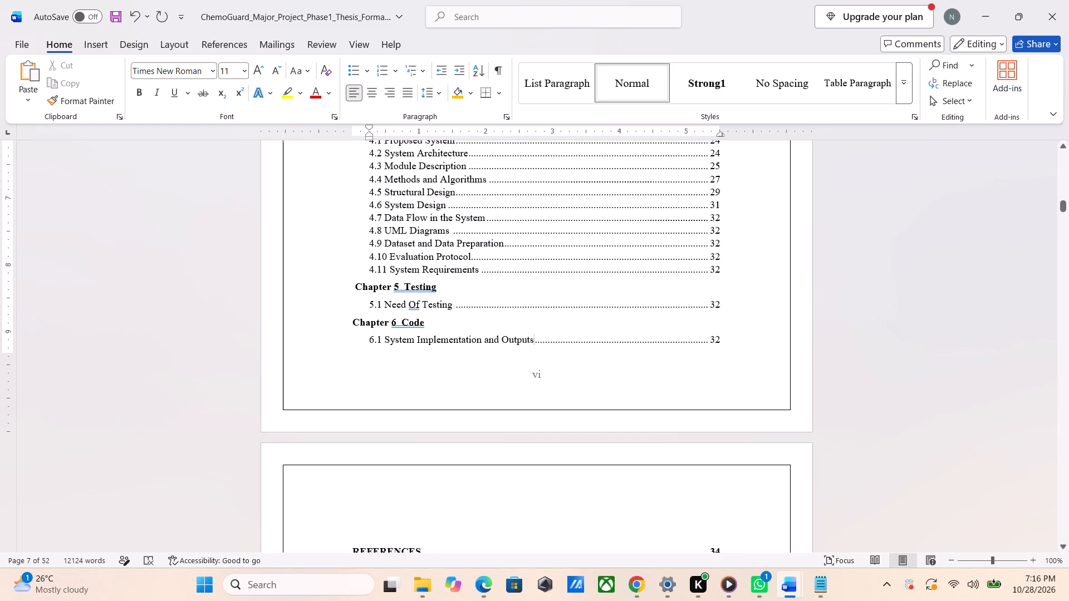
# Shift the Chapter 6 Code heading by one leading space to line it up with the Chapter 5 heading.
pyautogui.click(353, 323)
pyautogui.press('space')
pyautogui.press('space')
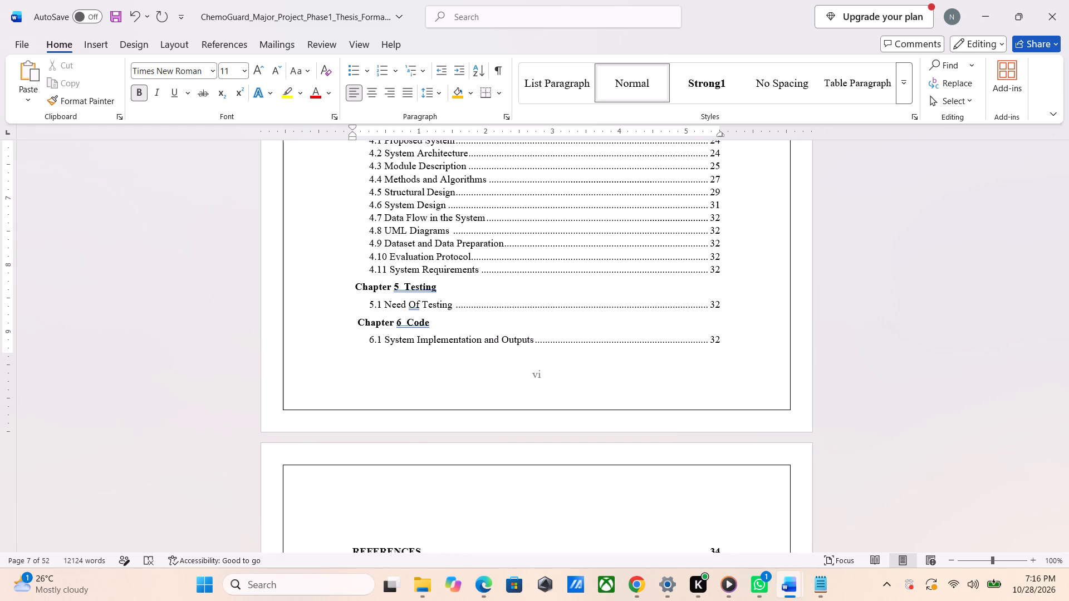
pyautogui.press('BackSpace')
# Start a new line in bold below the 6.1 entry for the next chapter heading.
pyautogui.click(732, 342)
pyautogui.press('Return')
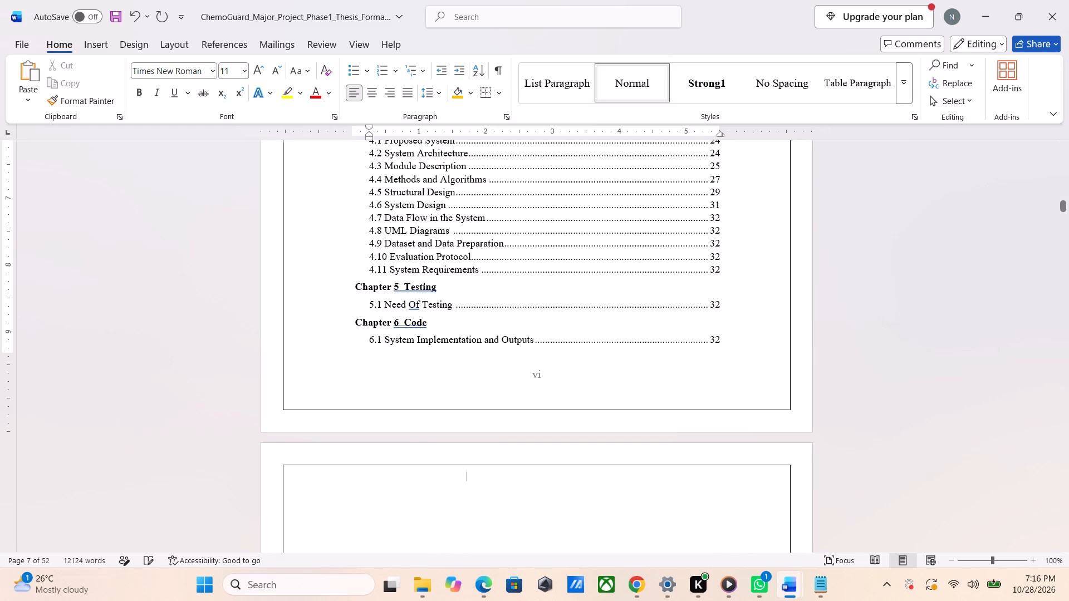
pyautogui.scroll(-2, 732, 342)
pyautogui.scroll(2, 732, 342)
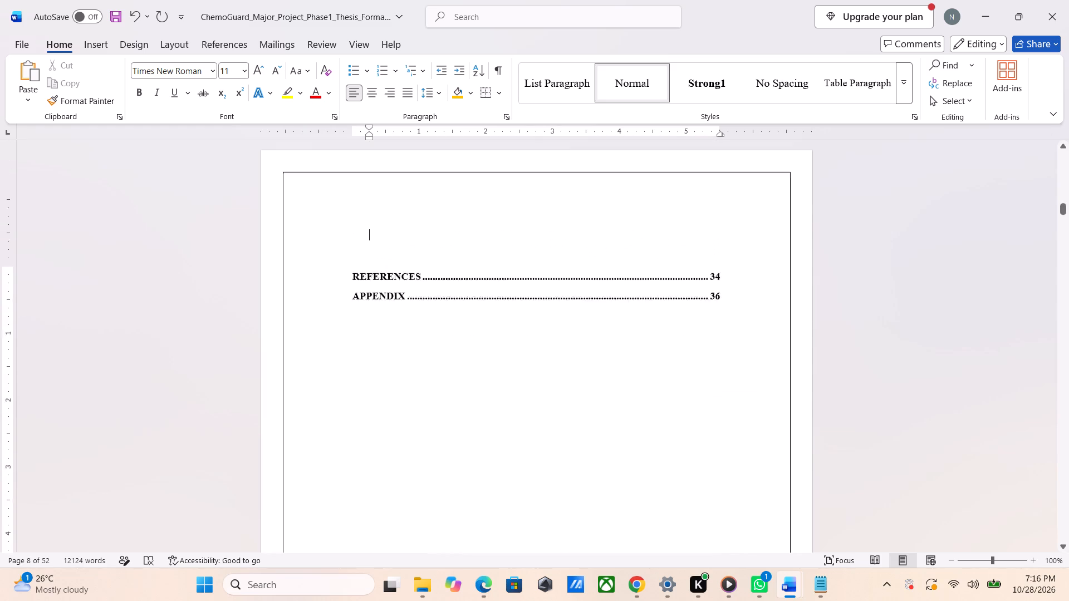
pyautogui.scroll(3, 732, 342)
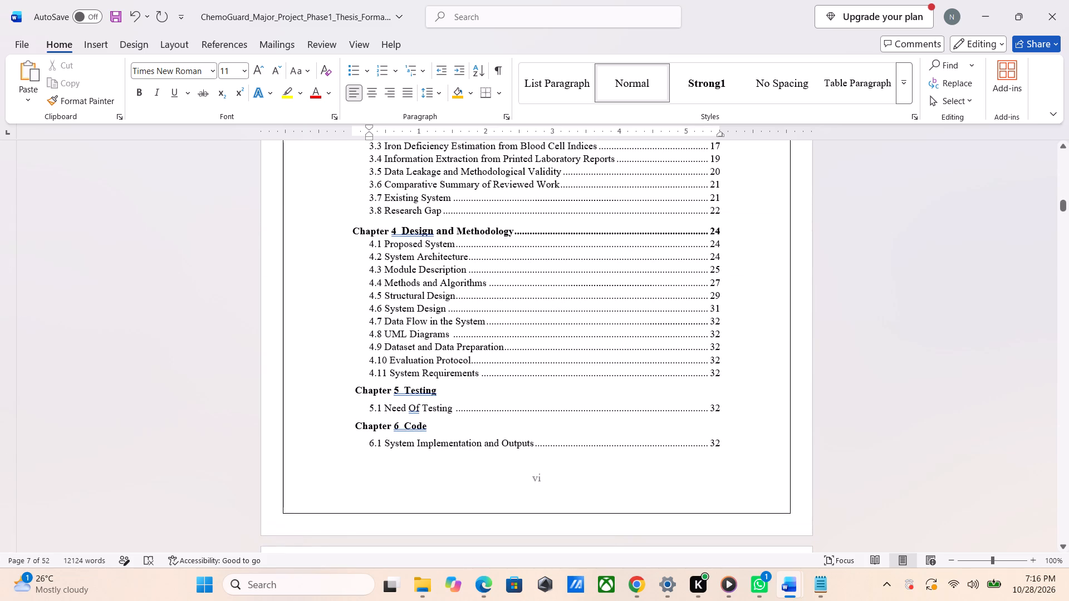
pyautogui.hotkey('alt', 'Tab')
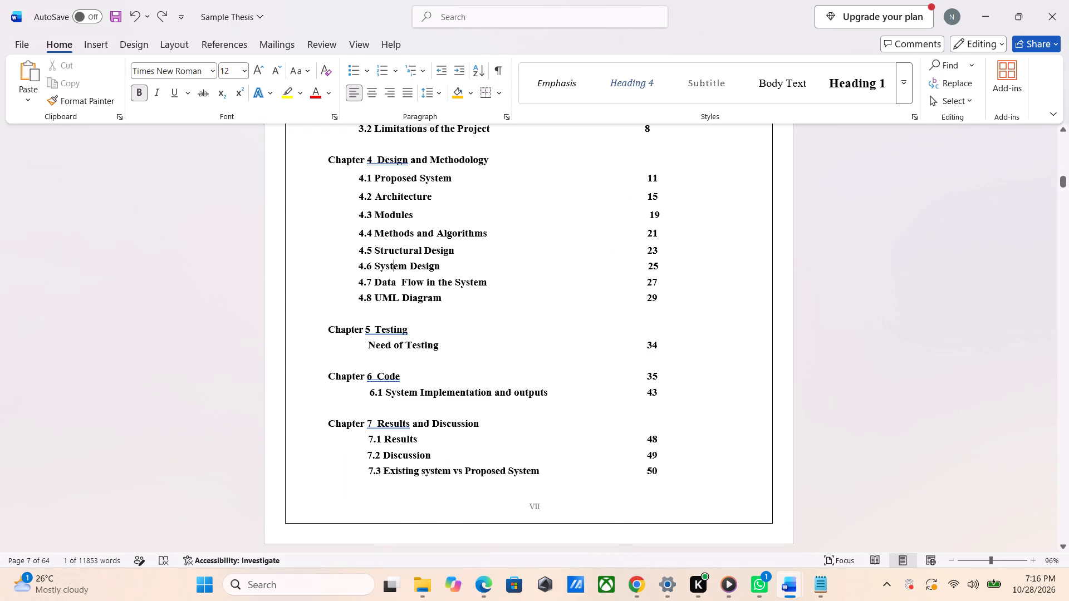
pyautogui.hotkey('alt', 'Tab')
pyautogui.hotkey('shift', 'c')
pyautogui.hotkey('shift', 'h')
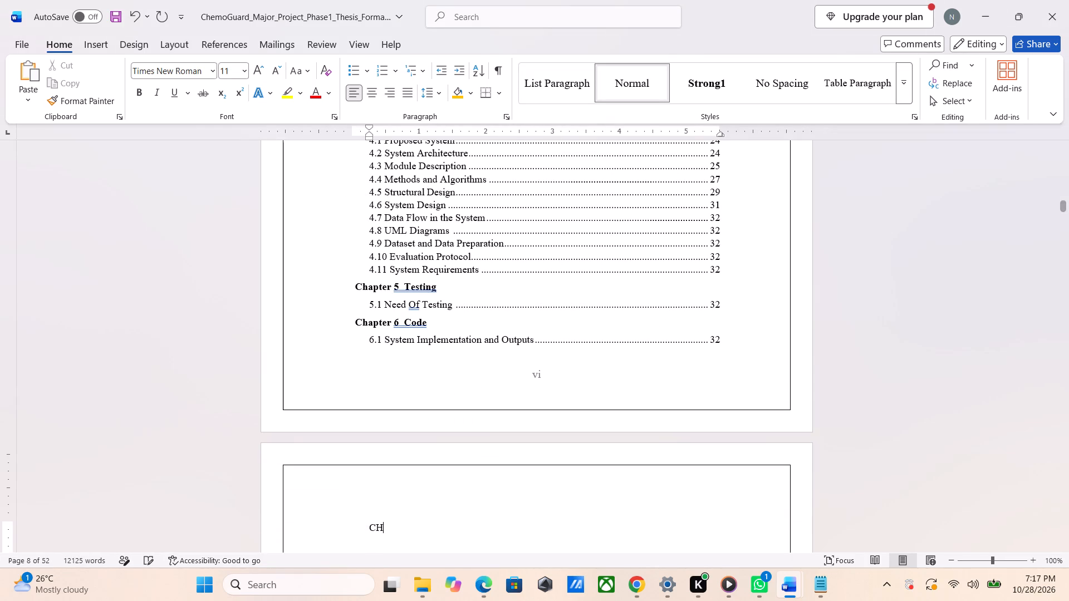
pyautogui.press('BackSpace')
pyautogui.press('BackSpace')
pyautogui.hotkey('ctrl', 'b')
pyautogui.keyDown('ctrl'); pyautogui.click(732, 342); pyautogui.keyUp('ctrl')
pyautogui.scroll(-1, 732, 342)
pyautogui.click(631, 405)
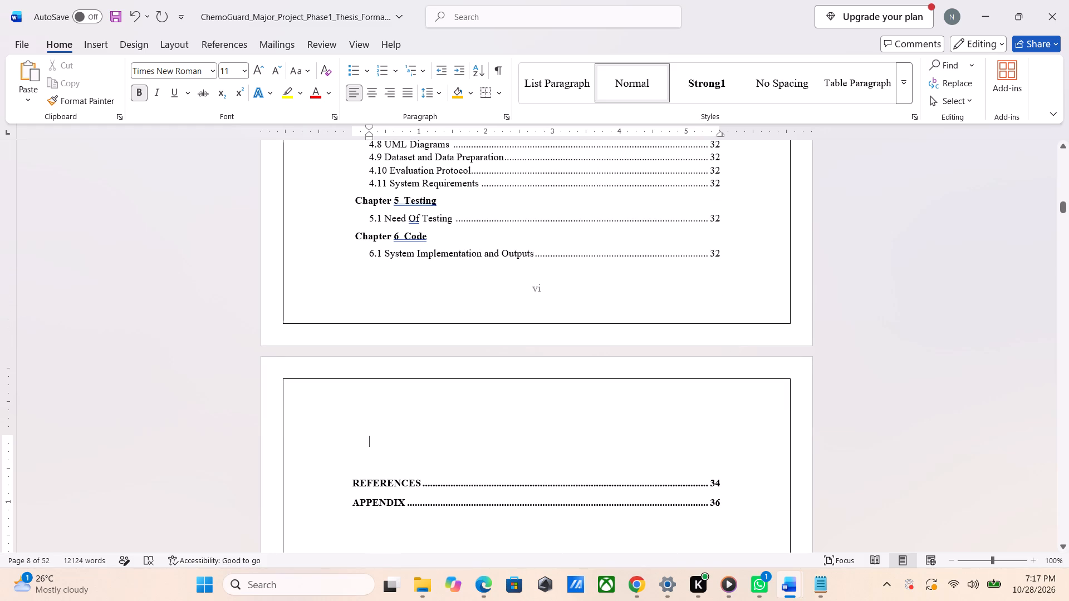
# Enter the heading Chapter 7 Results and Discussion on the new bold line, following the Sample Thesis contents.
pyautogui.hotkey('shift', 'c')
pyautogui.write('hapter')
pyautogui.press('space')
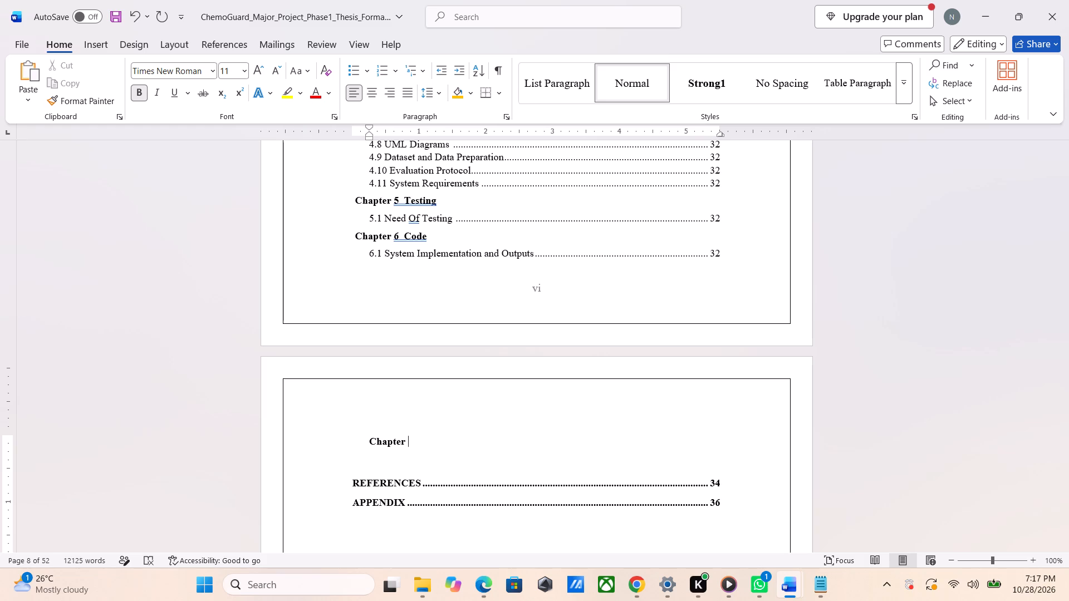
pyautogui.write('7')
pyautogui.press('space')
pyautogui.press('space')
pyautogui.hotkey('alt', 'Tab')
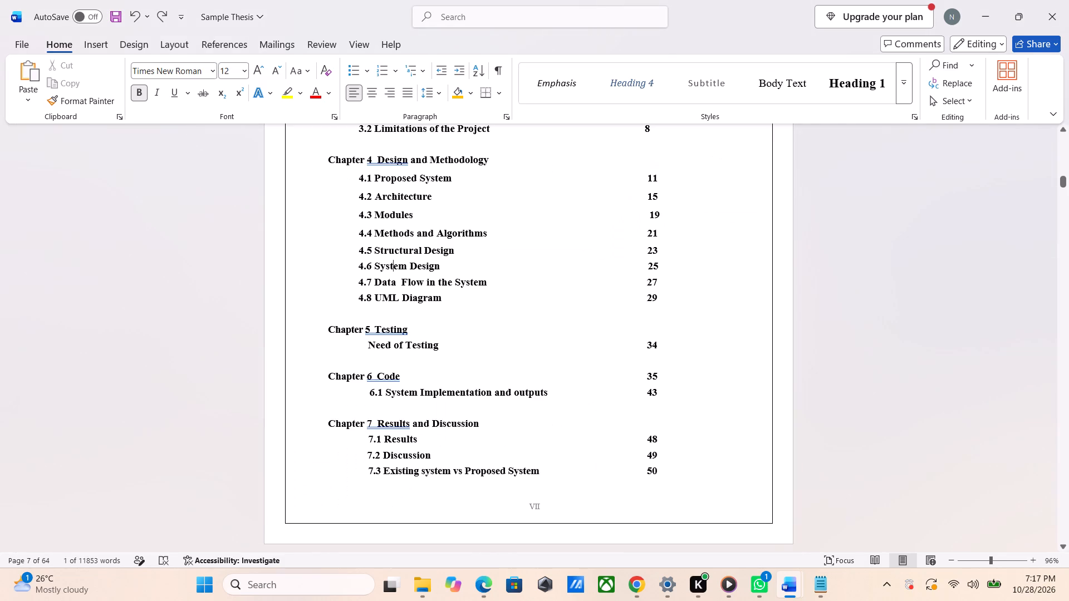
pyautogui.hotkey('alt', 'Tab')
pyautogui.write('RE')
pyautogui.press('BackSpace')
pyautogui.write('esults and Discussion')
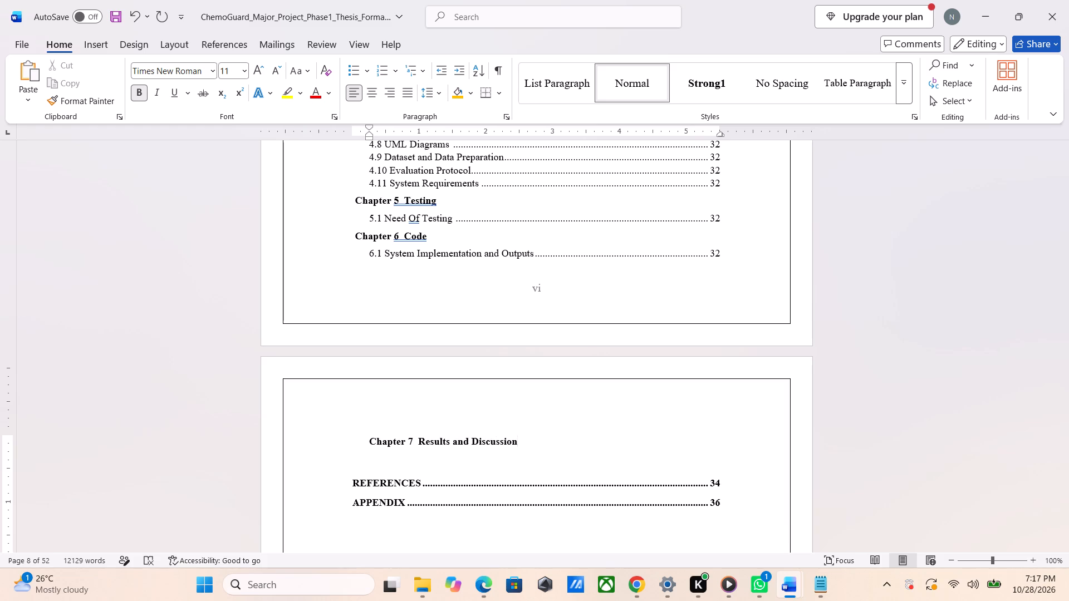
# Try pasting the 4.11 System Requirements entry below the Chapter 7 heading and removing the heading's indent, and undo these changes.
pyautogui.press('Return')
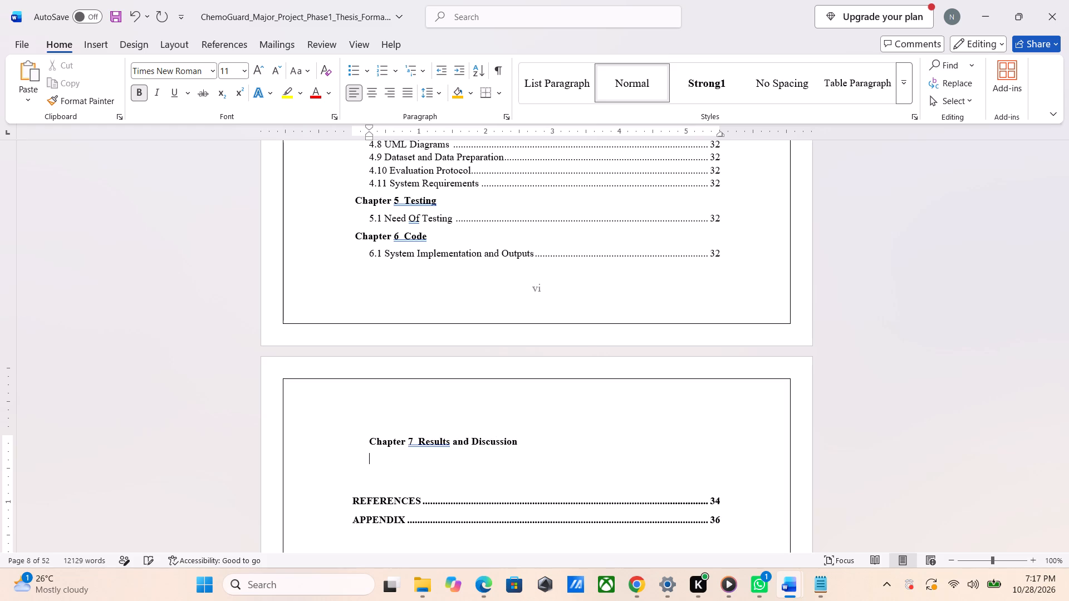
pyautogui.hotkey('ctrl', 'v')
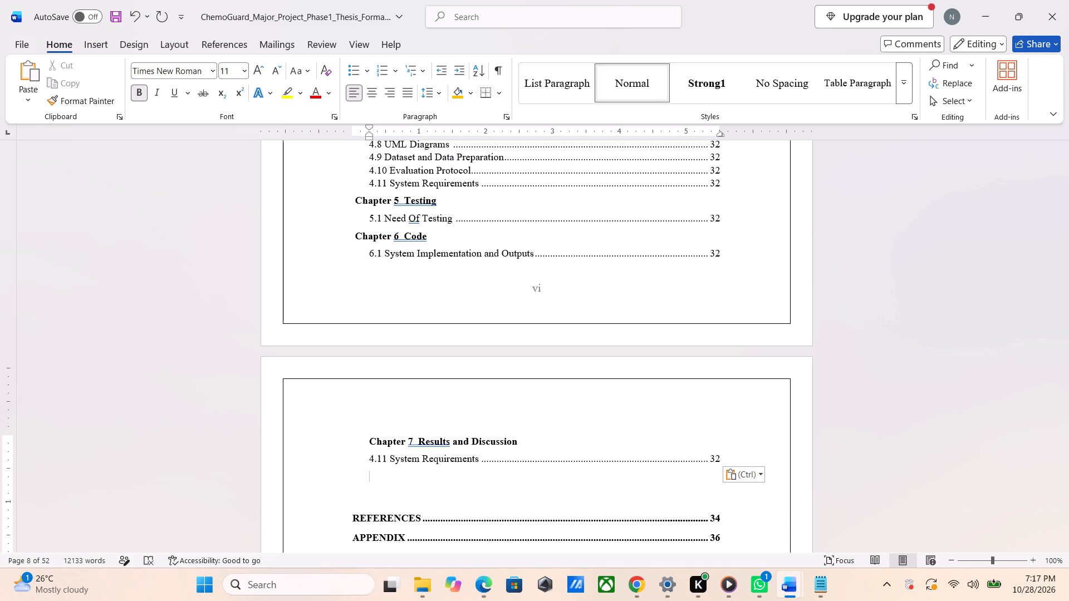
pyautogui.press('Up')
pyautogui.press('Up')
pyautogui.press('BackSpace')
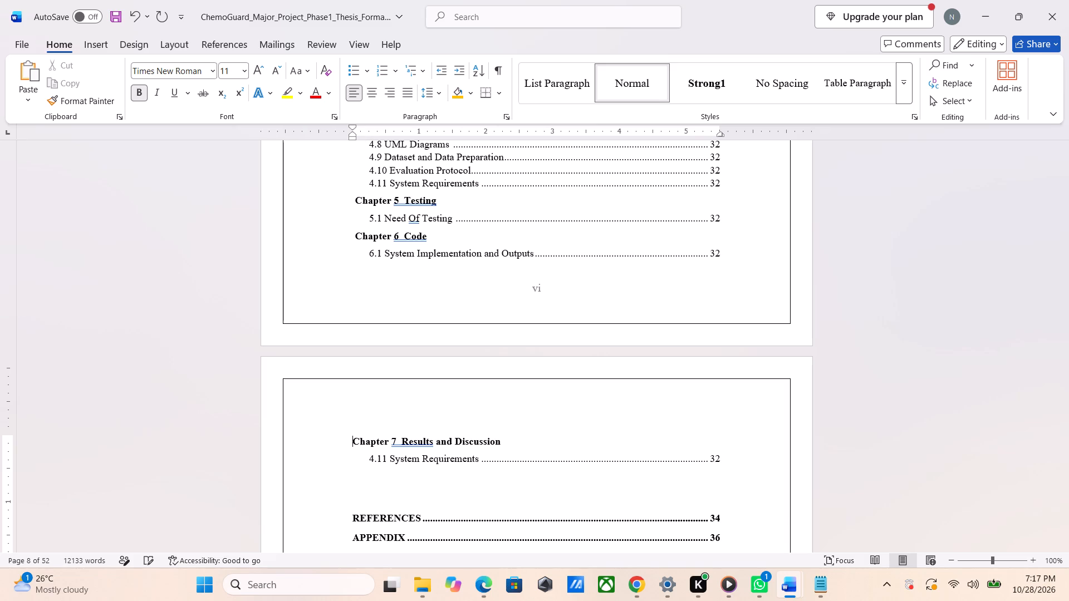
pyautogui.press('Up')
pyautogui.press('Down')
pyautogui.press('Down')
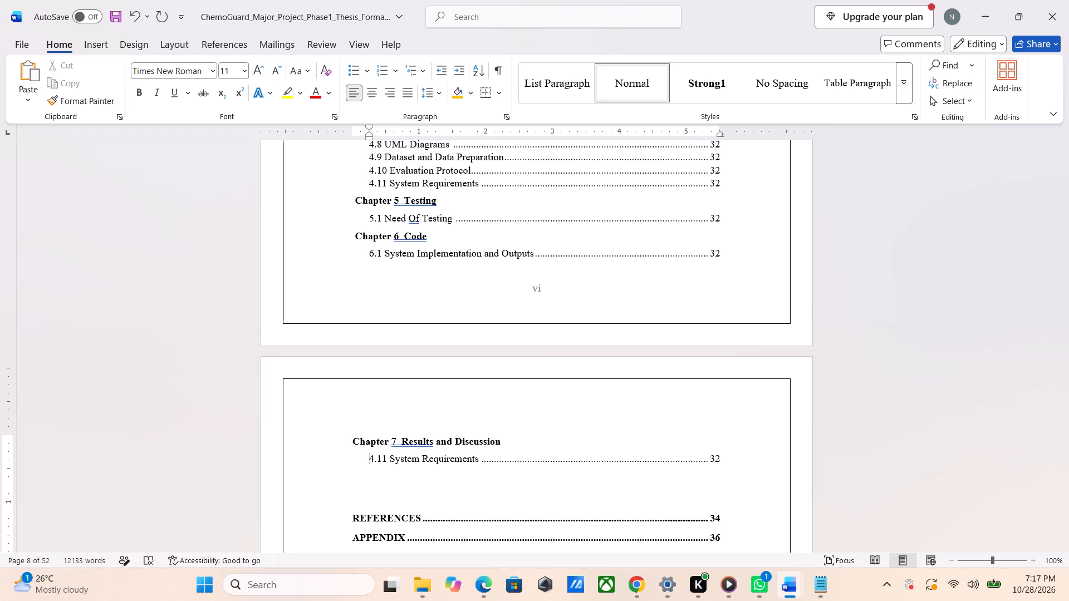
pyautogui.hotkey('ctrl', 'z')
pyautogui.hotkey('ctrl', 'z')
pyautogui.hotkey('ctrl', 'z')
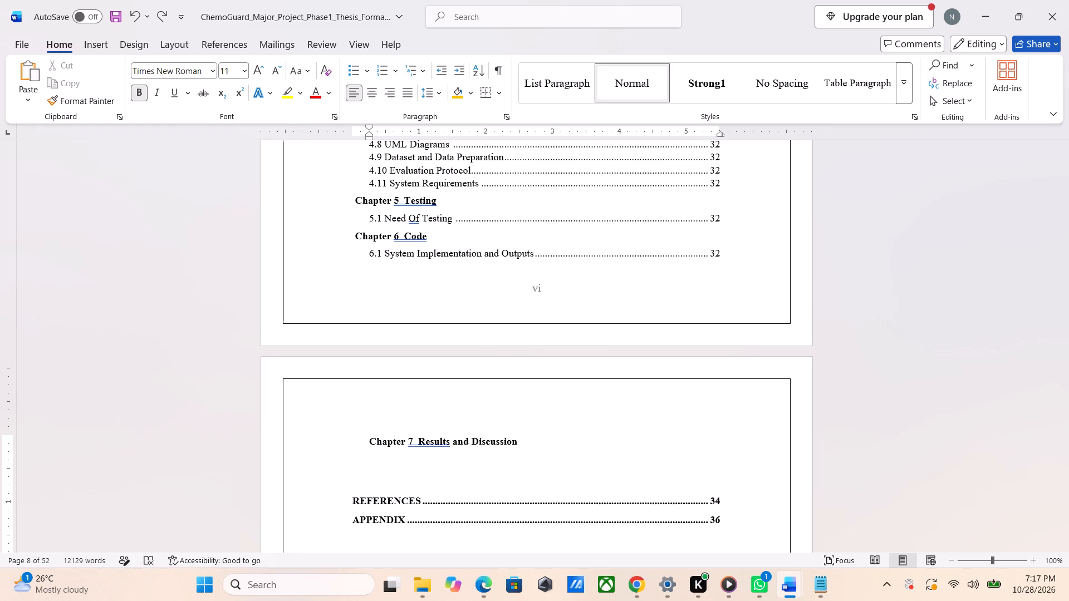
# Remove the indent from the Chapter 7 Results and Discussion heading so it starts at the margin.
pyautogui.press('Left')
pyautogui.press('Left')
pyautogui.press('Left')
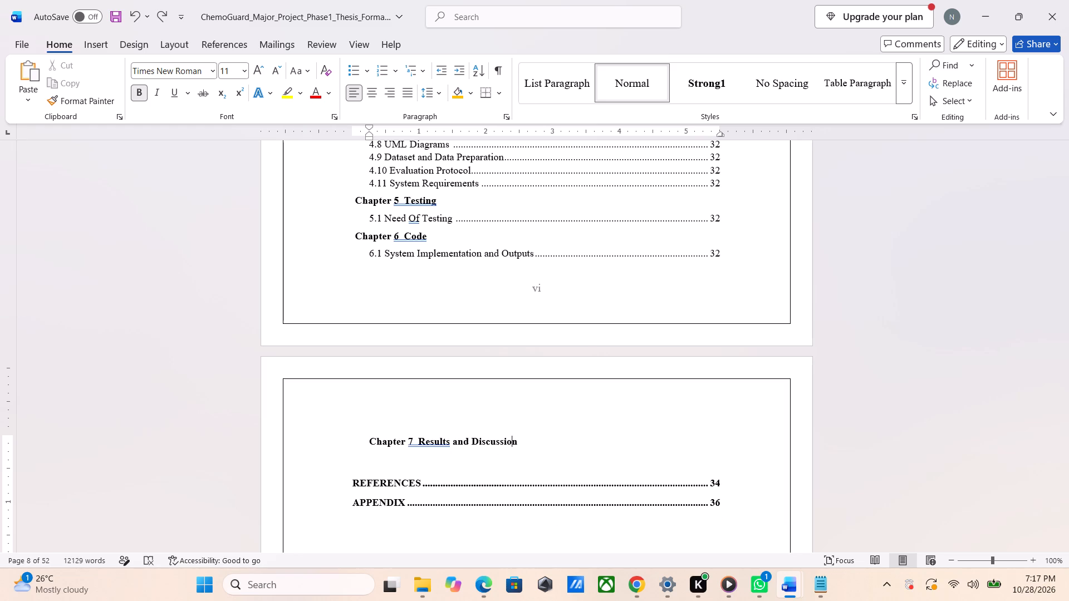
pyautogui.press('Left')
pyautogui.press('Left')
pyautogui.press('Left')
pyautogui.press('Left')
pyautogui.press('Left')
pyautogui.press('Left')
pyautogui.press('Left')
pyautogui.press('Left')
pyautogui.press('Left')
pyautogui.press('Left')
pyautogui.press('Left')
pyautogui.press('Left')
pyautogui.press('Left')
pyautogui.press('Left')
pyautogui.press('Left')
pyautogui.press('Left')
pyautogui.press('Left')
pyautogui.press('Left')
pyautogui.press('Left')
pyautogui.press('Left')
pyautogui.press('Left')
pyautogui.press('Left')
pyautogui.press('Left')
pyautogui.press('Left')
pyautogui.press('Right')
pyautogui.press('BackSpace')
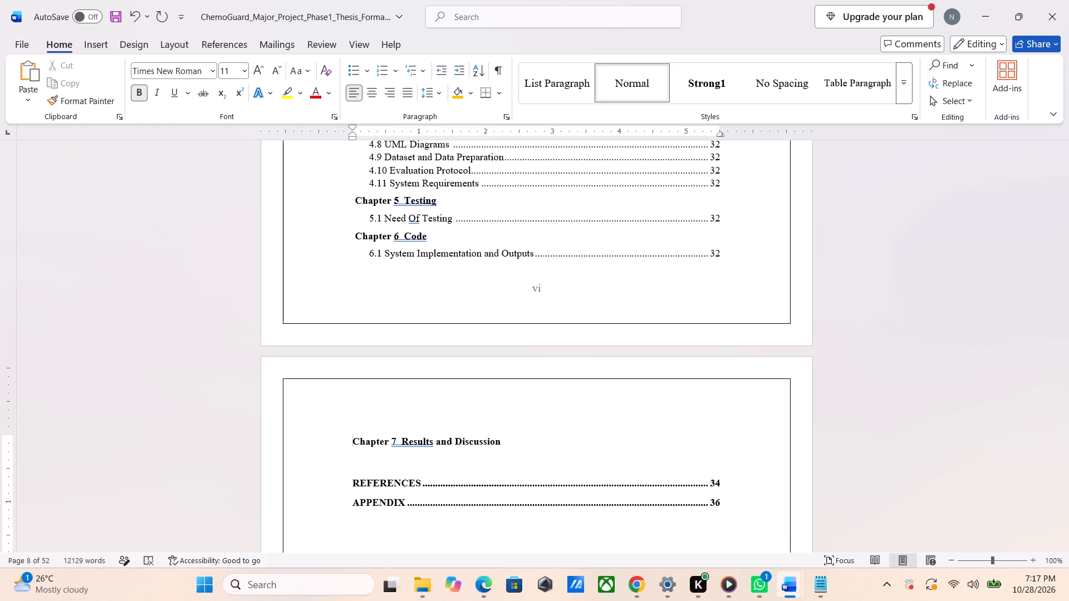
pyautogui.press('Left')
# Paste the copied 4.11 System Requirements entry on the empty line below the Chapter 7 Results and Discussion heading.
pyautogui.press('Right')
pyautogui.press('Right')
pyautogui.press('Right')
pyautogui.press('Right')
pyautogui.press('Right')
pyautogui.press('Right')
pyautogui.press('Right')
pyautogui.press('Right')
pyautogui.press('Right')
pyautogui.press('Right')
pyautogui.press('Right')
pyautogui.press('Right')
pyautogui.press('Right')
pyautogui.press('Right')
pyautogui.press('Right')
pyautogui.press('Right')
pyautogui.press('Right')
pyautogui.press('Right')
pyautogui.press('Right')
pyautogui.press('Right')
pyautogui.press('Right')
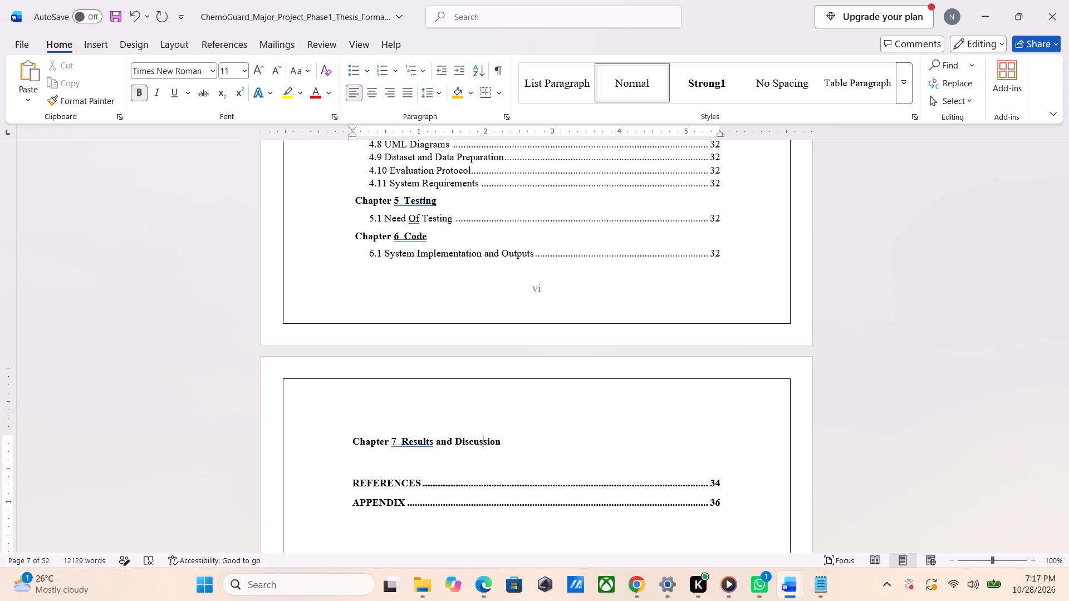
pyautogui.press('Right')
pyautogui.press('Right')
pyautogui.press('Right')
pyautogui.press('Right')
pyautogui.press('Right')
pyautogui.press('Left')
pyautogui.press('Right')
pyautogui.hotkey('ctrl', 'v')
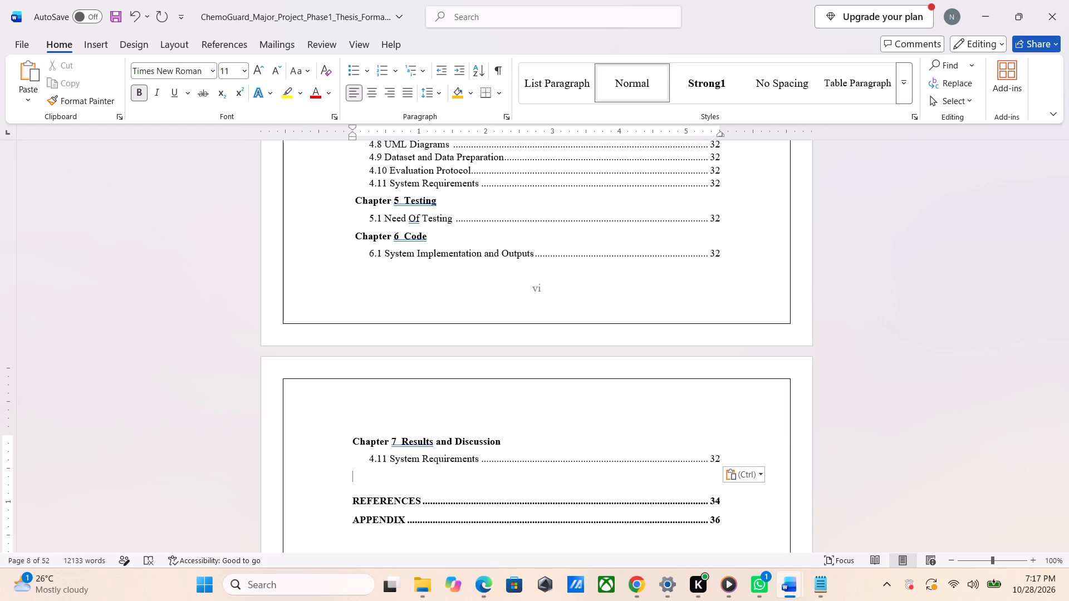
# Renumber the pasted System Requirements entry under Chapter 7 as 7.1.
pyautogui.click(386, 459)
pyautogui.press('Right')
pyautogui.press('Left')
pyautogui.press('BackSpace')
pyautogui.press('Left')
pyautogui.press('Left')
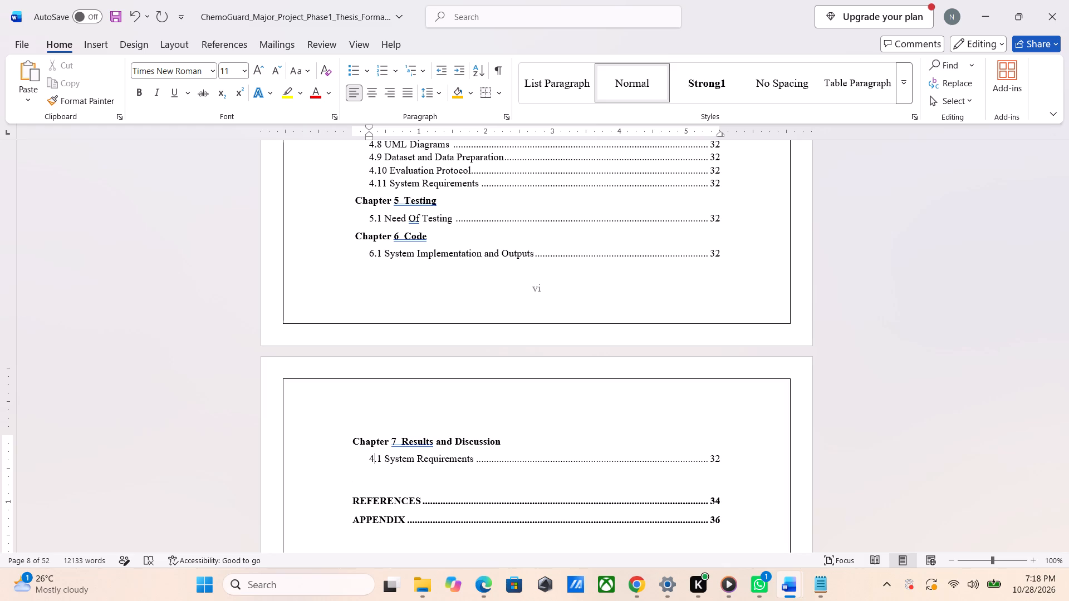
pyautogui.press('BackSpace')
pyautogui.press('7')
# Replace the 7.1 entry's title with Results, following the Sample Thesis contents and keeping the dot leader and page number.
pyautogui.press('Right')
pyautogui.press('Right')
pyautogui.press('Right')
pyautogui.press('Right')
pyautogui.press('Right')
pyautogui.press('Right')
pyautogui.press('Right')
pyautogui.press('Right')
pyautogui.press('Right')
pyautogui.press('Right')
pyautogui.press('Right')
pyautogui.press('Right')
pyautogui.press('Right')
pyautogui.press('Right')
pyautogui.press('Right')
pyautogui.press('Right')
pyautogui.press('Right')
pyautogui.press('Right')
pyautogui.press('Right')
pyautogui.press('Right')
pyautogui.press('Right')
pyautogui.press('Right')
pyautogui.press('BackSpace')
pyautogui.press('BackSpace')
pyautogui.press('BackSpace')
pyautogui.press('BackSpace')
pyautogui.press('BackSpace')
pyautogui.press('BackSpace')
pyautogui.press('BackSpace')
pyautogui.press('BackSpace')
pyautogui.press('BackSpace')
pyautogui.press('BackSpace')
pyautogui.press('BackSpace')
pyautogui.press('BackSpace')
pyautogui.press('BackSpace')
pyautogui.press('BackSpace')
pyautogui.press('BackSpace')
pyautogui.press('BackSpace')
pyautogui.press('BackSpace')
pyautogui.press('BackSpace')
pyautogui.press('BackSpace')
pyautogui.hotkey('alt', 'Tab')
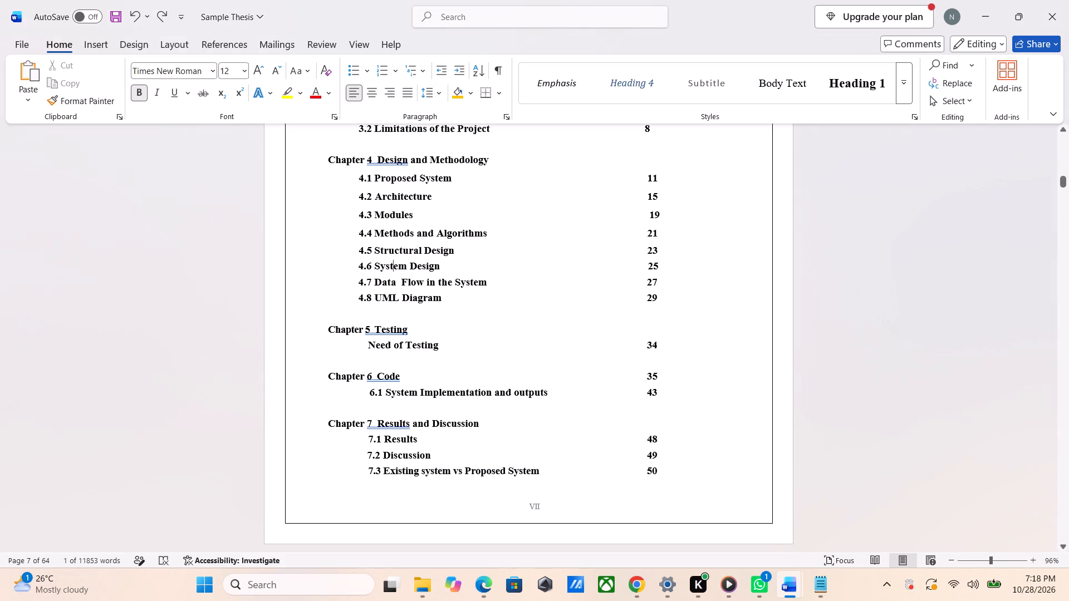
pyautogui.hotkey('alt', 'Tab')
pyautogui.write('Results')
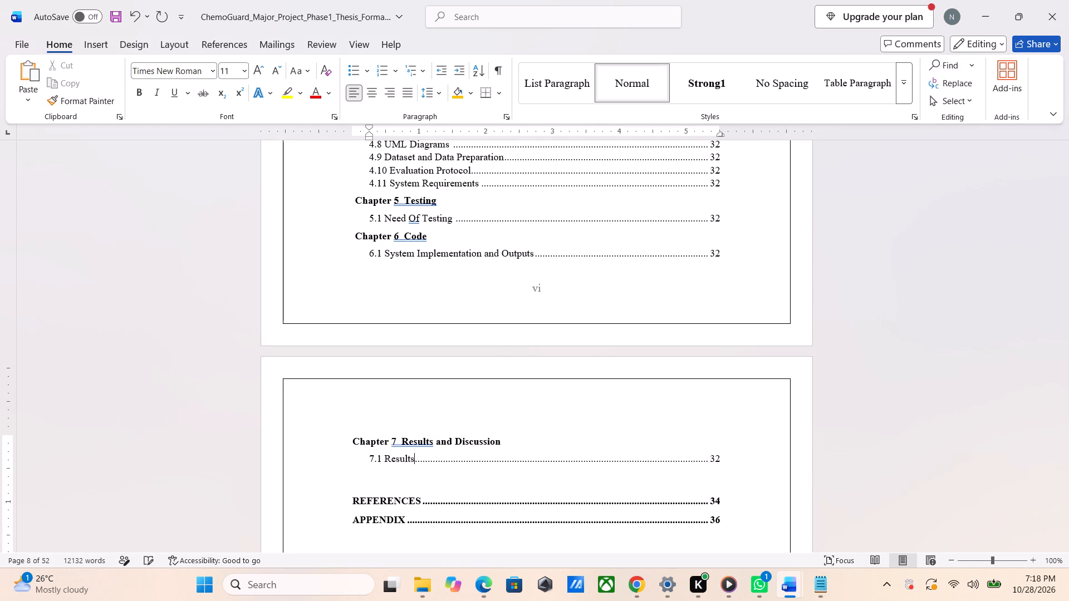
# Duplicate the 7.1 Results entry on the line below it and number the copy 7.2.
pyautogui.click(332, 456)
pyautogui.hotkey('ctrl', 'c')
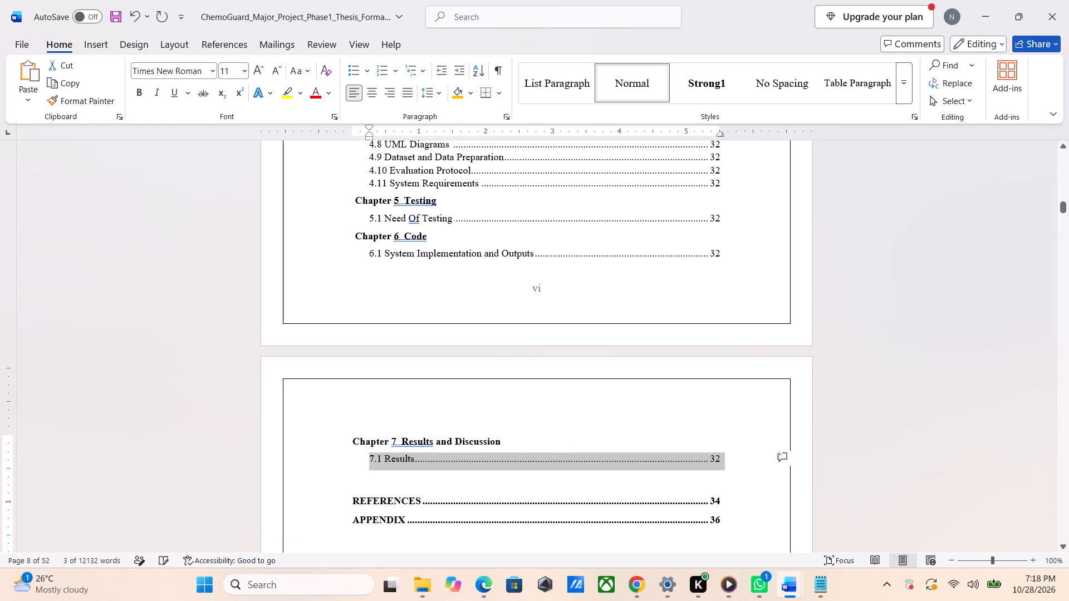
pyautogui.click(332, 456)
pyautogui.press('Right')
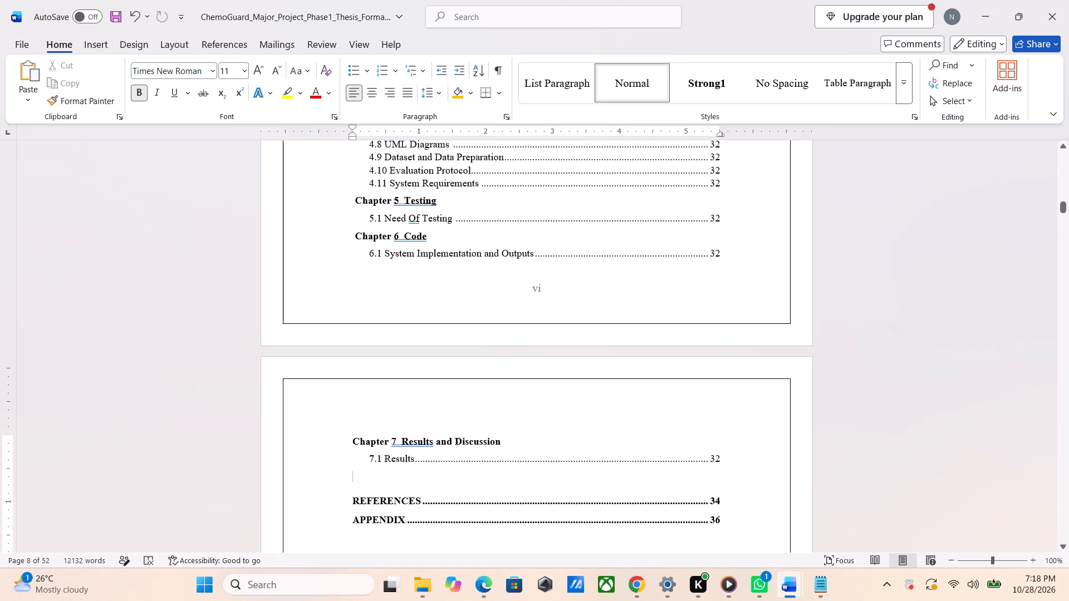
pyautogui.hotkey('ctrl', 'v')
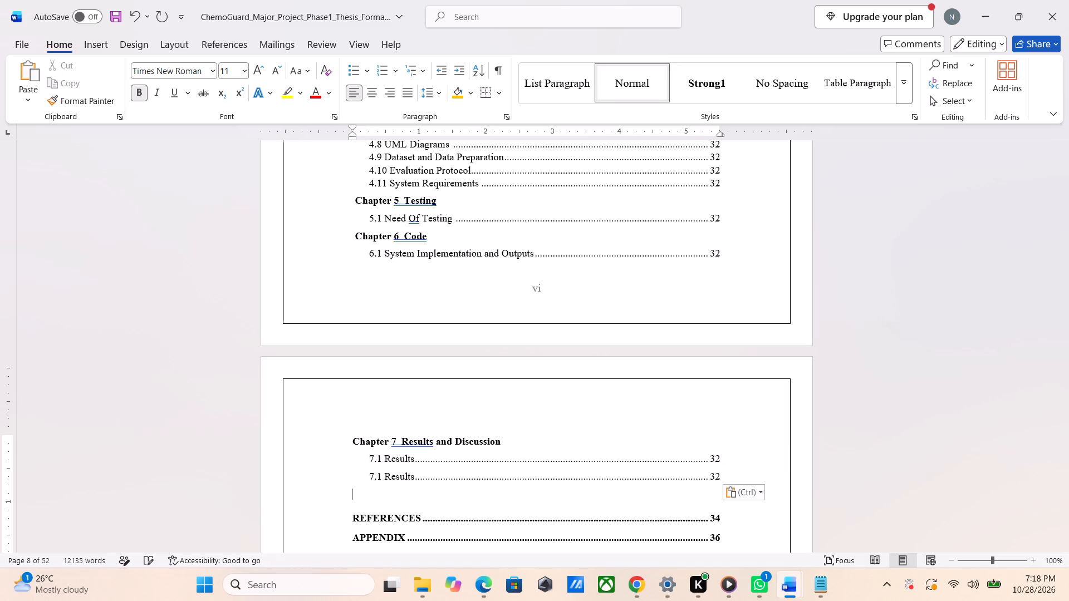
pyautogui.press('Up')
pyautogui.press('Right')
pyautogui.press('Right')
pyautogui.press('Right')
pyautogui.press('BackSpace')
pyautogui.press('2')
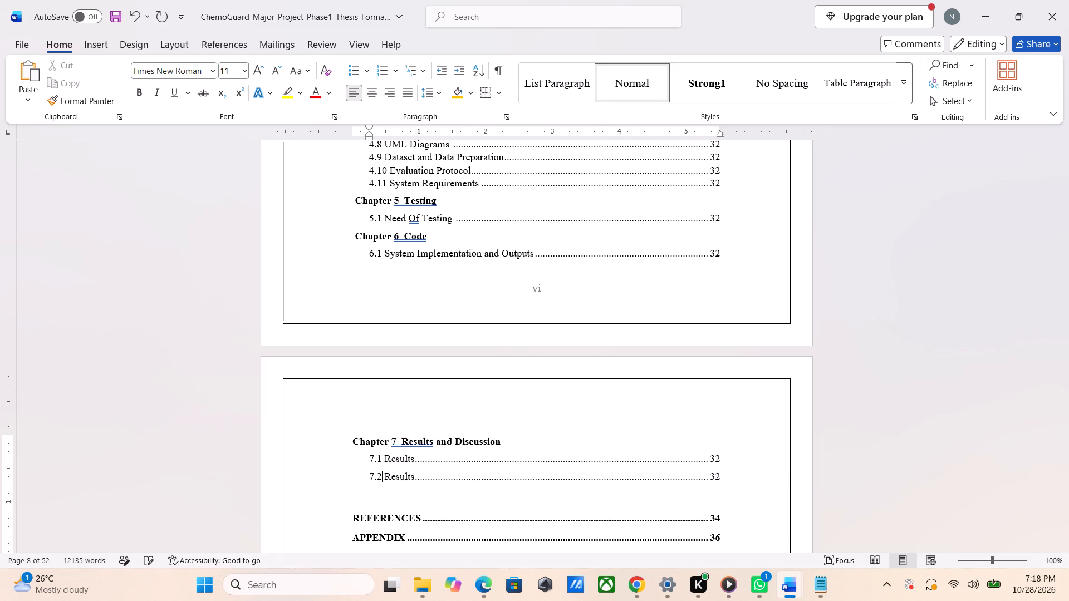
# Replace the 7.2 entry's title with Discussion, keeping its dot leader and page number.
pyautogui.press('Right')
pyautogui.press('Right')
pyautogui.press('Right')
pyautogui.press('Right')
pyautogui.press('Right')
pyautogui.press('Right')
pyautogui.press('Right')
pyautogui.press('Right')
pyautogui.press('BackSpace')
pyautogui.press('BackSpace')
pyautogui.press('BackSpace')
pyautogui.press('BackSpace')
pyautogui.press('BackSpace')
pyautogui.press('BackSpace')
pyautogui.press('BackSpace')
pyautogui.press('BackSpace')
pyautogui.press('space')
pyautogui.hotkey('ctrl', 'd')
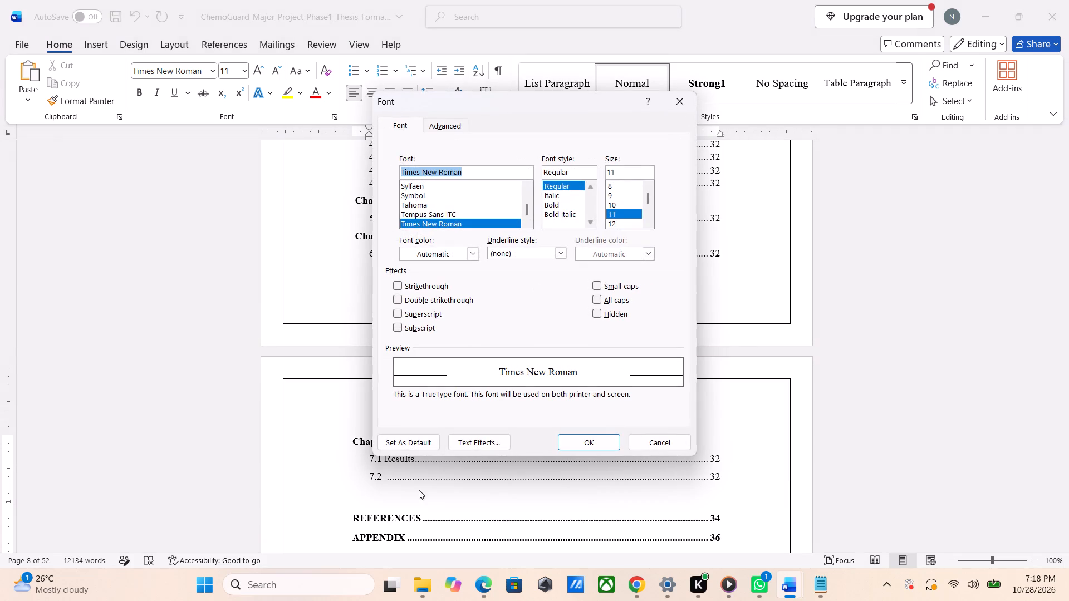
pyautogui.click(666, 445)
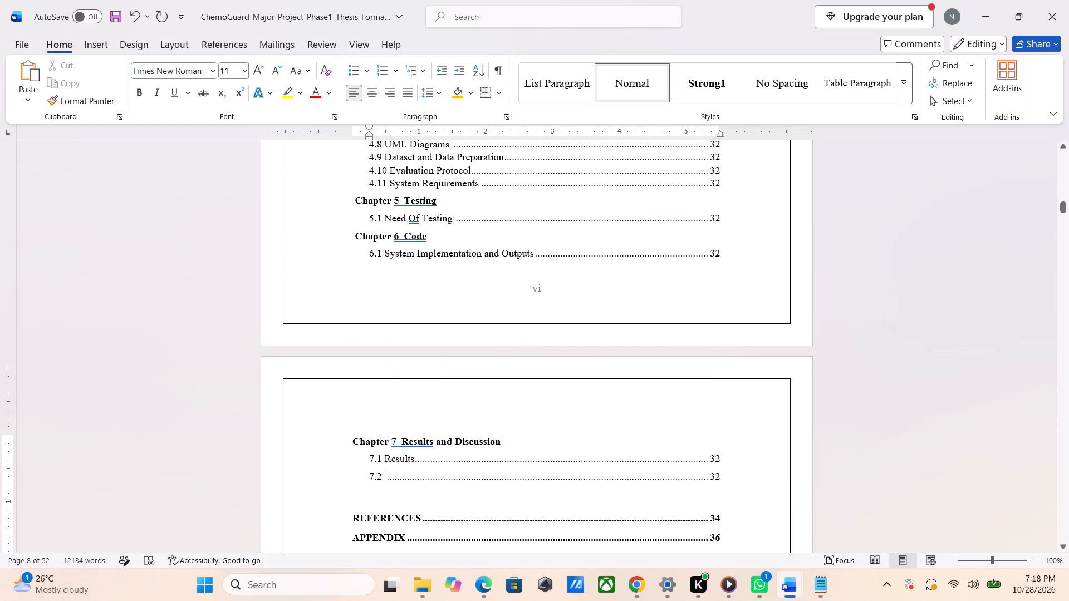
pyautogui.hotkey('shift', 'd')
pyautogui.write('iscussion')
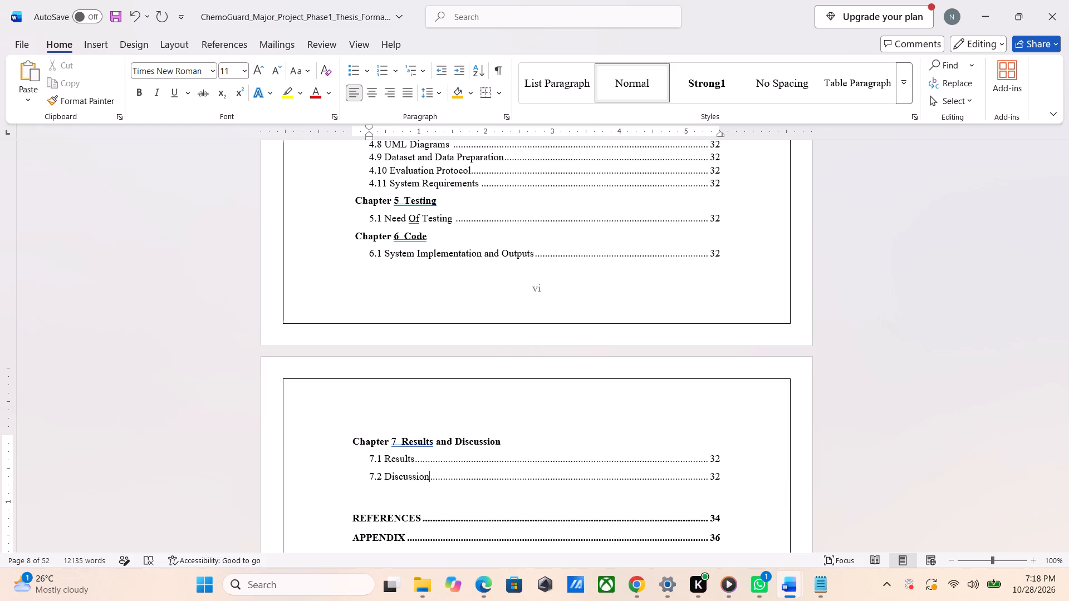
# Check the next Sample Thesis entry, paste another copy of the Results entry below 7.2 Discussion, and number it 7.3.
pyautogui.hotkey('alt', 'Tab')
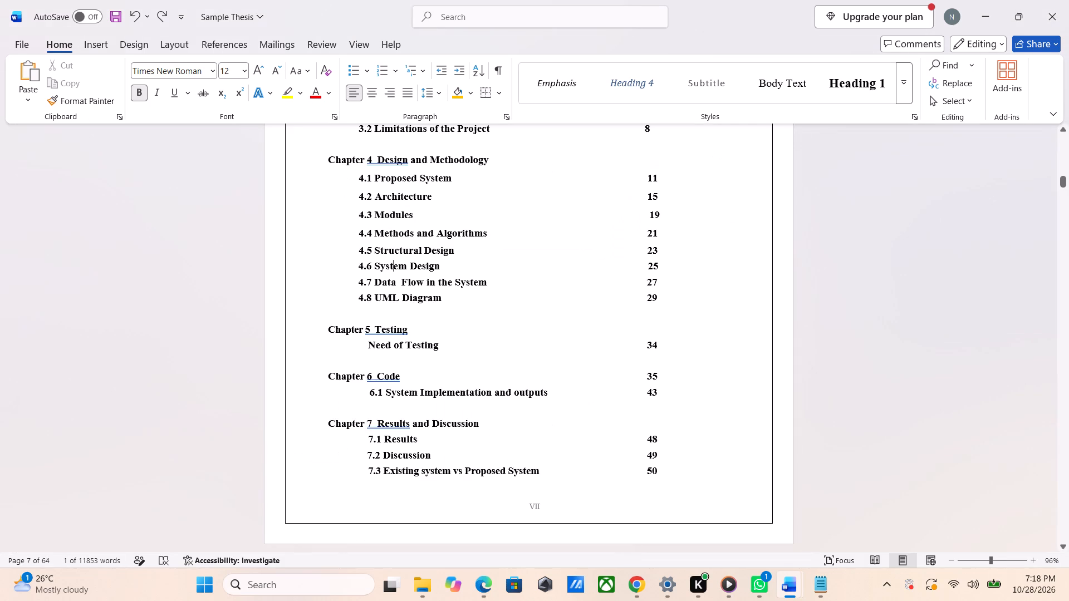
pyautogui.hotkey('alt', 'Tab')
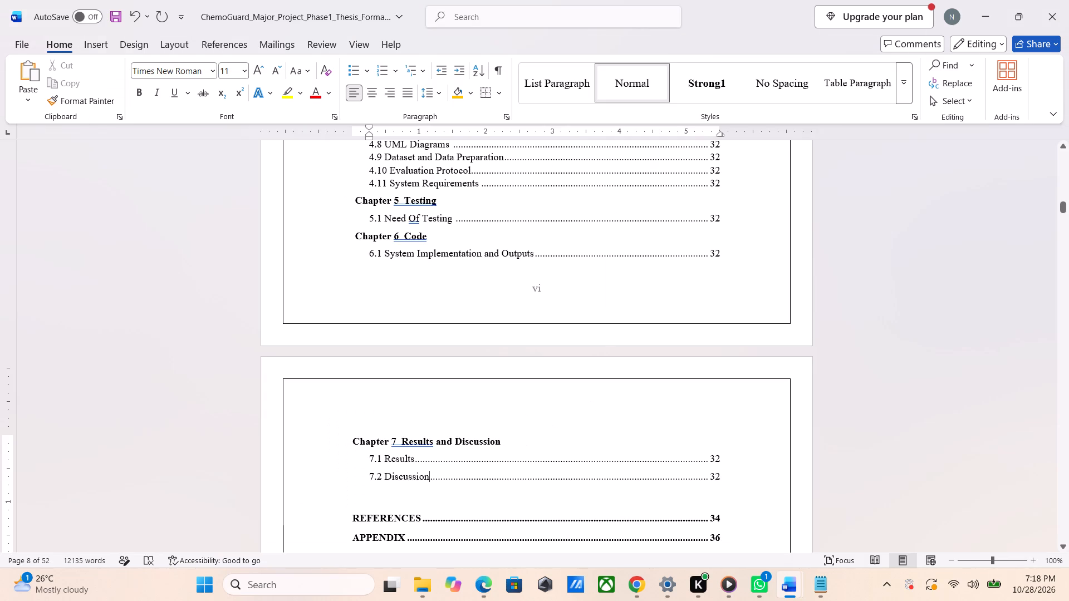
pyautogui.press('Right')
pyautogui.press('Right')
pyautogui.press('Right')
pyautogui.press('Return')
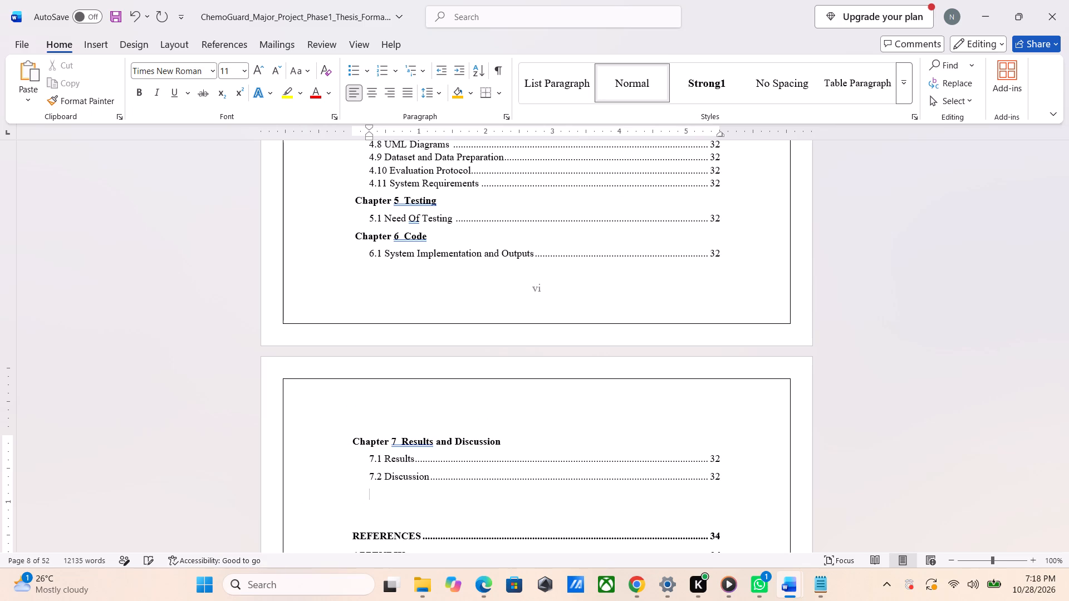
pyautogui.hotkey('ctrl', 'v')
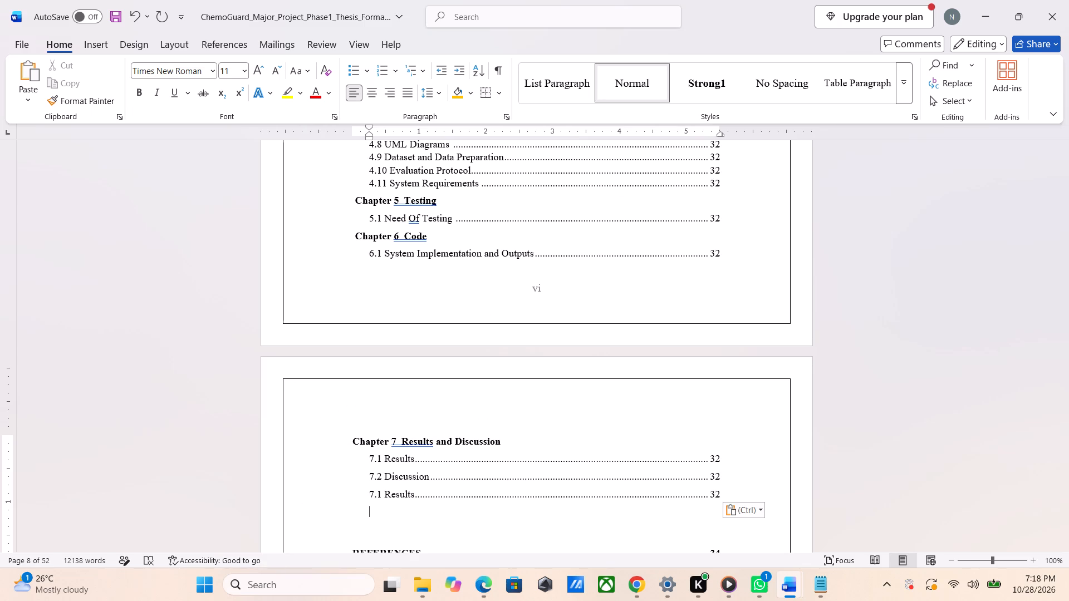
pyautogui.press('Up')
pyautogui.press('Right')
pyautogui.press('Right')
pyautogui.press('Right')
pyautogui.press('BackSpace')
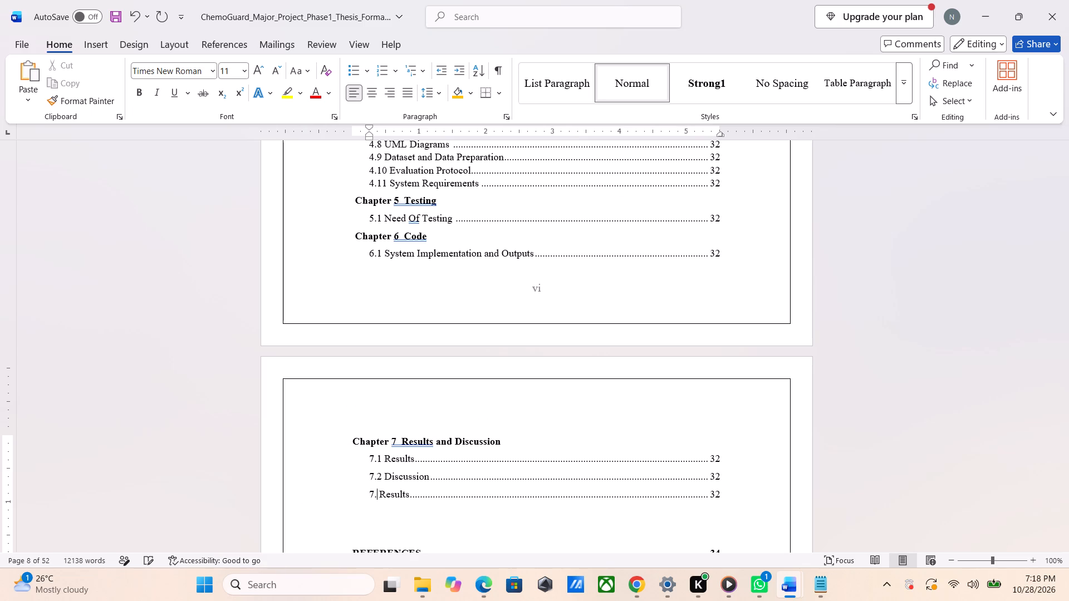
pyautogui.press('3')
# Replace the 7.3 entry's title with Existing System vs Proposed System and compare it with the Sample Thesis contents.
pyautogui.press('Right')
pyautogui.press('Right')
pyautogui.press('Right')
pyautogui.press('Right')
pyautogui.press('Right')
pyautogui.press('Right')
pyautogui.press('Right')
pyautogui.press('Right')
pyautogui.press('BackSpace')
pyautogui.press('BackSpace')
pyautogui.press('BackSpace')
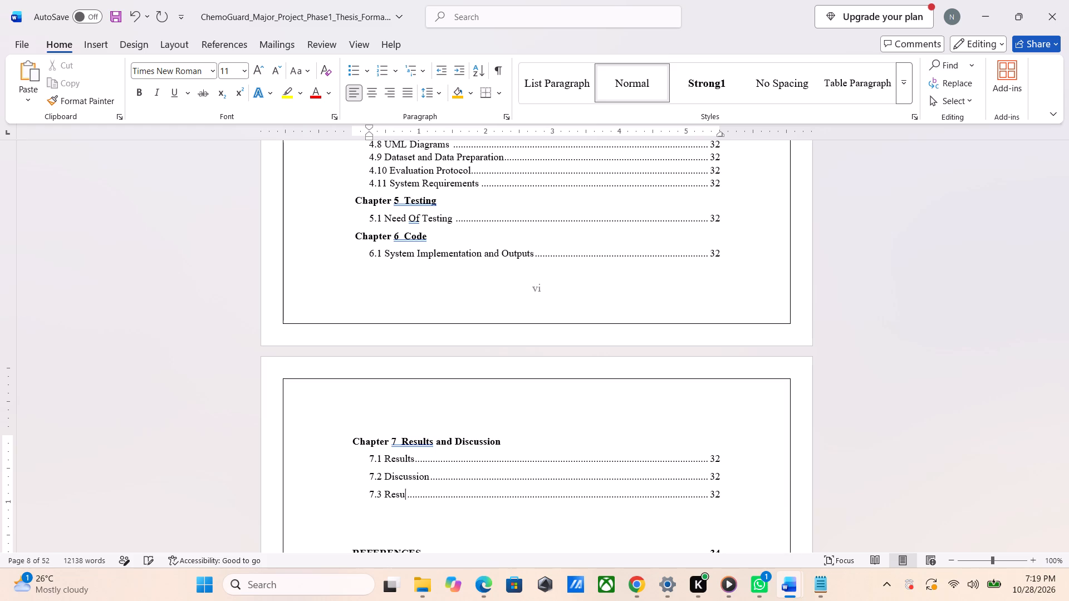
pyautogui.press('BackSpace')
pyautogui.press('BackSpace')
pyautogui.press('BackSpace')
pyautogui.press('BackSpace')
pyautogui.press('BackSpace')
pyautogui.press('space')
pyautogui.write('Existing Ss')
pyautogui.press('BackSpace')
pyautogui.write('ysterm')
pyautogui.press('BackSpace')
pyautogui.press('BackSpace')
pyautogui.write('m vs Proposed St')
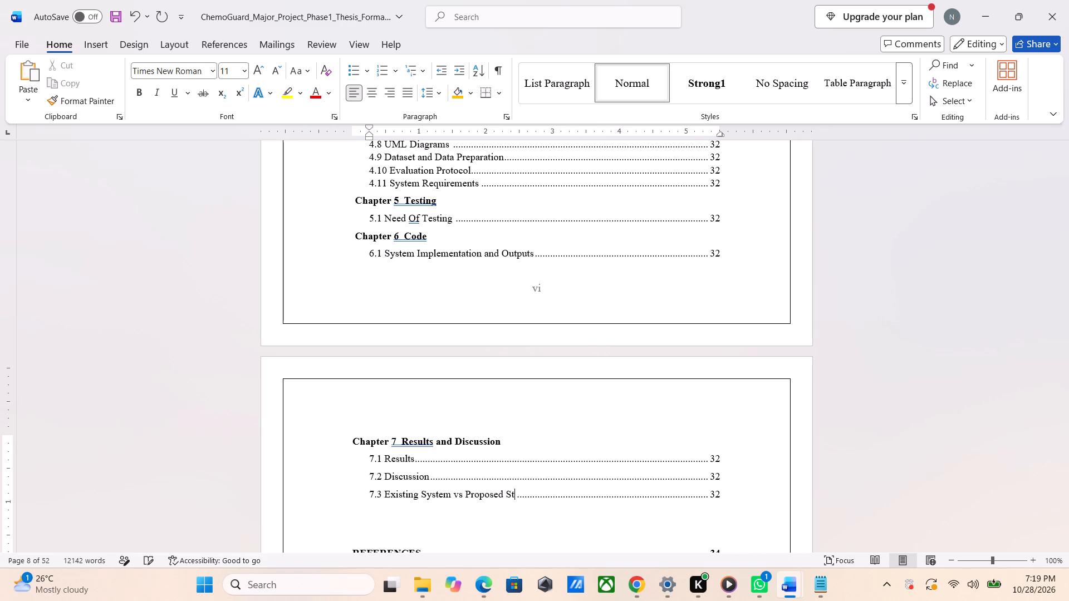
pyautogui.press('BackSpace')
pyautogui.write('ystem')
pyautogui.hotkey('alt', 'Tab')
pyautogui.hotkey('alt', 'Tab')
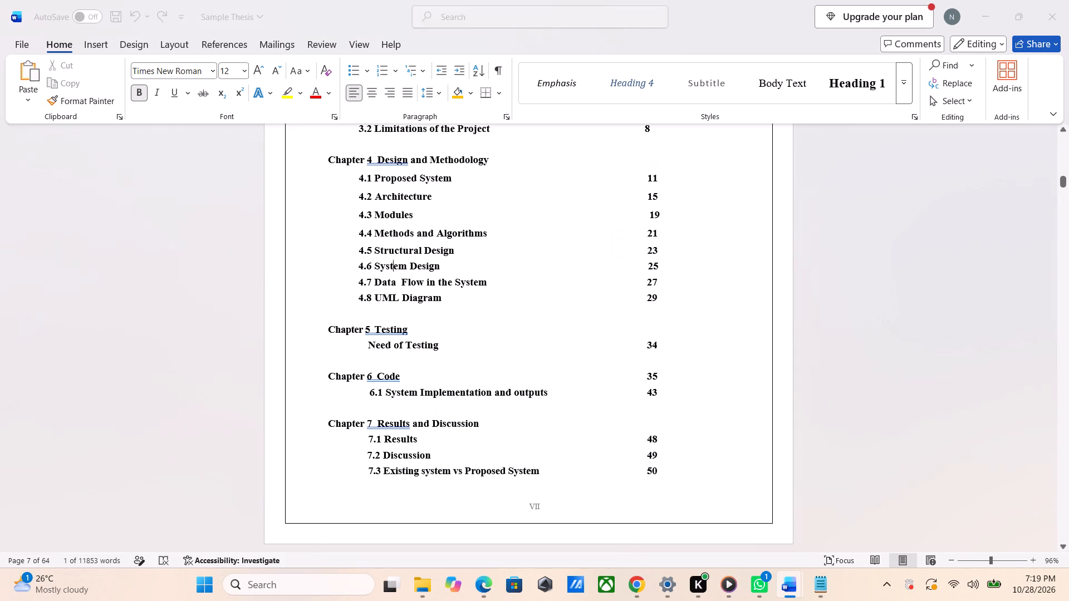
# Check the Sample Thesis contents after 7.3 and add an unindented bold heading, Chapter 8 Conclusion, below the 7.3 entry.
pyautogui.hotkey('alt', 'Tab')
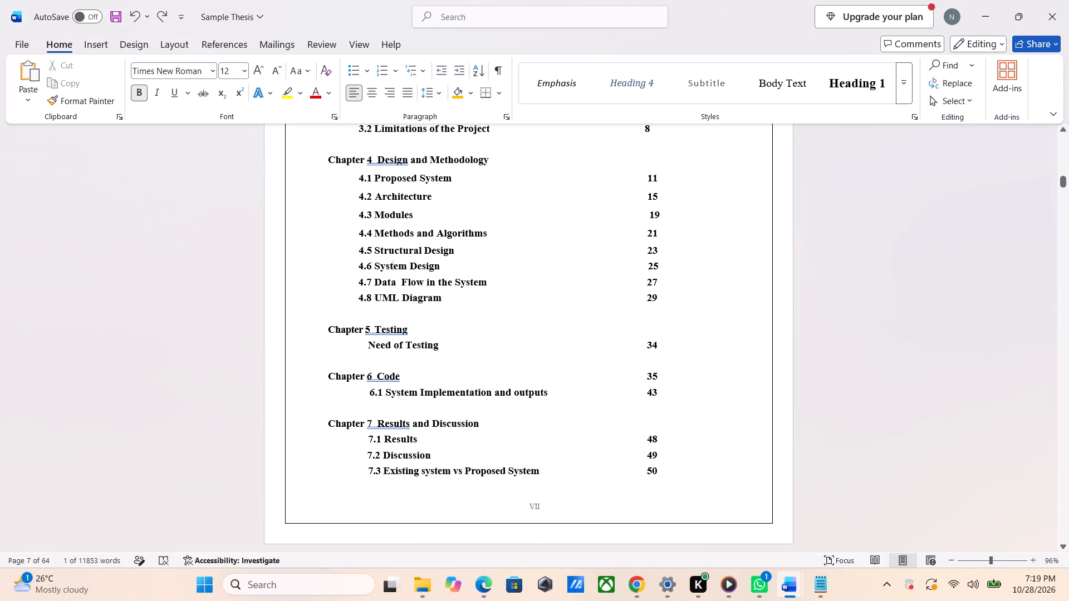
pyautogui.scroll(-3, 621, 455)
pyautogui.hotkey('alt', 'Tab')
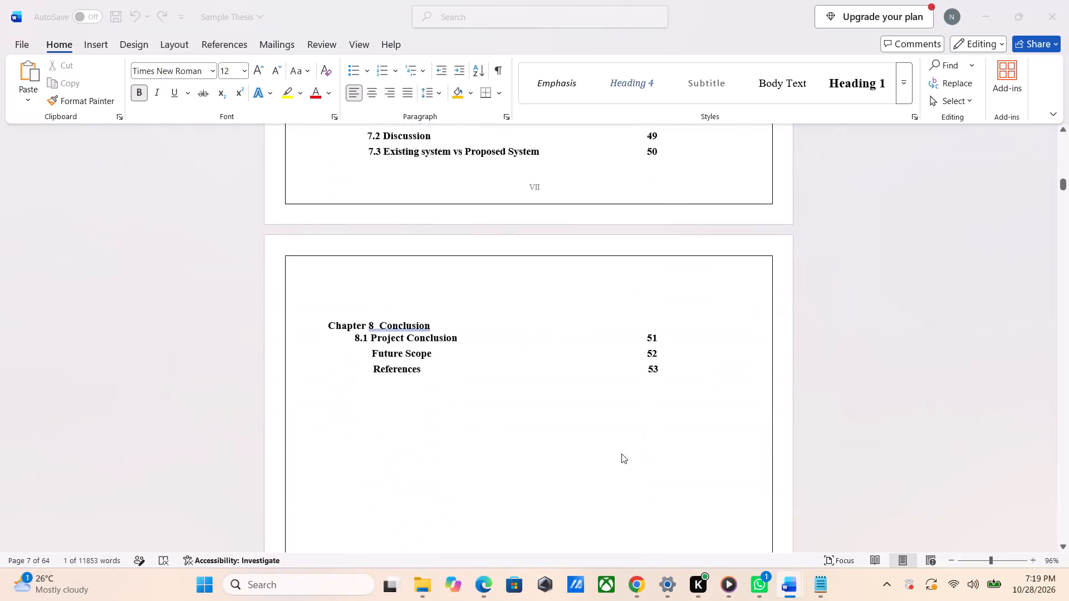
pyautogui.press('Right')
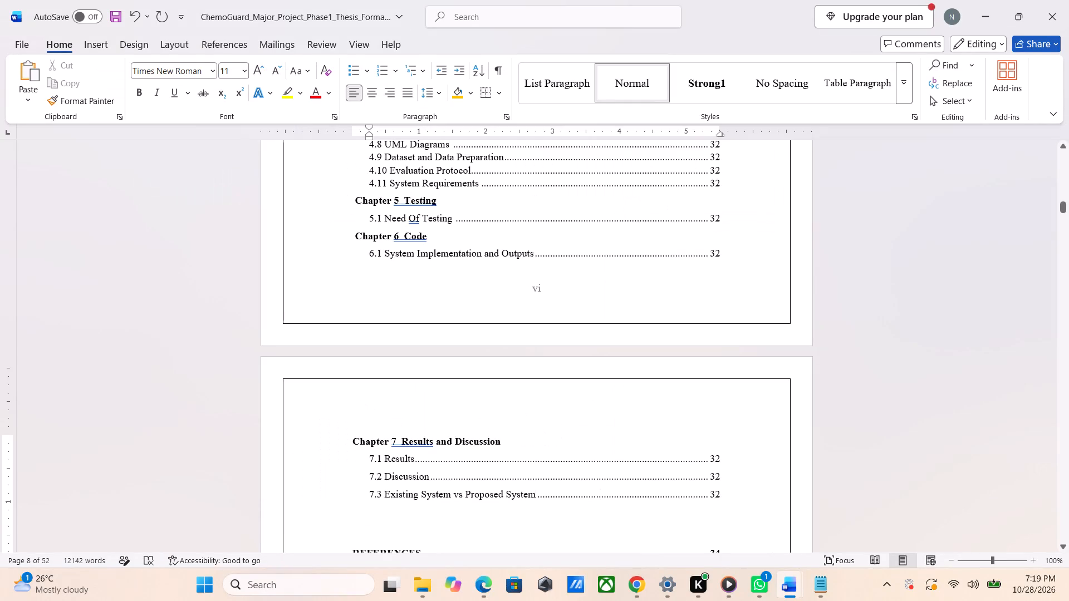
pyautogui.press('Right')
pyautogui.press('Right')
pyautogui.press('Return')
pyautogui.press('BackSpace')
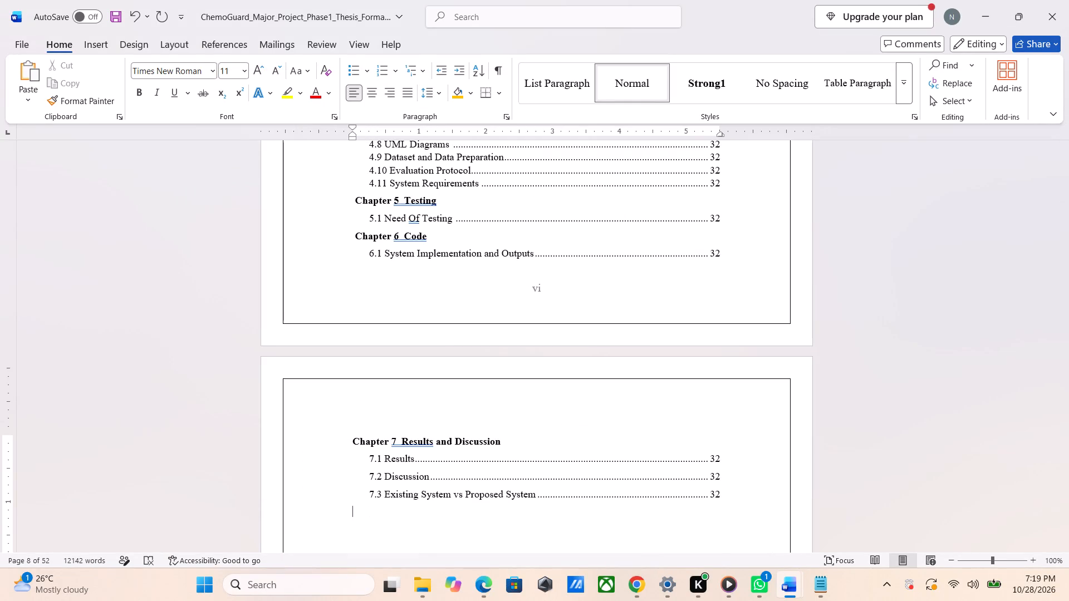
pyautogui.hotkey('ctrl', 'b')
pyautogui.hotkey('shift', 'c')
pyautogui.write('hape')
pyautogui.press('BackSpace')
pyautogui.write('ter')
pyautogui.press('space')
pyautogui.write('8')
pyautogui.press('space')
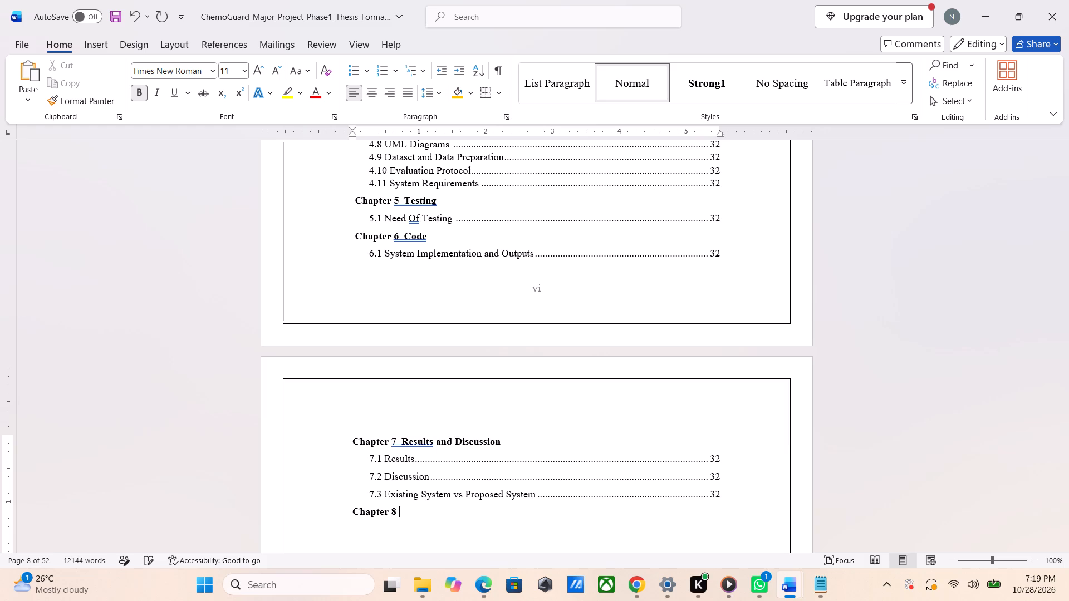
pyautogui.press('space')
pyautogui.write('Conclusion')
pyautogui.hotkey('ctrl', 'b')
# Paste a copy of the 7.1 Results entry below the Chapter 8 heading and number it 8.1.
pyautogui.press('Return')
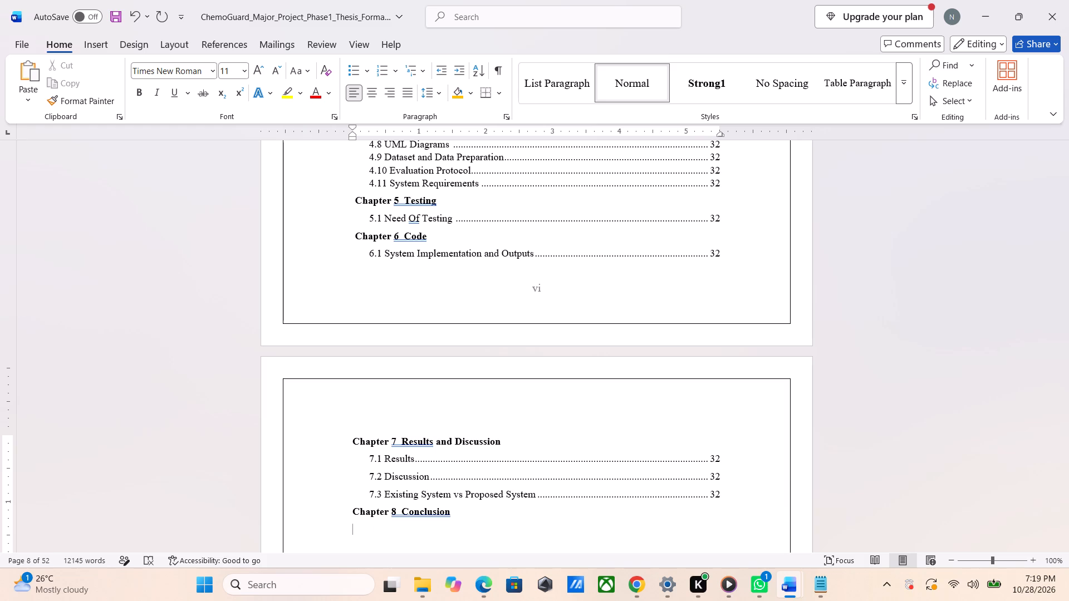
pyautogui.hotkey('ctrl', 'v')
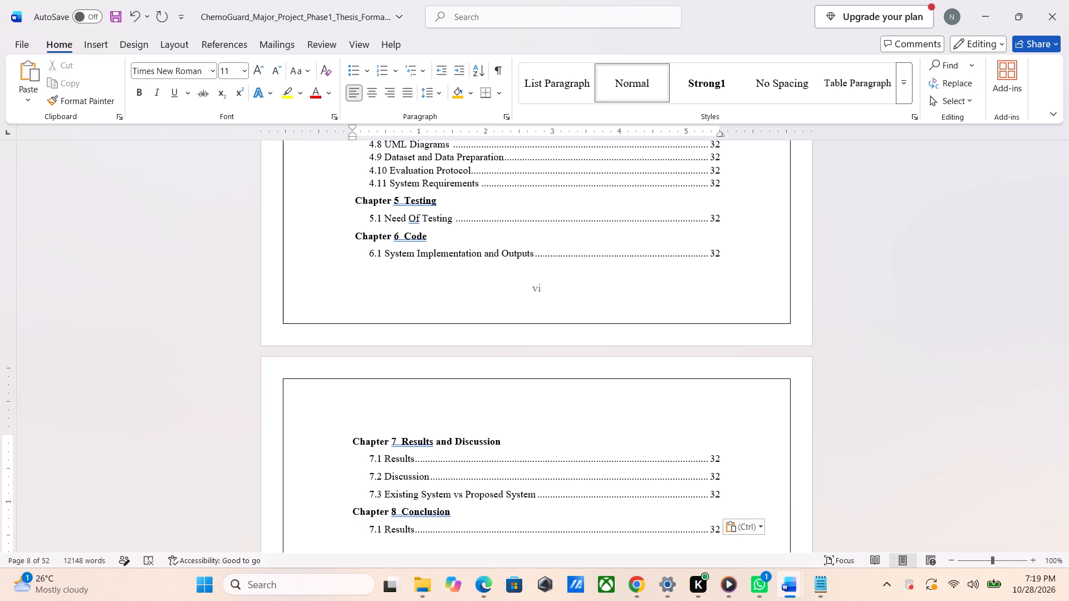
pyautogui.press('Up')
pyautogui.press('Right')
pyautogui.press('Right')
pyautogui.press('Left')
pyautogui.press('\\')
pyautogui.press('BackSpace')
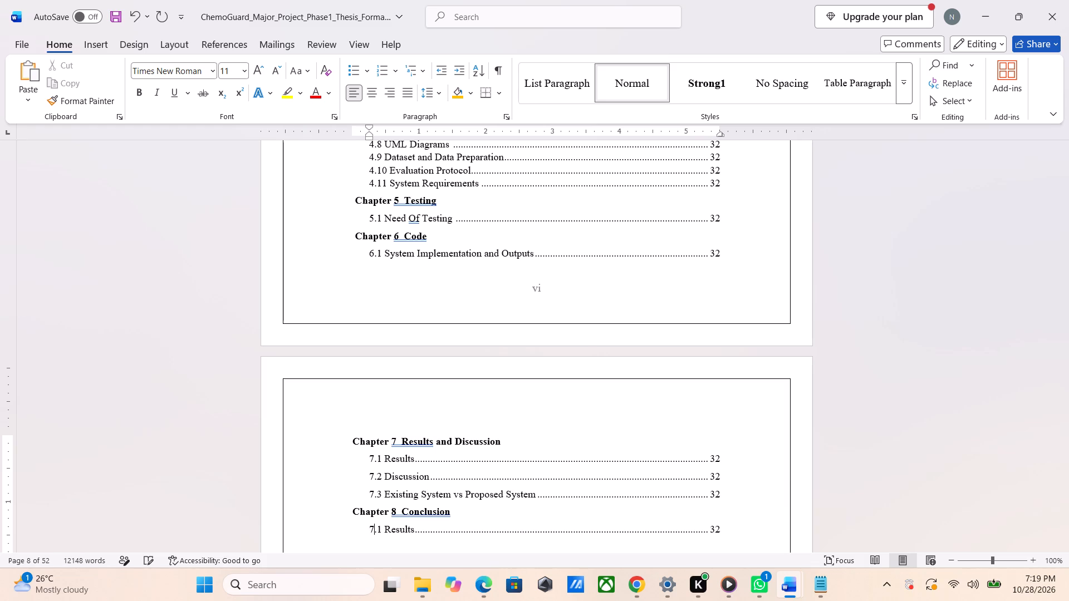
pyautogui.press('BackSpace')
pyautogui.press('8')
pyautogui.press('Right')
# Replace the 8.1 entry's title with Project Conclusion, as in the Sample Thesis, keeping its dot leader and page number.
pyautogui.press('Right')
pyautogui.press('Right')
pyautogui.press('Right')
pyautogui.press('Right')
pyautogui.press('Right')
pyautogui.press('Right')
pyautogui.press('Right')
pyautogui.press('Right')
pyautogui.press('Right')
pyautogui.hotkey('alt', 'Tab')
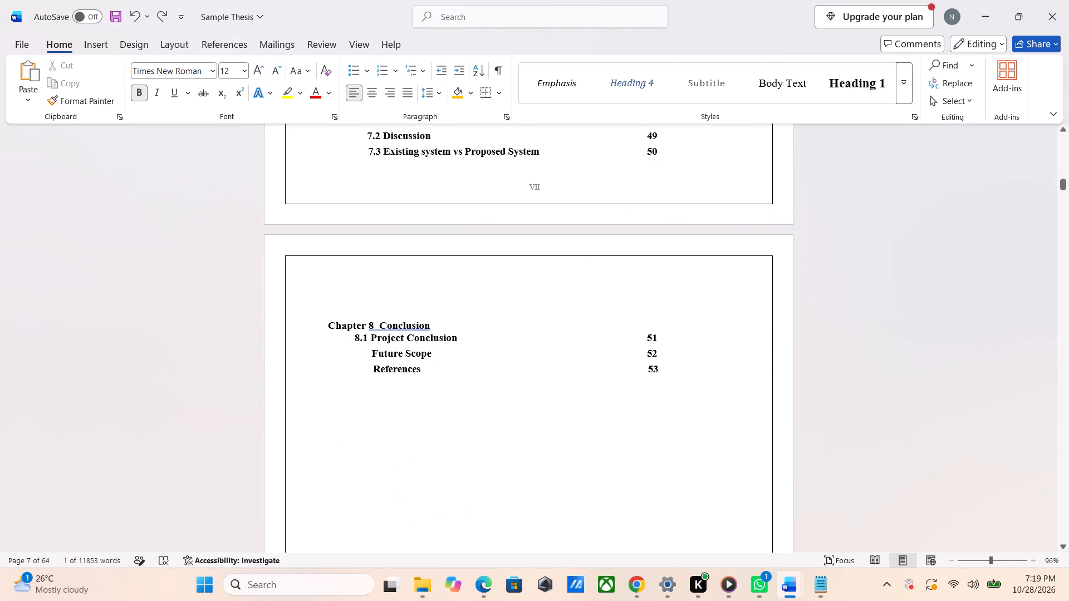
pyautogui.hotkey('alt', 'Tab')
pyautogui.press('BackSpace')
pyautogui.press('BackSpace')
pyautogui.press('BackSpace')
pyautogui.press('BackSpace')
pyautogui.press('BackSpace')
pyautogui.press('BackSpace')
pyautogui.press('BackSpace')
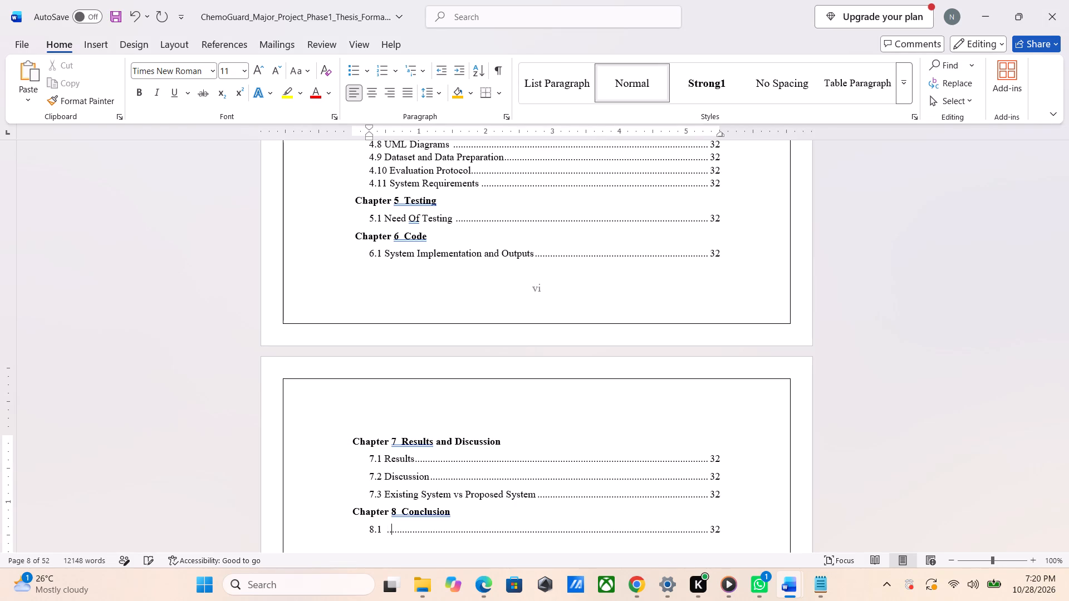
pyautogui.write('Project Conclusion')
# Remove the blank lines between the 8.1 Project Conclusion entry and REFERENCES.
pyautogui.scroll(-1, 621, 454)
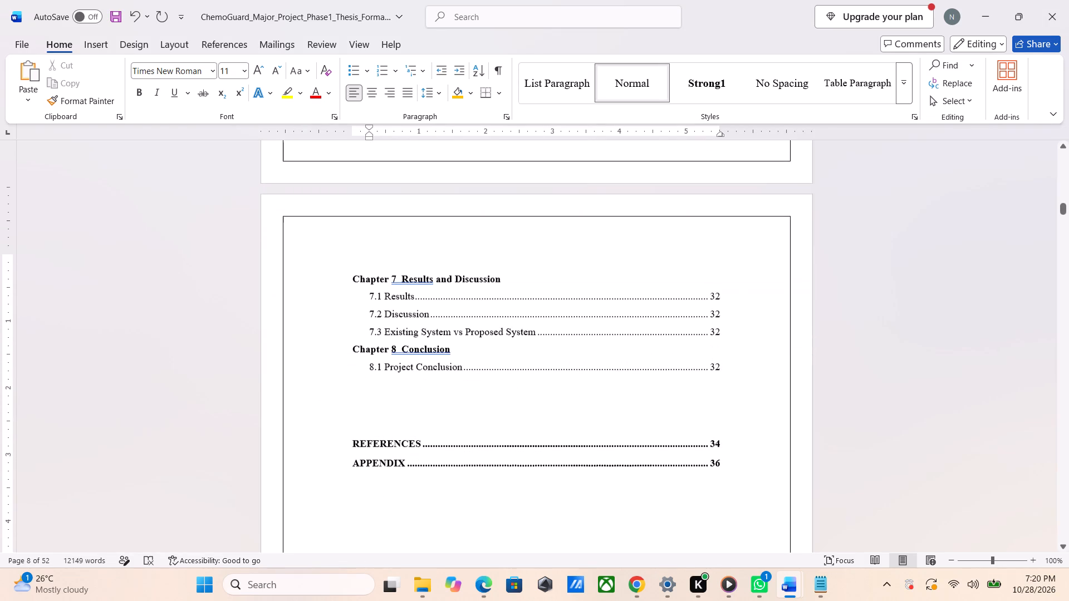
pyautogui.scroll(-1, 621, 454)
pyautogui.click(404, 393)
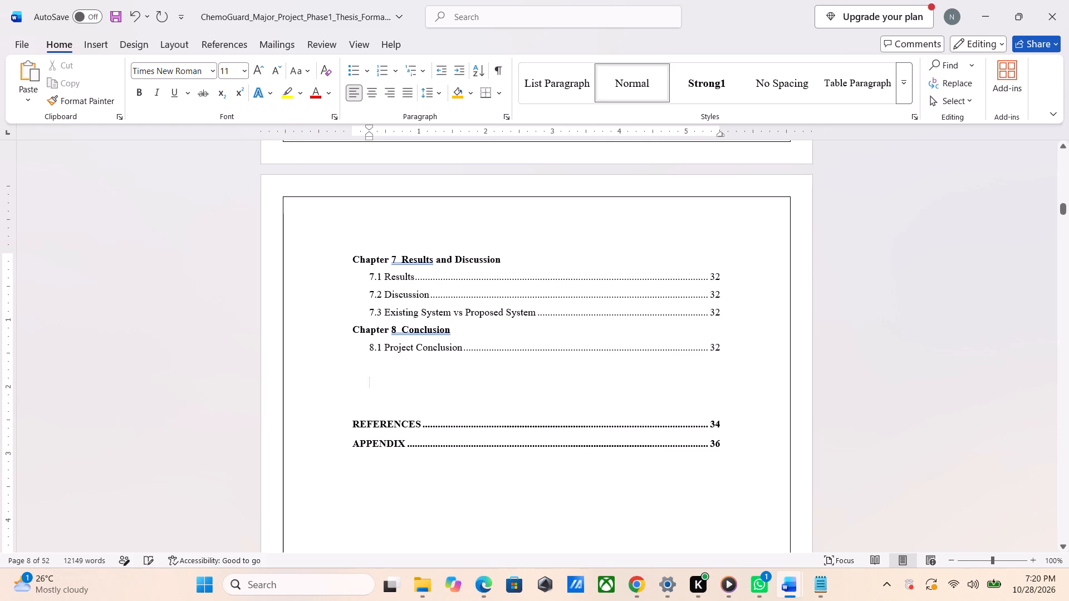
pyautogui.press('Down')
pyautogui.press('BackSpace')
pyautogui.press('BackSpace')
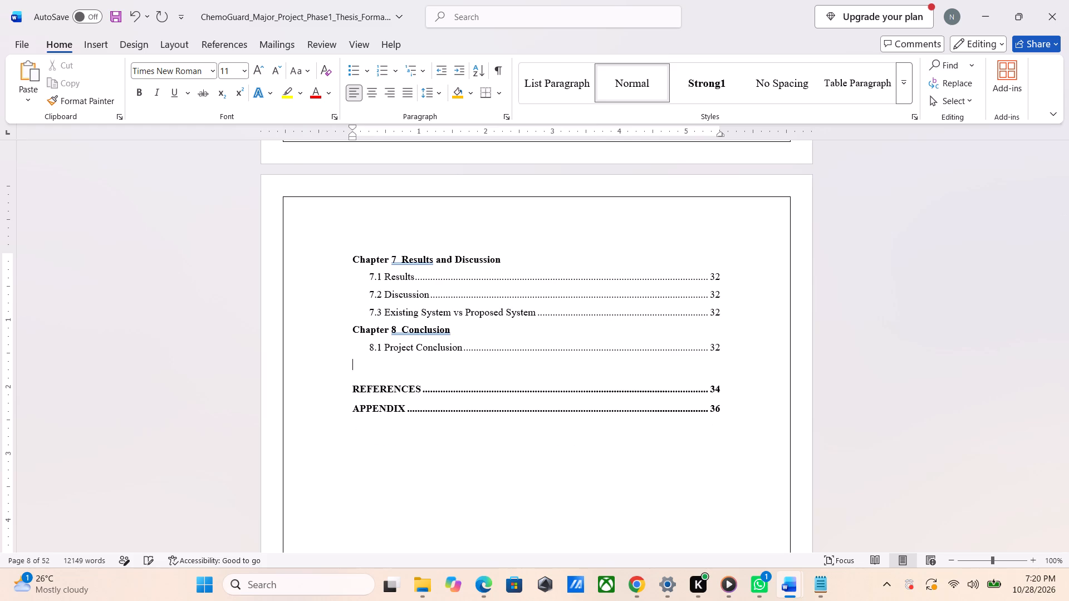
pyautogui.press('BackSpace')
pyautogui.scroll(1, 404, 393)
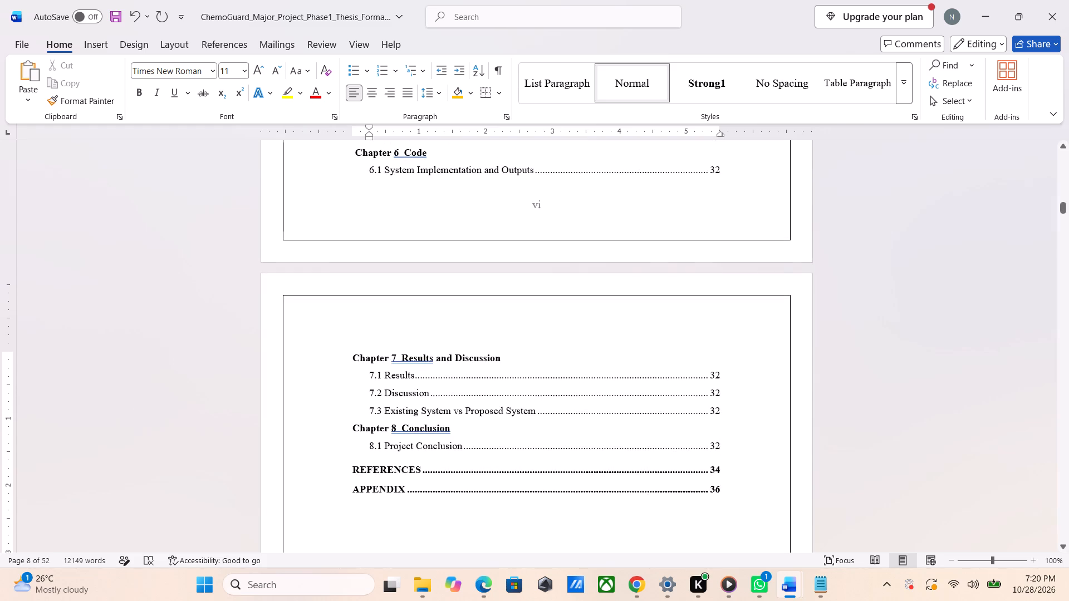
# Check the Sample Thesis's closing entries and duplicate the REFERENCES entry on a line directly above it.
pyautogui.hotkey('alt', 'Tab')
pyautogui.hotkey('alt', 'Tab')
pyautogui.click(352, 469)
pyautogui.click(321, 466)
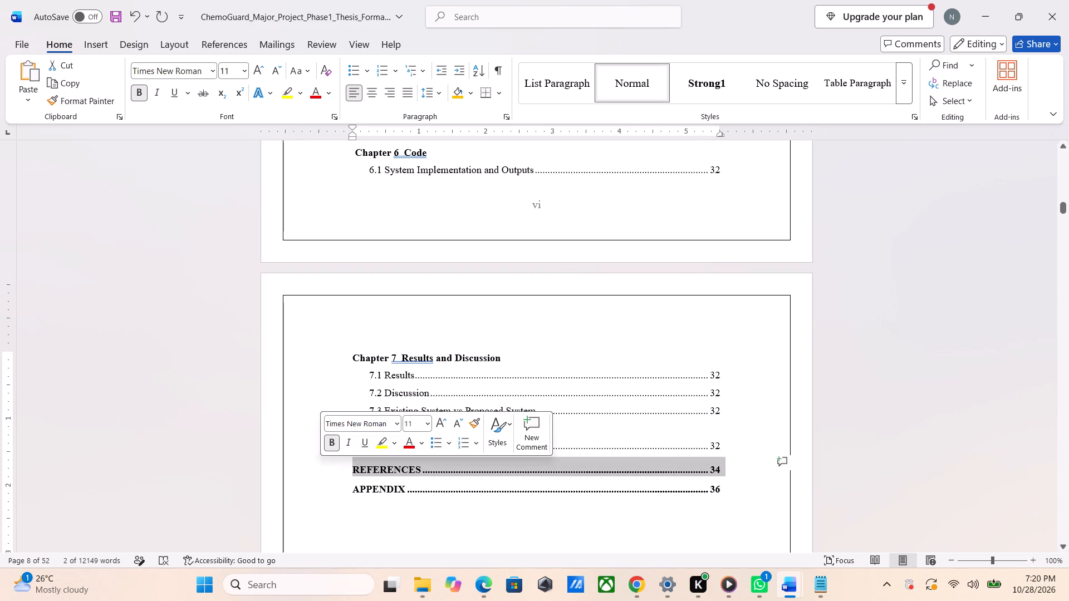
pyautogui.hotkey('ctrl', 'c')
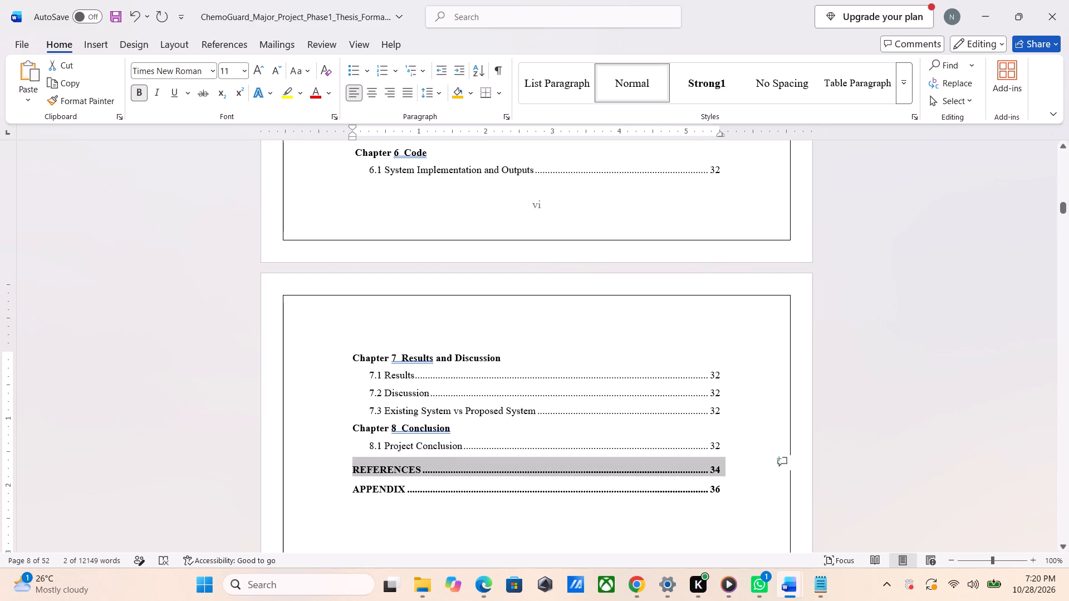
pyautogui.press('Up')
pyautogui.press('Down')
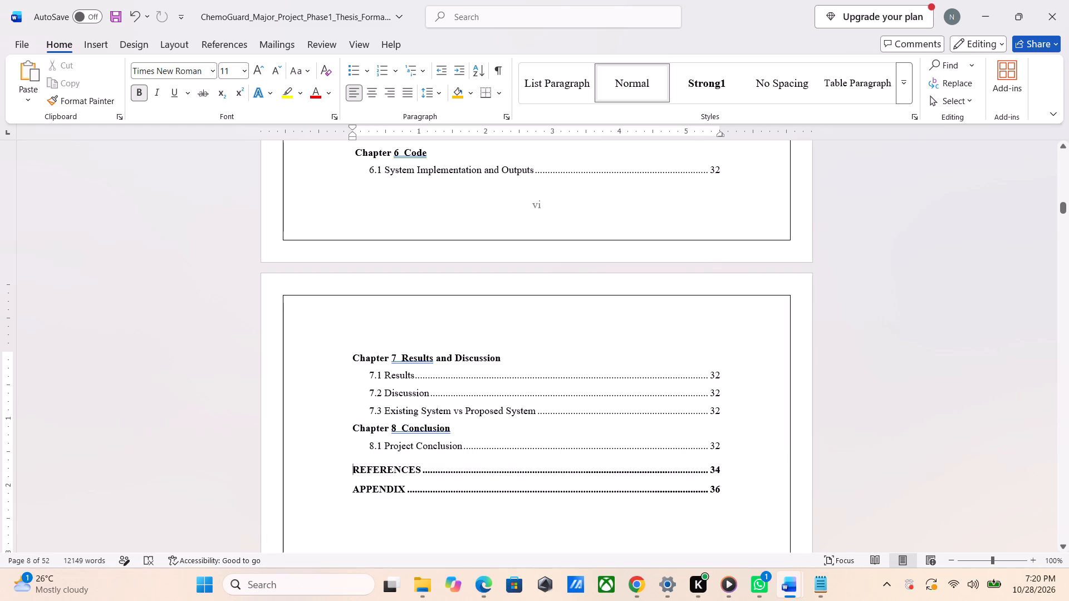
pyautogui.press('Return')
pyautogui.press('Up')
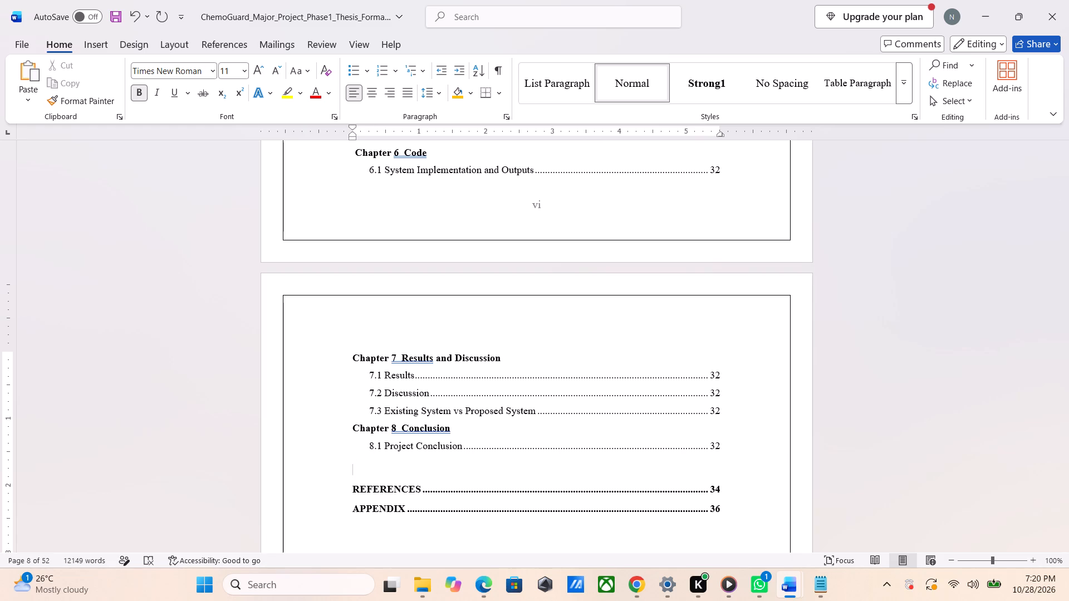
pyautogui.hotkey('ctrl', 'v')
pyautogui.press('BackSpace')
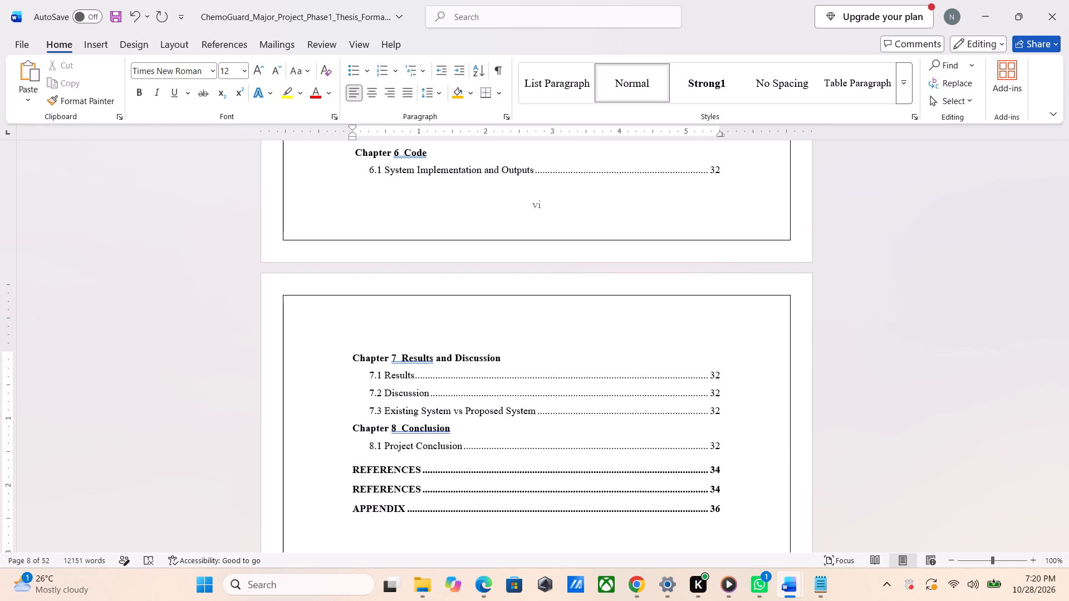
# Replace the title of the upper REFERENCES entry with FUTURE SCOPE, keeping its dot leader and page number.
pyautogui.moveTo(421, 467); pyautogui.dragTo(378, 472)
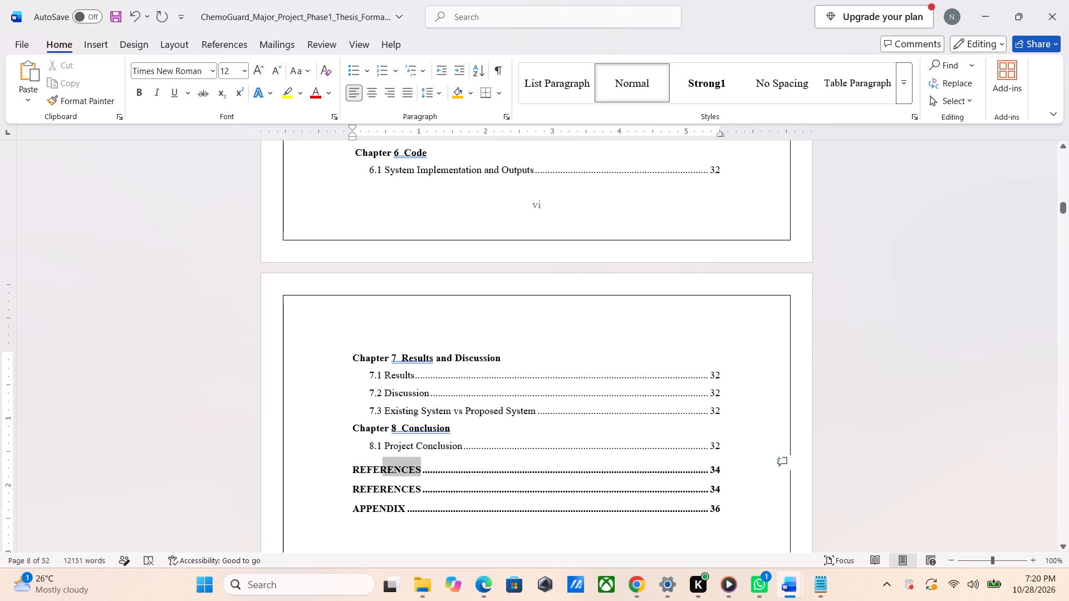
pyautogui.moveTo(378, 472); pyautogui.dragTo(353, 476)
pyautogui.write('Futh')
pyautogui.press('BackSpace')
pyautogui.press('BackSpace')
pyautogui.press('BackSpace')
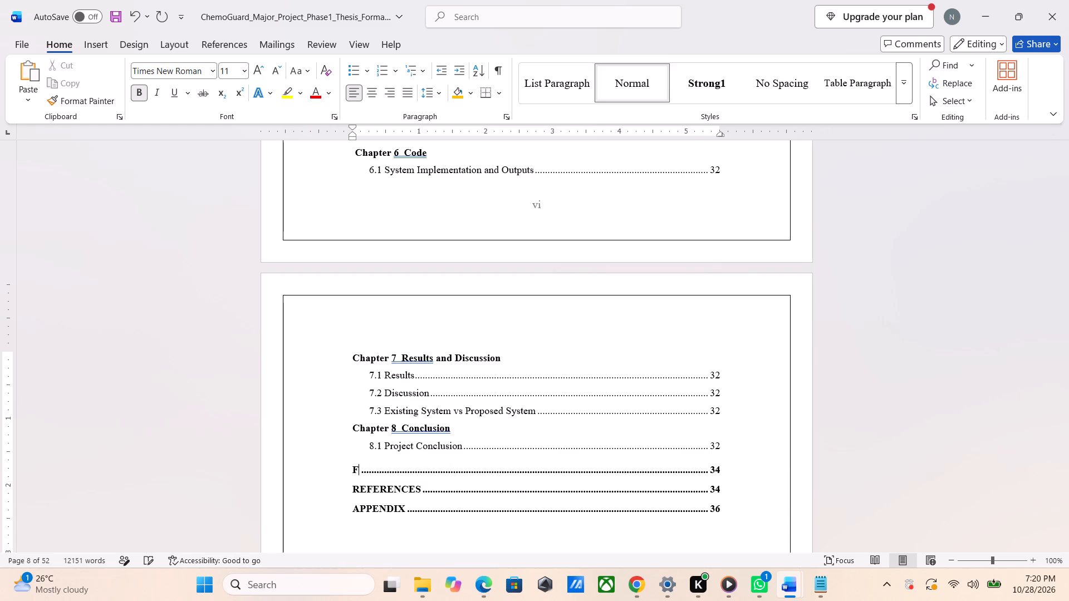
pyautogui.write('UTURE SCOPE')
# Compare the closing entries with the Sample Thesis and review the rebuilt contents list from Chapter 4 through APPENDIX.
pyautogui.hotkey('alt', 'Tab')
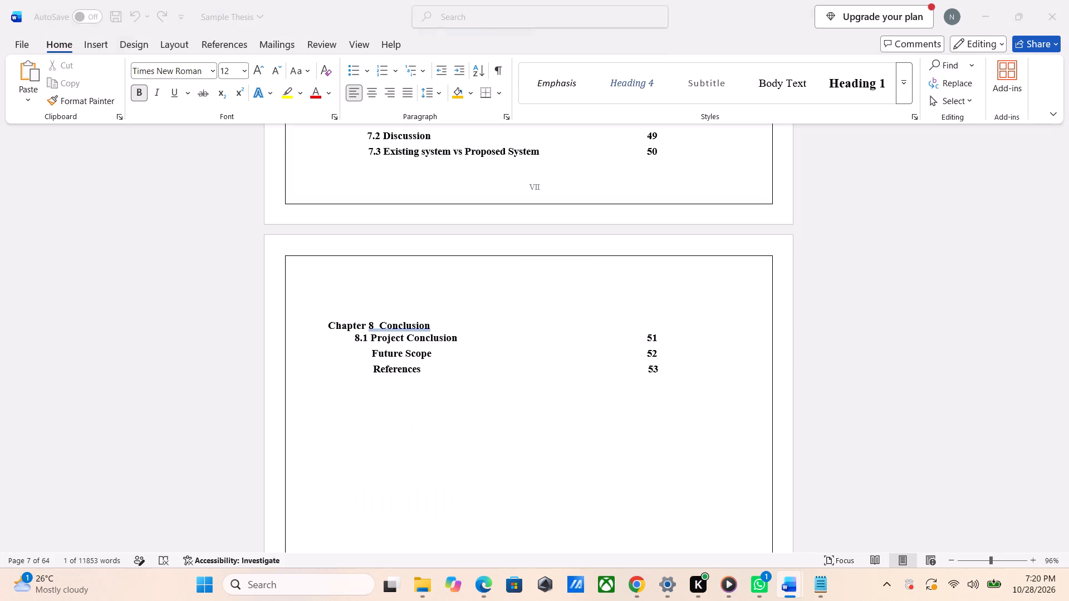
pyautogui.hotkey('alt', 'Tab')
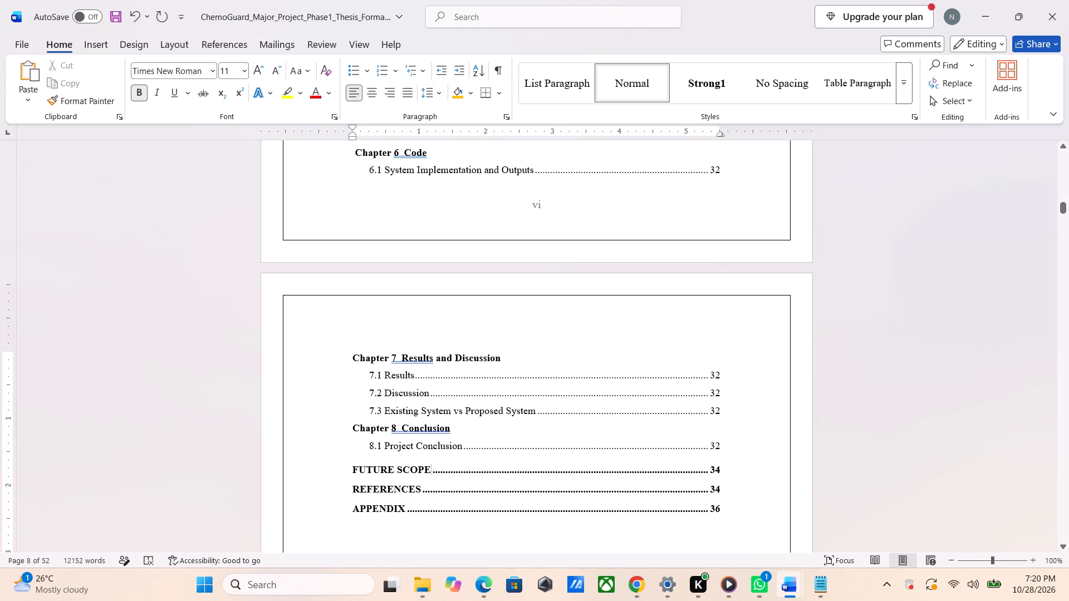
pyautogui.scroll(-1, 353, 476)
pyautogui.scroll(1, 353, 476)
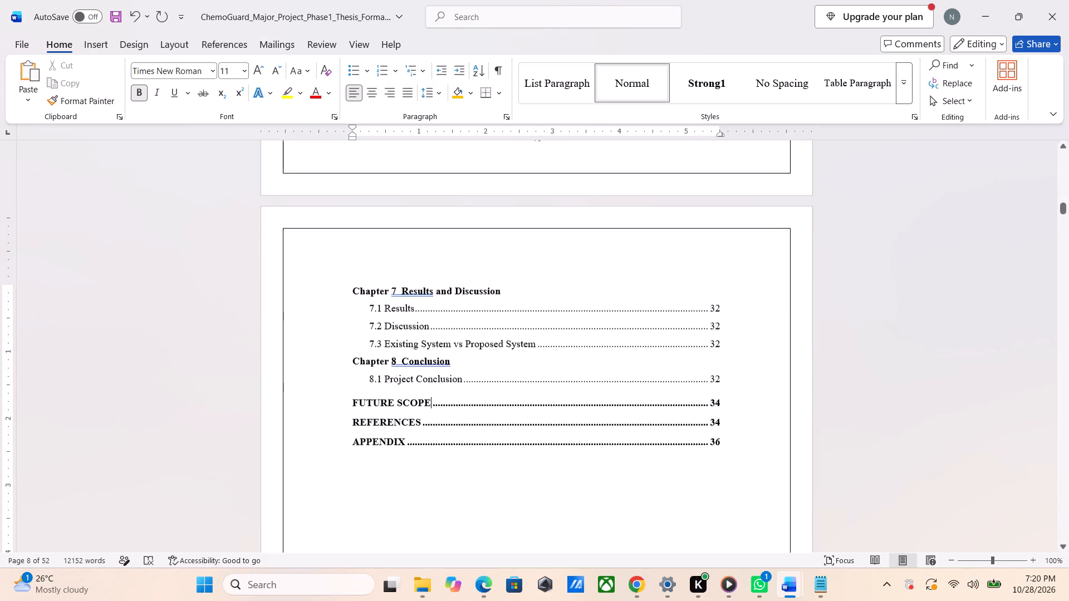
pyautogui.scroll(3, 353, 476)
pyautogui.scroll(-1, 353, 476)
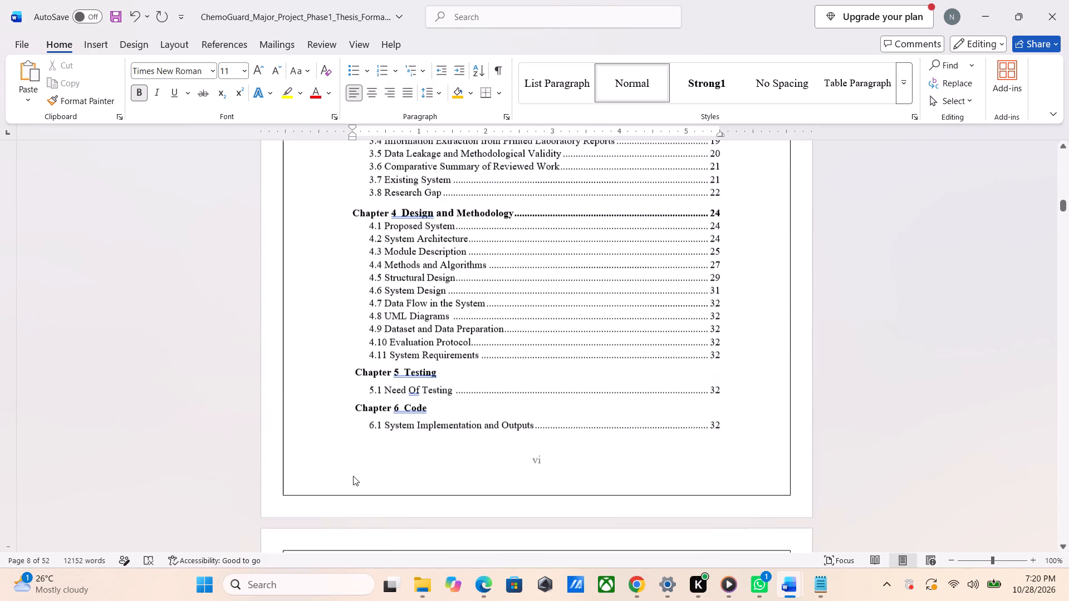
pyautogui.scroll(-2, 353, 476)
pyautogui.scroll(3, 353, 476)
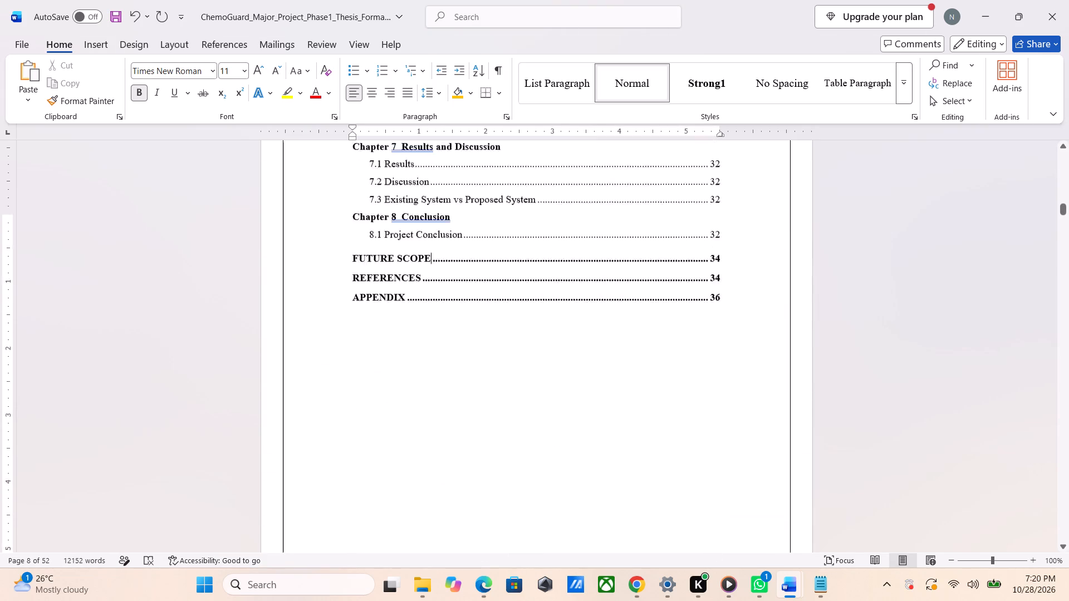
# Compare the rebuilt ChemoGuard contents list with the Sample Thesis's closing contents entries and the pages that follow them.
pyautogui.scroll(2, 353, 476)
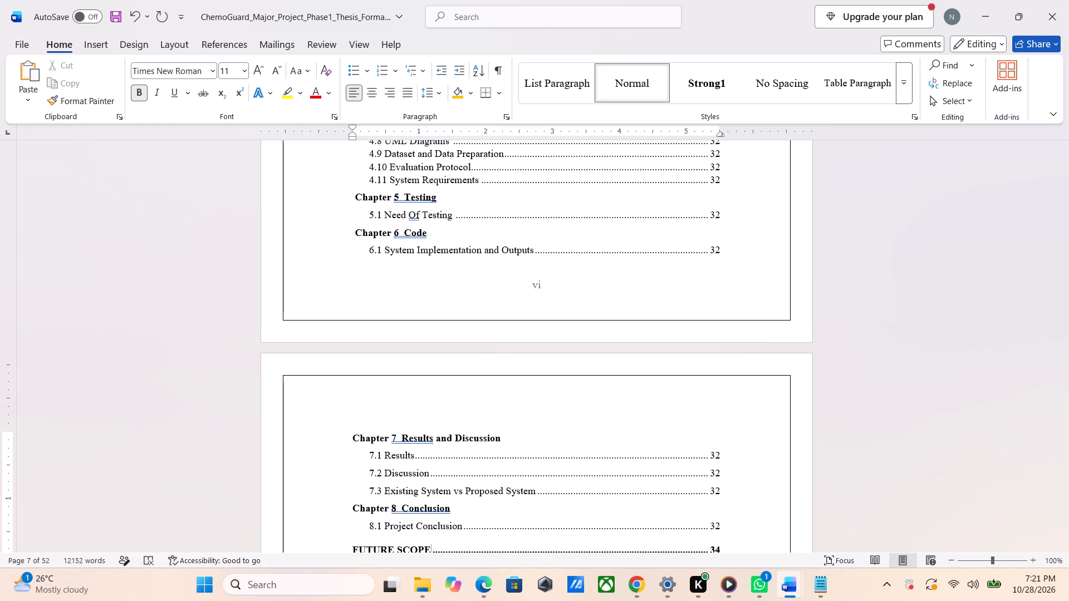
pyautogui.scroll(2, 353, 476)
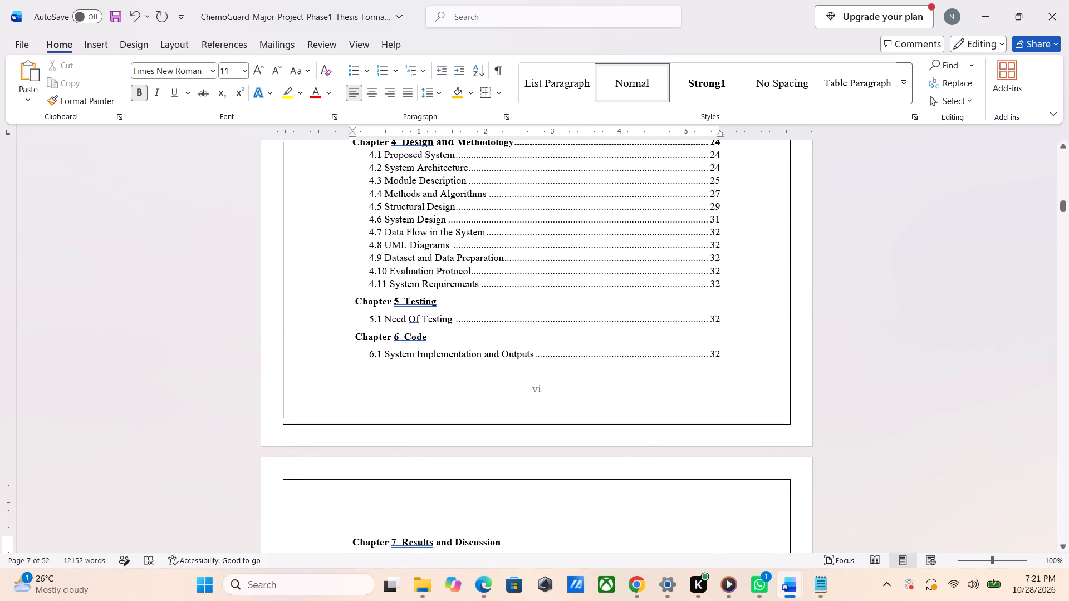
pyautogui.scroll(1, 347, 519)
pyautogui.scroll(1, 424, 344)
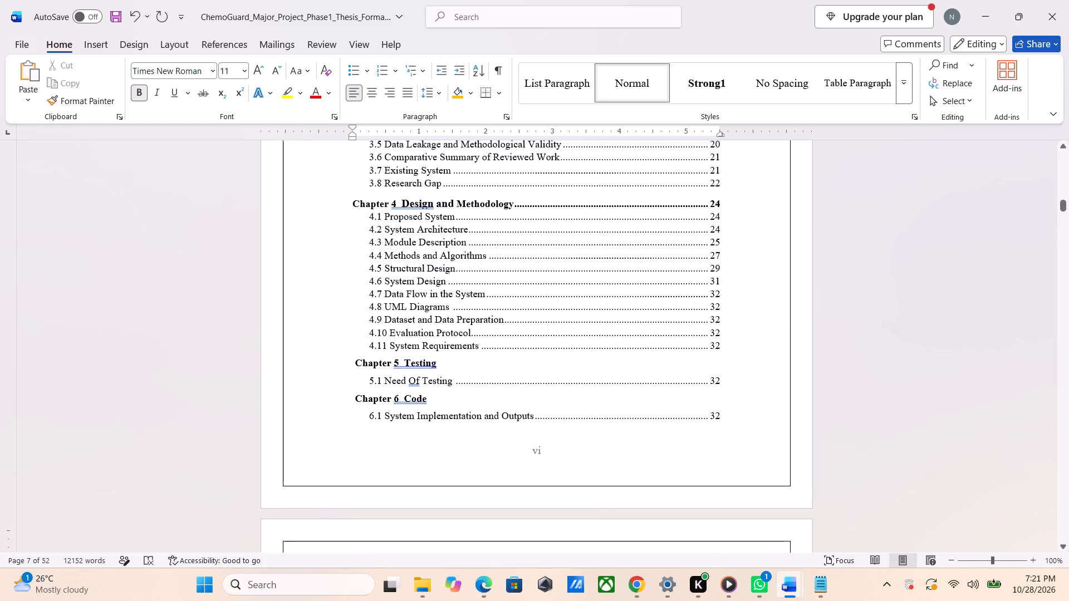
pyautogui.scroll(1, 424, 344)
pyautogui.hotkey('alt', 'Tab')
pyautogui.scroll(-1, 424, 344)
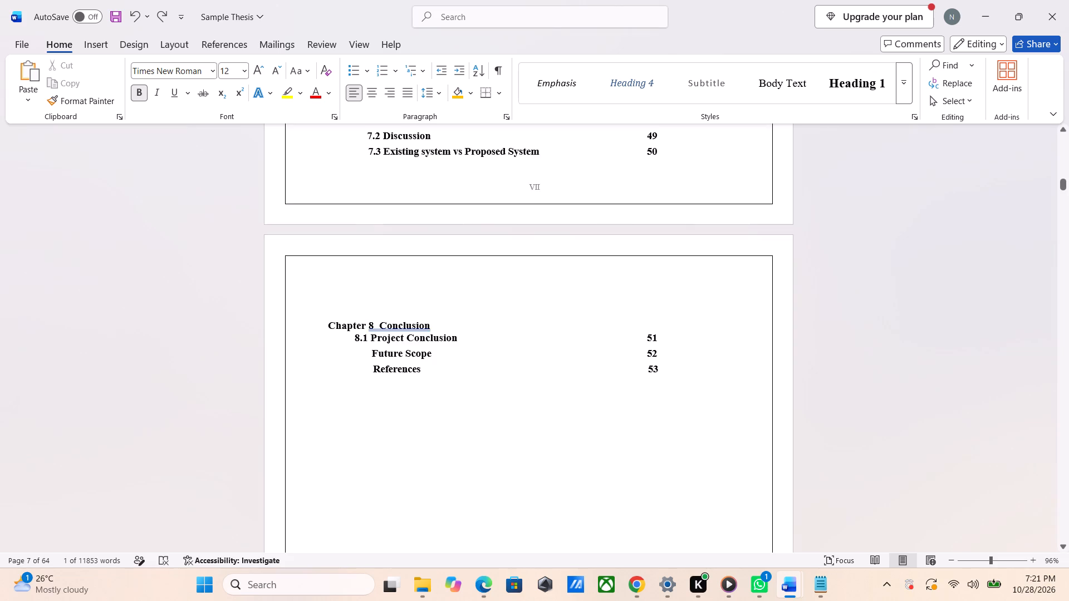
pyautogui.scroll(-6, 424, 344)
pyautogui.scroll(2, 424, 344)
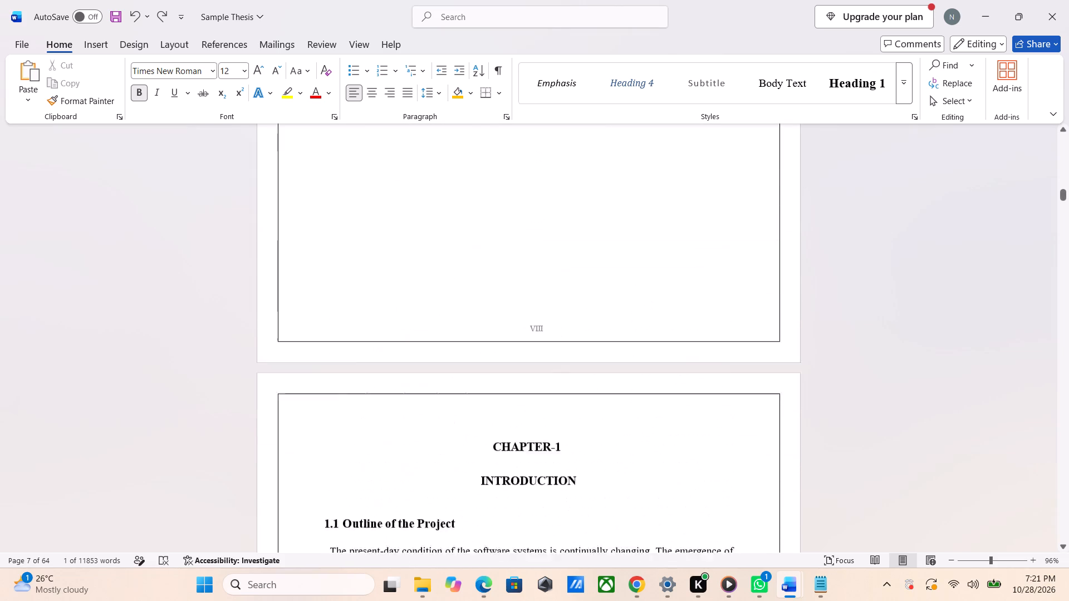
pyautogui.scroll(2, 424, 344)
# Return to the ChemoGuard thesis and examine the LIST OF FIGURES, list of tables and ABBREVIATIONS pages after the contents.
pyautogui.hotkey('alt', 'Tab')
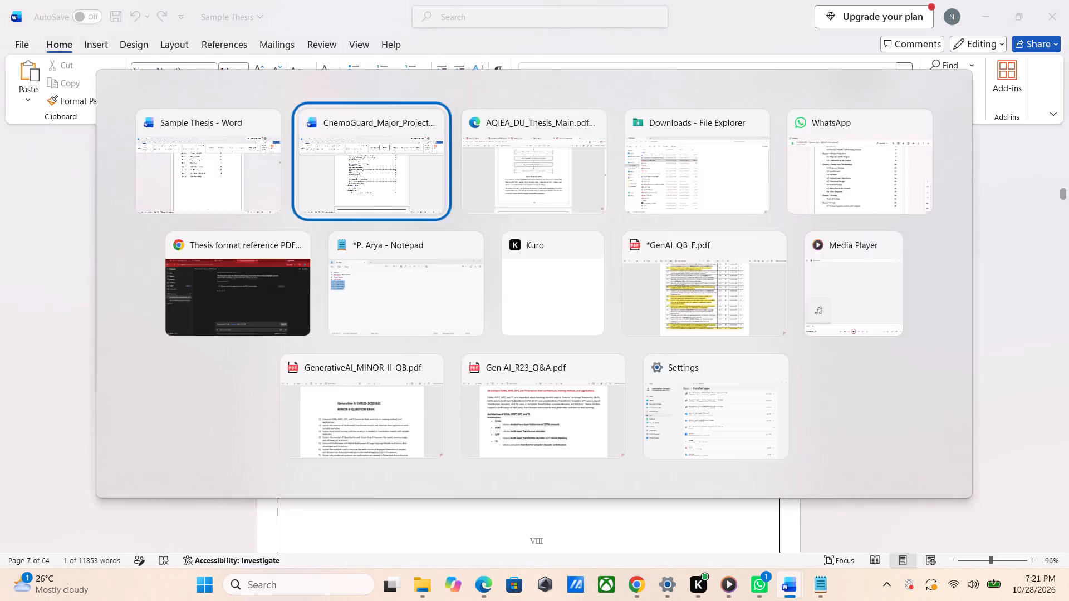
pyautogui.scroll(-4, 424, 344)
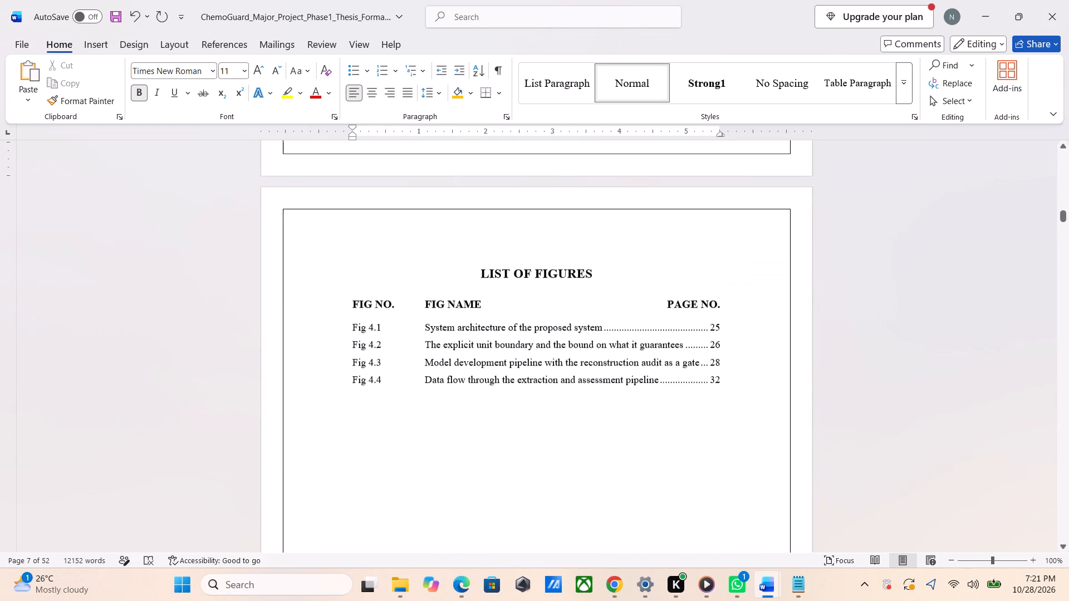
pyautogui.scroll(-3, 424, 344)
pyautogui.scroll(1, 424, 344)
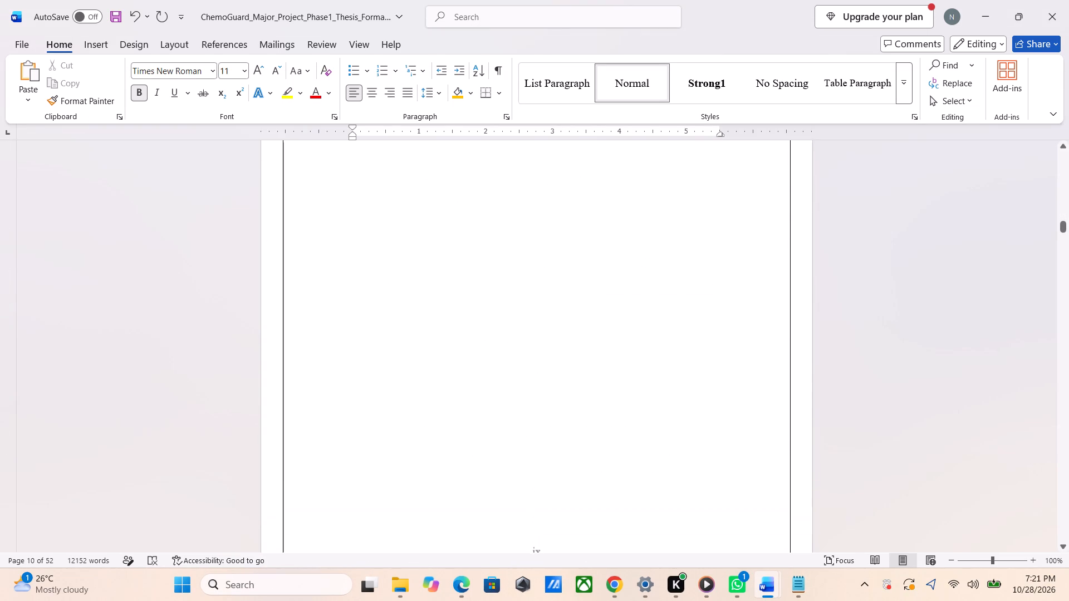
pyautogui.scroll(1, 424, 344)
pyautogui.scroll(-3, 424, 344)
pyautogui.scroll(2, 424, 344)
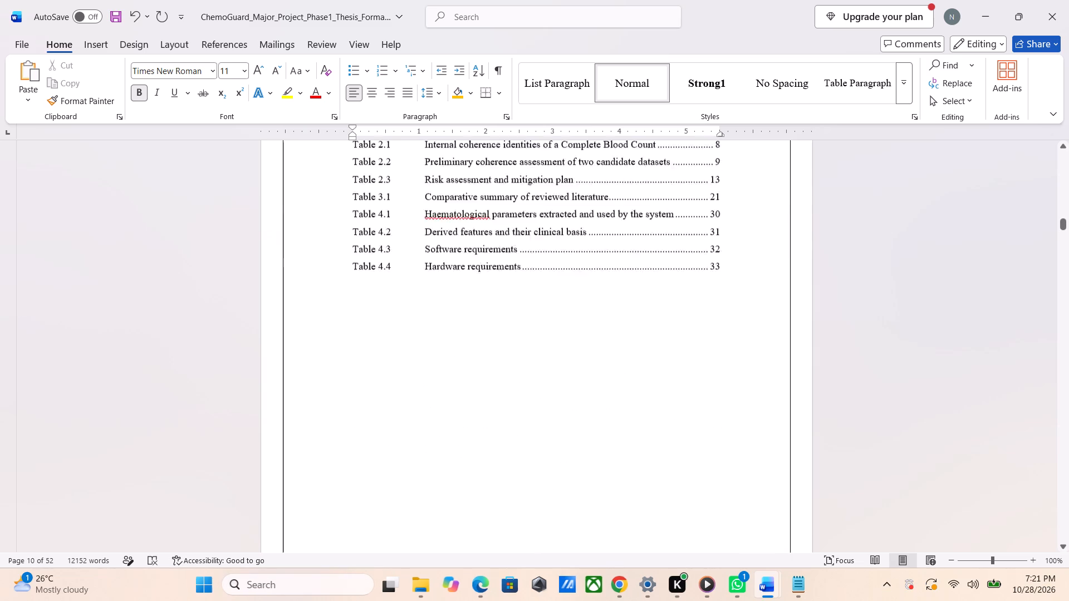
pyautogui.scroll(2, 424, 344)
pyautogui.scroll(-1, 424, 344)
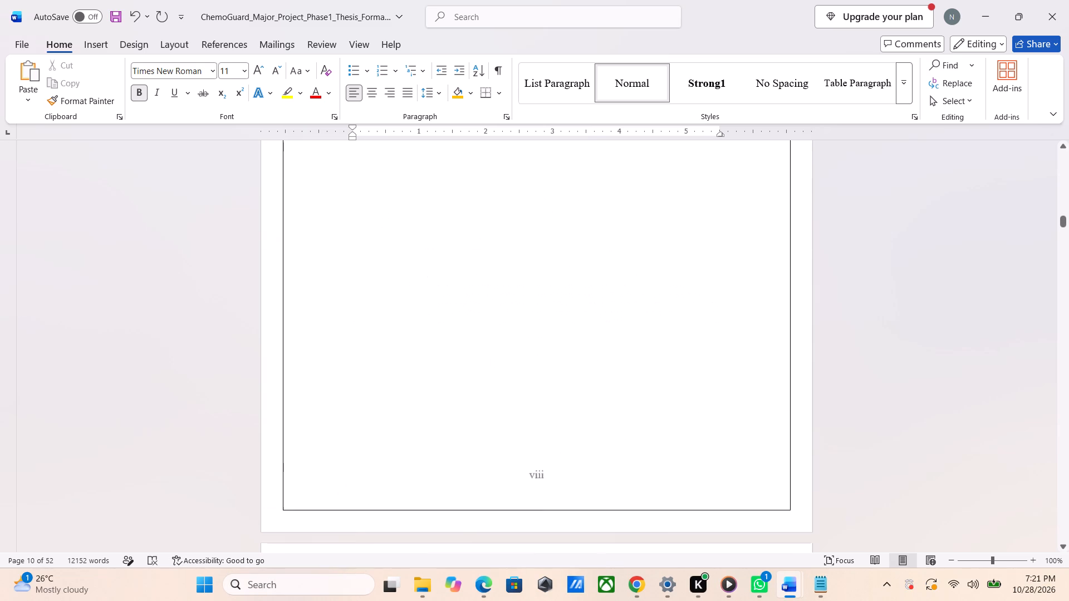
pyautogui.scroll(-5, 424, 344)
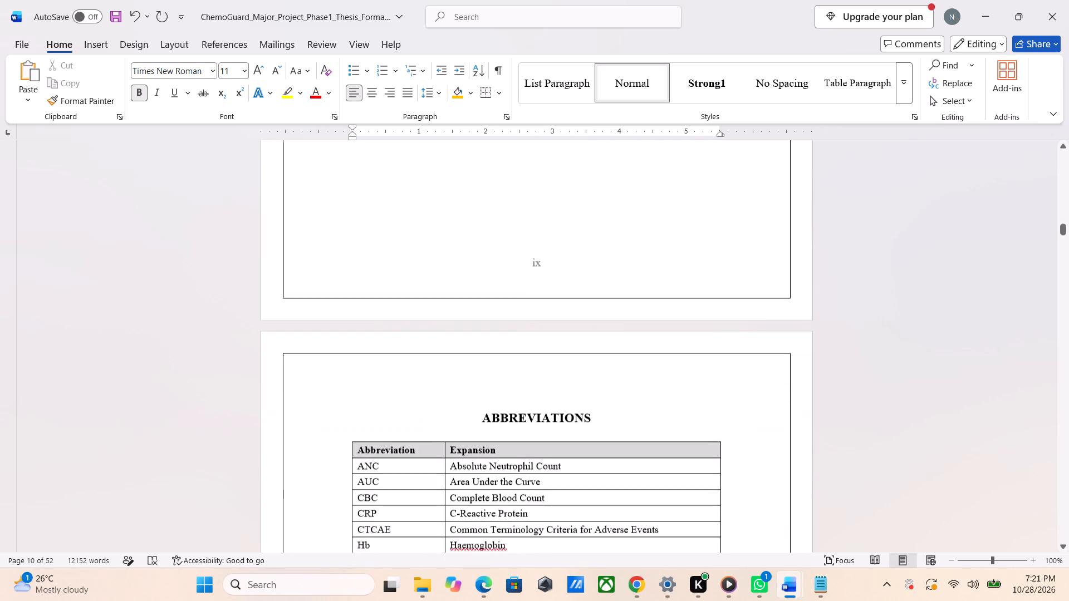
# Review the thesis body through Chapters 1 and 2, up to the start of CHAPTER – 3 LITERATURE SURVEY.
pyautogui.scroll(-6, 424, 344)
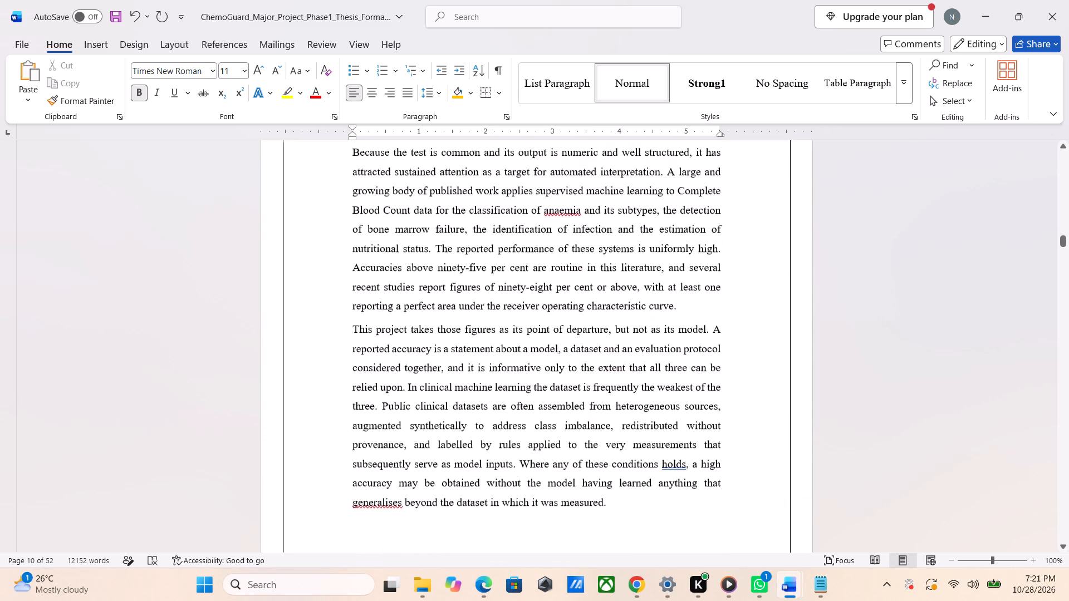
pyautogui.scroll(-5, 424, 344)
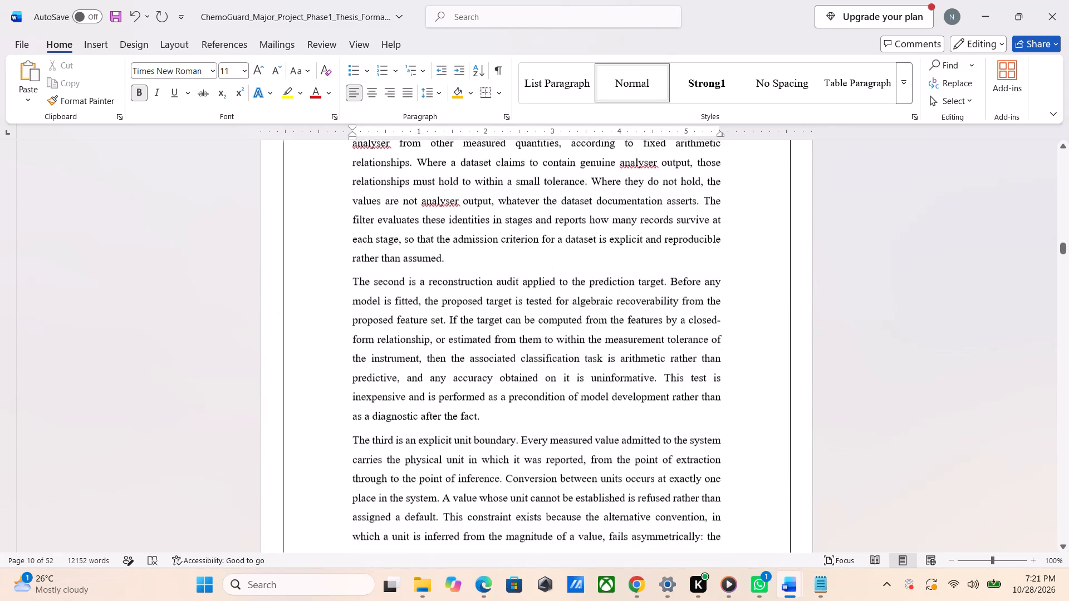
pyautogui.scroll(-5, 424, 344)
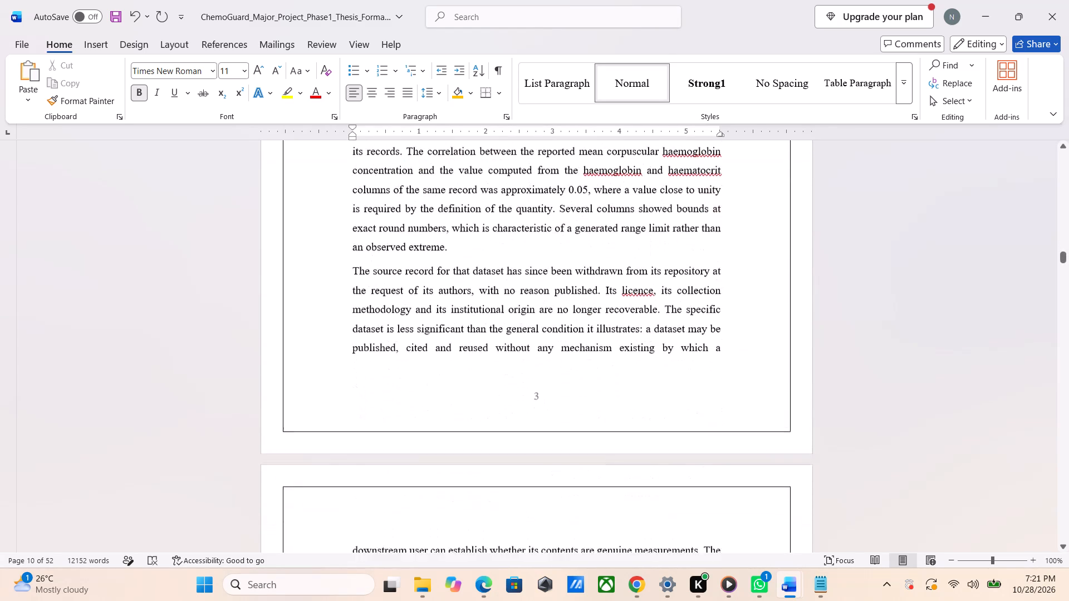
pyautogui.scroll(-8, 424, 344)
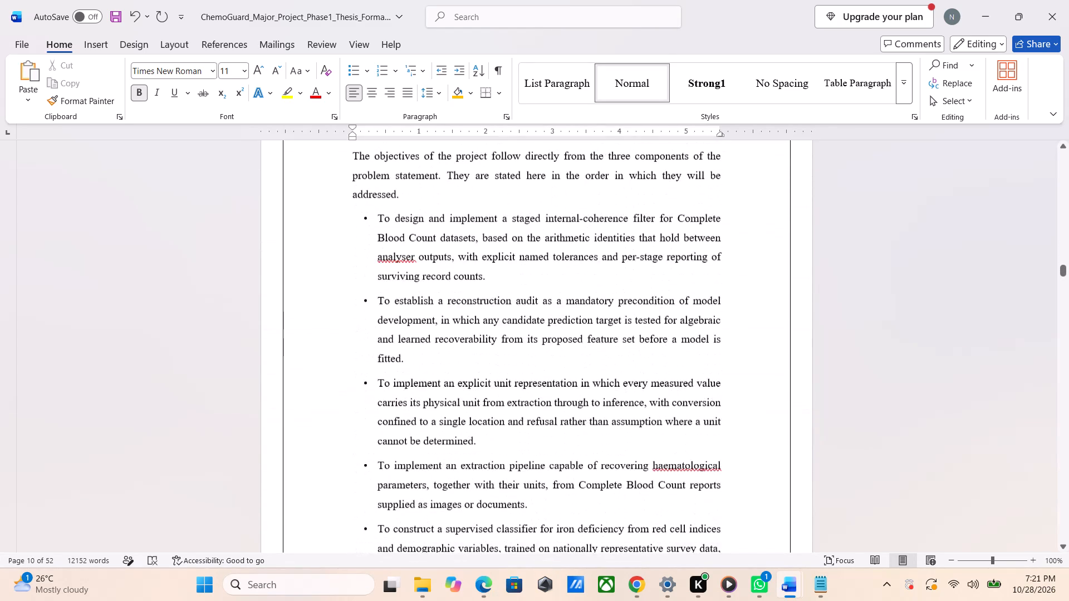
pyautogui.scroll(-8, 424, 344)
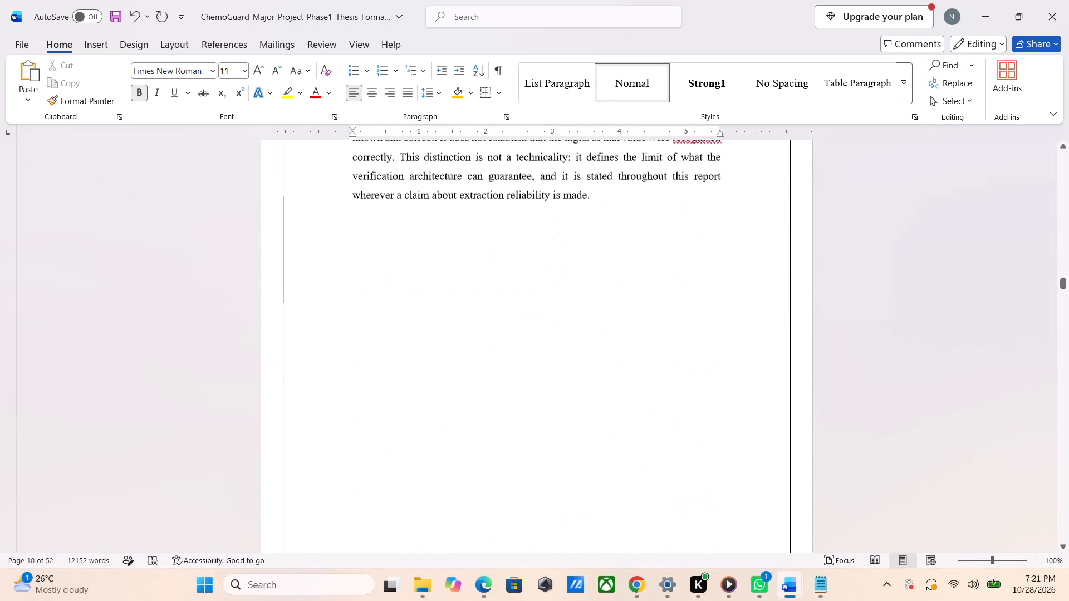
pyautogui.scroll(-2, 424, 344)
pyautogui.scroll(1, 424, 344)
pyautogui.scroll(-5, 424, 344)
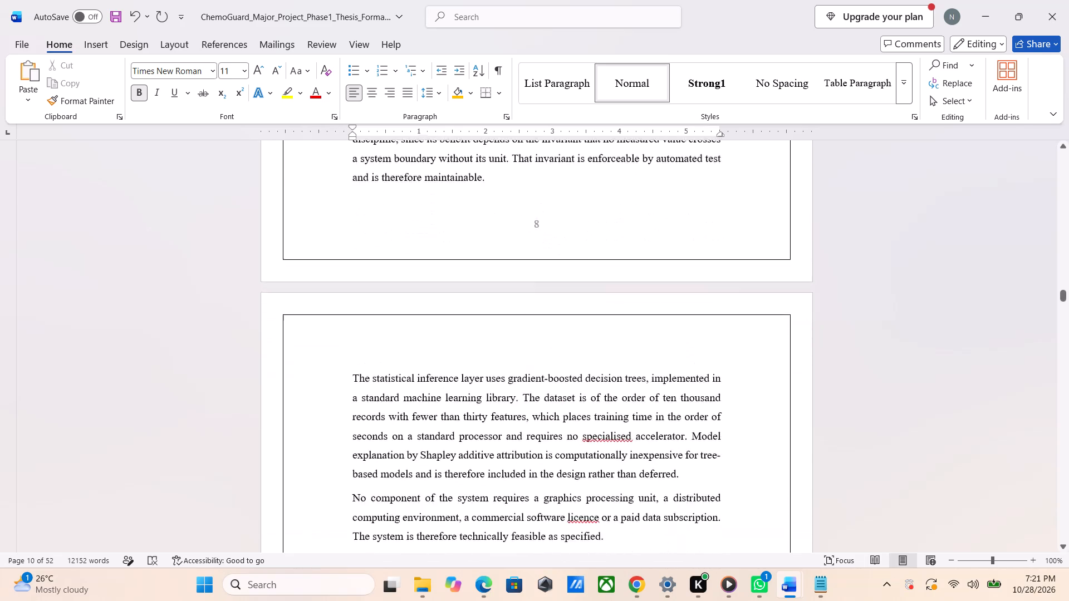
pyautogui.scroll(-7, 424, 344)
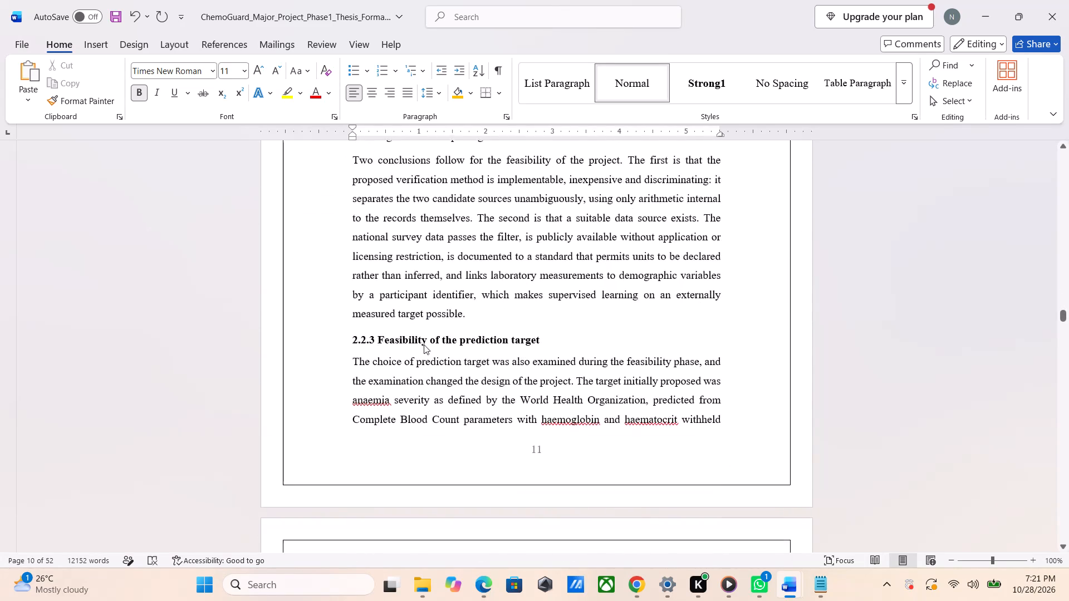
pyautogui.scroll(-6, 424, 344)
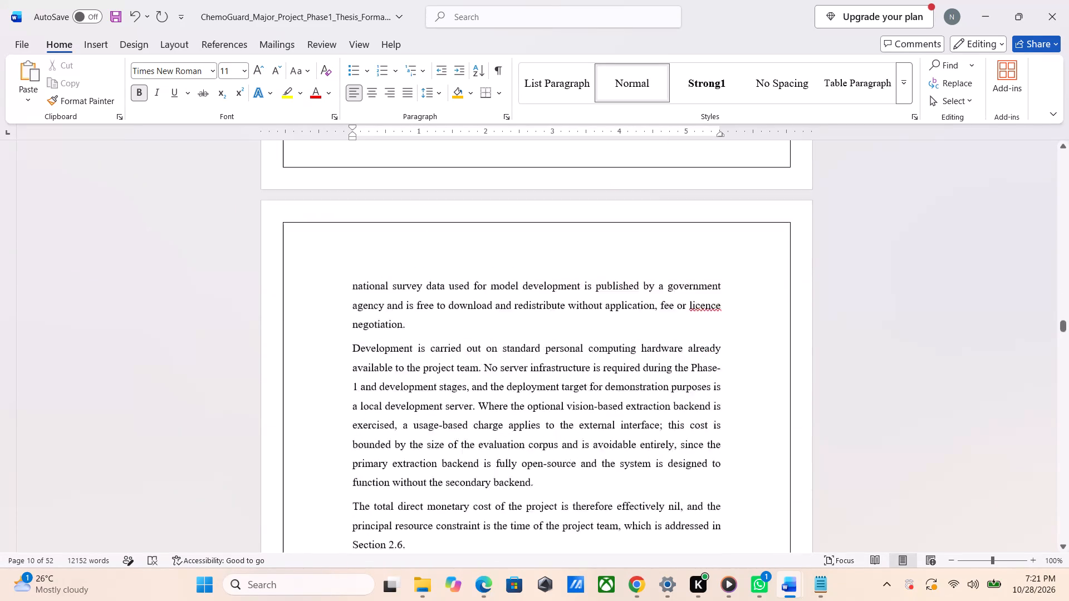
pyautogui.scroll(-6, 424, 344)
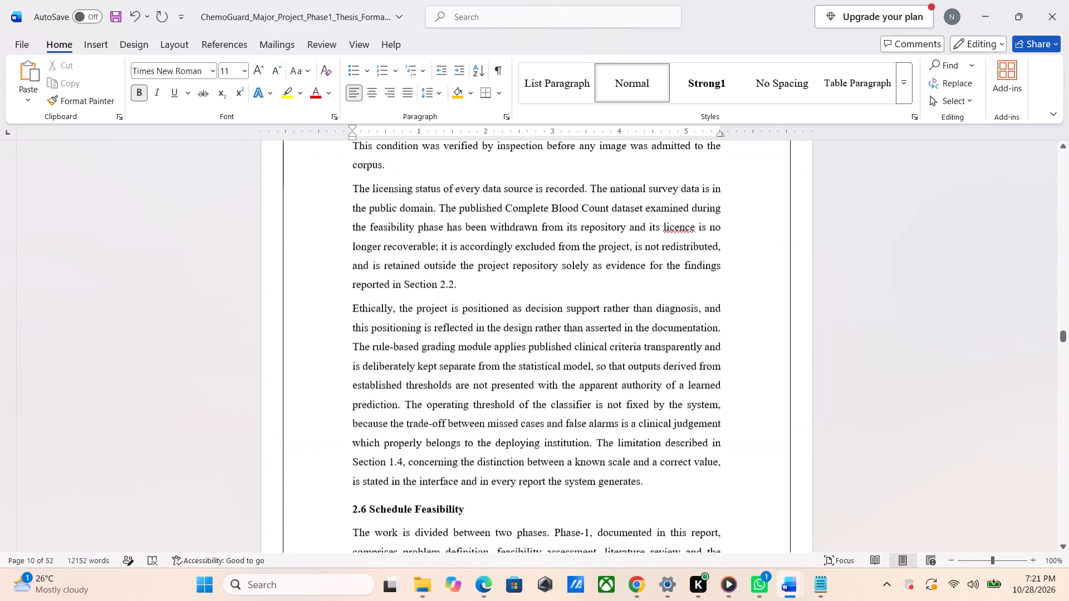
pyautogui.scroll(-6, 424, 344)
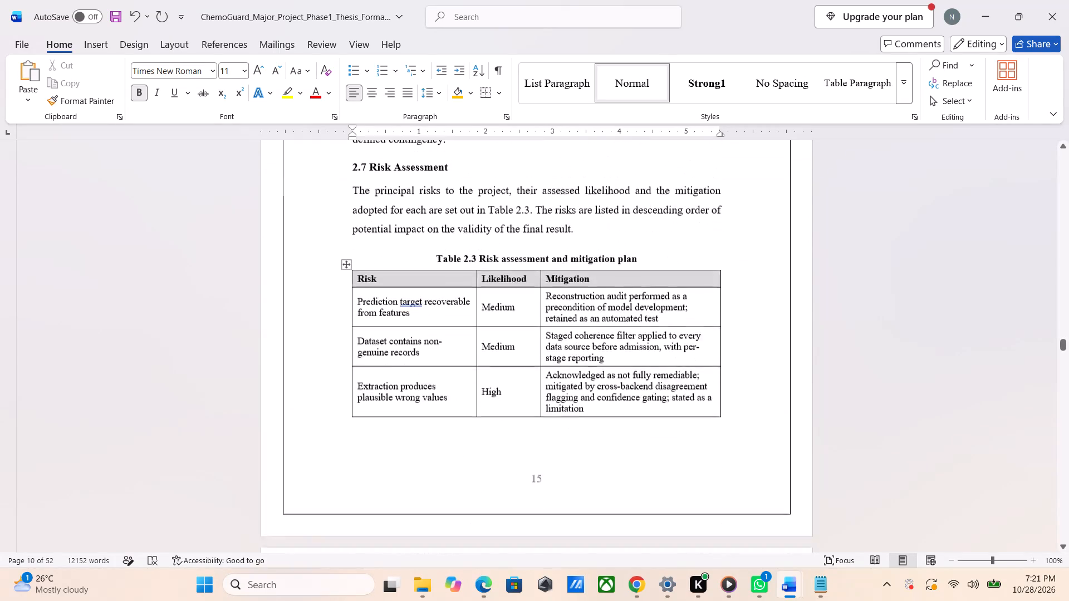
pyautogui.scroll(-7, 424, 344)
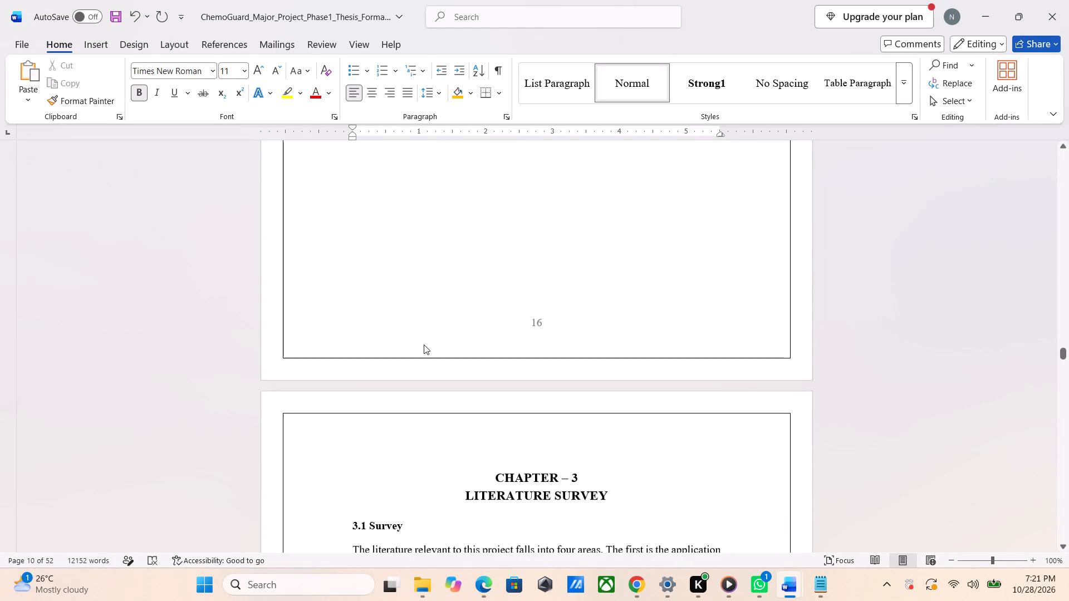
# Review the Chapter 3 literature survey through to the CHAPTER – 4 title and its first sections.
pyautogui.scroll(-5, 424, 344)
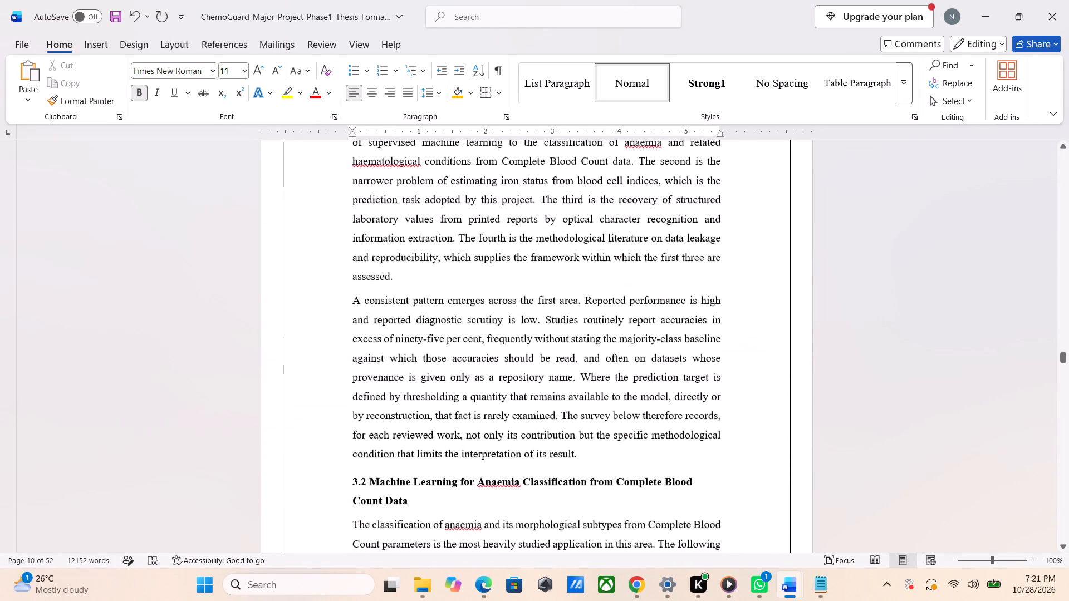
pyautogui.scroll(-4, 424, 344)
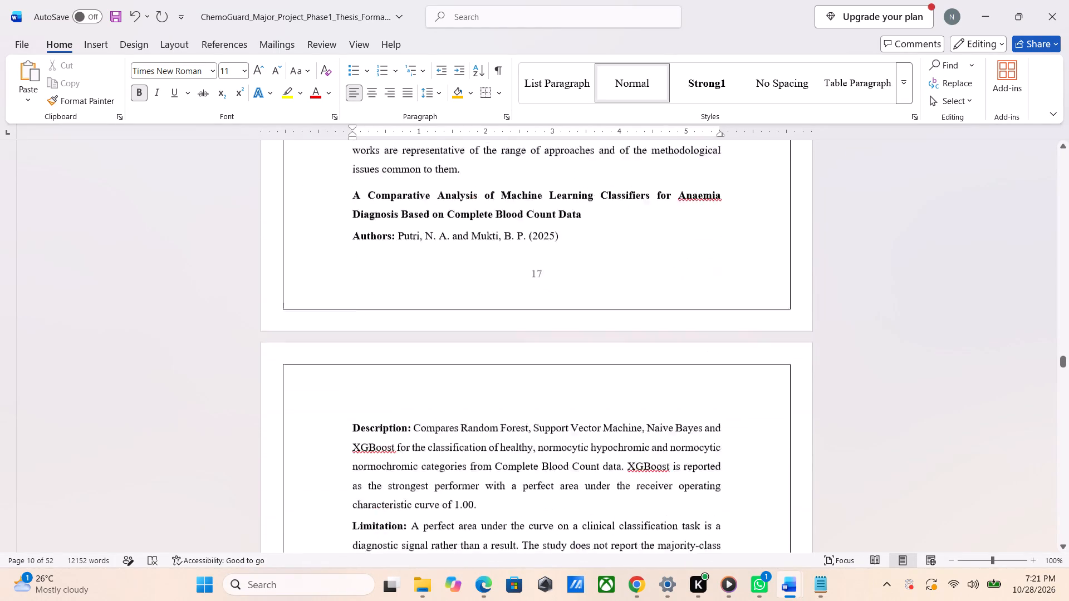
pyautogui.scroll(-13, 424, 344)
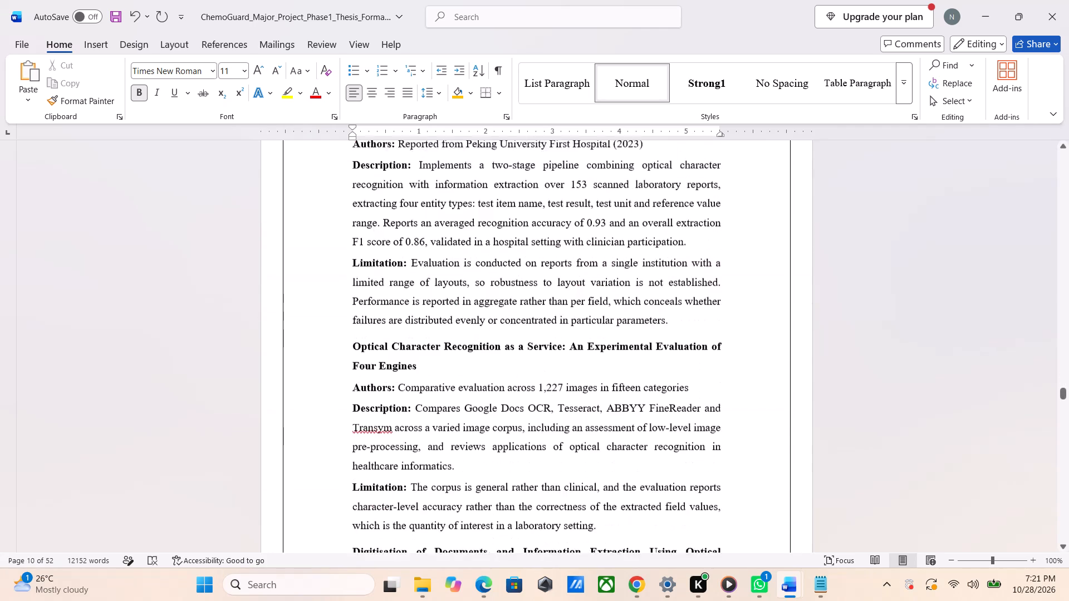
pyautogui.scroll(-3, 424, 344)
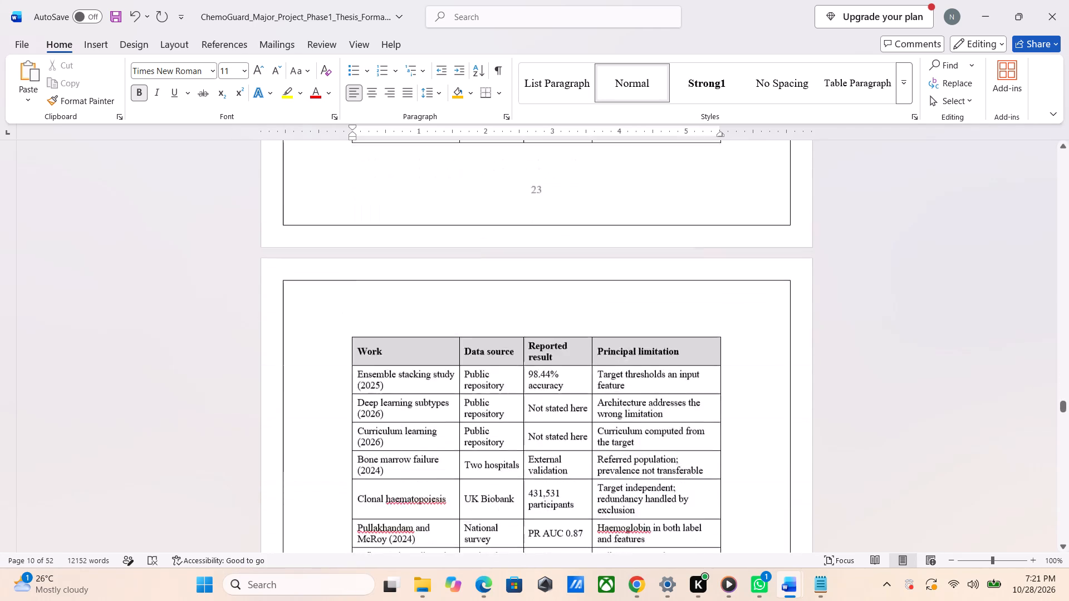
pyautogui.scroll(-7, 424, 344)
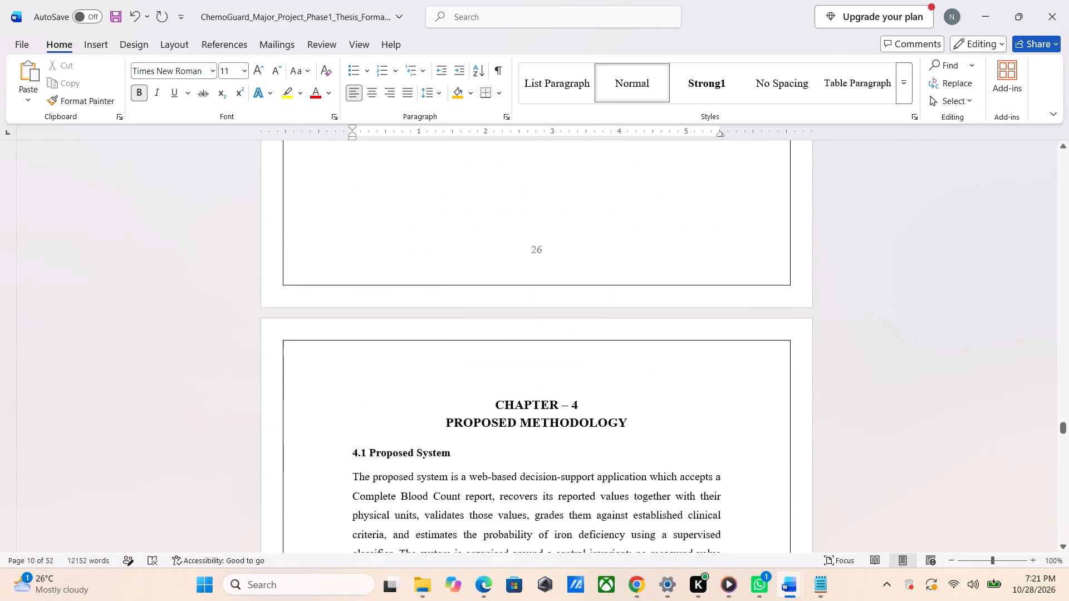
pyautogui.scroll(-1, 424, 344)
pyautogui.scroll(1, 424, 344)
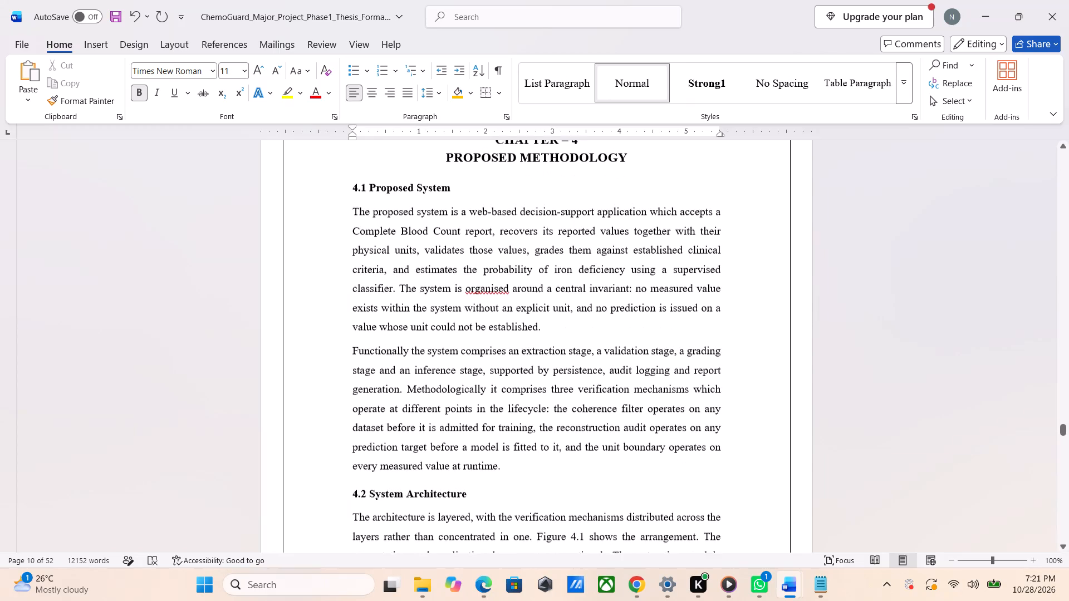
# Retitle Chapter 4 in the ChemoGuard thesis as DESIGN AND METHODOLOGY, following the chapter name in the Sample Thesis contents.
pyautogui.hotkey('alt', 'Tab')
pyautogui.scroll(6, 424, 344)
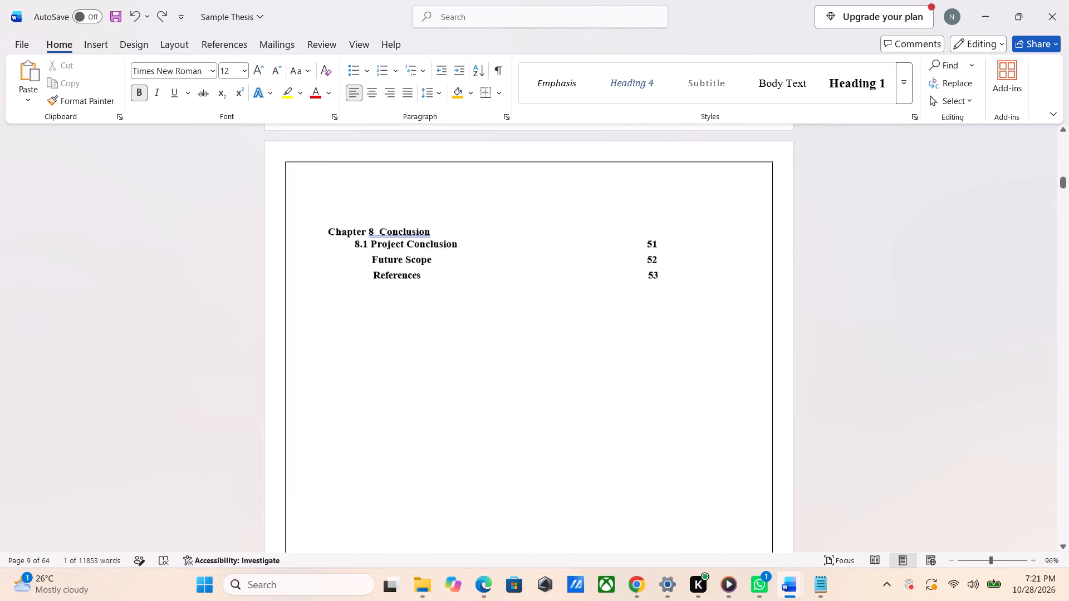
pyautogui.scroll(1, 424, 344)
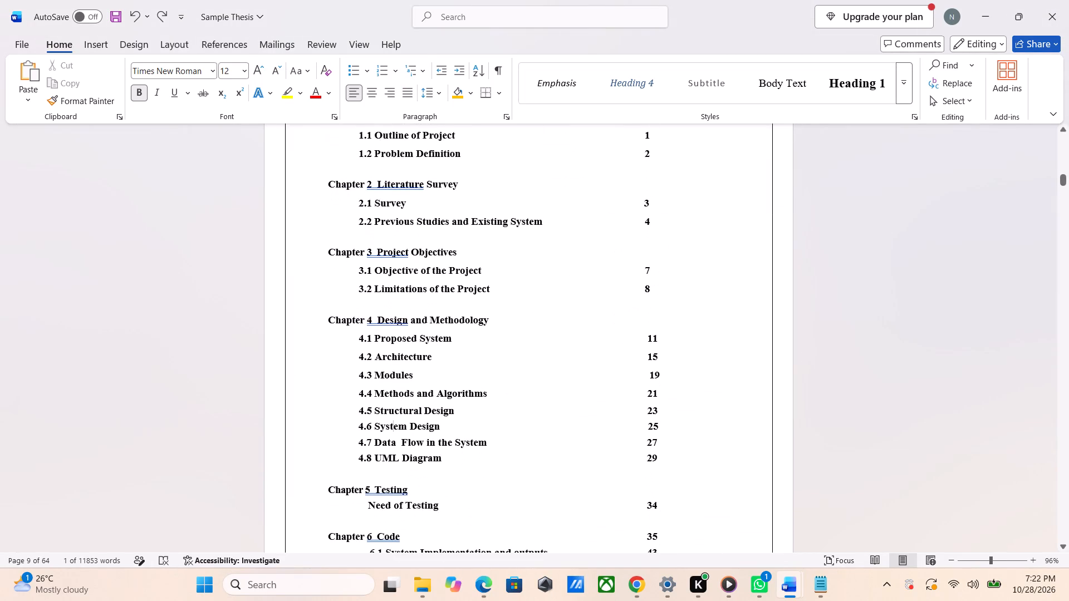
pyautogui.hotkey('alt', 'Tab')
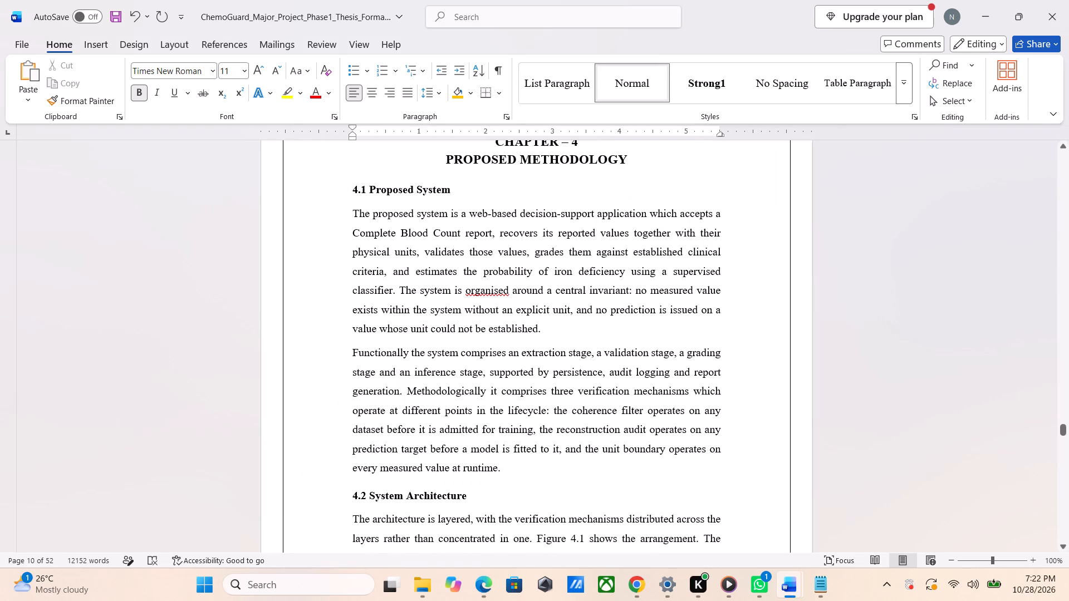
pyautogui.click(515, 162)
pyautogui.press('BackSpace')
pyautogui.press('BackSpace')
pyautogui.press('BackSpace')
pyautogui.press('BackSpace')
pyautogui.press('BackSpace')
pyautogui.press('BackSpace')
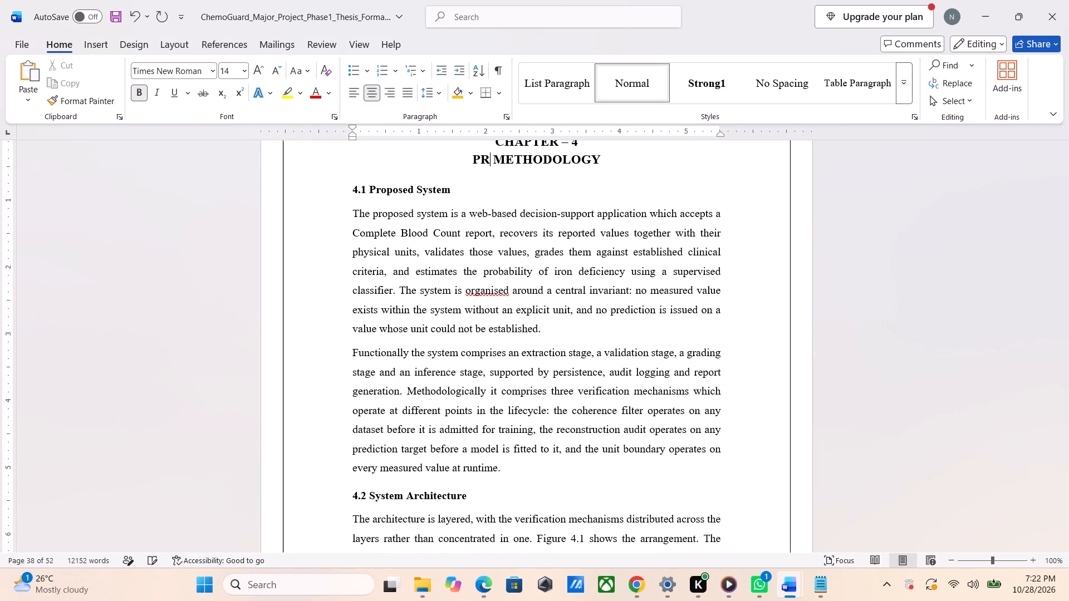
pyautogui.press('BackSpace')
pyautogui.press('BackSpace')
pyautogui.write('De')
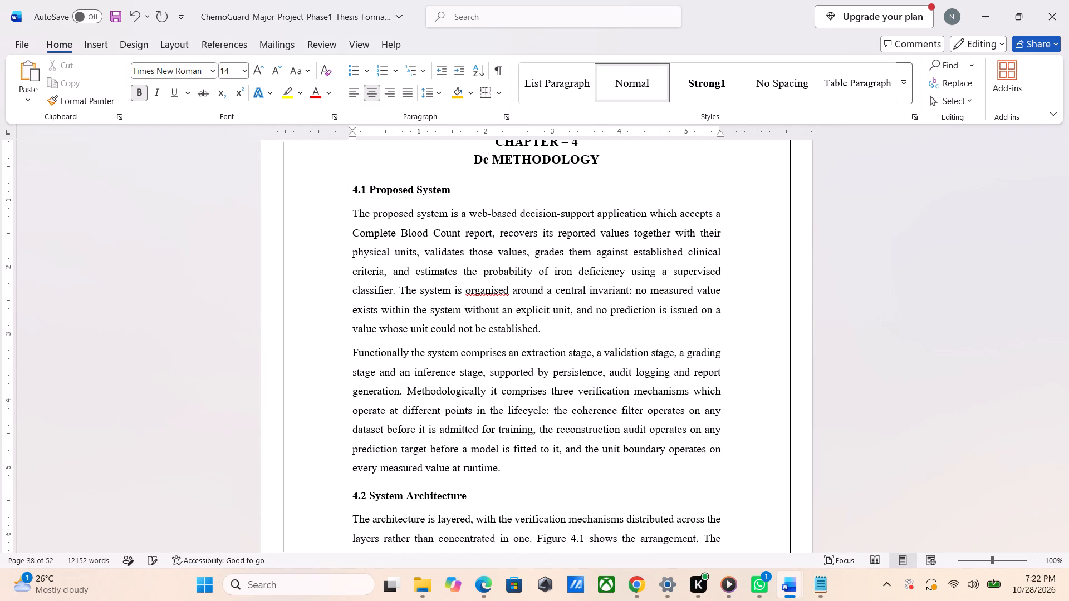
pyautogui.hotkey('shift', 'BackSpace')
pyautogui.write('ESO')
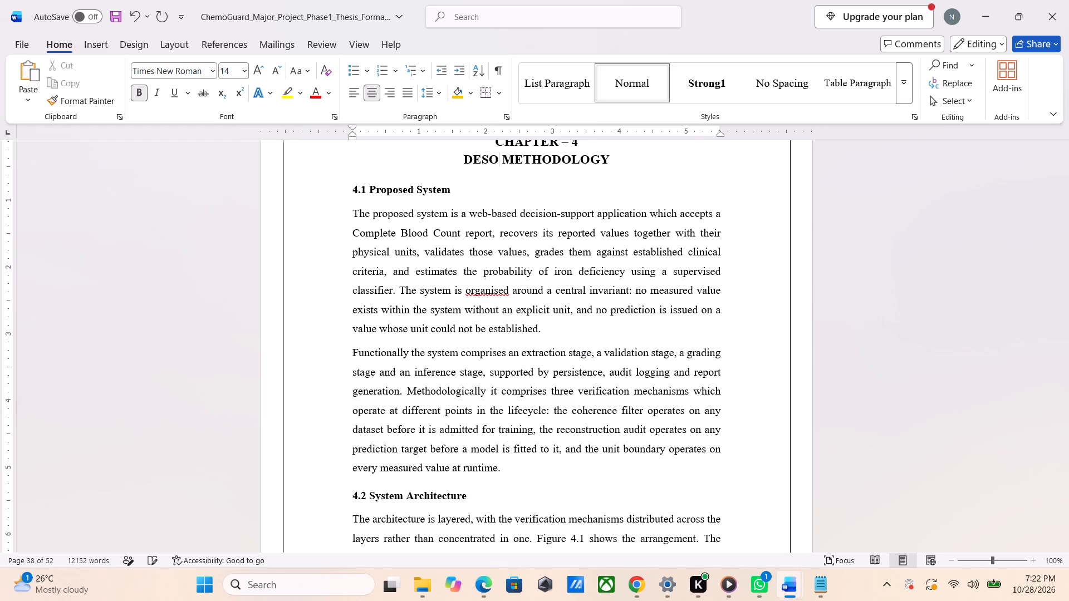
pyautogui.hotkey('shift', 'BackSpace')
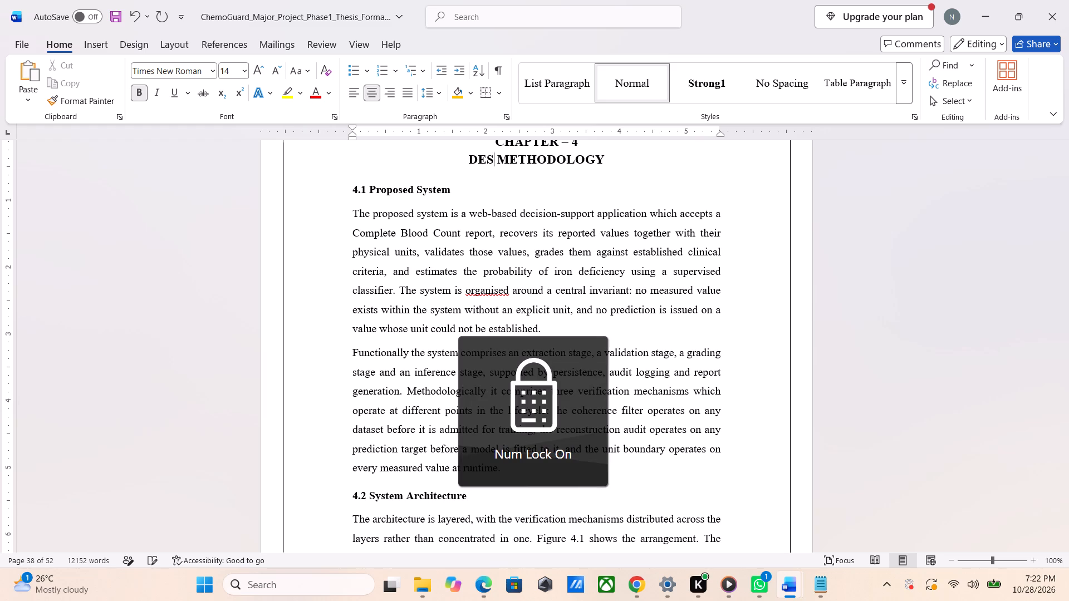
pyautogui.write('IGN AND')
pyautogui.press('space')
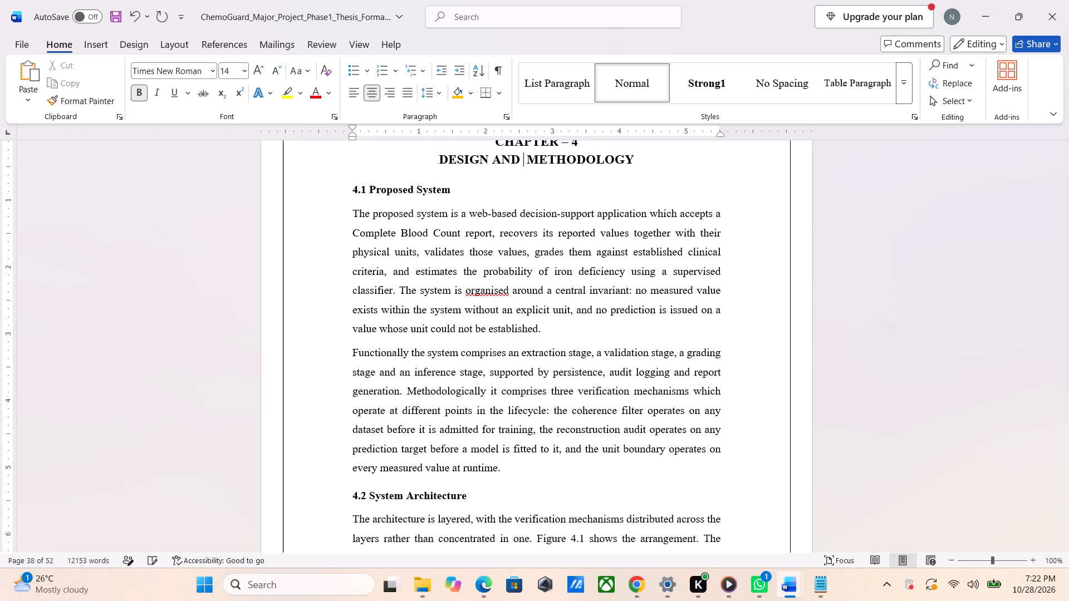
pyautogui.press('BackSpace')
# Review the ChemoGuard Chapter 4 sections from 4.1 Proposed System to 4.5 Dataset and Data Preparation against the Sample Thesis contents.
pyautogui.hotkey('alt', 'Tab')
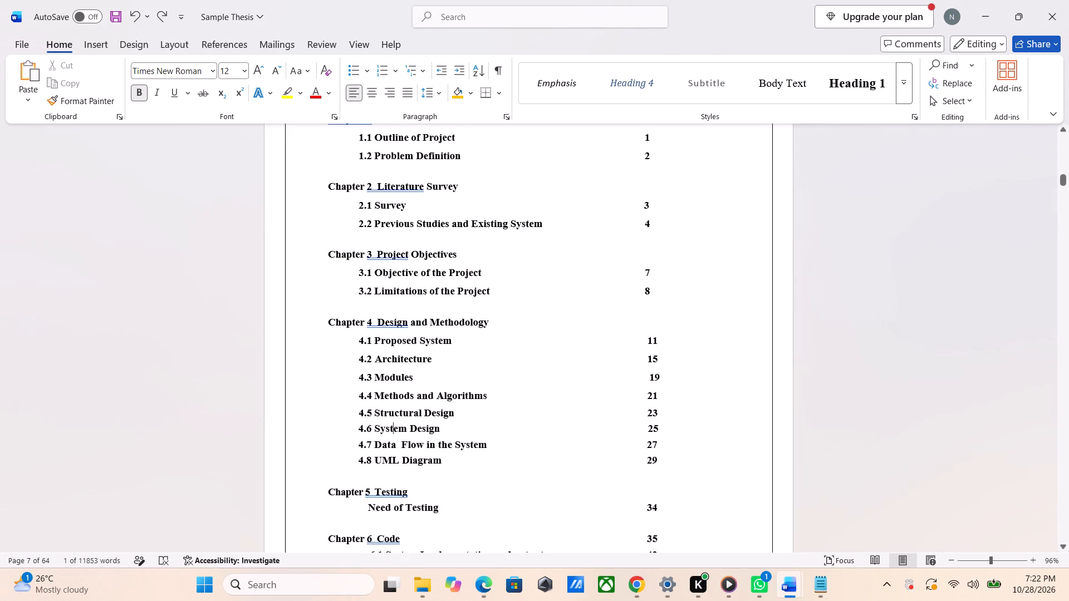
pyautogui.scroll(-1, 515, 162)
pyautogui.hotkey('alt', 'Tab')
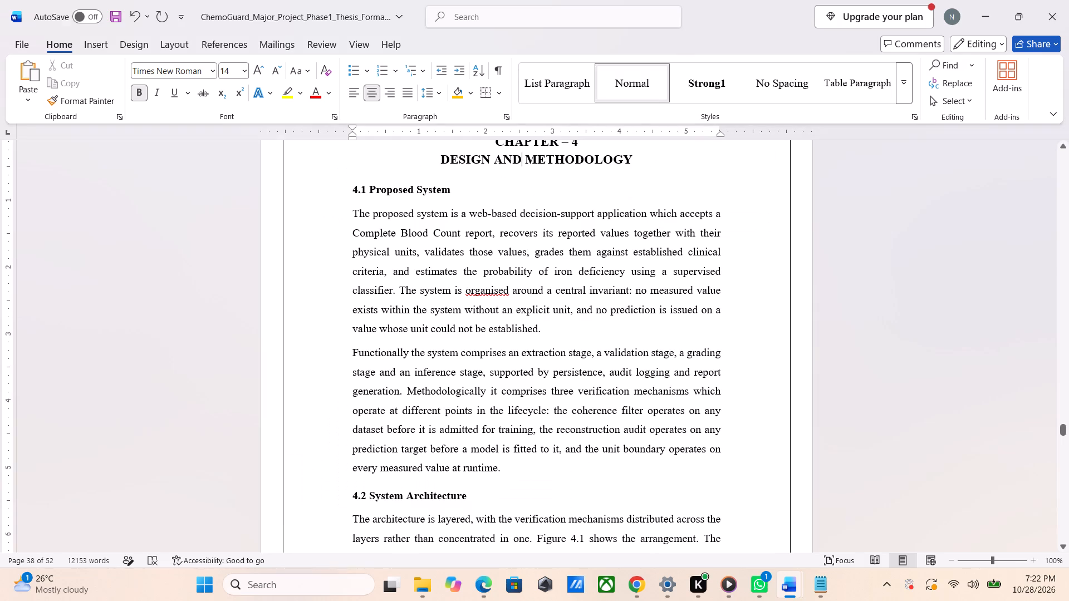
pyautogui.hotkey('alt', 'Tab')
pyautogui.hotkey('alt', 'Tab')
pyautogui.scroll(-7, 469, 387)
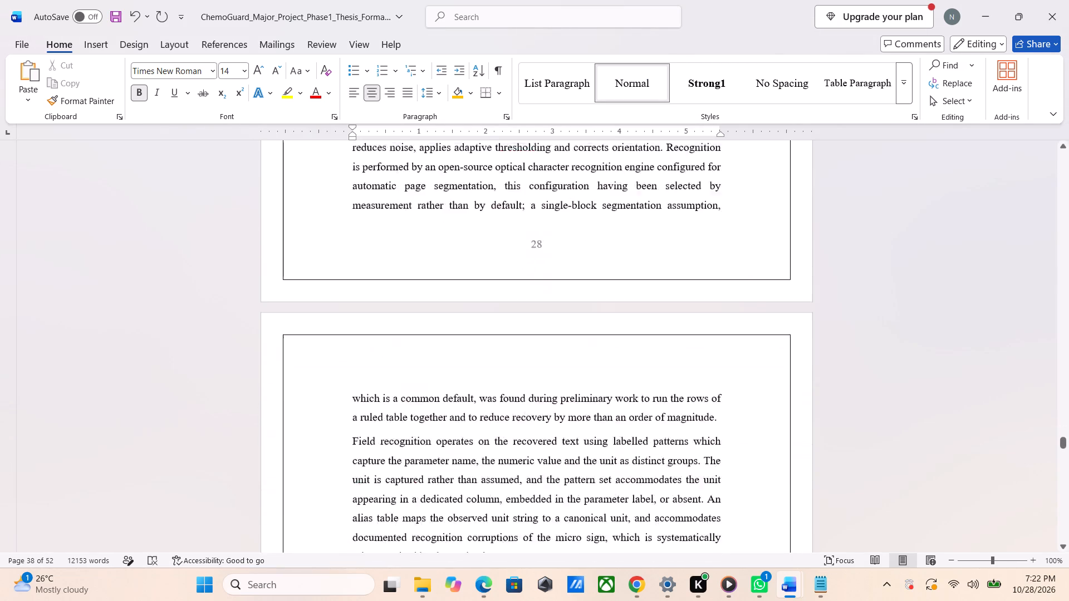
pyautogui.scroll(-1, 469, 387)
pyautogui.scroll(2, 469, 387)
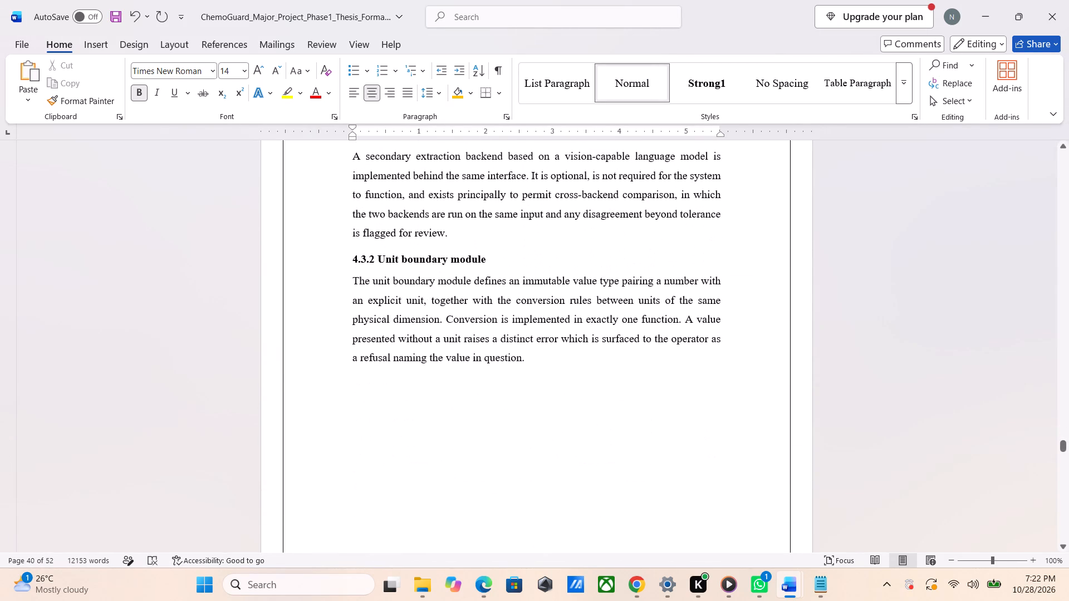
pyautogui.scroll(1, 469, 387)
pyautogui.scroll(-3, 469, 387)
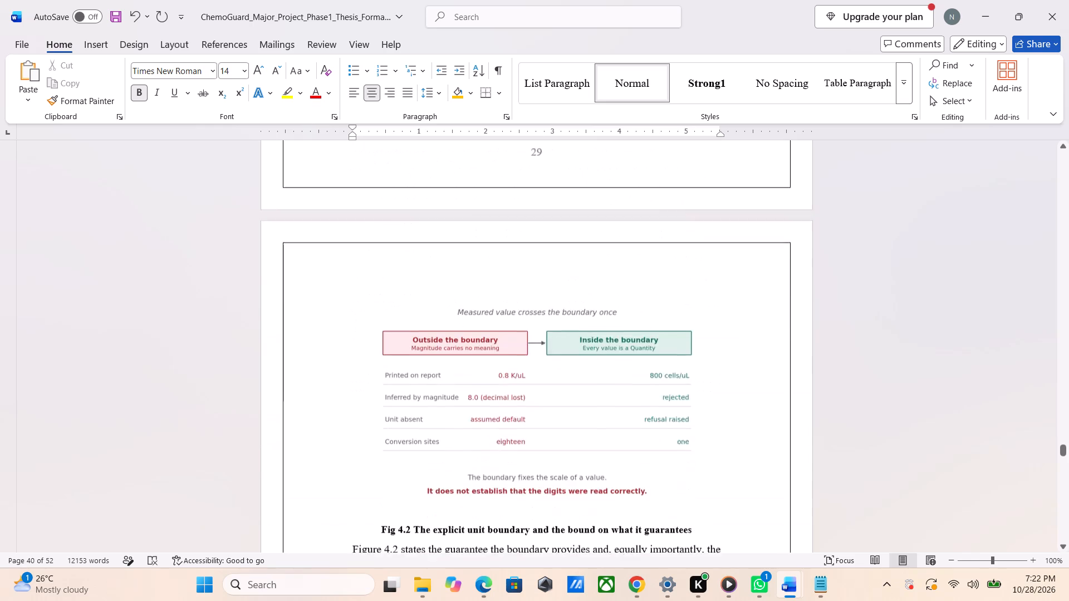
pyautogui.scroll(-6, 469, 387)
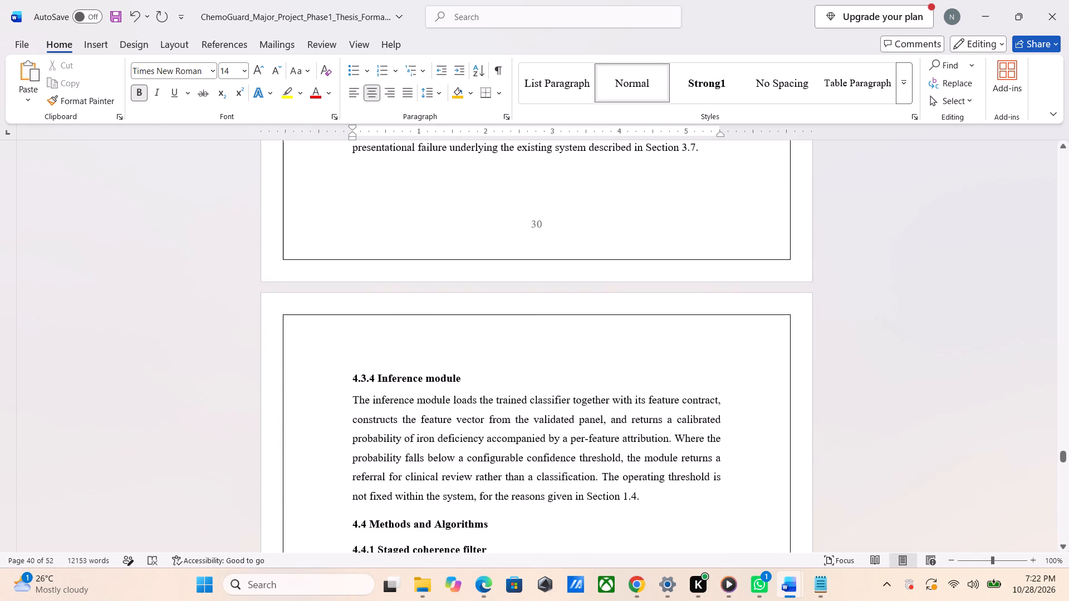
pyautogui.scroll(-3, 469, 387)
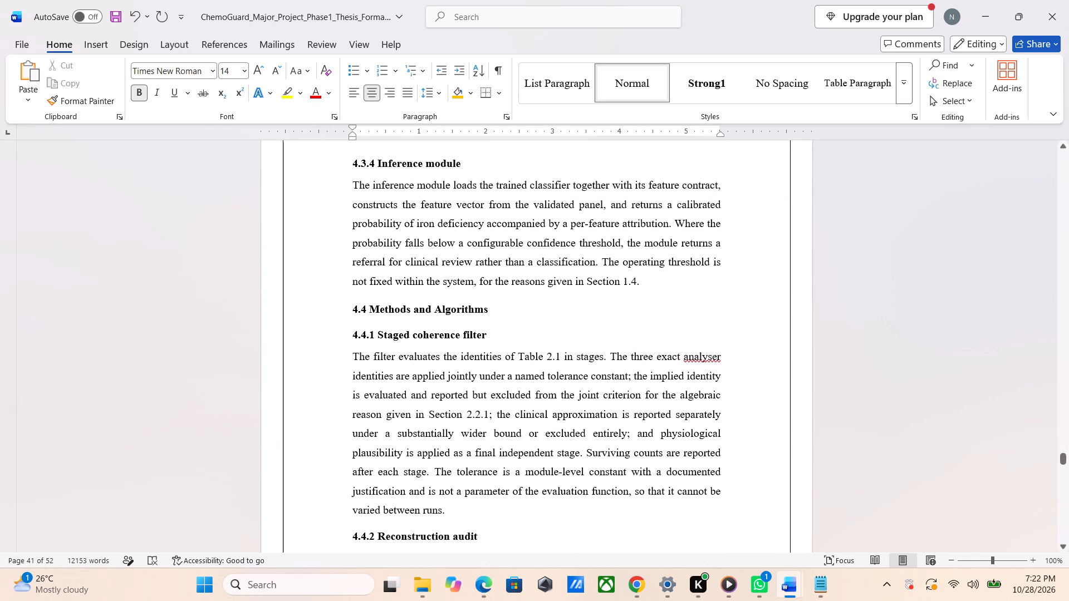
pyautogui.scroll(-1, 469, 387)
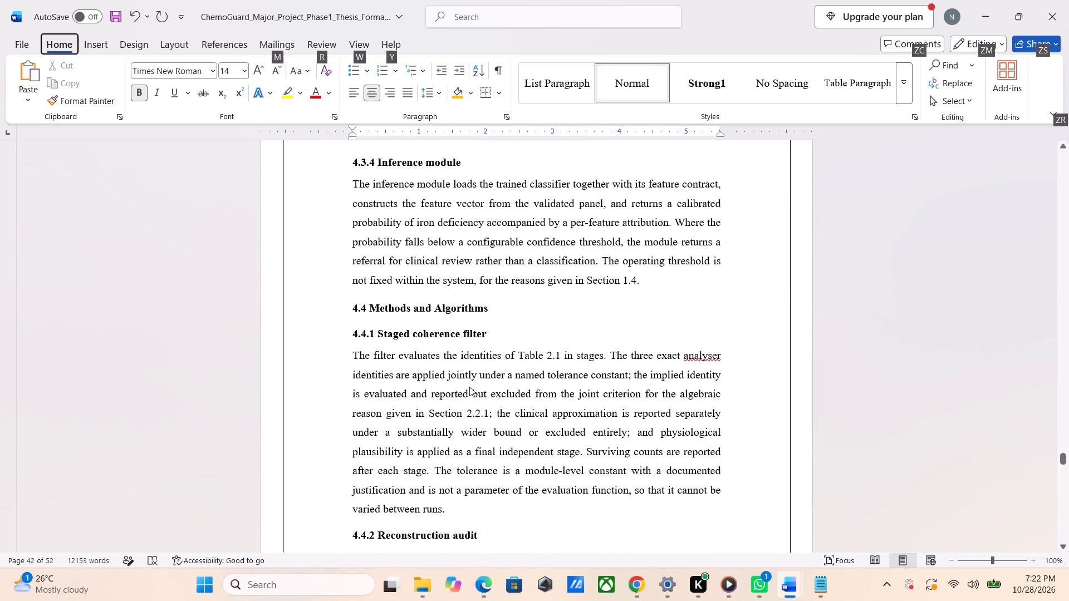
pyautogui.scroll(-5, 474, 362)
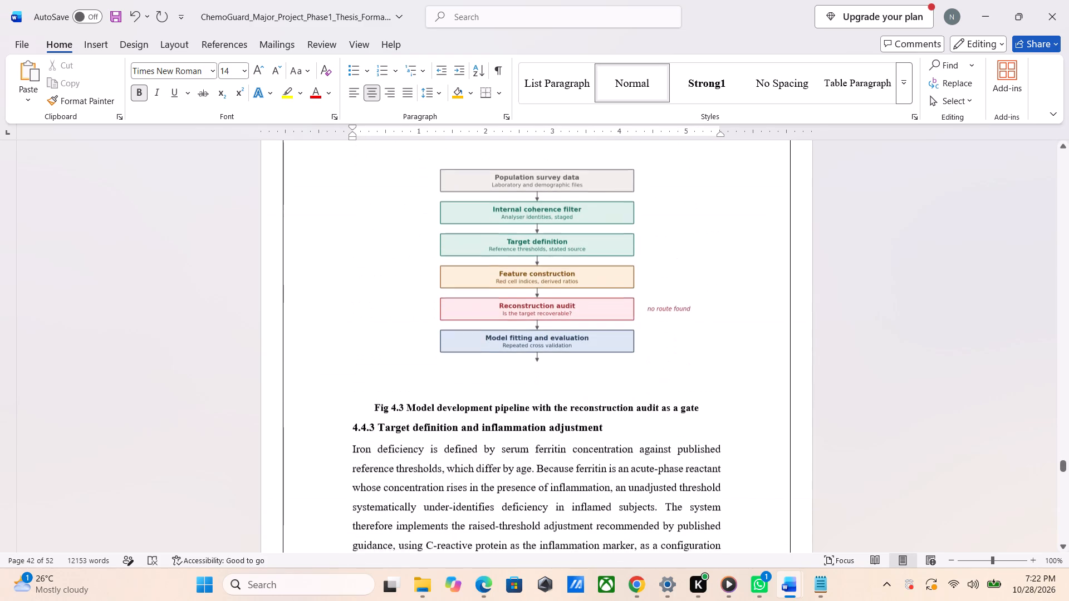
pyautogui.scroll(-4, 474, 362)
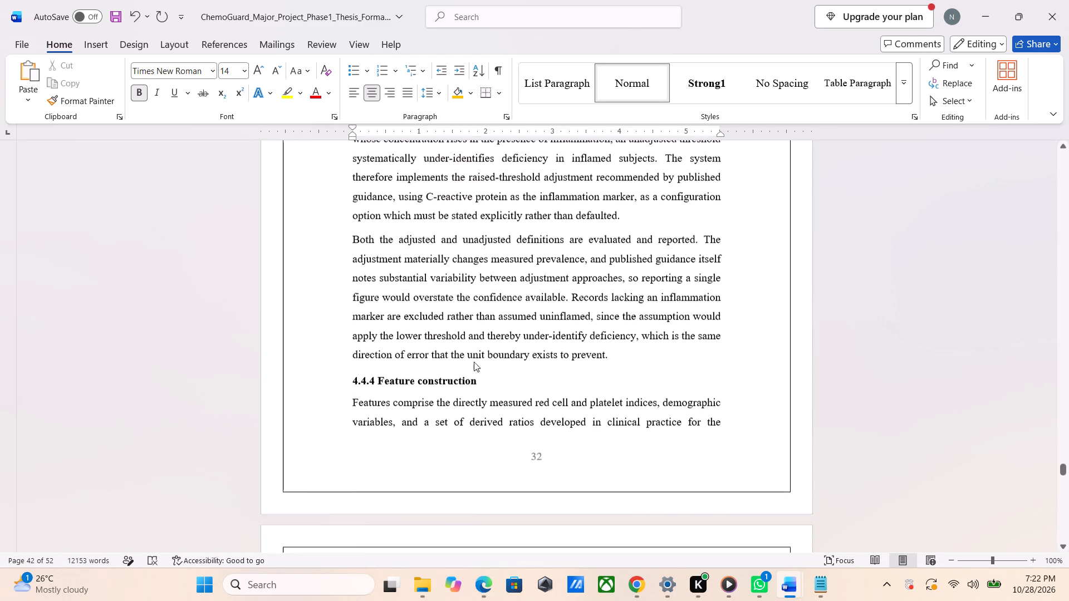
pyautogui.scroll(-4, 474, 362)
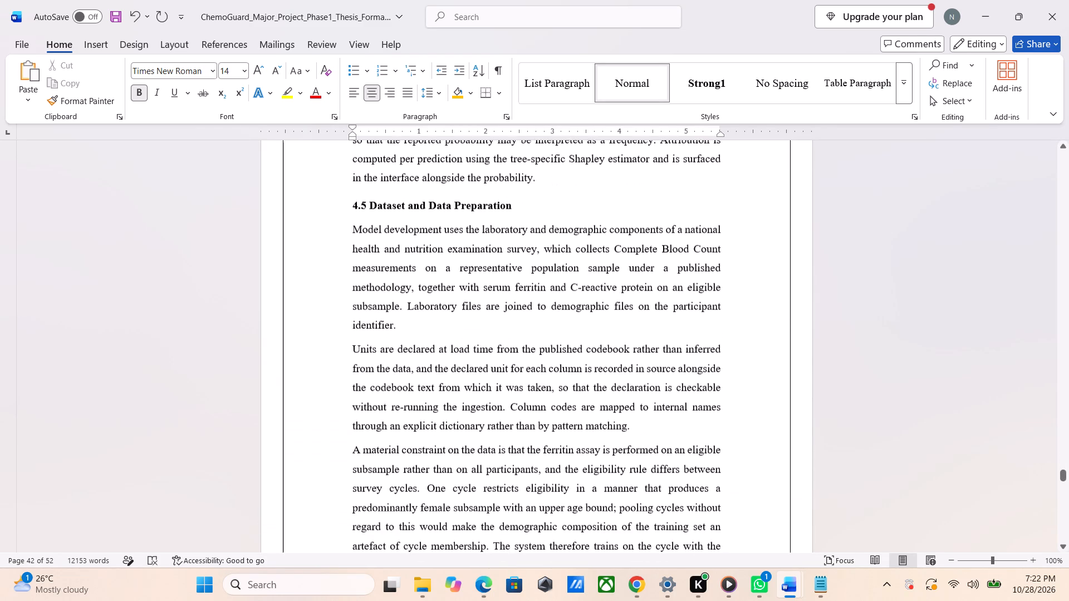
pyautogui.scroll(2, 474, 362)
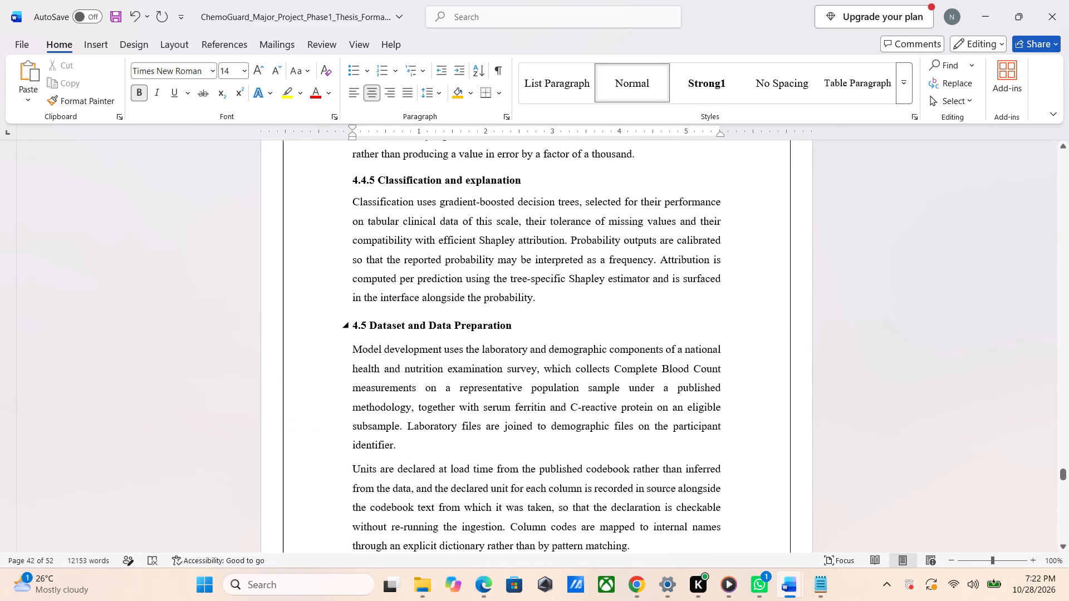
# Insert the bold heading "4.5 Structural Design" after section 4.4.5, above Dataset and Data Preparation, following the Sample Thesis contents.
pyautogui.click(543, 302)
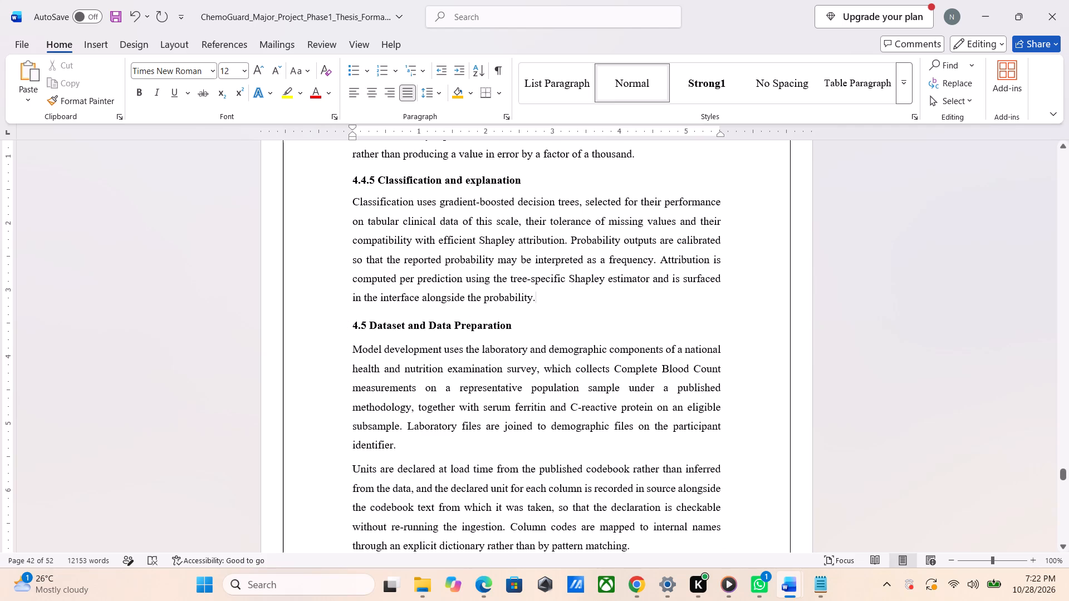
pyautogui.hotkey('alt', 'Tab')
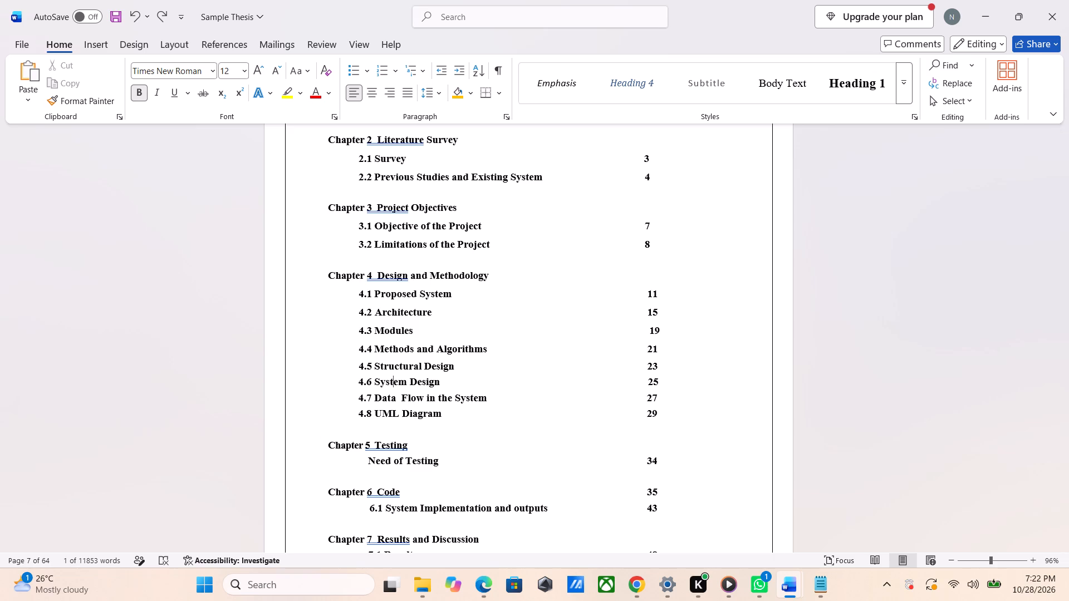
pyautogui.hotkey('alt', 'Tab')
pyautogui.press('Return')
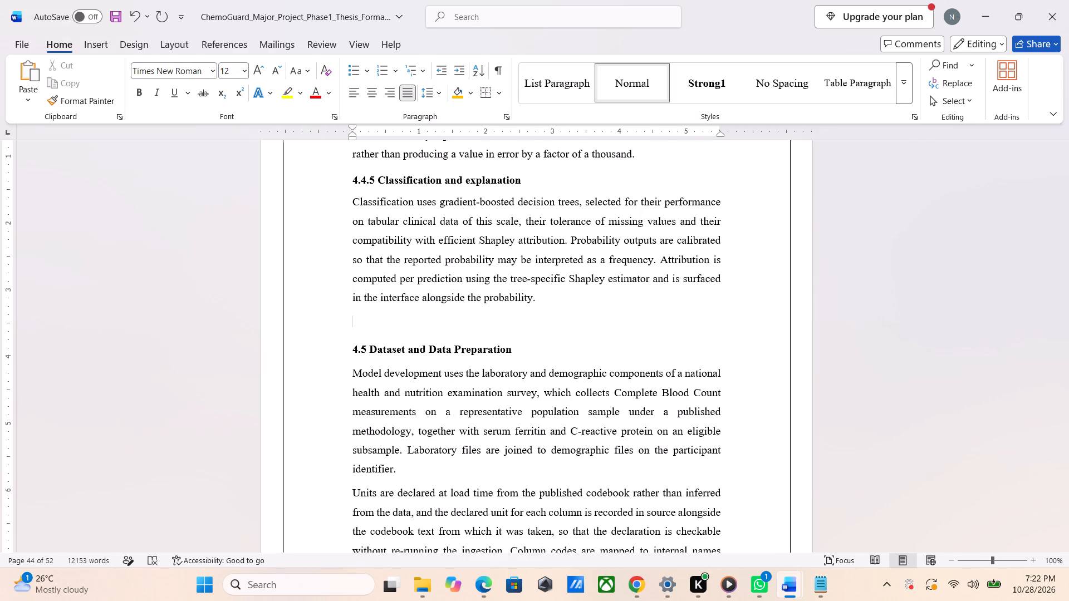
pyautogui.hotkey('shift', '$')
pyautogui.press('BackSpace')
pyautogui.hotkey('ctrl', 'b')
pyautogui.write('4.')
pyautogui.write('5')
pyautogui.press('space')
pyautogui.hotkey('alt', 'Tab')
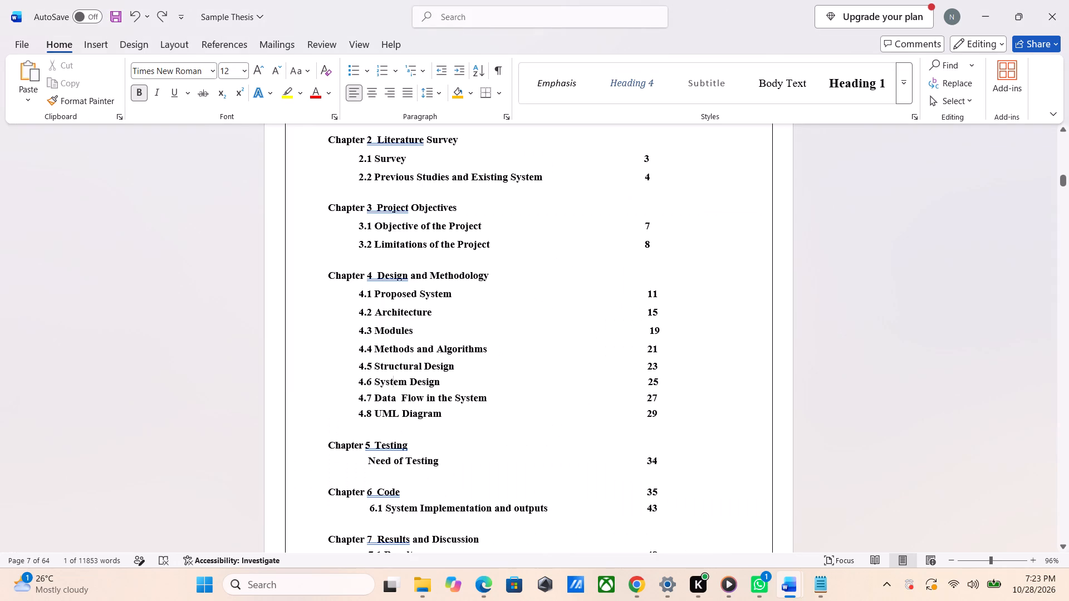
pyautogui.hotkey('alt', 'Tab')
pyautogui.write('Struct')
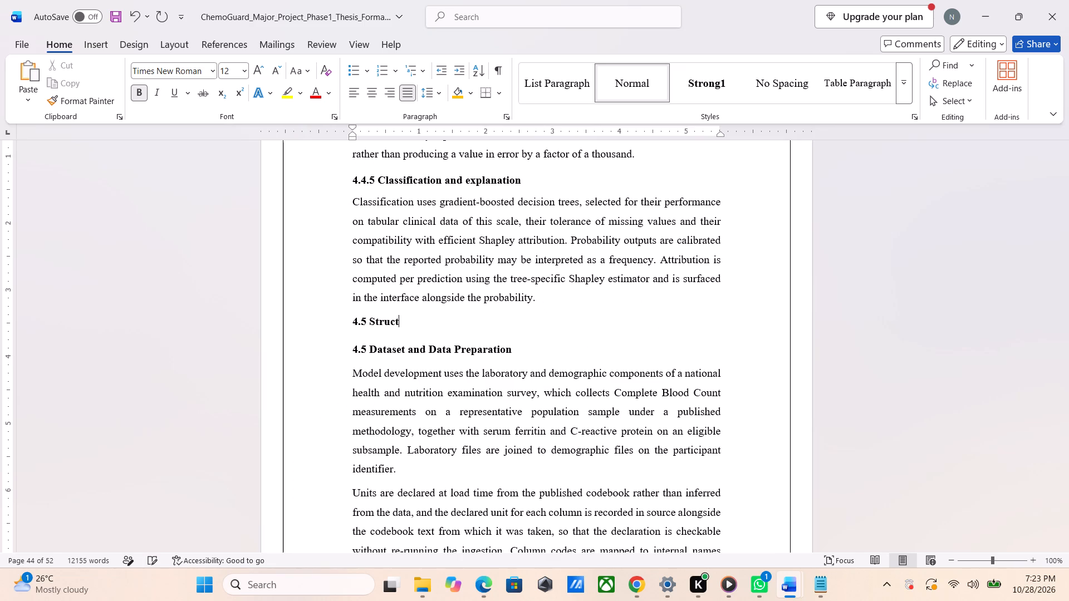
pyautogui.write('ural Desig')
pyautogui.press('space')
pyautogui.press('BackSpace')
pyautogui.write('n')
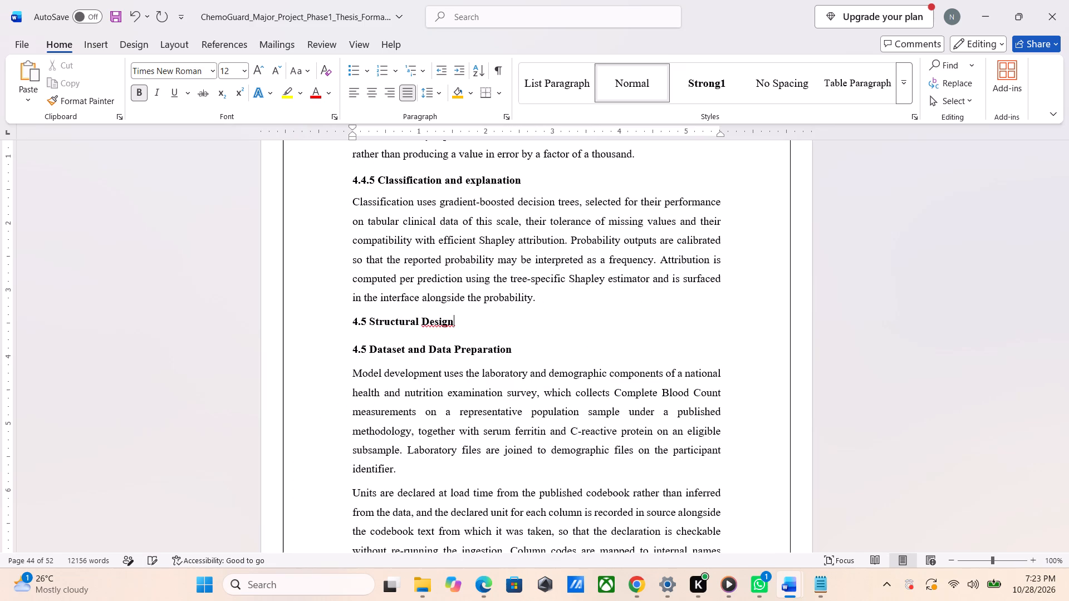
pyautogui.press('space')
# Switch to the Sample Thesis and examine its body pages beyond the contents, around System Requirements.
pyautogui.hotkey('alt', 'Tab')
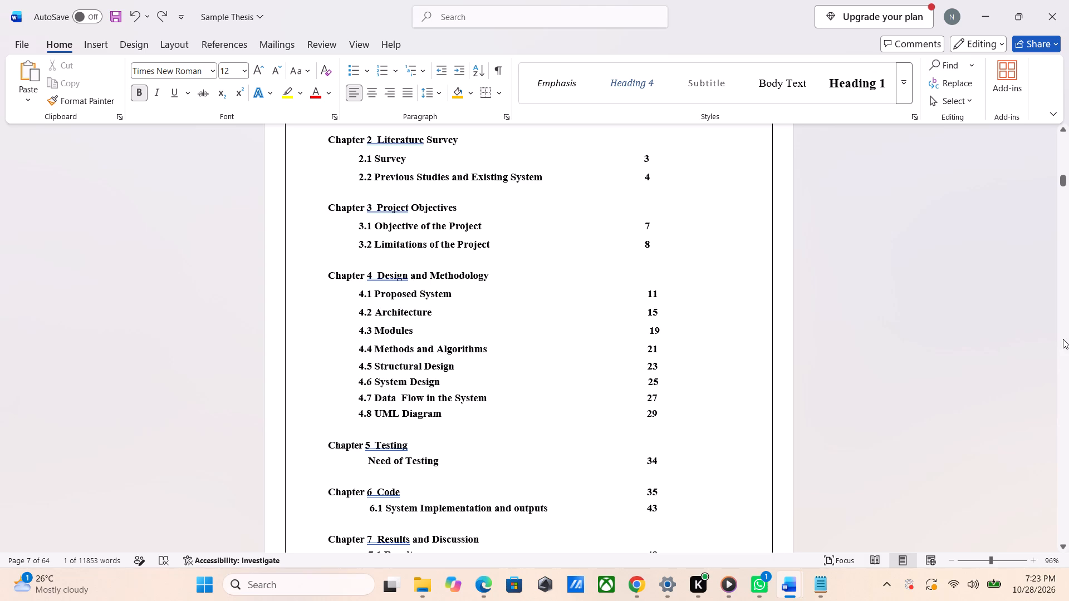
pyautogui.click(1068, 371)
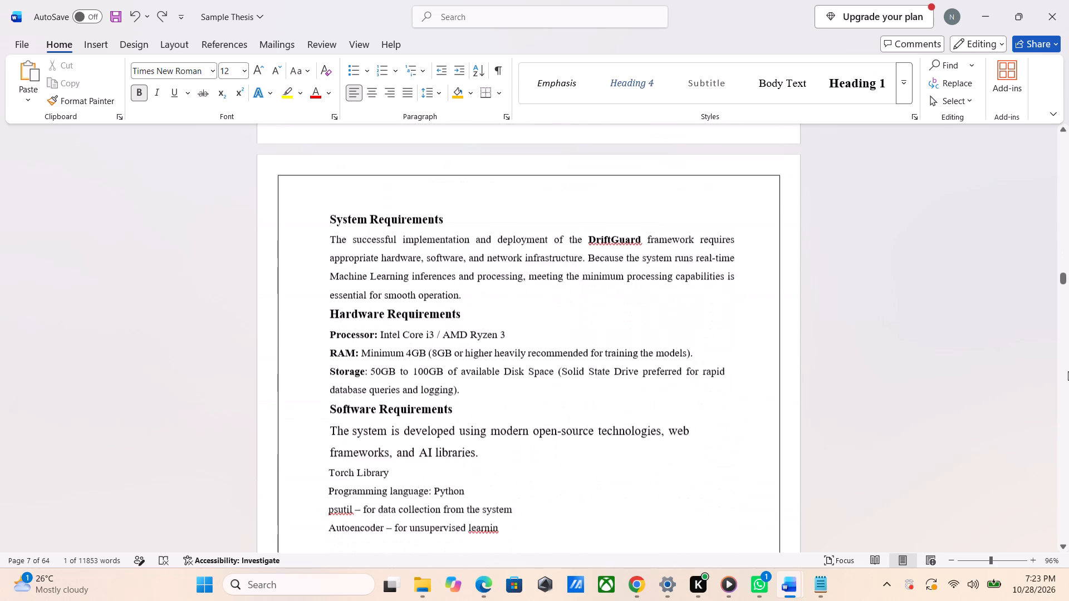
# Examine the Sample Thesis Chapter 4 body from the software requirements and 4.2 Architecture through the module and algorithm descriptions.
pyautogui.click(875, 406)
pyautogui.click(748, 416)
pyautogui.scroll(-1, 748, 416)
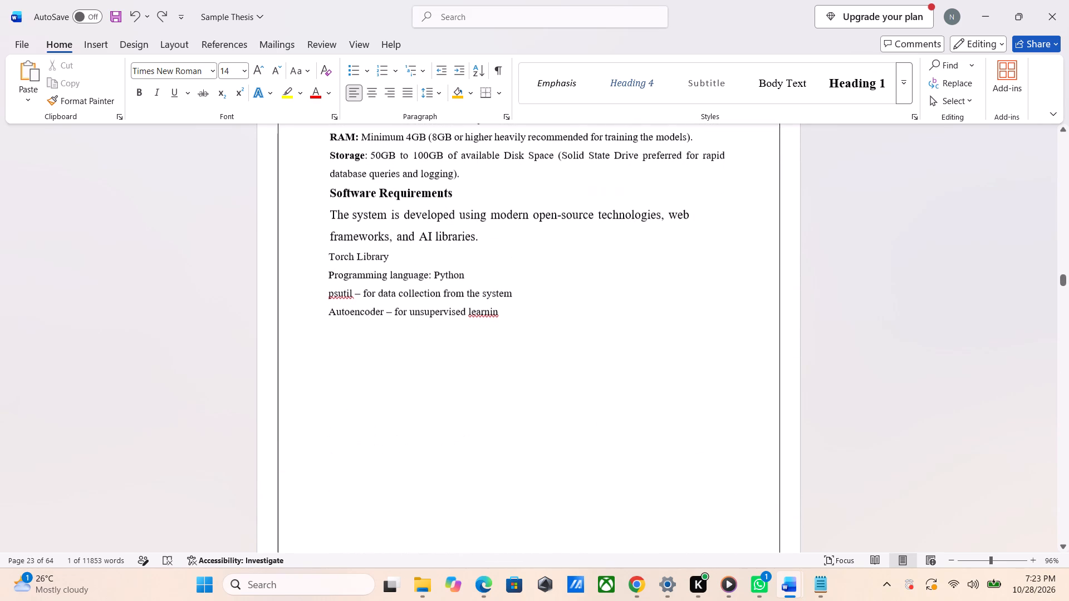
pyautogui.scroll(-18, 748, 416)
pyautogui.scroll(1, 748, 416)
pyautogui.scroll(-1, 748, 416)
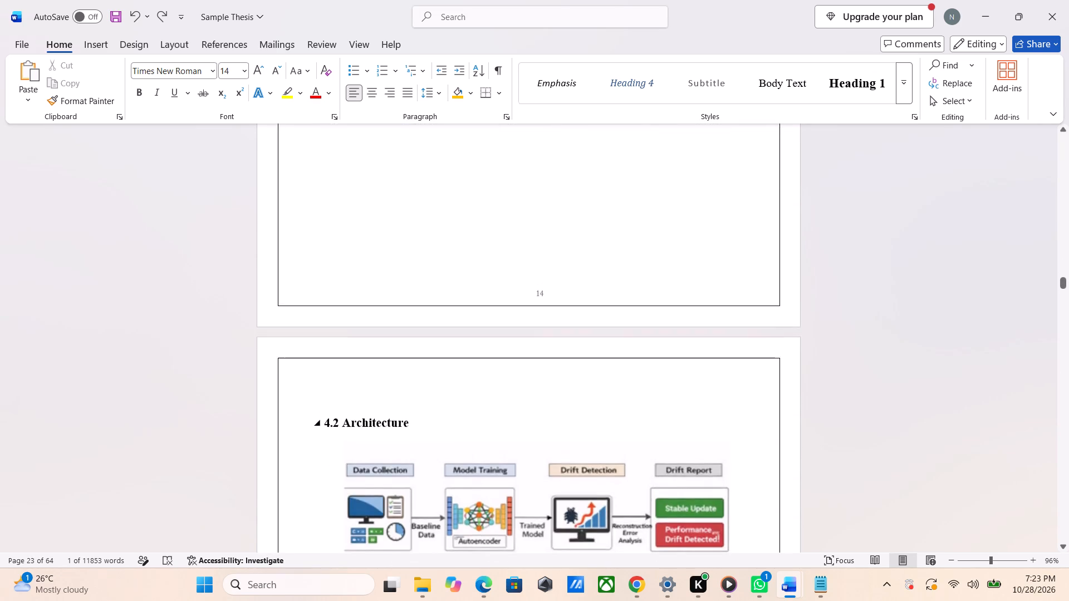
pyautogui.scroll(-8, 748, 416)
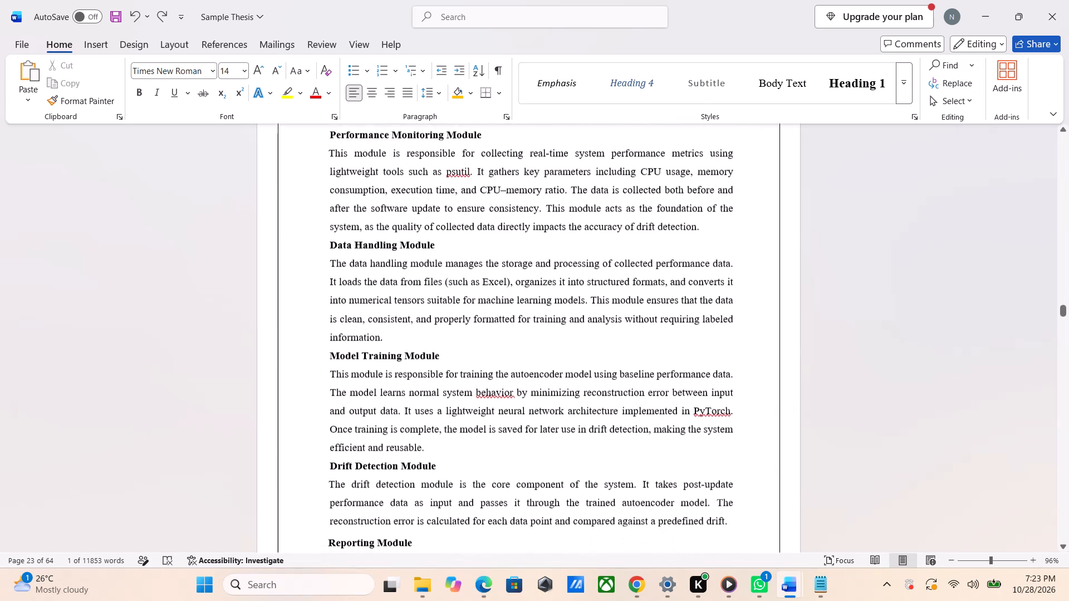
pyautogui.scroll(-5, 748, 416)
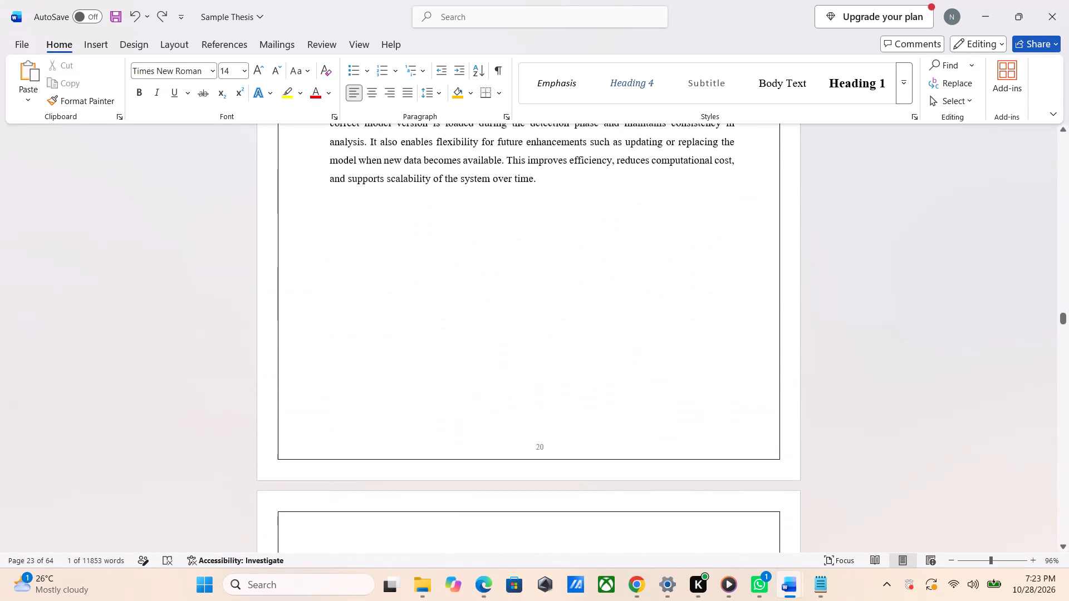
pyautogui.scroll(-7, 748, 416)
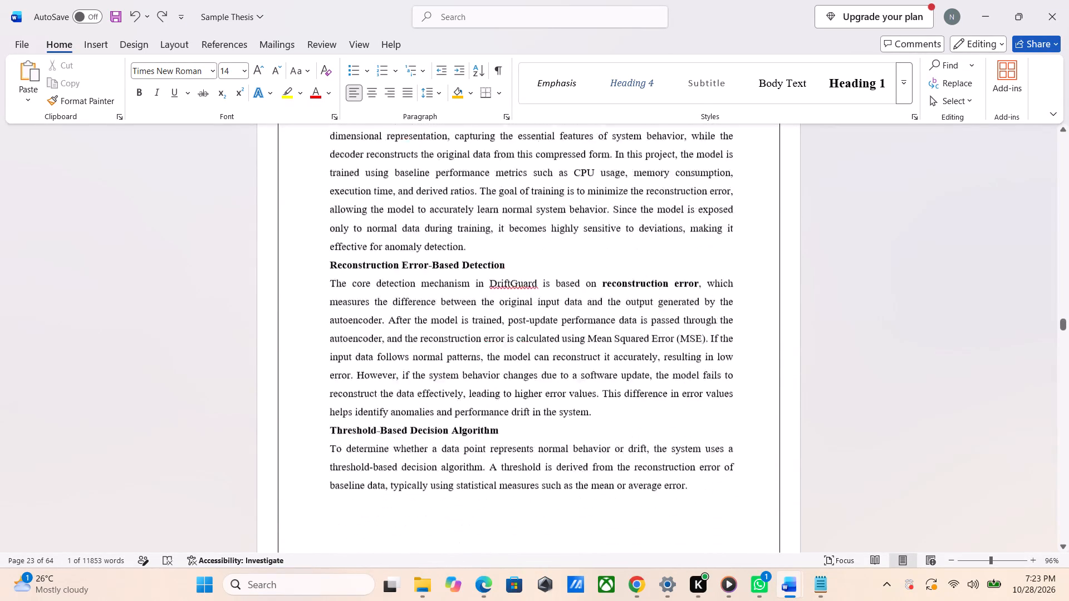
pyautogui.scroll(-8, 748, 416)
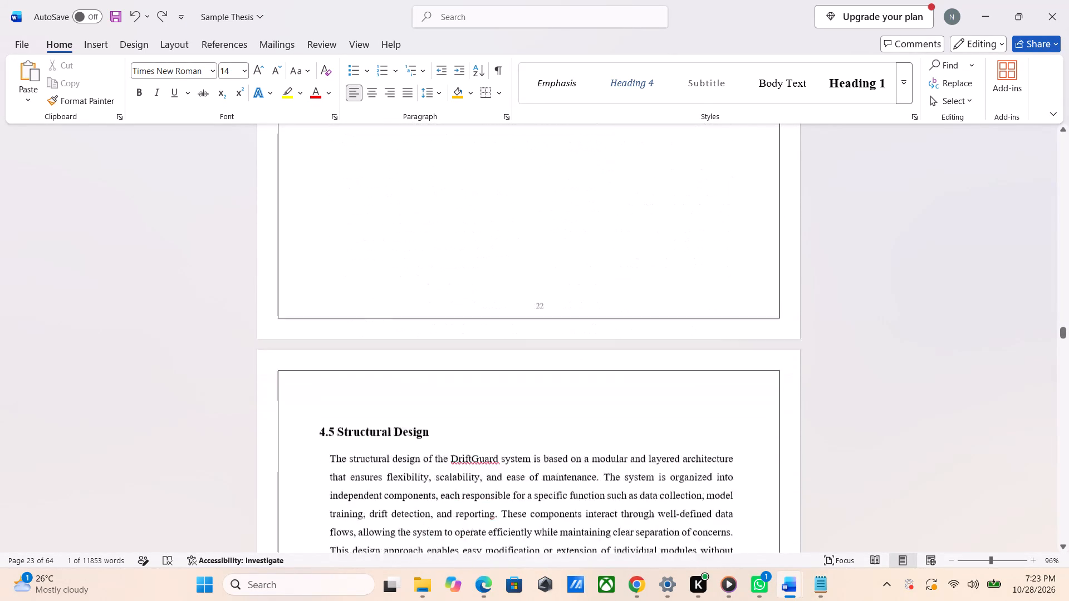
# Examine Sample Thesis sections 4.5 Structural Design, 4.6 System Design and 4.7 Data Flow in the System.
pyautogui.scroll(-9, 748, 416)
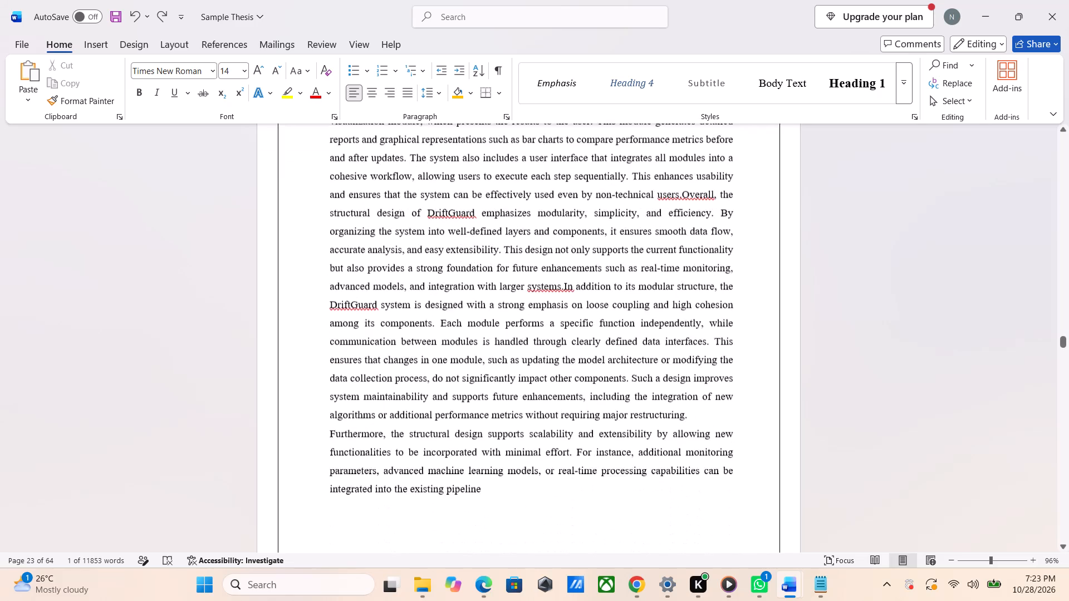
pyautogui.scroll(-5, 748, 416)
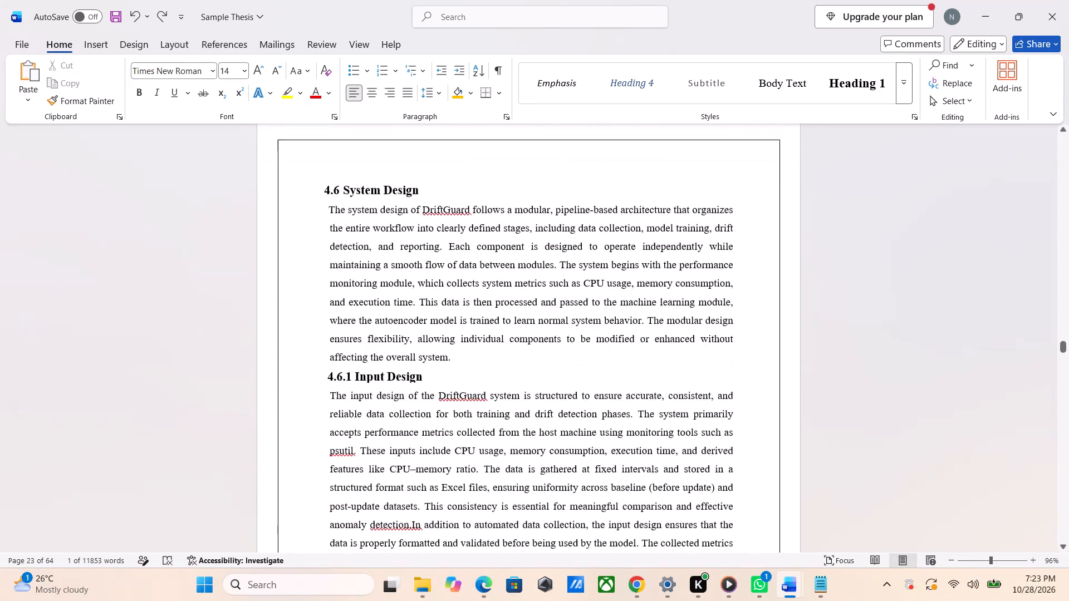
pyautogui.scroll(-6, 748, 416)
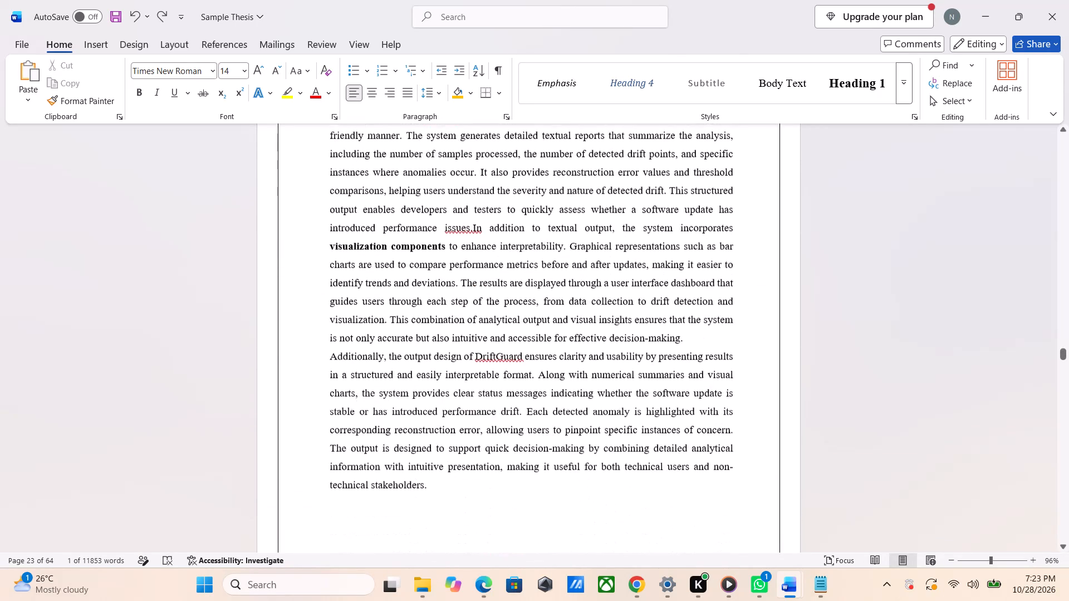
pyautogui.scroll(-5, 748, 416)
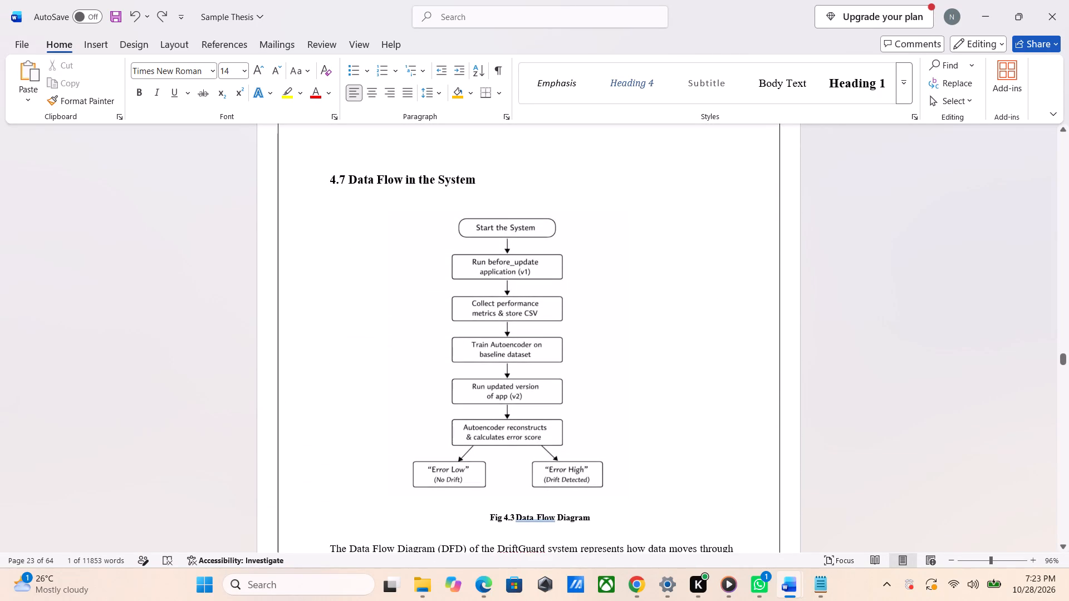
pyautogui.scroll(-3, 748, 416)
pyautogui.scroll(1, 748, 416)
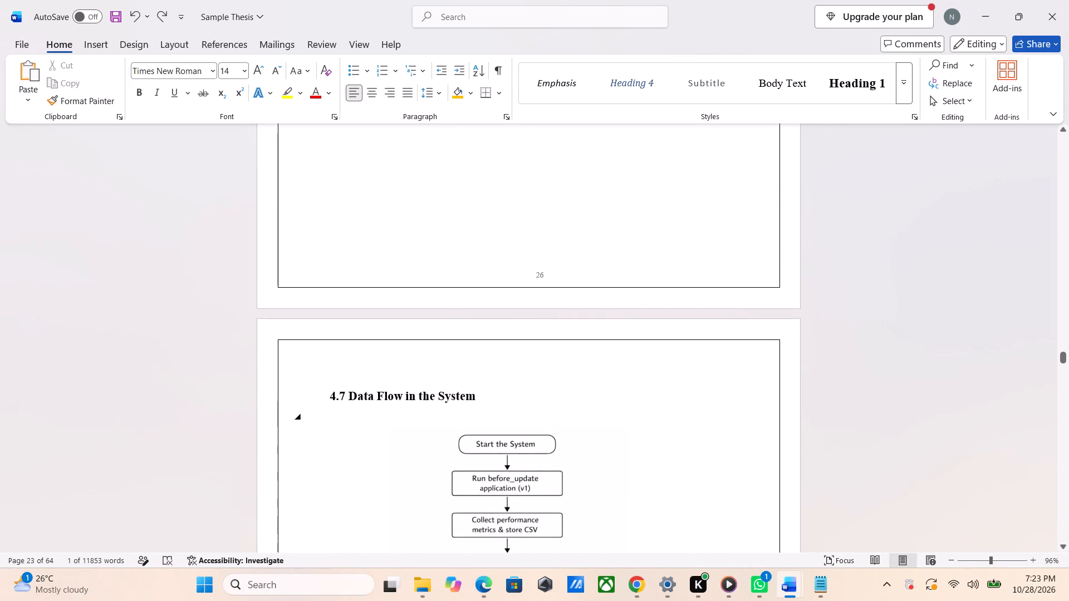
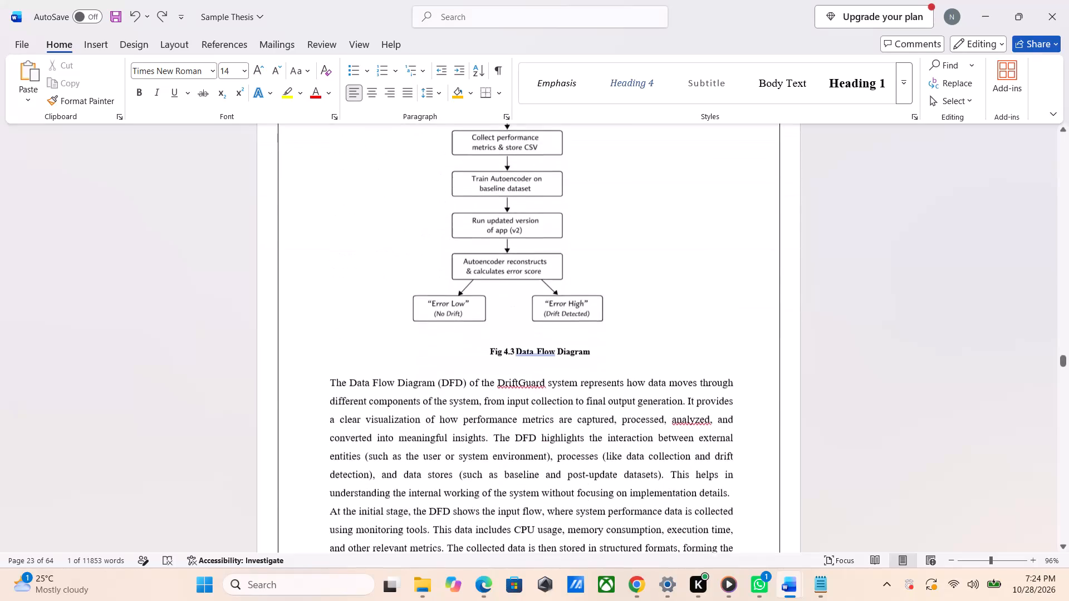
# Examine the Sample Thesis body from the Data Flow Diagram section through 4.8 UML Diagrams and its use case diagram.
pyautogui.scroll(-1, 171, 278)
pyautogui.scroll(1, 171, 278)
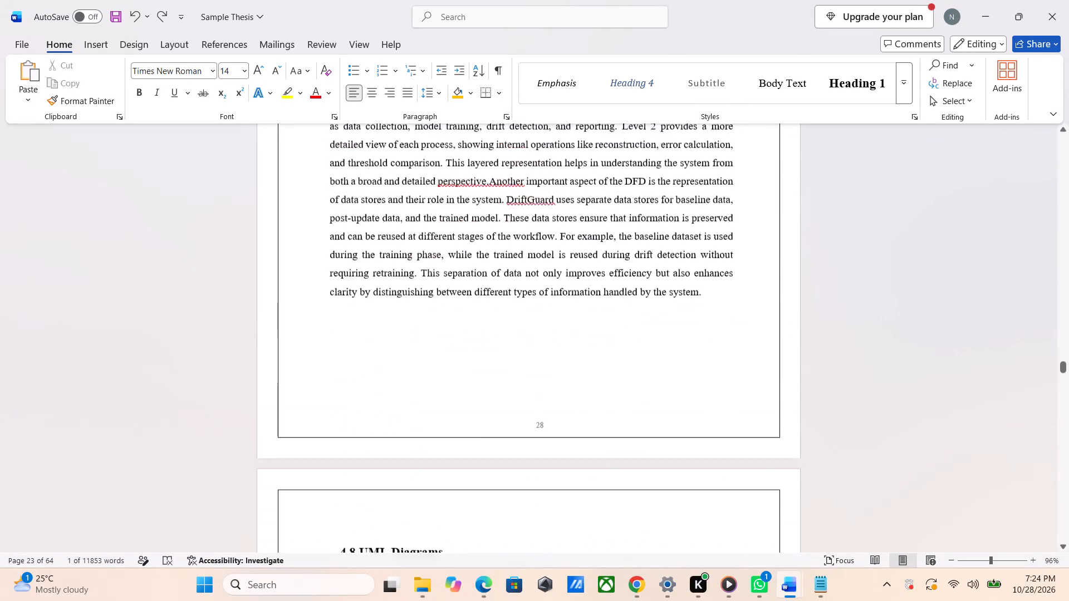
pyautogui.scroll(1, 171, 278)
pyautogui.scroll(-2, 171, 278)
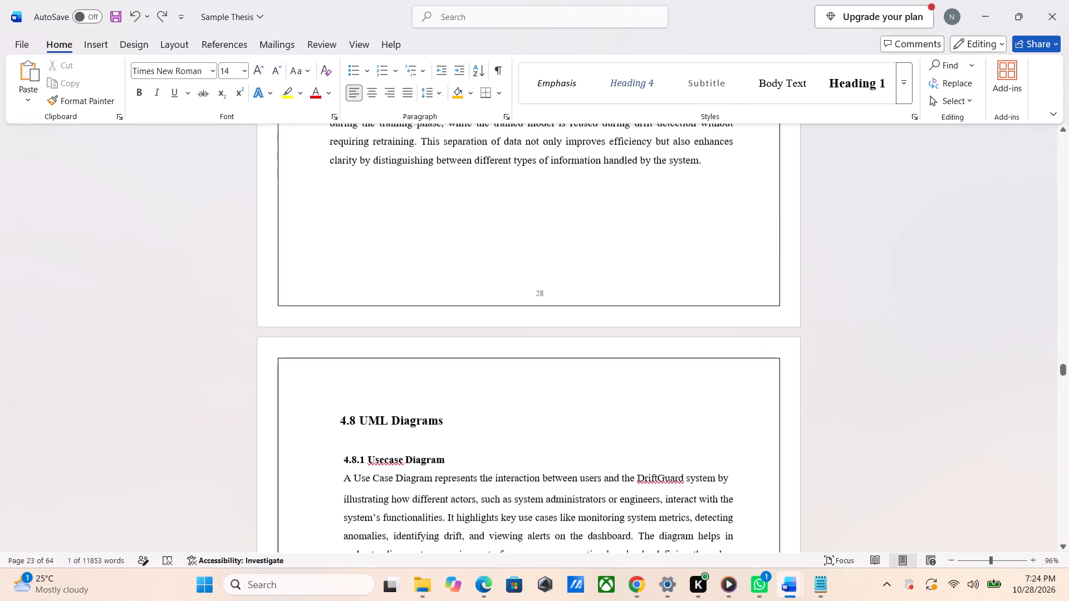
pyautogui.scroll(-3, 171, 278)
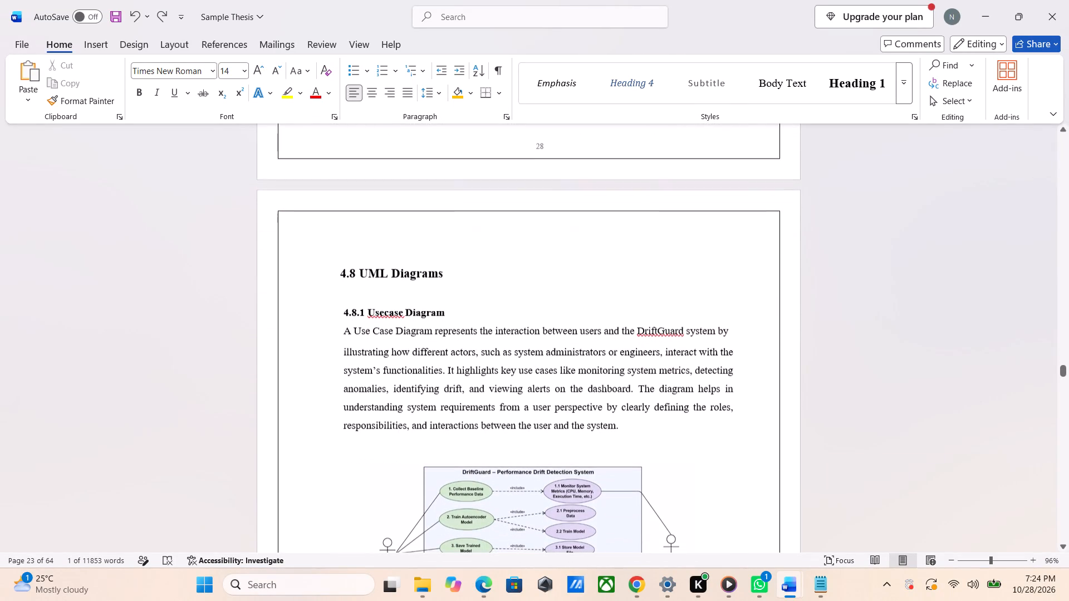
pyautogui.scroll(-3, 171, 278)
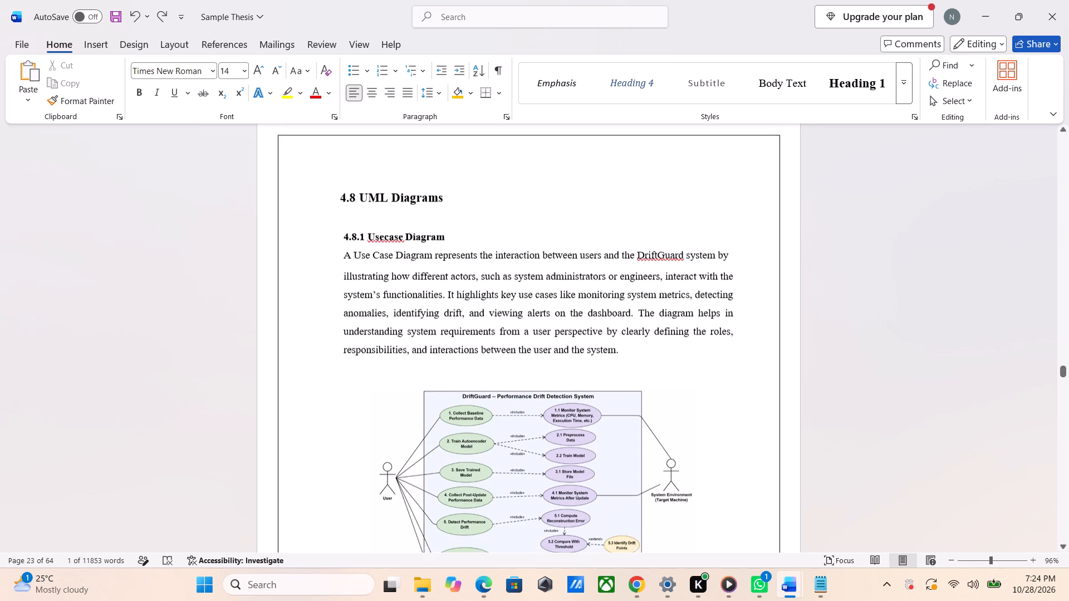
pyautogui.scroll(-2, 171, 278)
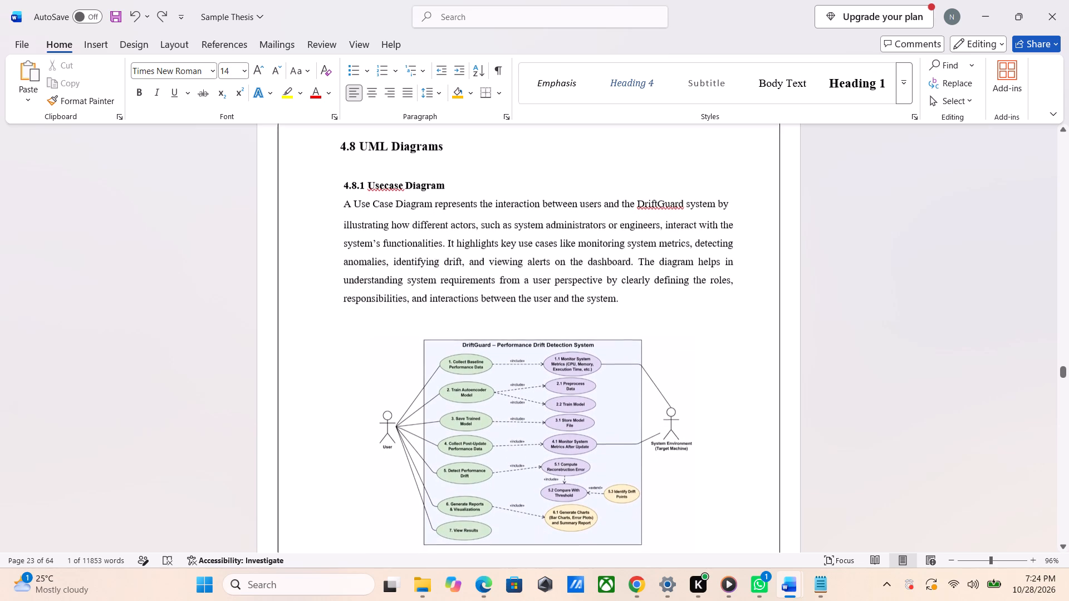
pyautogui.scroll(-2, 171, 278)
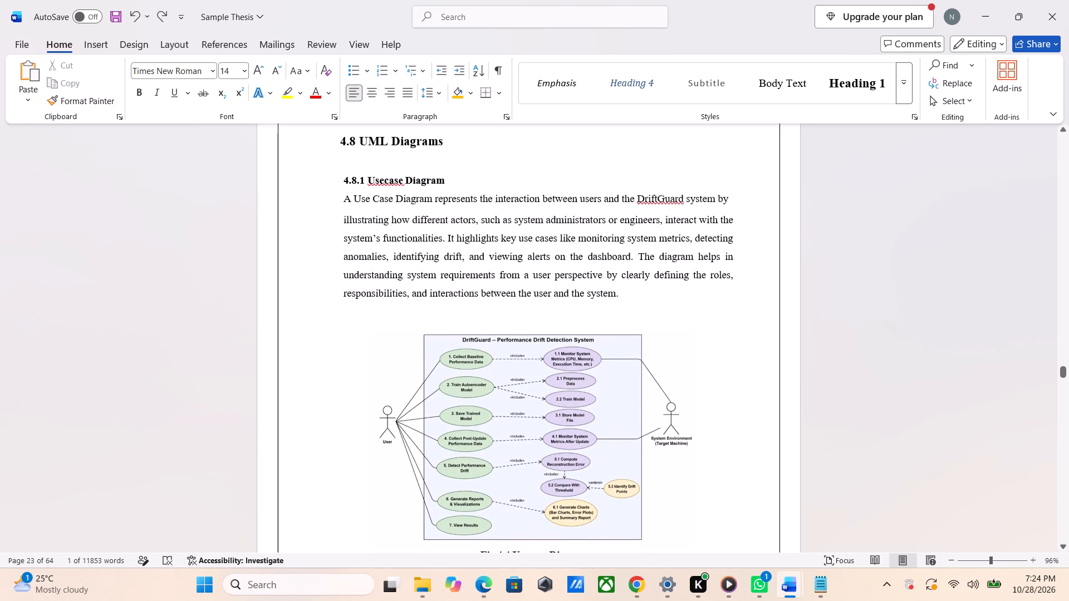
pyautogui.scroll(-8, 171, 278)
# Examine the Sample Thesis section 4.8 UML Diagrams, from the use case diagram through the deployment diagram, up to the start of Chapter 5 Testing.
pyautogui.scroll(-3, 171, 278)
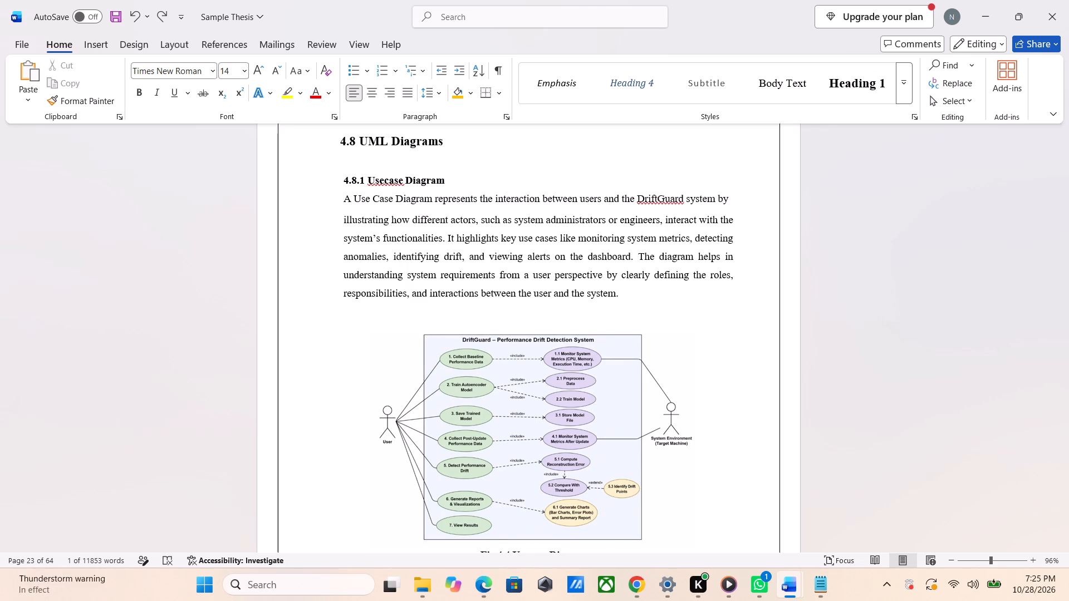
pyautogui.scroll(-4, 171, 278)
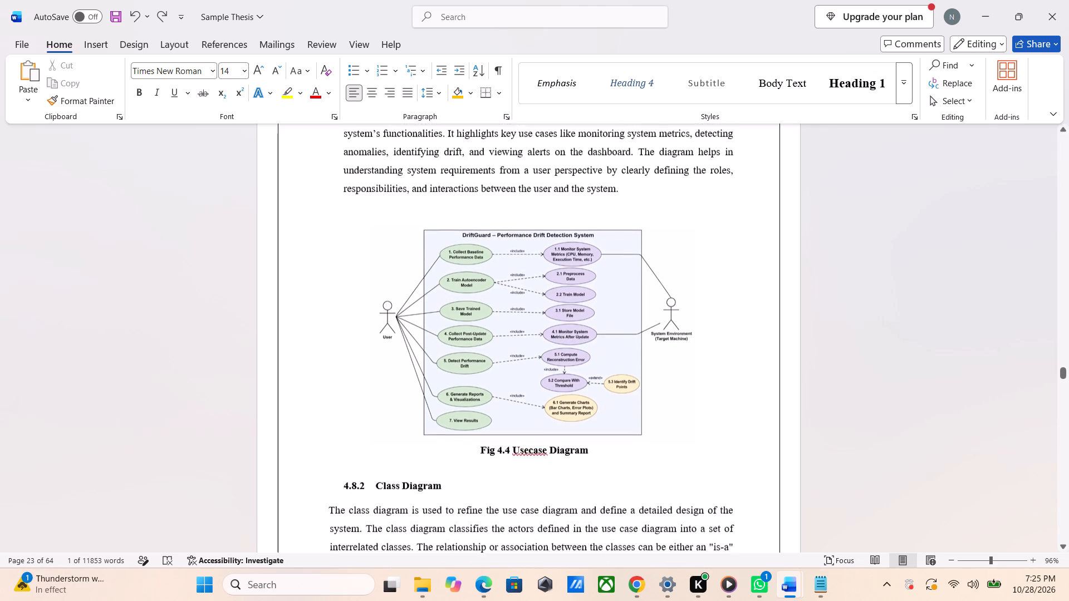
pyautogui.scroll(-3, 171, 278)
pyautogui.scroll(3, 171, 278)
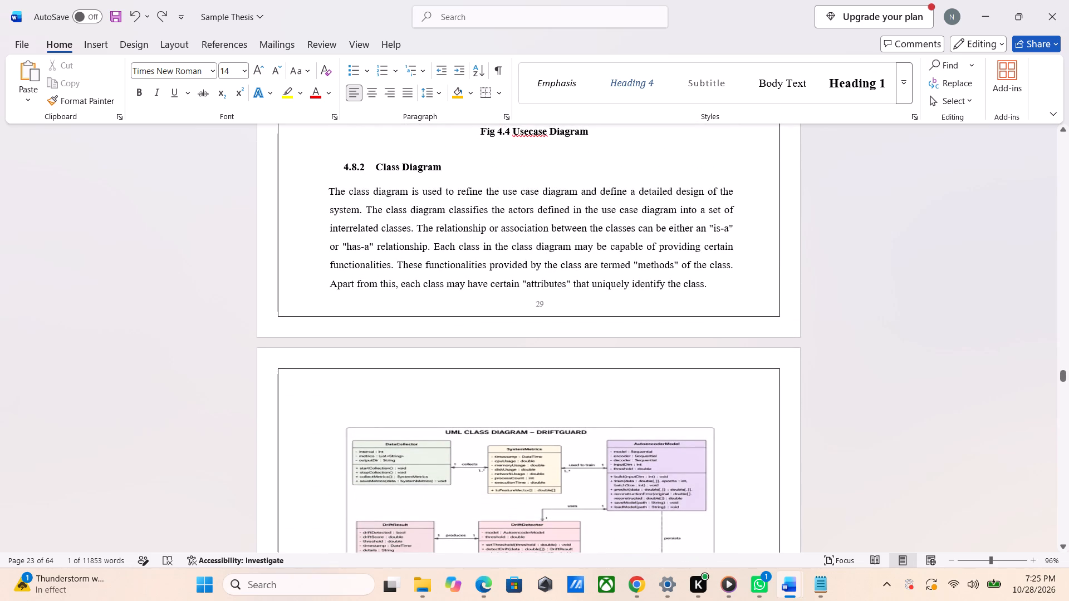
pyautogui.scroll(-1, 171, 278)
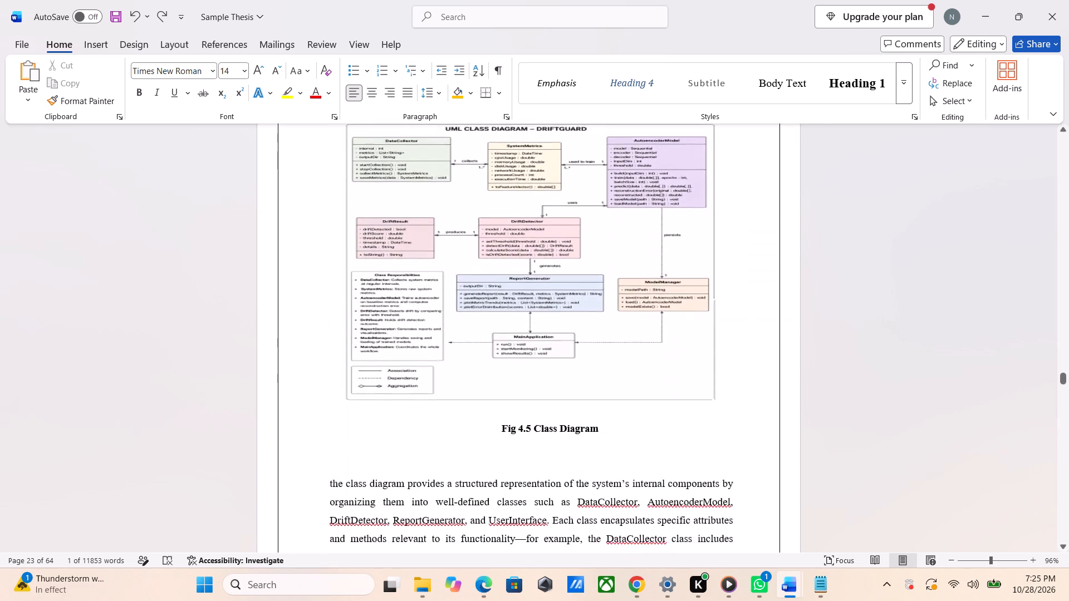
pyautogui.scroll(-4, 171, 278)
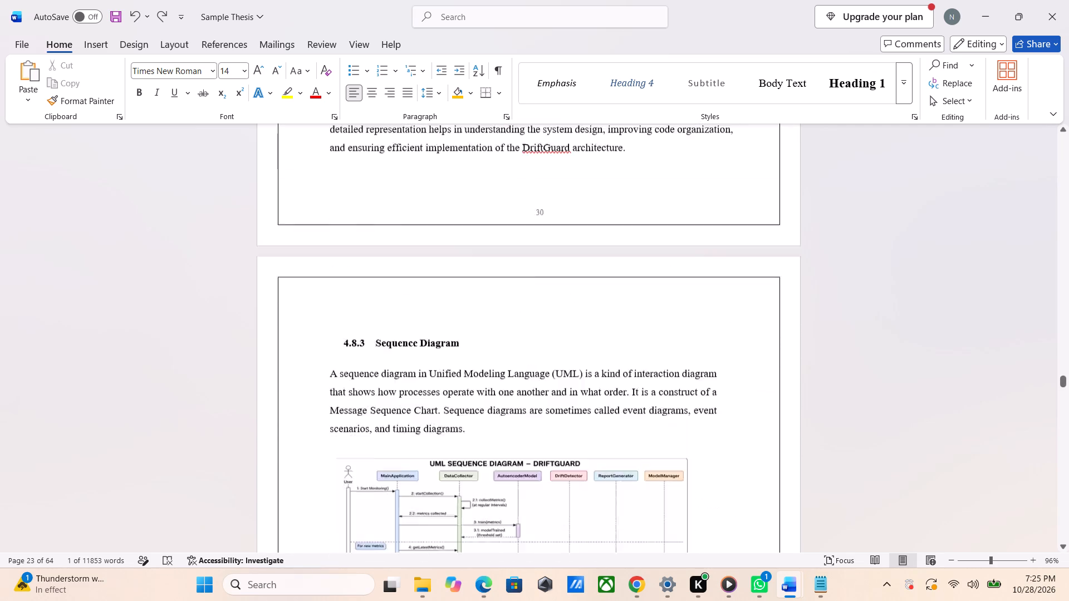
pyautogui.scroll(-1, 171, 278)
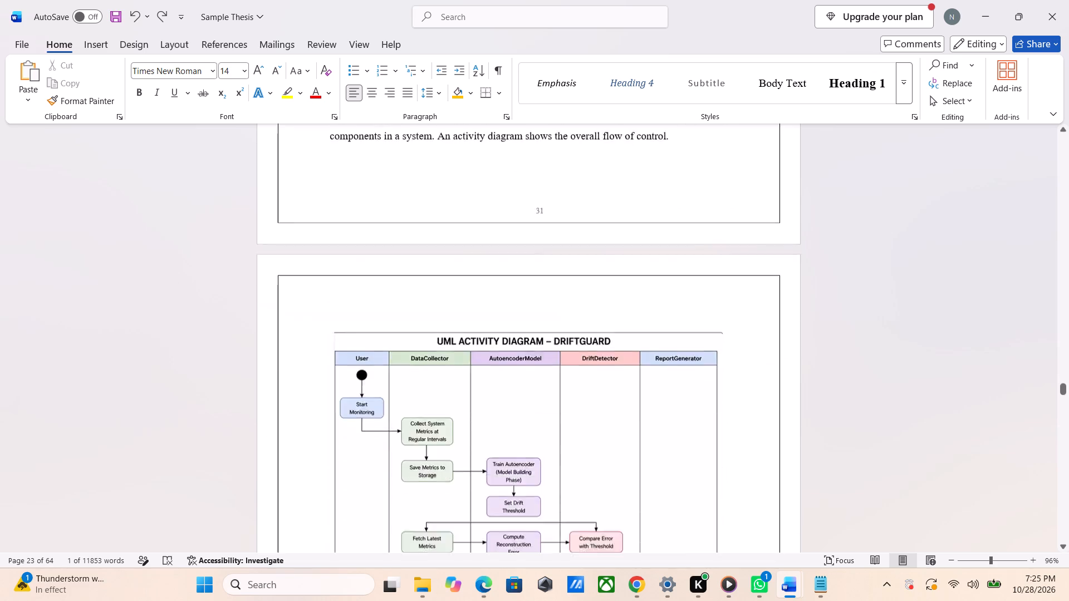
pyautogui.scroll(-1, 171, 278)
pyautogui.scroll(5, 171, 278)
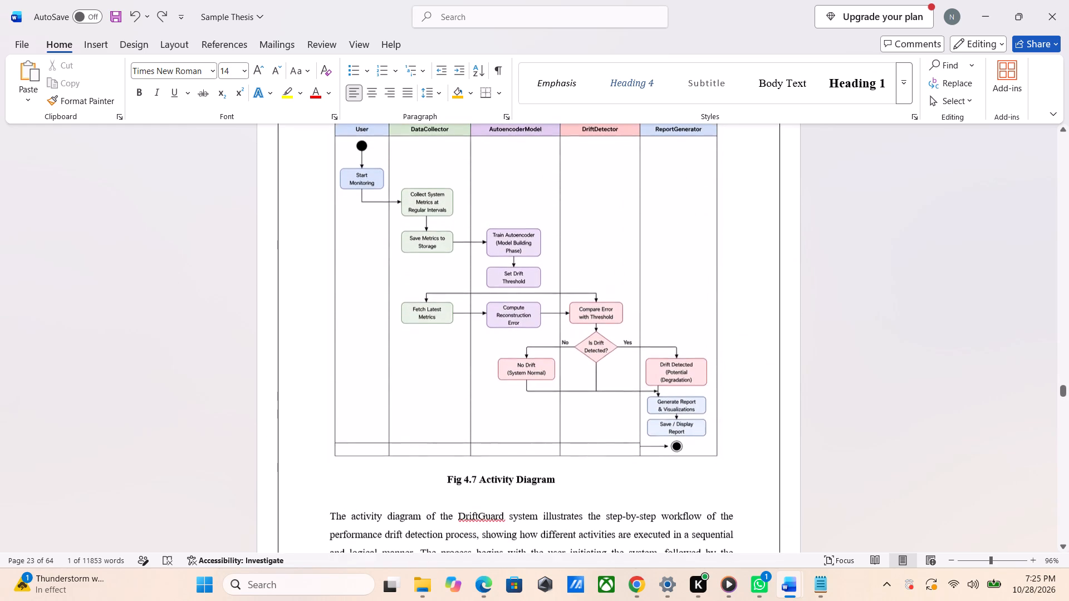
pyautogui.scroll(1, 171, 278)
pyautogui.scroll(-5, 171, 278)
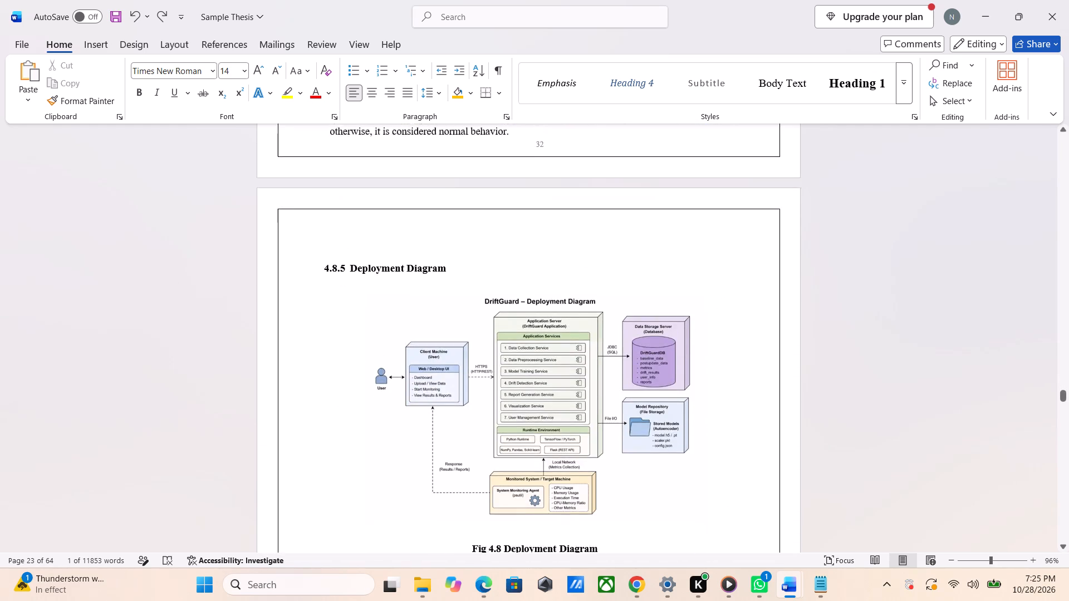
pyautogui.scroll(-1, 171, 278)
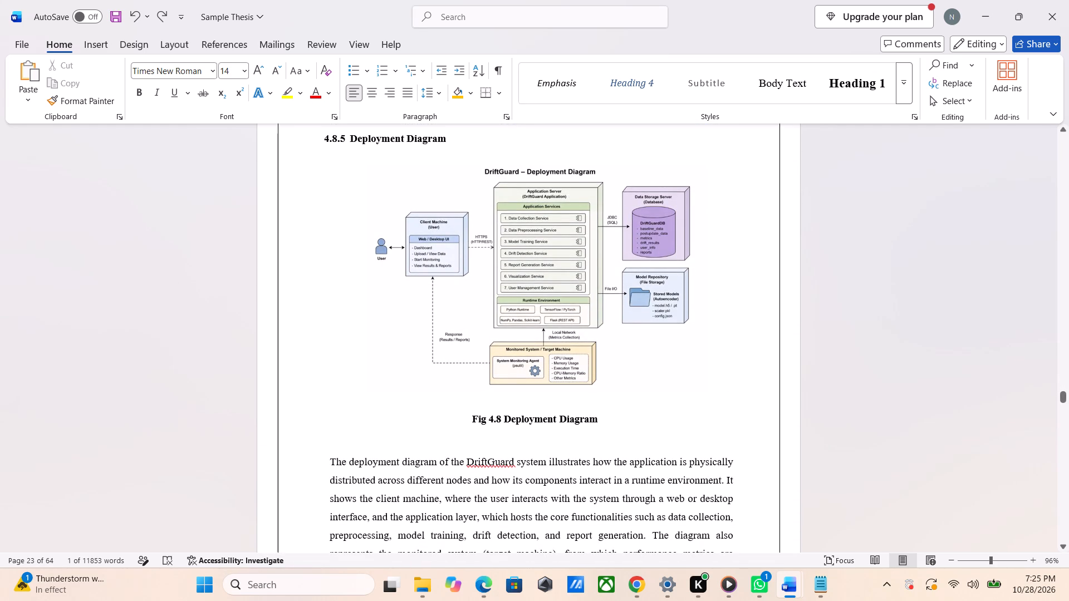
pyautogui.scroll(1, 326, 284)
pyautogui.scroll(-2, 326, 284)
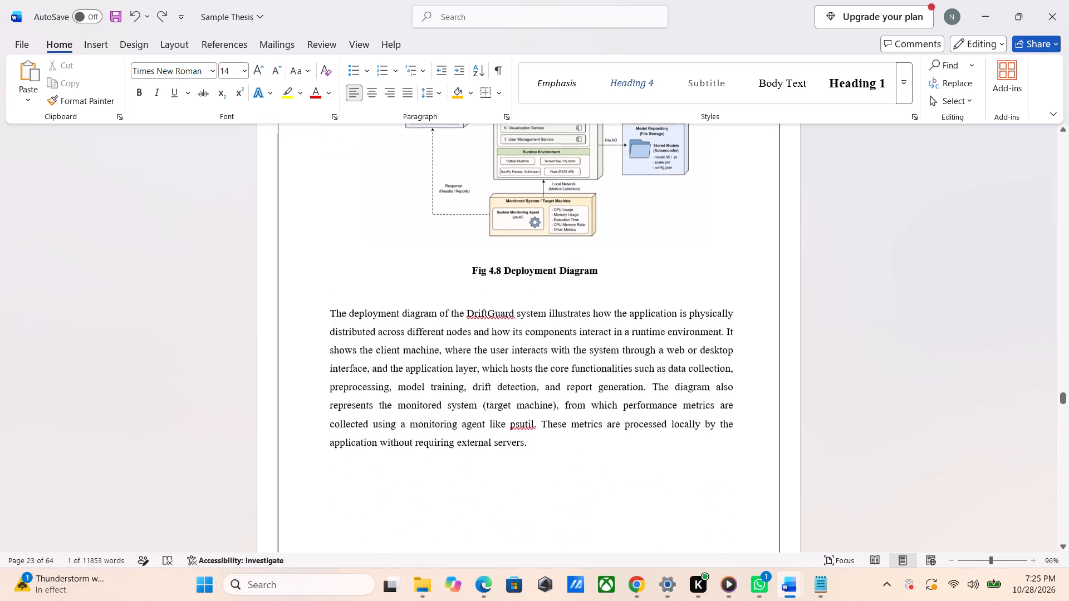
pyautogui.scroll(-4, 326, 284)
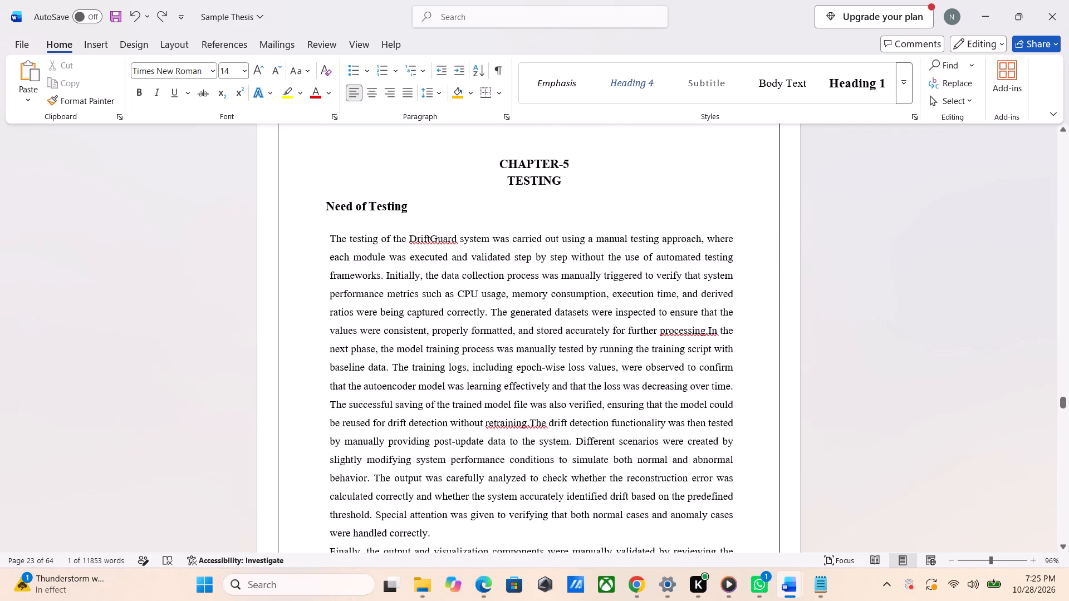
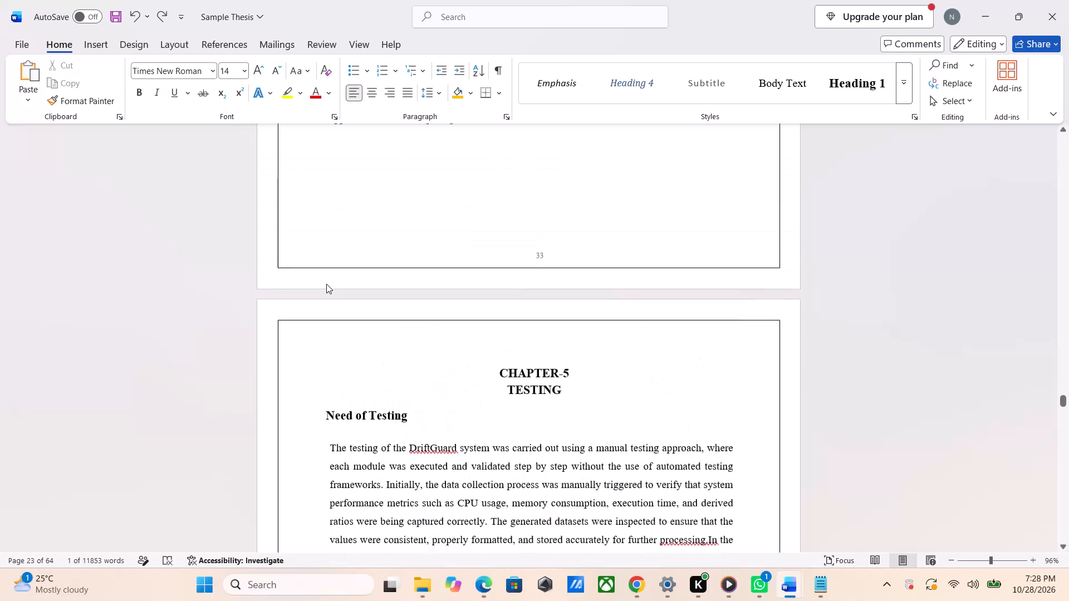
# Check the Sample Thesis pages around the deployment diagram and Chapter 5 Testing, and return to the ChemoGuard thesis at 4.5 Structural Design.
pyautogui.scroll(-2, 326, 284)
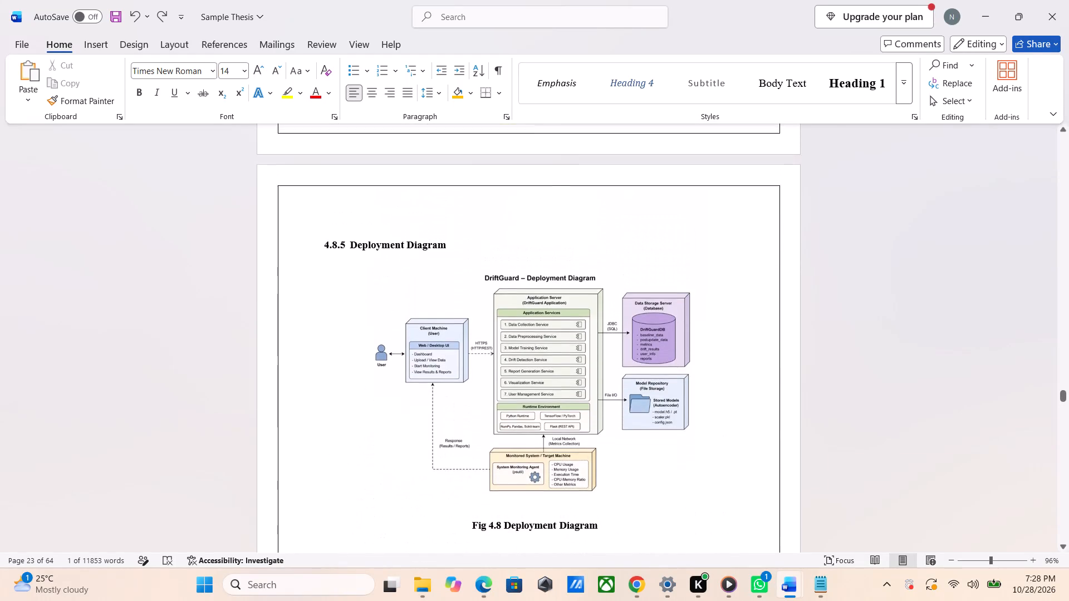
pyautogui.scroll(-2, 326, 284)
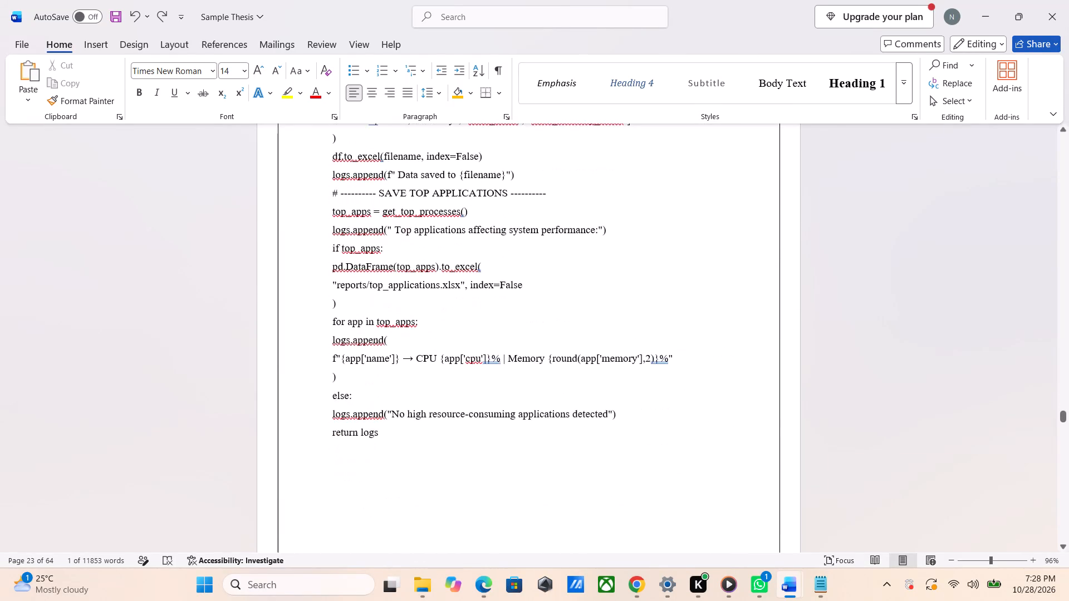
pyautogui.scroll(2, 326, 284)
pyautogui.hotkey('alt', 'Tab')
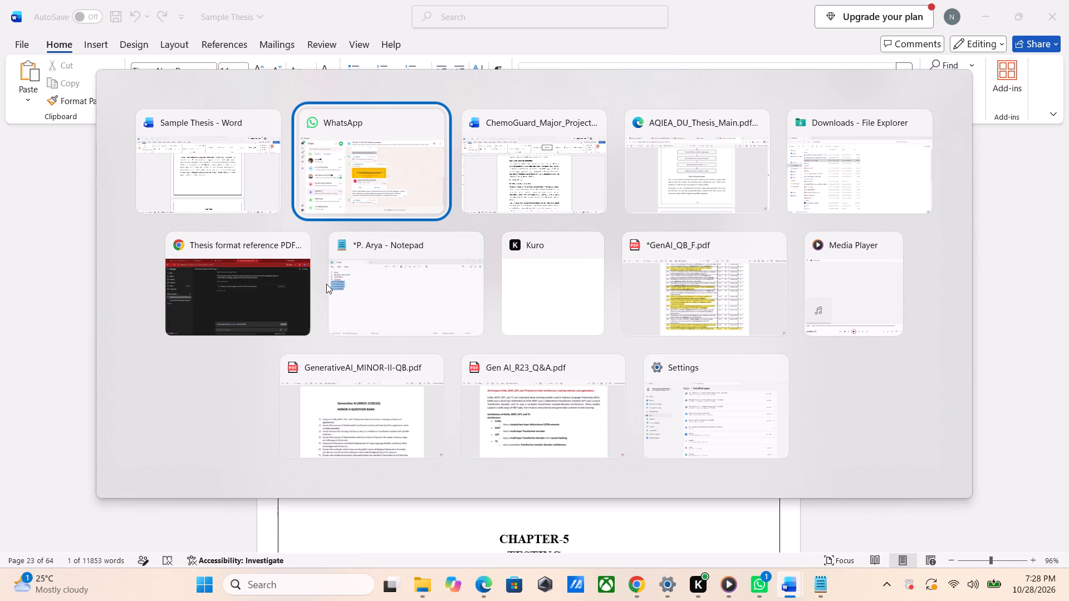
pyautogui.hotkey('alt', 'Tab')
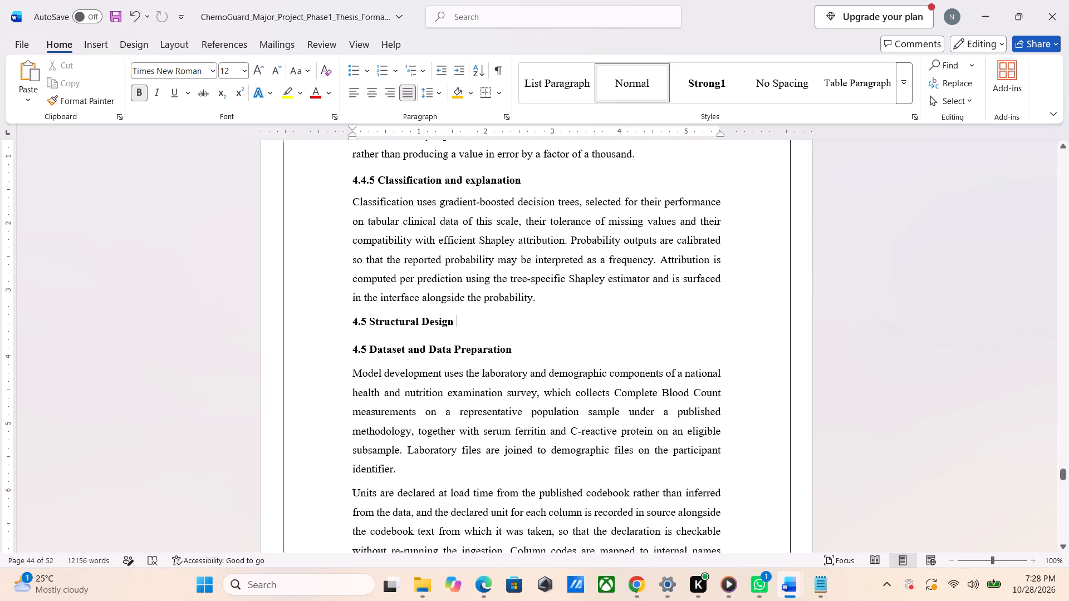
# Switch from the ChemoGuard thesis to the AQIEA_DU_Thesis_Main PDF.
pyautogui.hotkey('alt', 'Tab')
pyautogui.hotkey('alt', 'Tab')
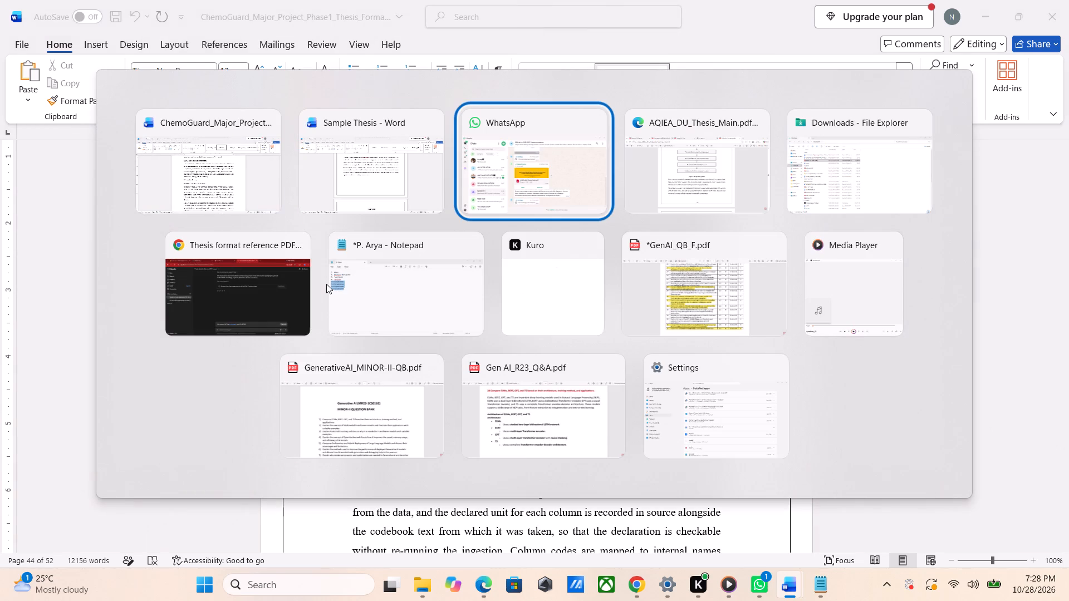
pyautogui.hotkey('alt', 'Tab')
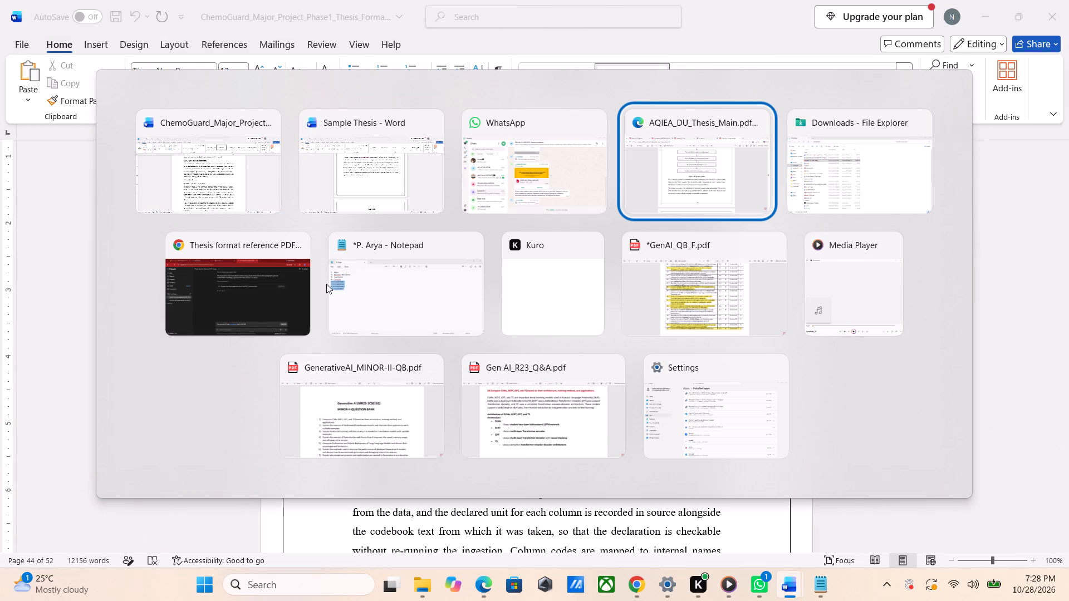
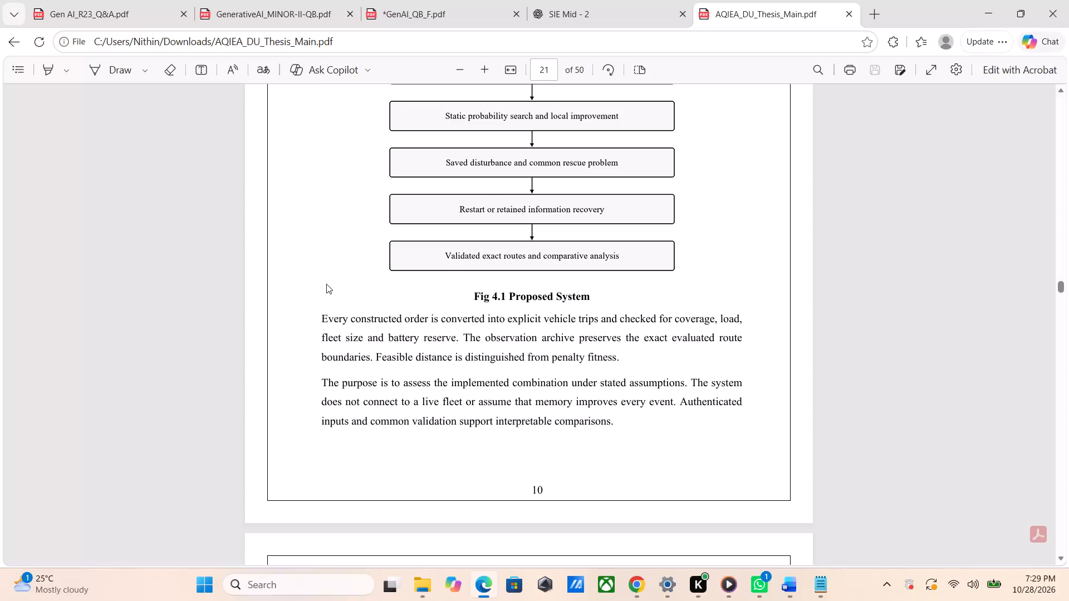
# Switch to the Sample Thesis document in Word and review its 4.8.4 Activity Diagram and 4.8.5 Deployment Diagram sections.
pyautogui.hotkey('alt', 'Tab')
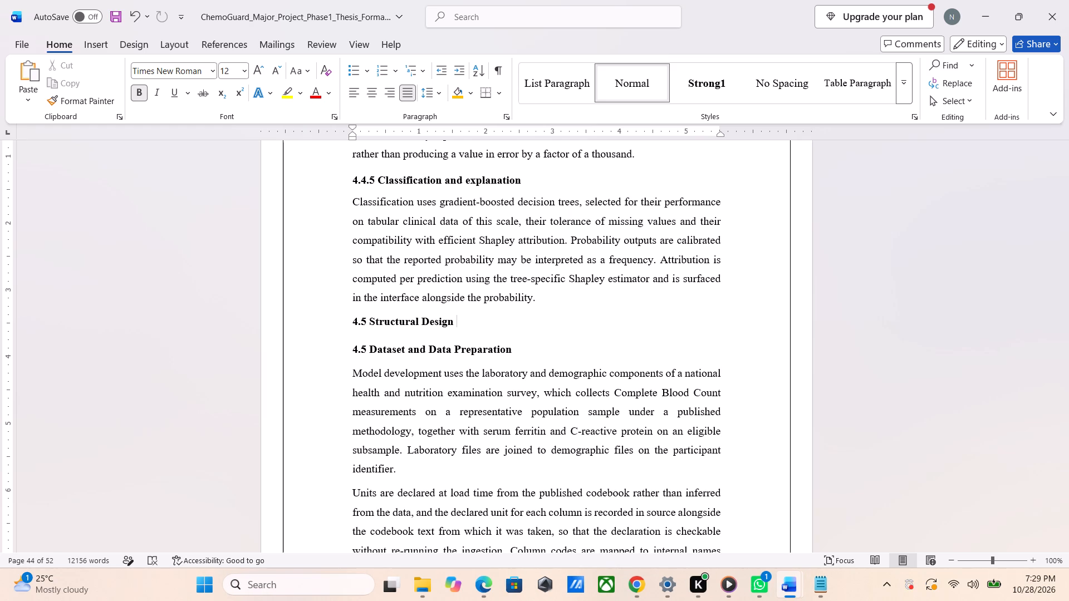
pyautogui.hotkey('alt', 'Tab')
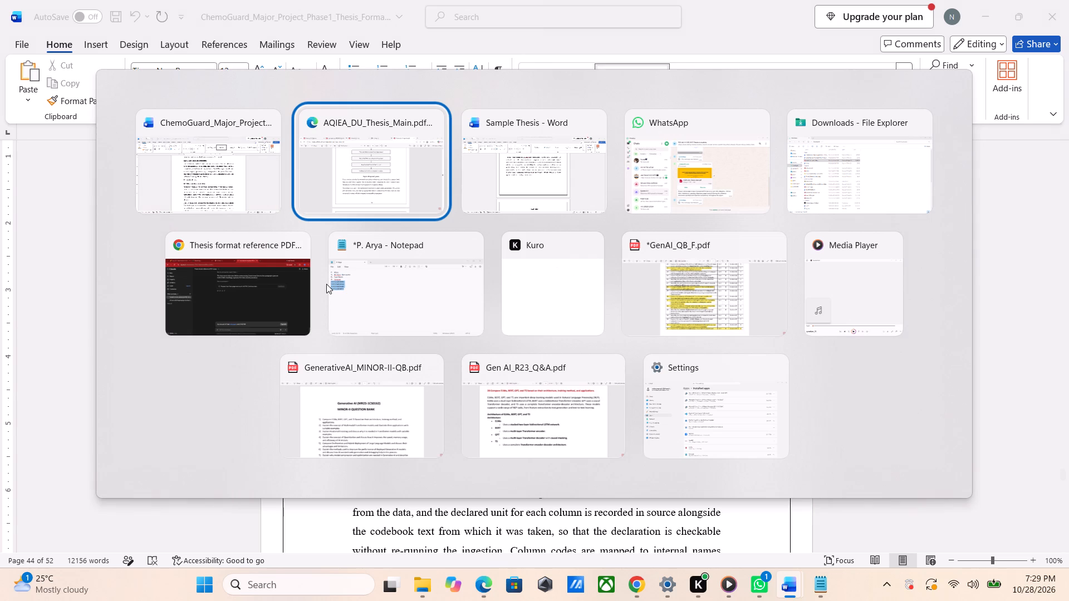
pyautogui.hotkey('alt', 'Tab')
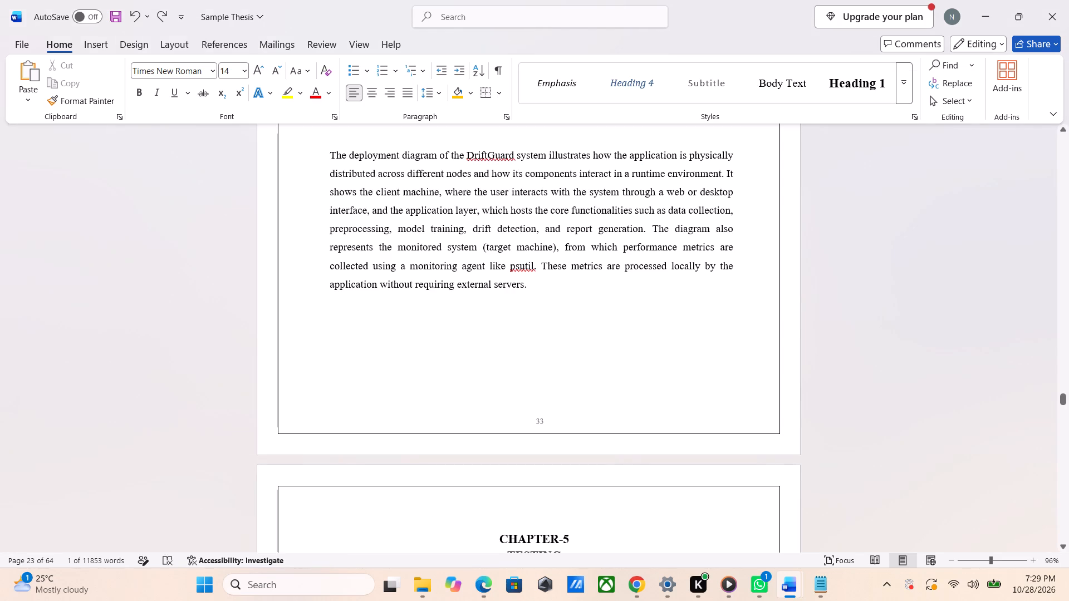
pyautogui.scroll(8, 381, 307)
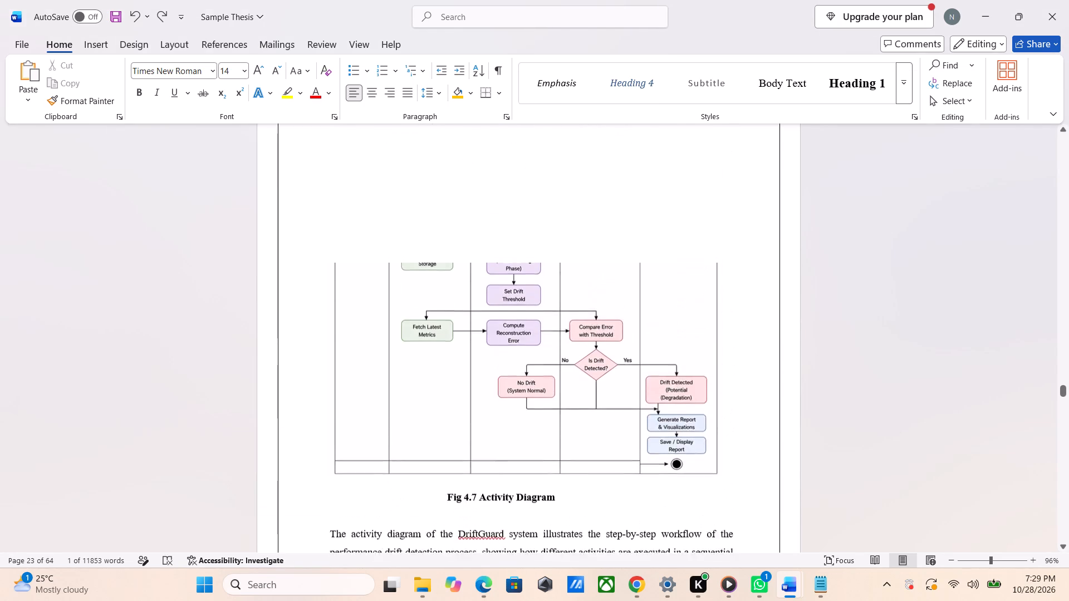
pyautogui.scroll(2, 381, 307)
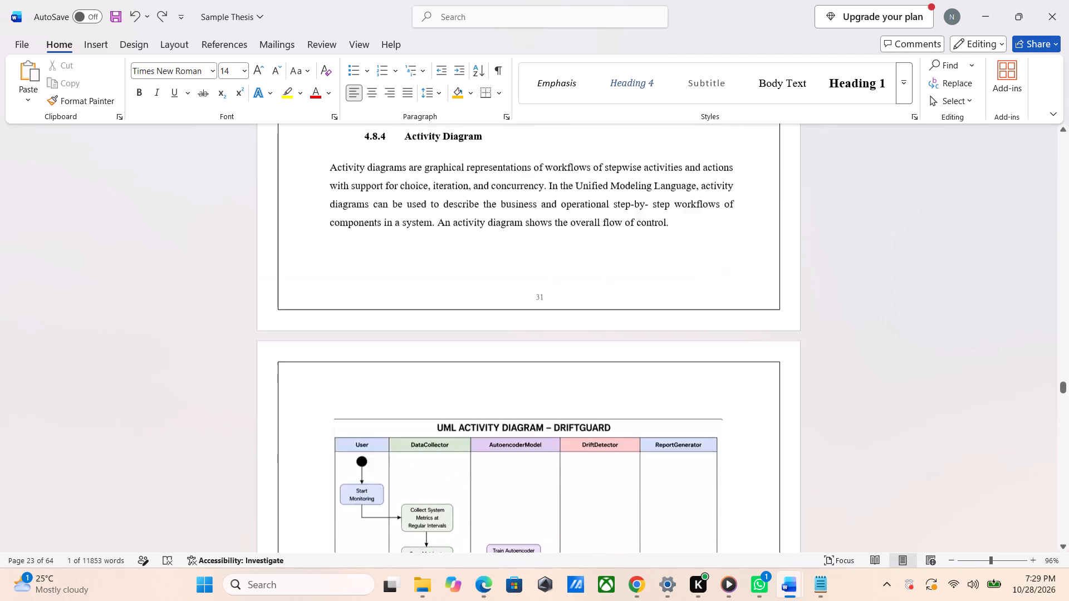
pyautogui.scroll(1, 381, 307)
pyautogui.scroll(-6, 381, 307)
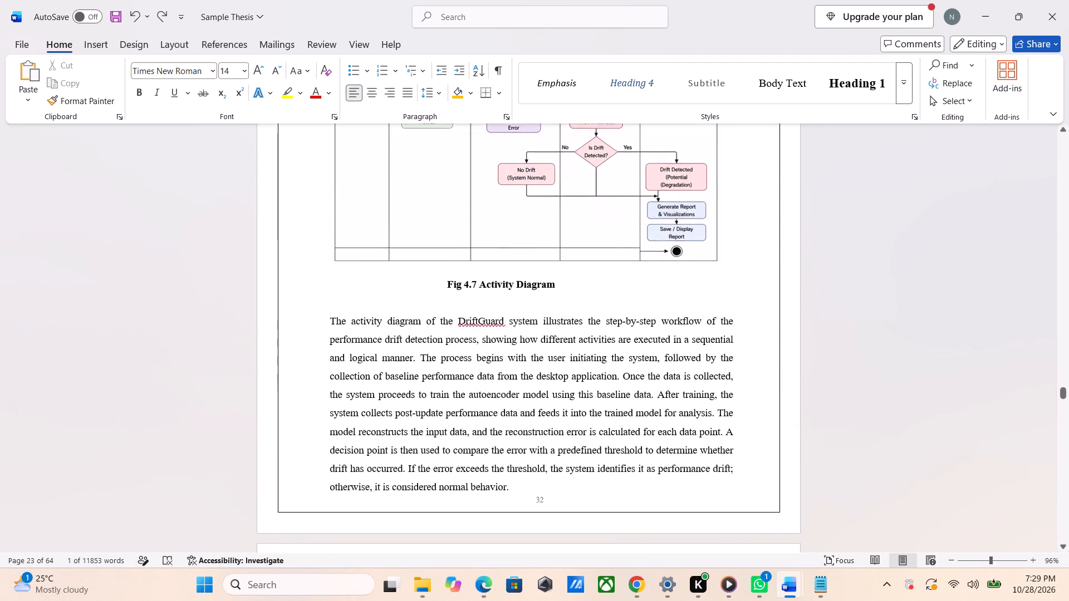
pyautogui.scroll(-3, 381, 307)
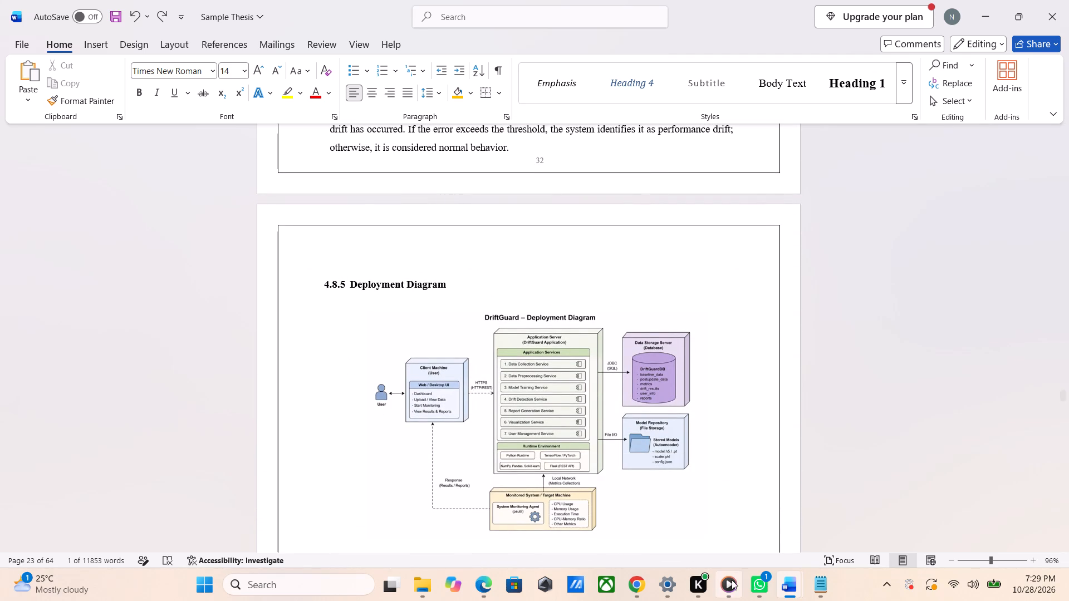
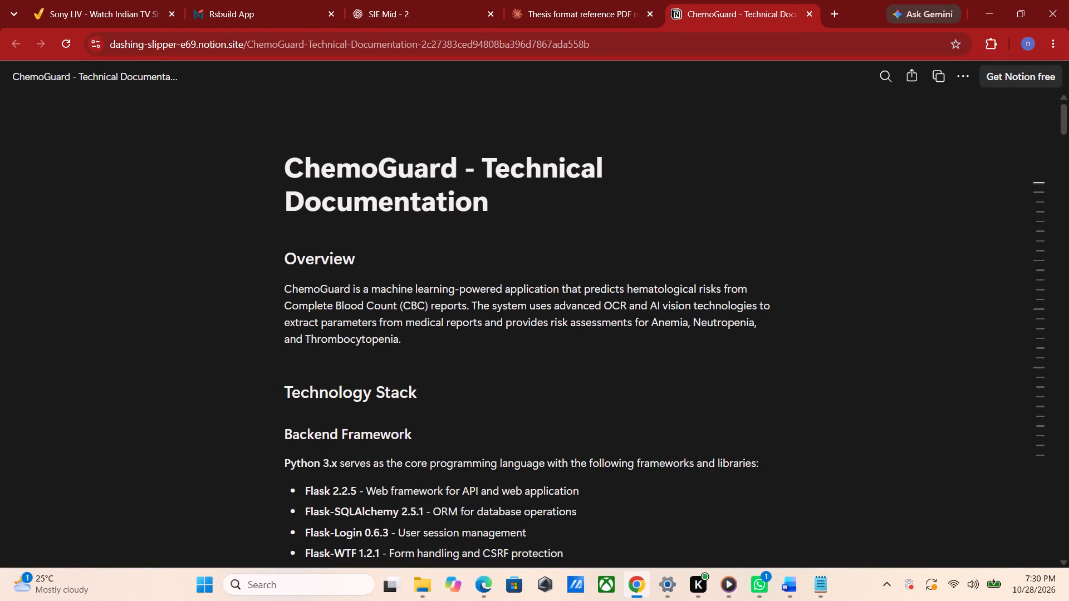
pyautogui.click(577, 285)
pyautogui.hotkey('ctrl', 'a')
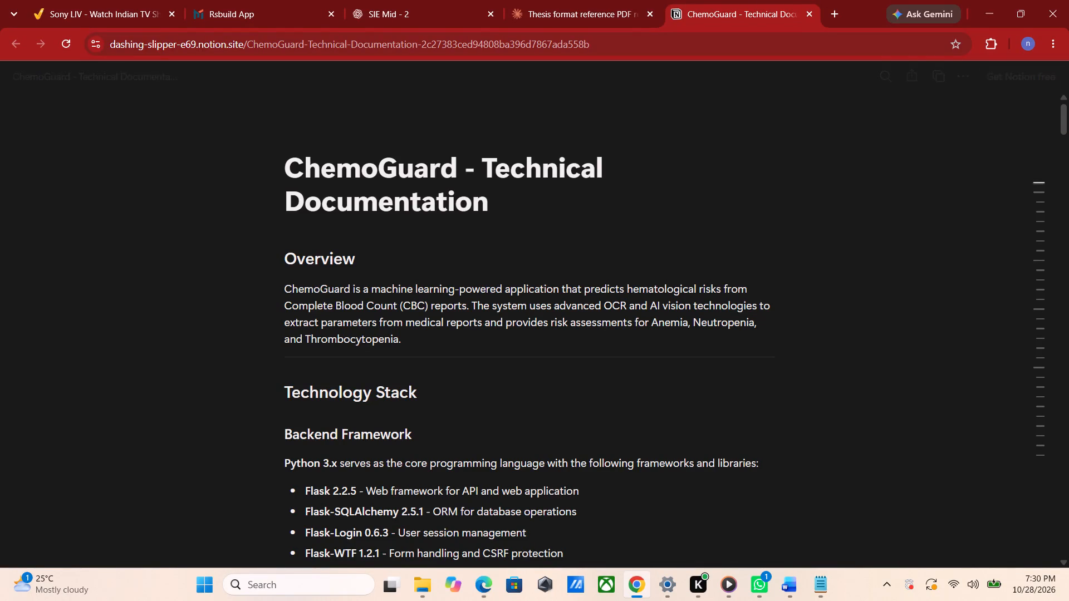
pyautogui.doubleClick(567, 292)
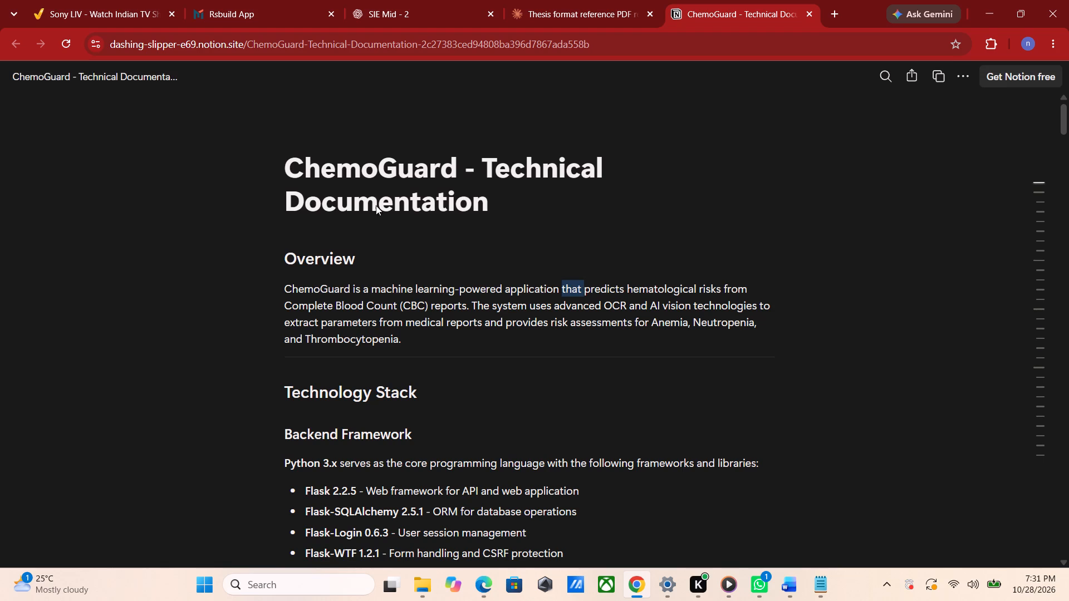
pyautogui.moveTo(283, 163); pyautogui.dragTo(572, 566)
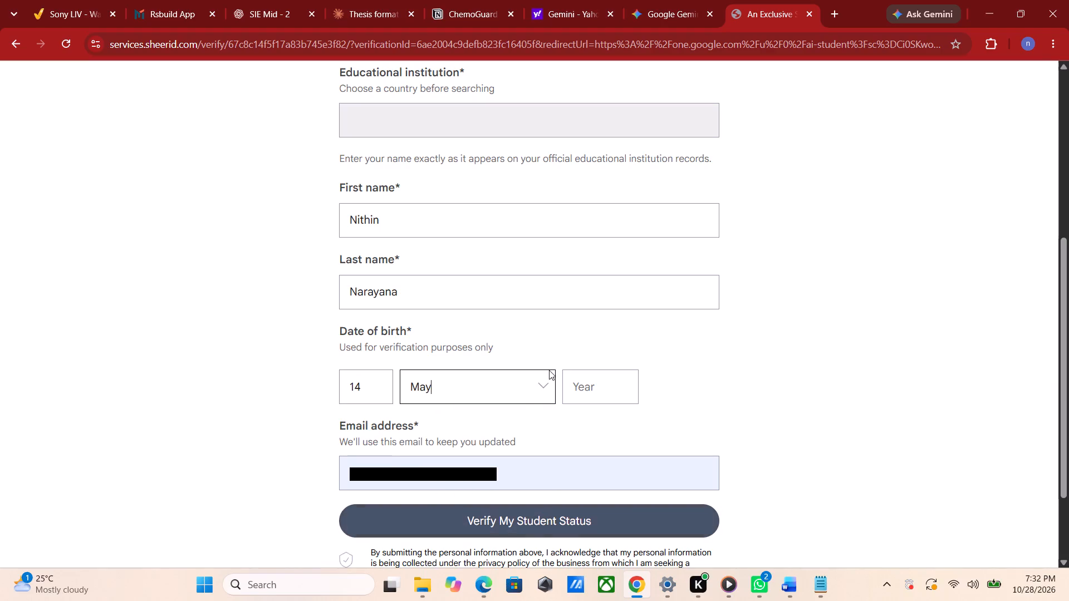
pyautogui.click(577, 371)
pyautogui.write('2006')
# Select the autofilled email address in the verification form for replacement.
pyautogui.moveTo(588, 468); pyautogui.dragTo(335, 465)
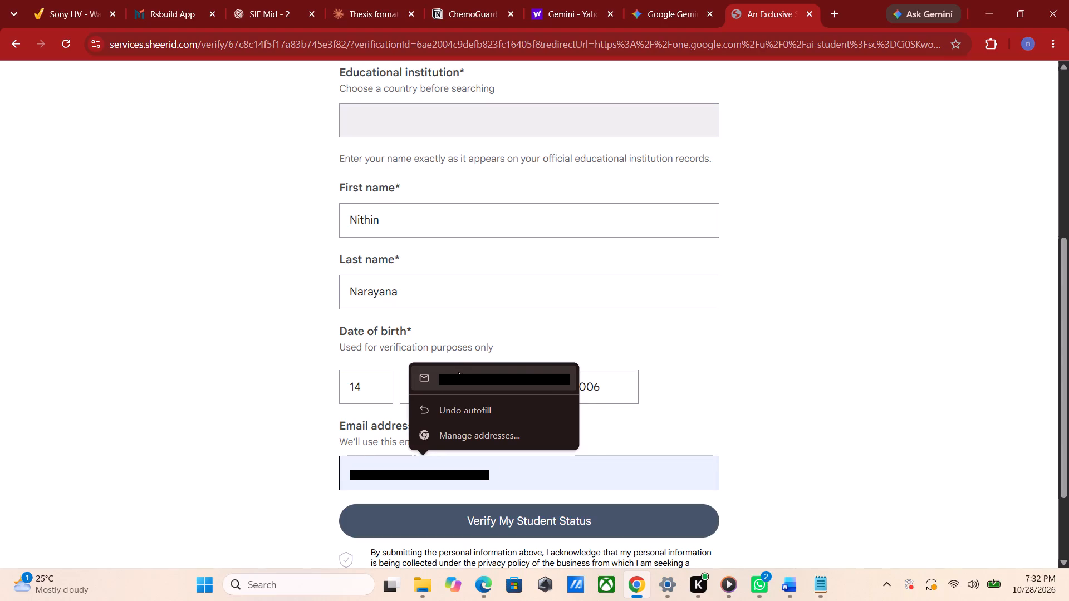
# Replace the autofilled email address in the student verification form with the suggested saved email address, and check the form's entries.
pyautogui.click(458, 372)
pyautogui.scroll(-1, 600, 452)
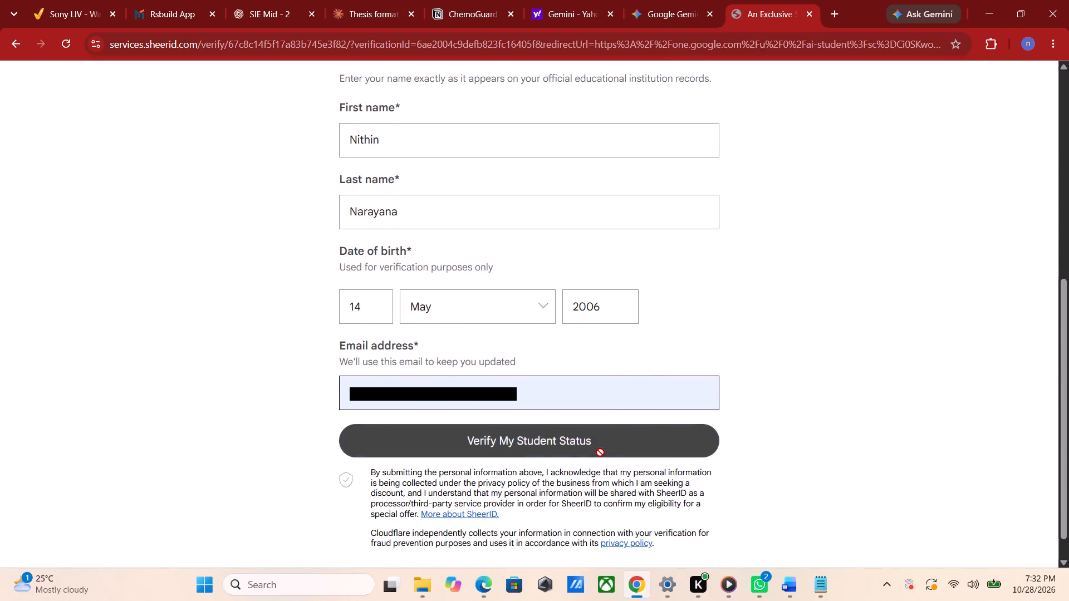
pyautogui.scroll(-1, 640, 326)
pyautogui.scroll(3, 640, 326)
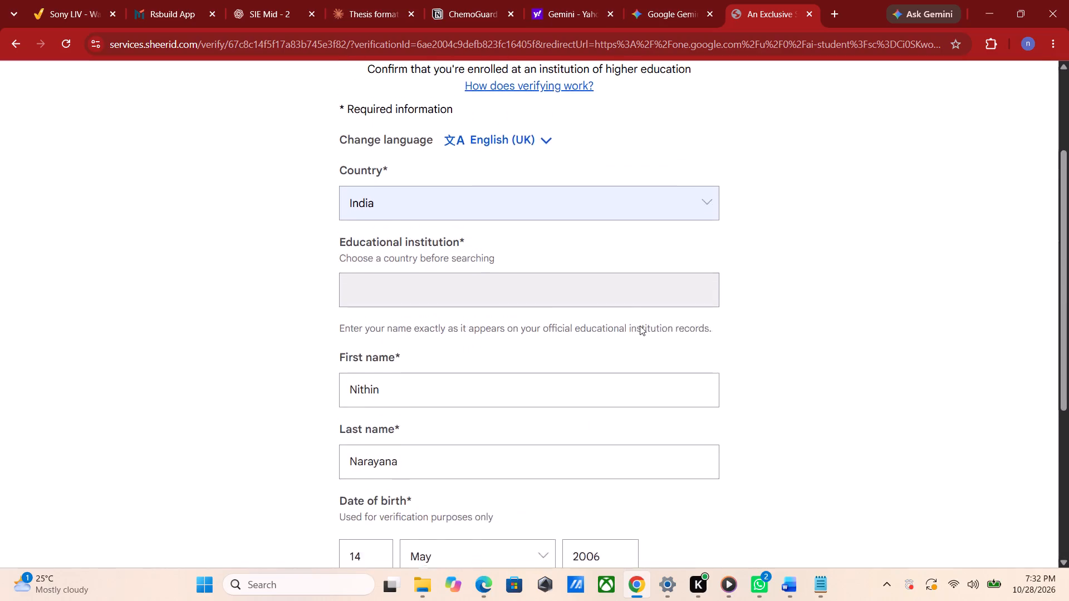
pyautogui.scroll(-4, 640, 326)
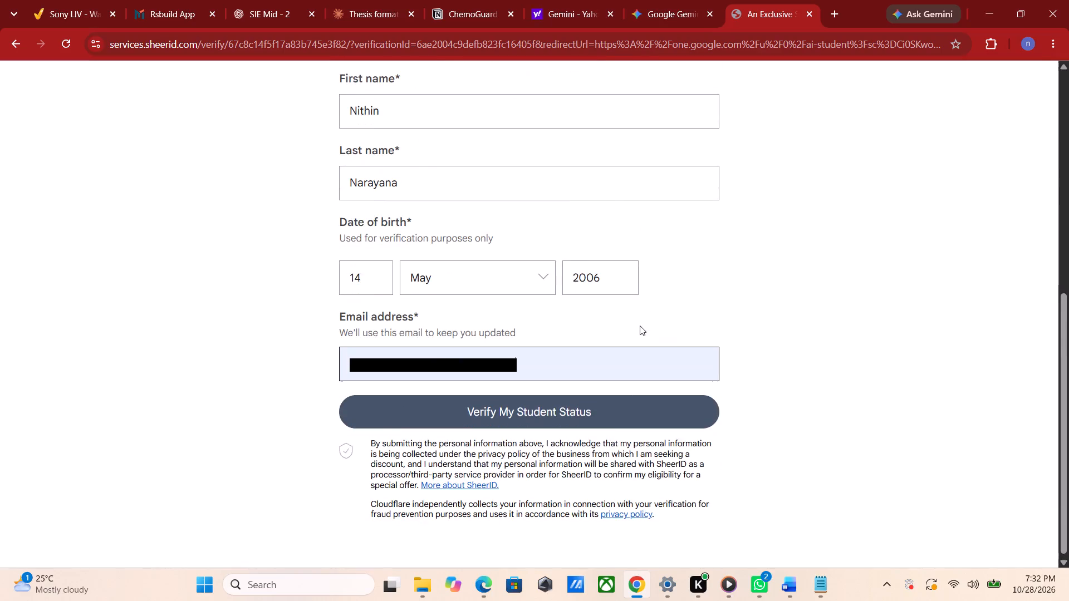
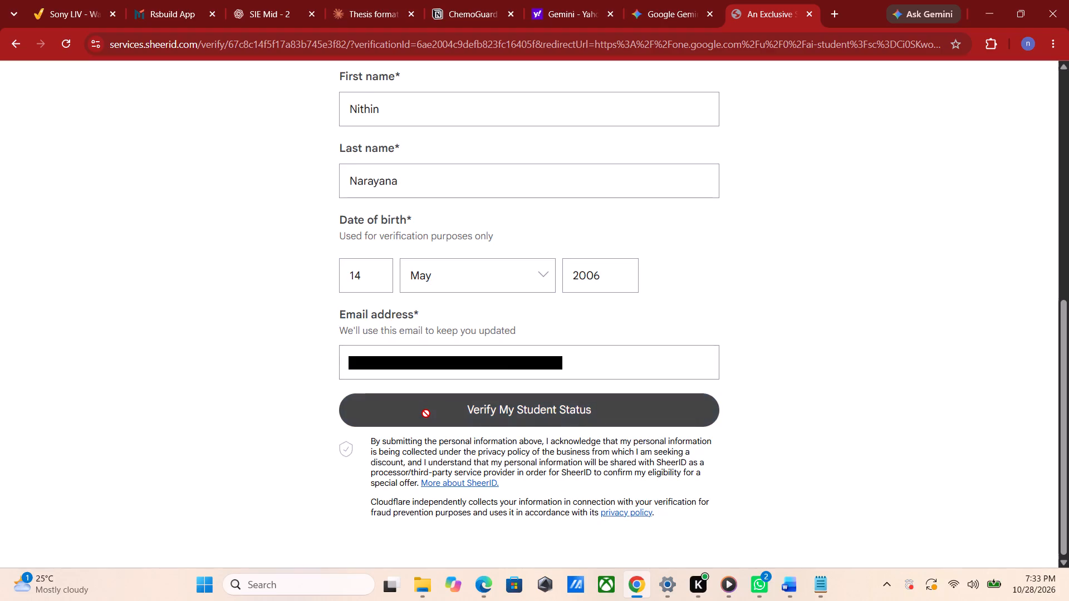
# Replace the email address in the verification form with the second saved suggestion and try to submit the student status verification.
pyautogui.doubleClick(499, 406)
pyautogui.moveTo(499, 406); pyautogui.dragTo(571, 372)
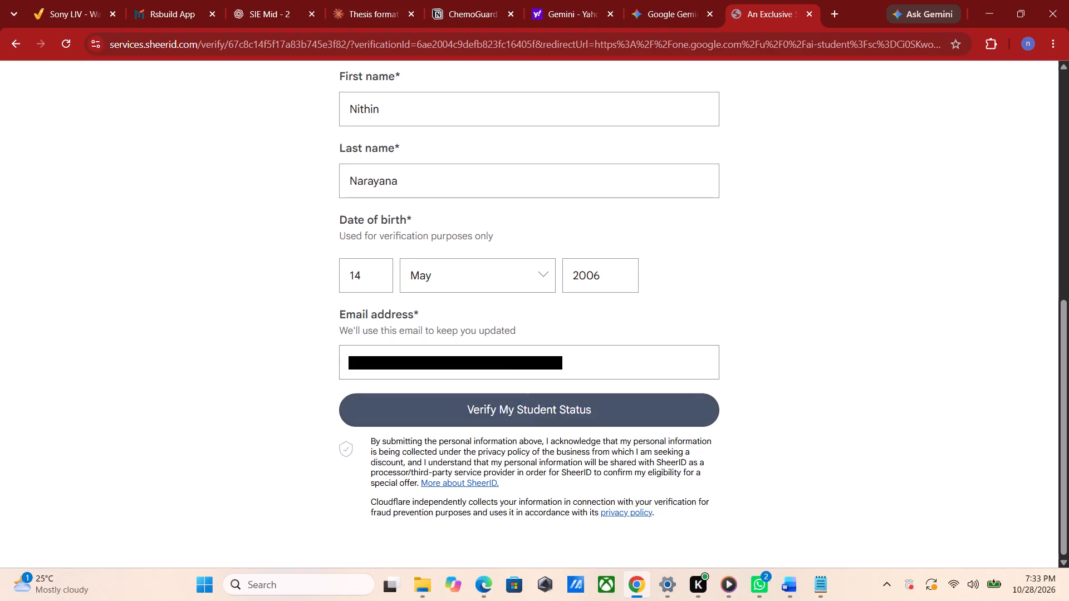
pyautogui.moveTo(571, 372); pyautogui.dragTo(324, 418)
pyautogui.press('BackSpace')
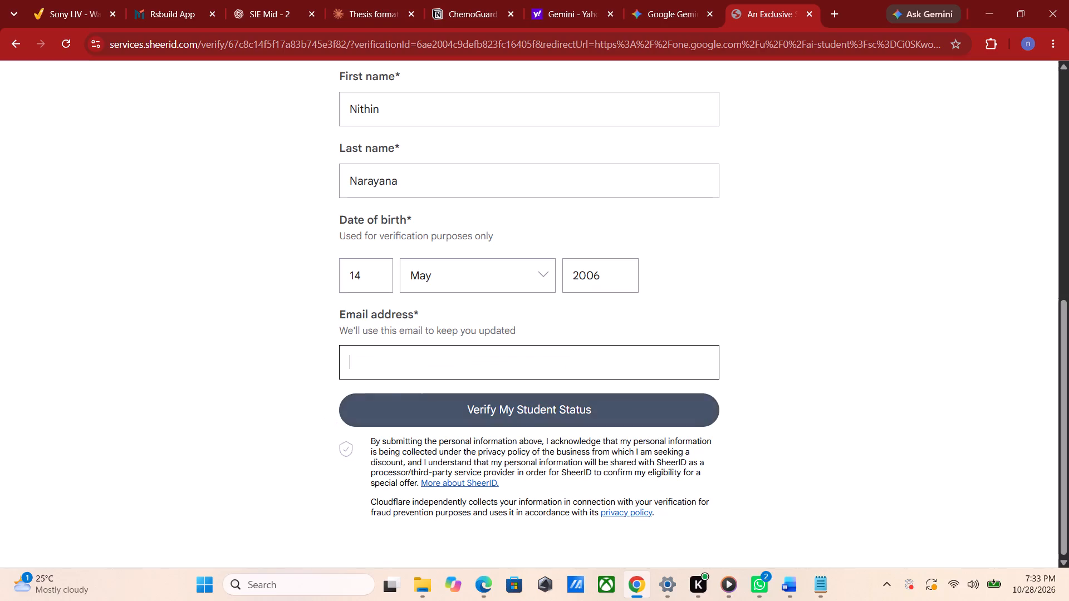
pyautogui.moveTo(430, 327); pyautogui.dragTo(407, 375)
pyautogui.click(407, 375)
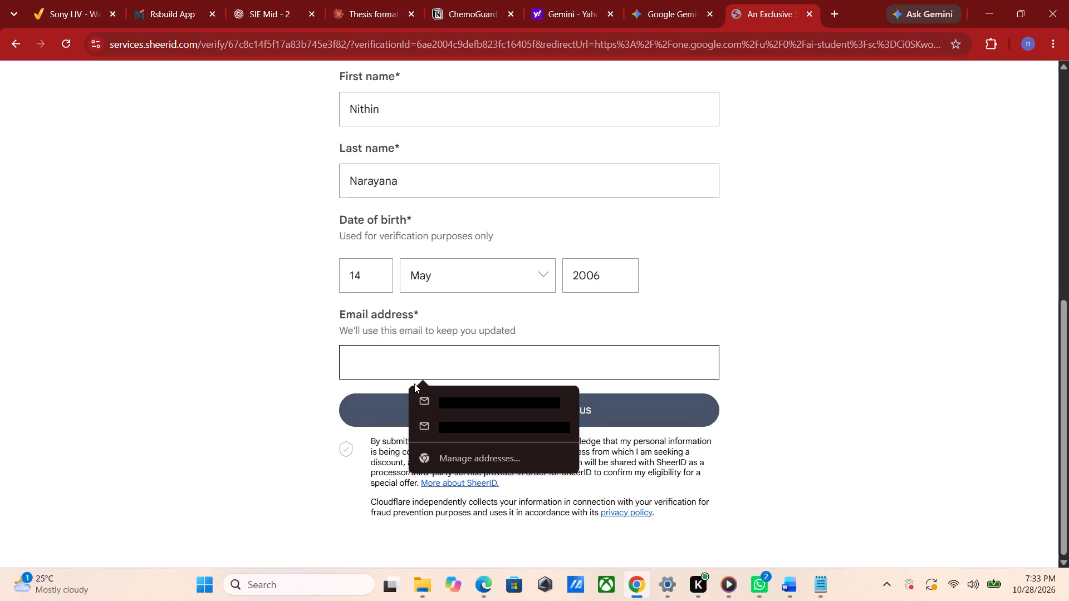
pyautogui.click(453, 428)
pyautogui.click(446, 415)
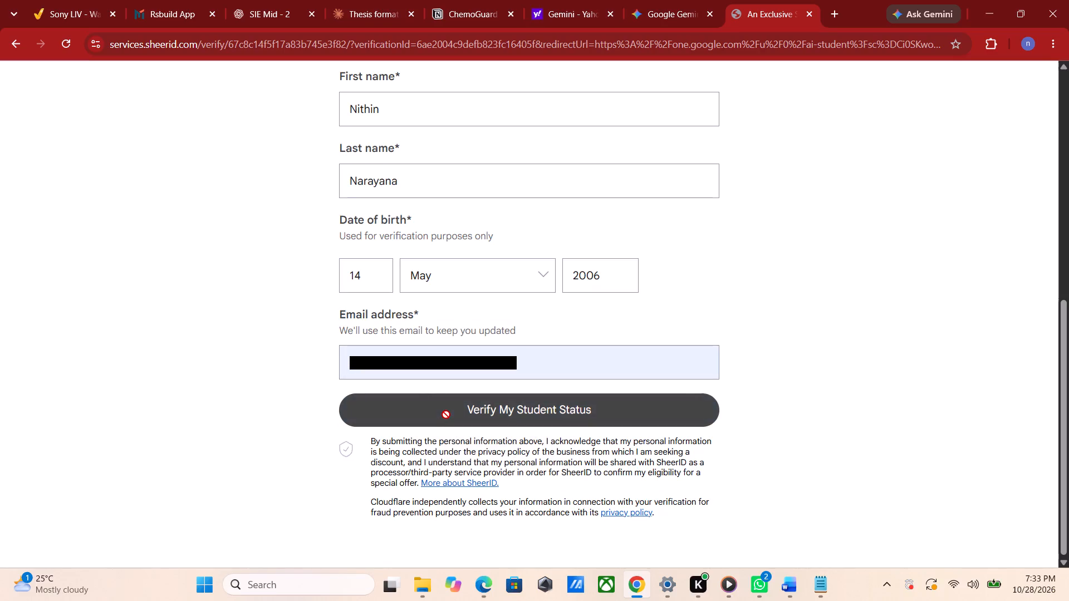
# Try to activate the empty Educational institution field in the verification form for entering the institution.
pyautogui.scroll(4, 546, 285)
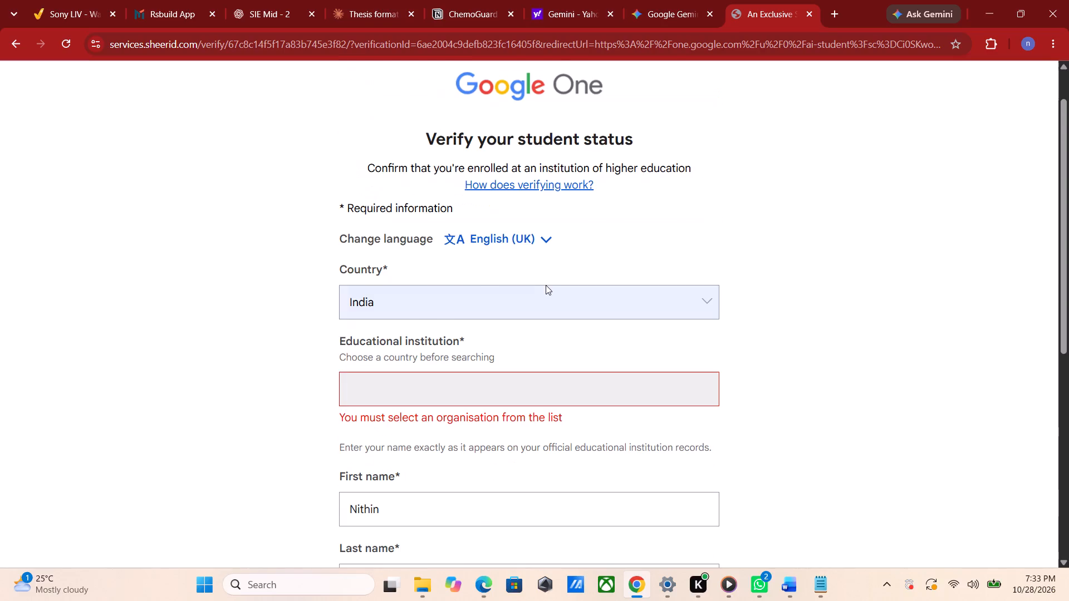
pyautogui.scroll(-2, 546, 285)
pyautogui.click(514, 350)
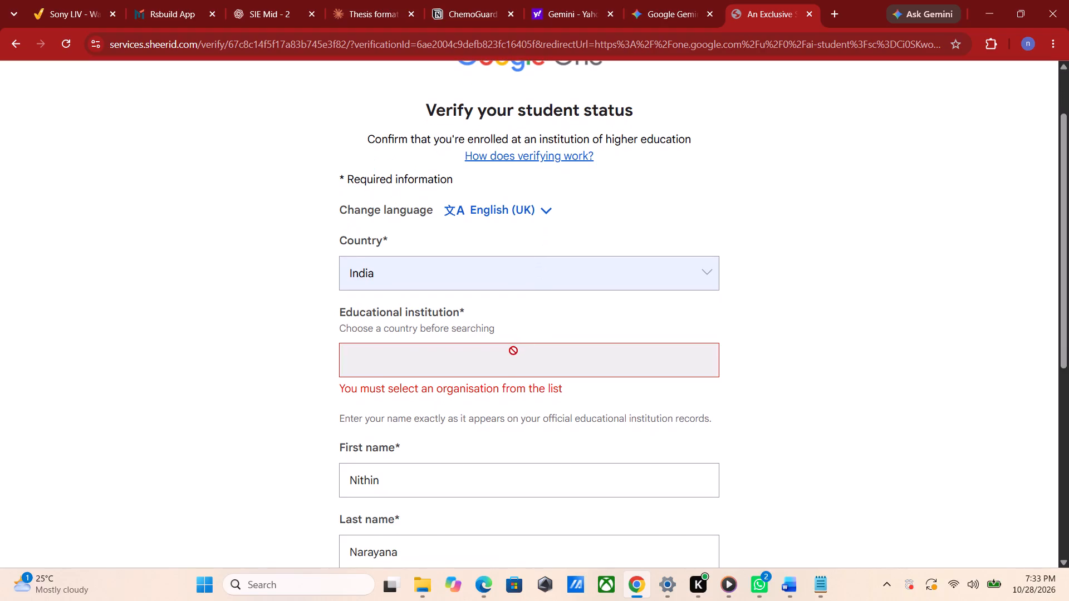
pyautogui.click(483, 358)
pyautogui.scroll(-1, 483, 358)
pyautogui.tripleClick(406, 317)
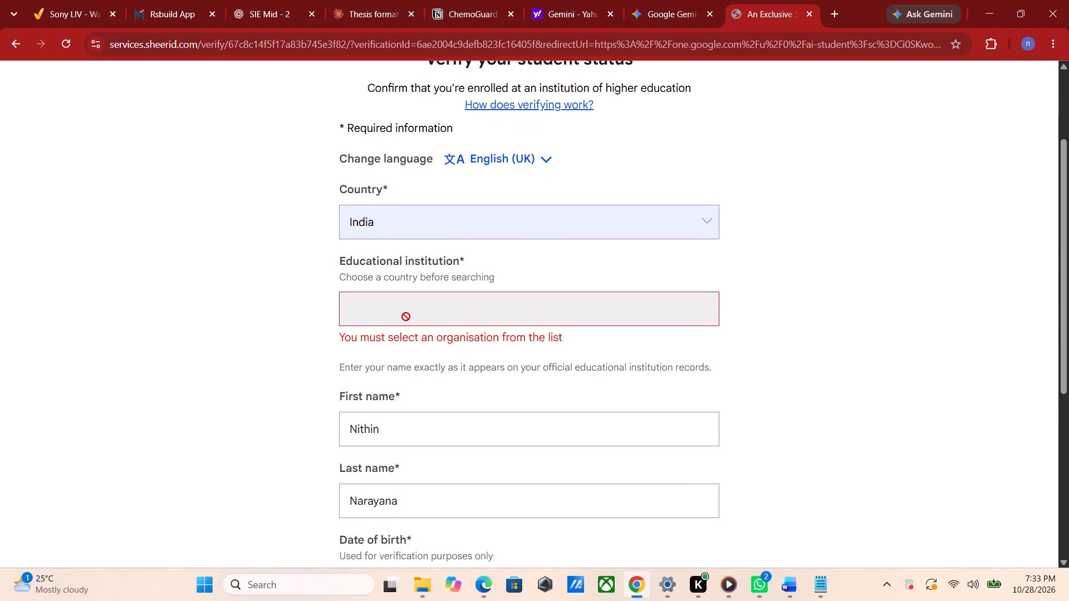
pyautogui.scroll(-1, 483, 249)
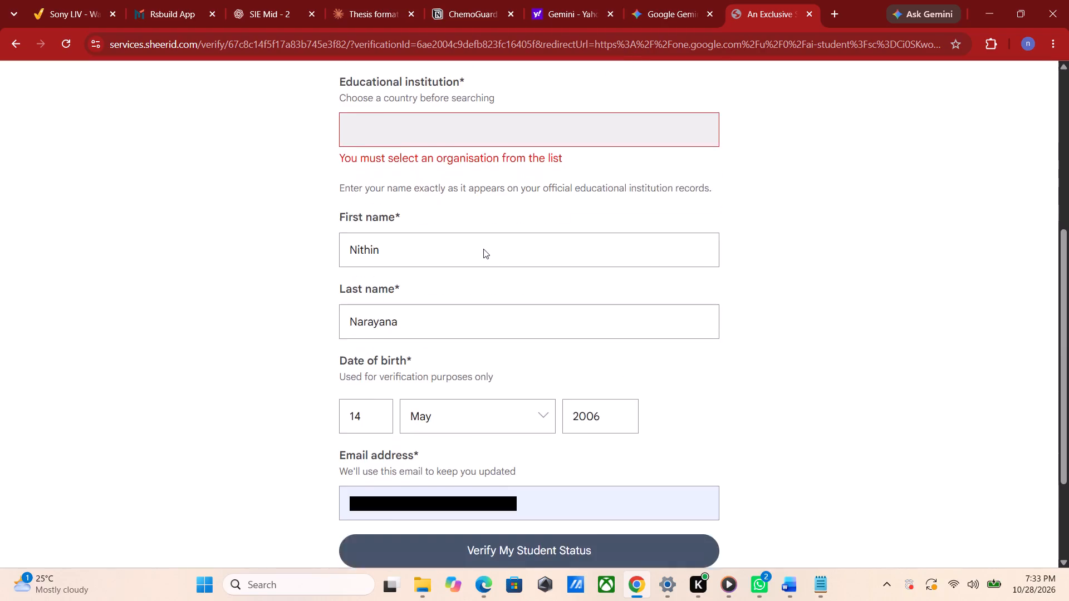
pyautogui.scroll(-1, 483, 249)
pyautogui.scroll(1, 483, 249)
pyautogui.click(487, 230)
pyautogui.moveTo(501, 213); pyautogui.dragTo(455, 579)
# Clear the saved email address from the Email address field of the verification form.
pyautogui.scroll(-1, 455, 579)
pyautogui.scroll(-1, 467, 518)
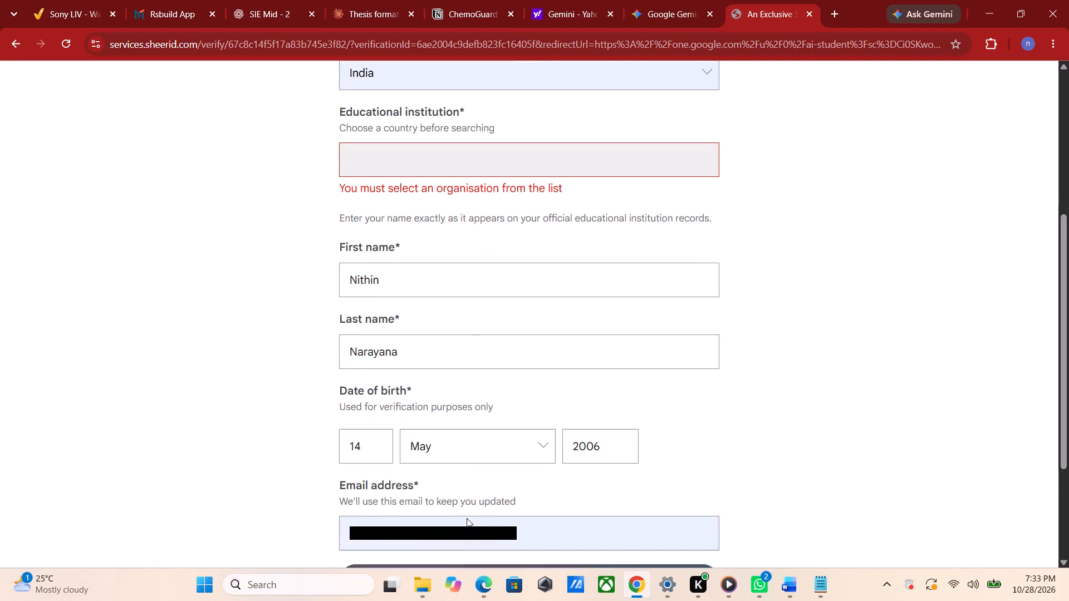
pyautogui.scroll(-1, 467, 518)
pyautogui.moveTo(532, 484); pyautogui.dragTo(294, 471)
pyautogui.press('BackSpace')
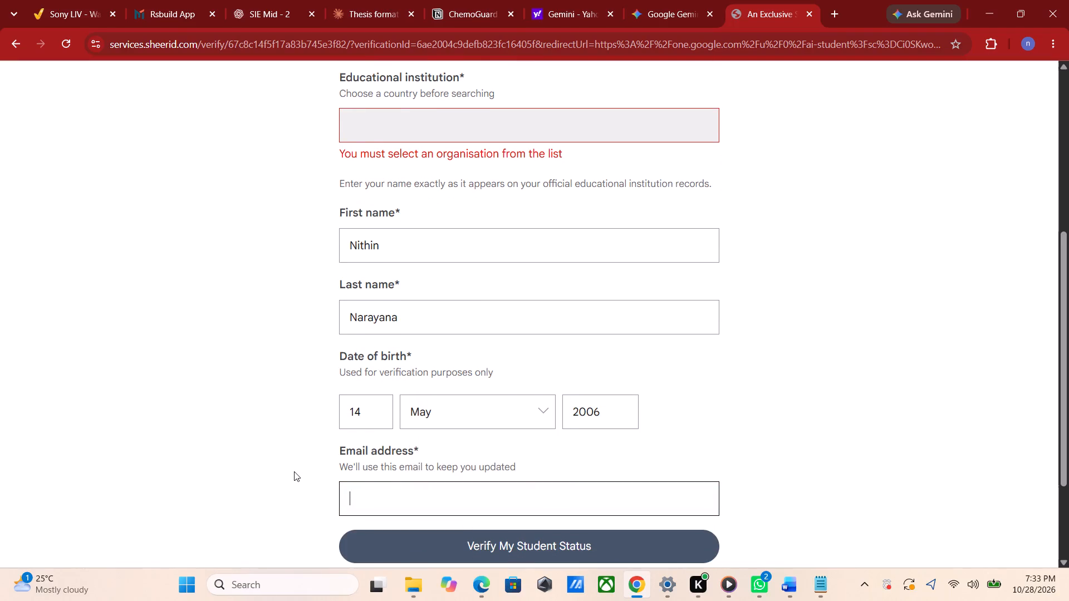
# Reselect India from the country list in the verification form so that an institution can be searched.
pyautogui.click(704, 173)
pyautogui.scroll(1, 704, 173)
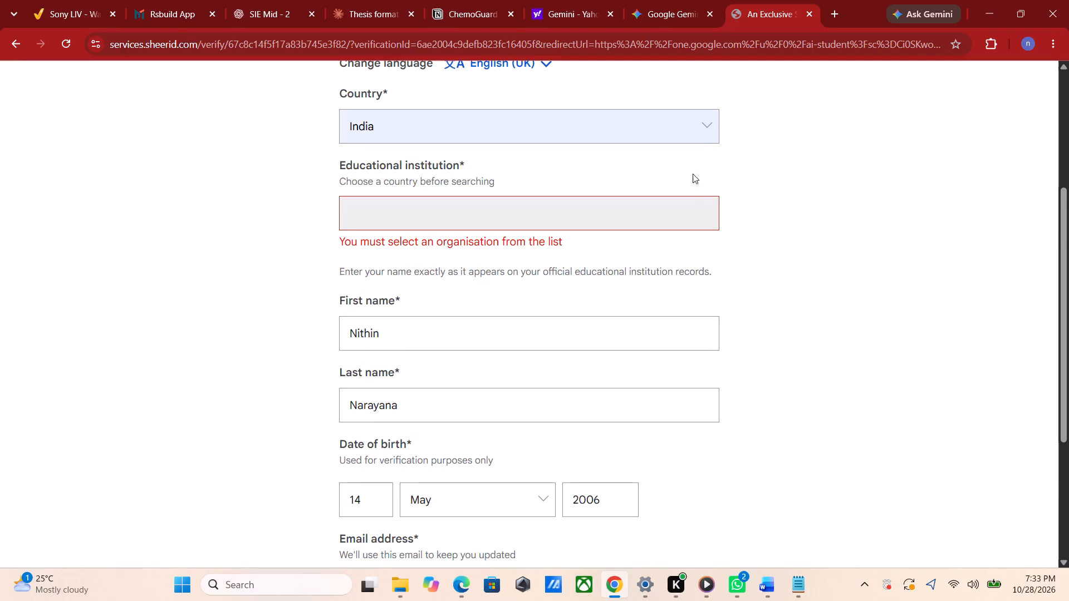
pyautogui.click(699, 136)
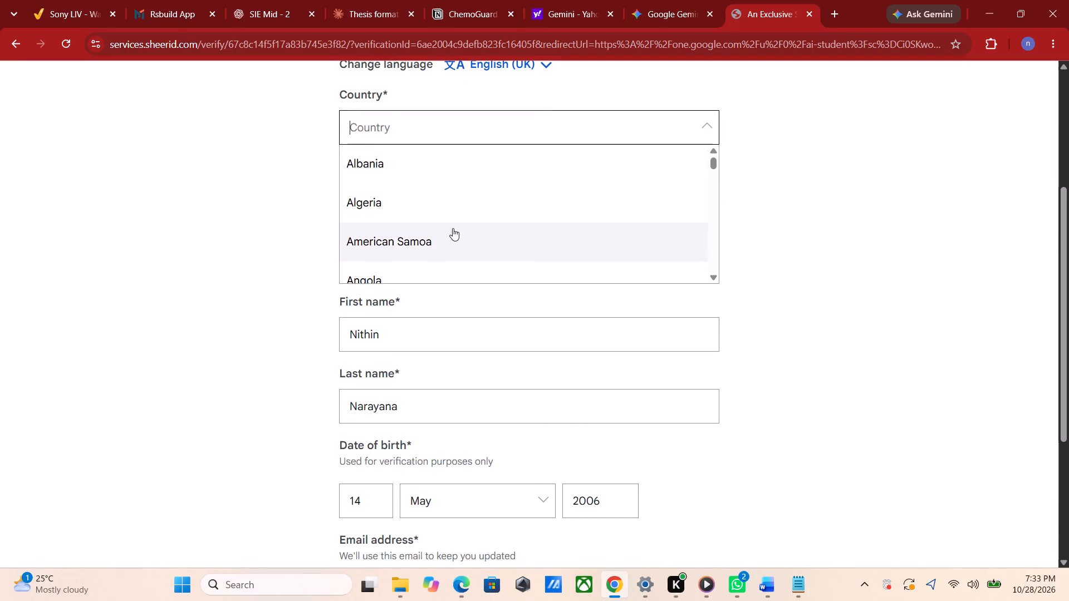
pyautogui.scroll(-8, 453, 228)
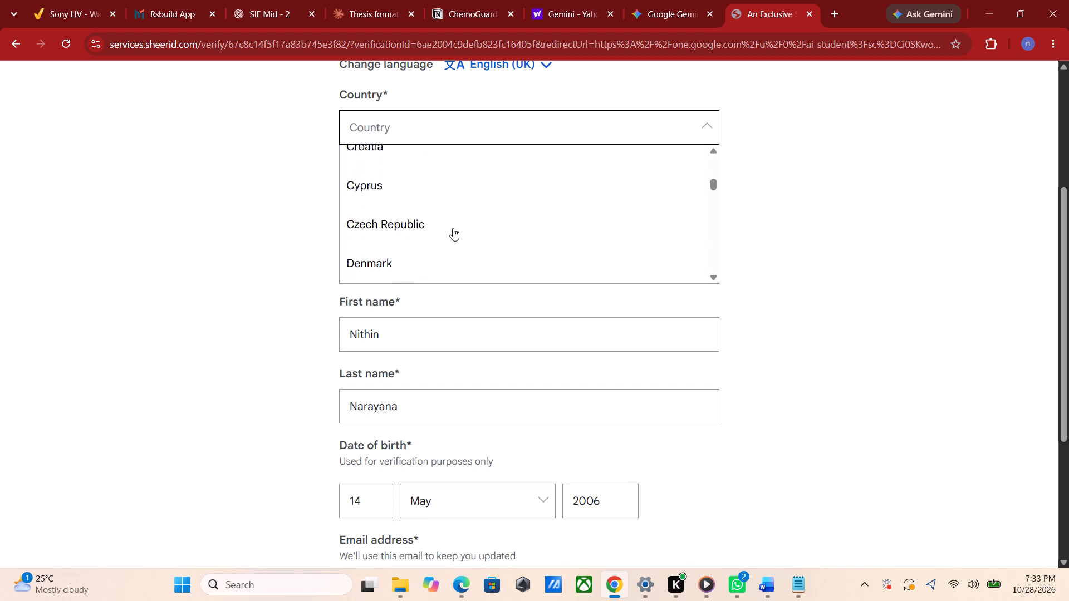
pyautogui.scroll(-5, 453, 228)
pyautogui.scroll(6, 453, 228)
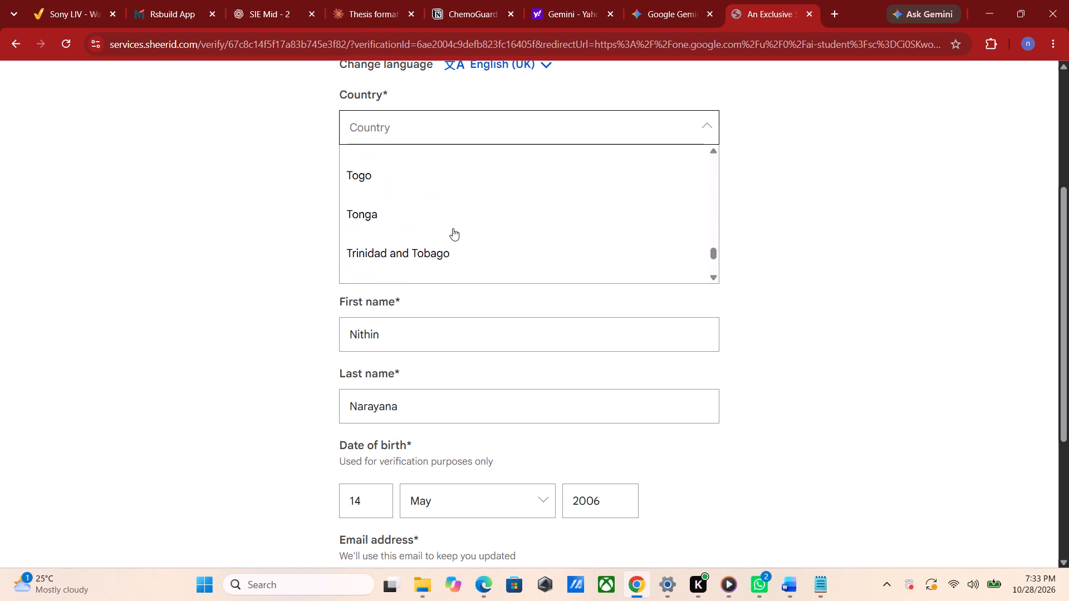
pyautogui.scroll(5, 453, 228)
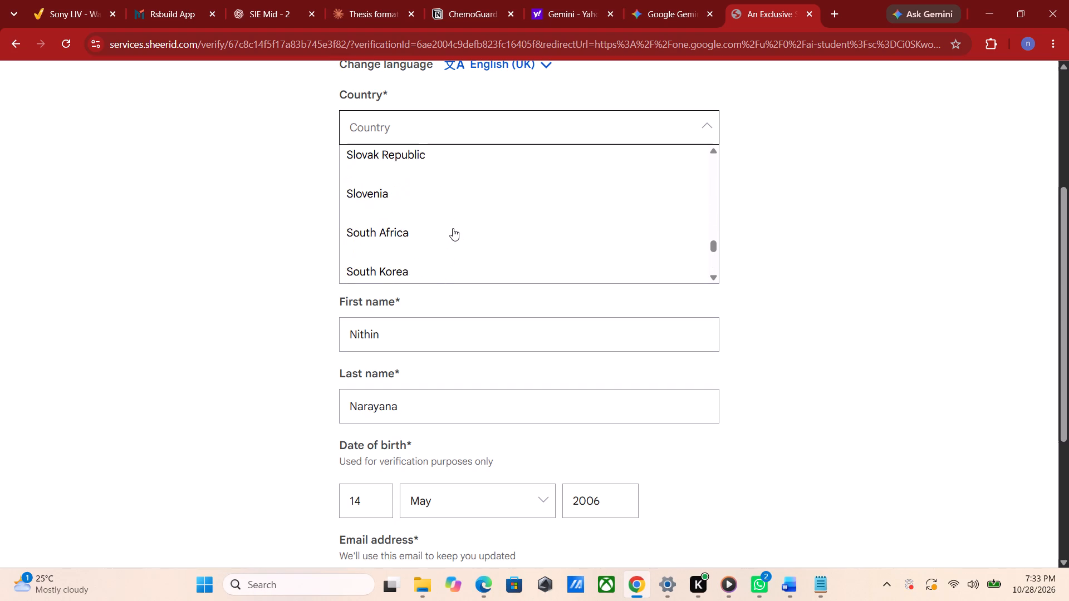
pyautogui.scroll(5, 453, 228)
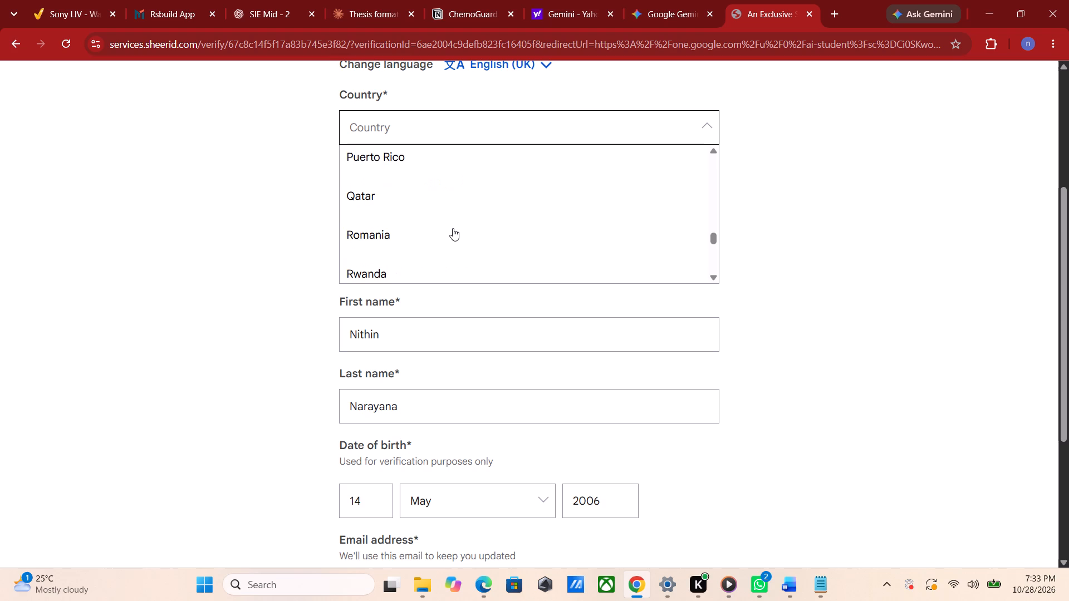
pyautogui.scroll(6, 453, 228)
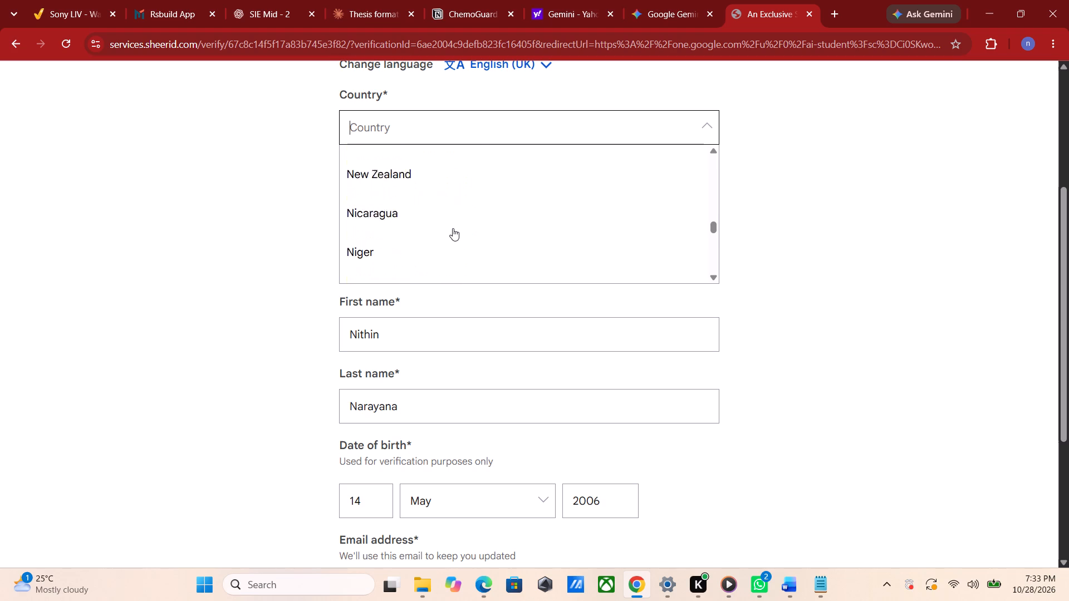
pyautogui.scroll(4, 453, 228)
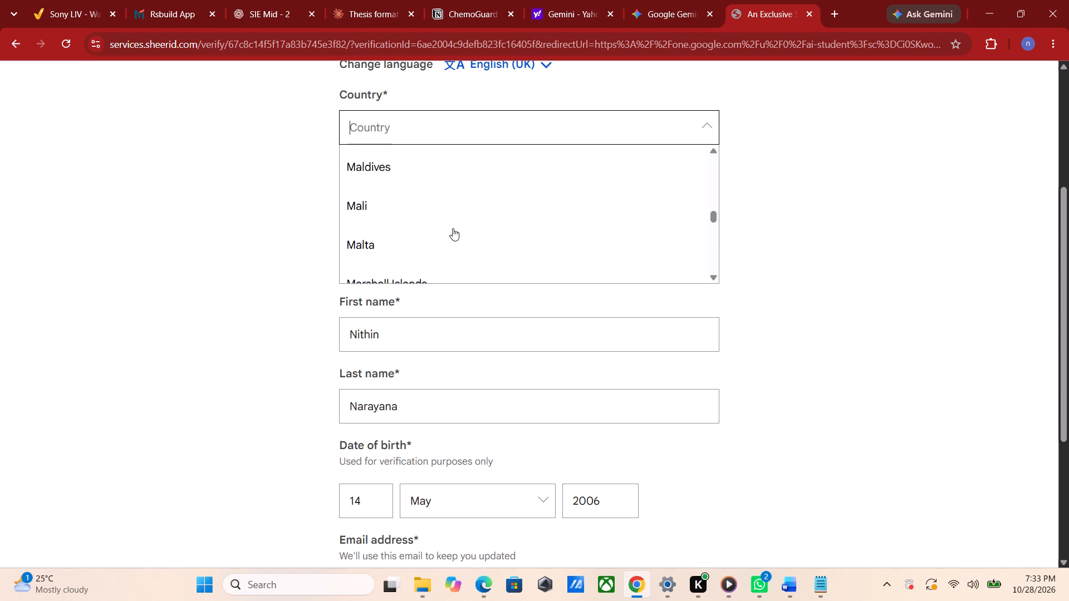
pyautogui.scroll(3, 453, 228)
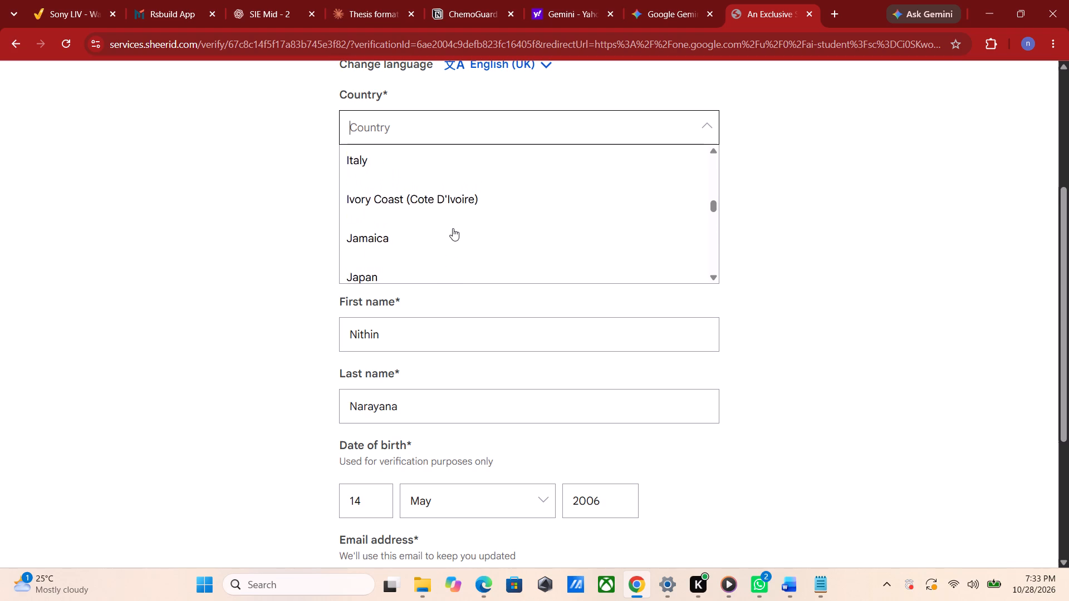
pyautogui.scroll(2, 453, 228)
pyautogui.click(383, 228)
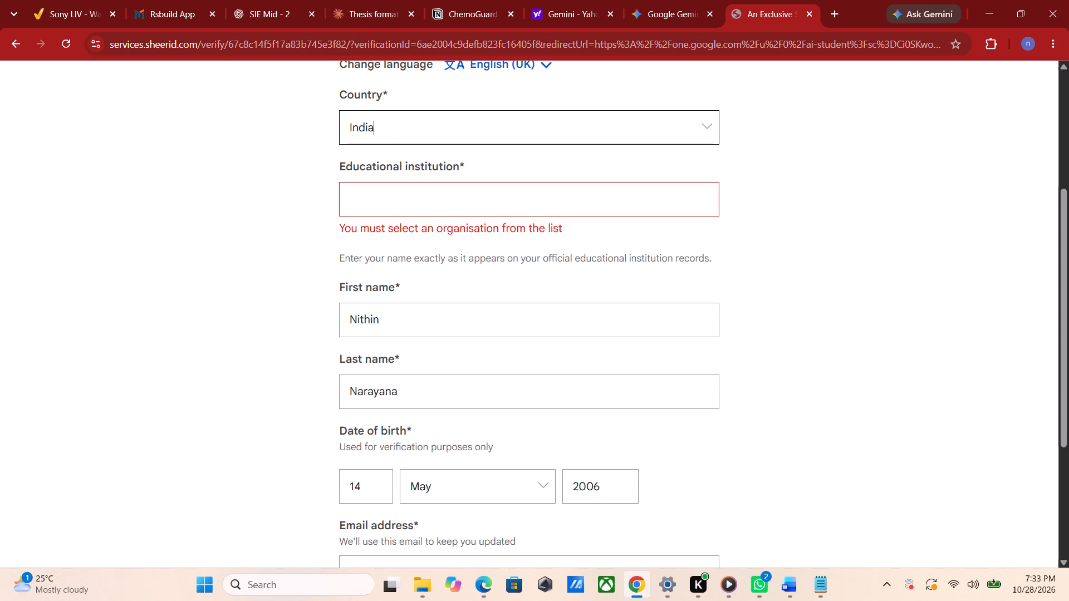
# Search the educational institutions for Malla and choose Malla Reddy University, Hyderabad.
pyautogui.click(414, 208)
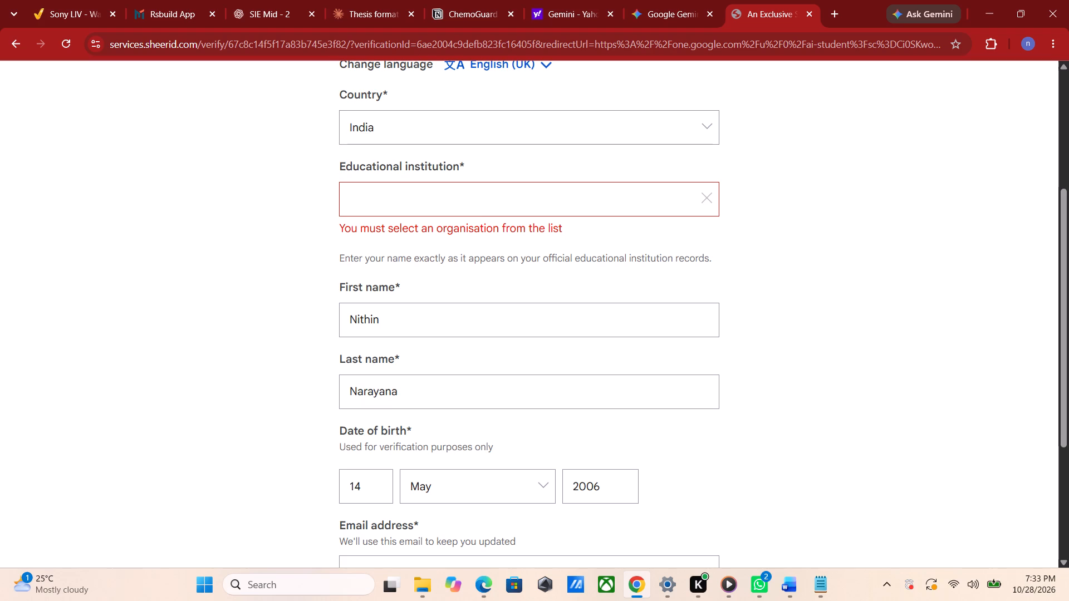
pyautogui.hotkey('shift', 'm')
pyautogui.hotkey('shift', 'a')
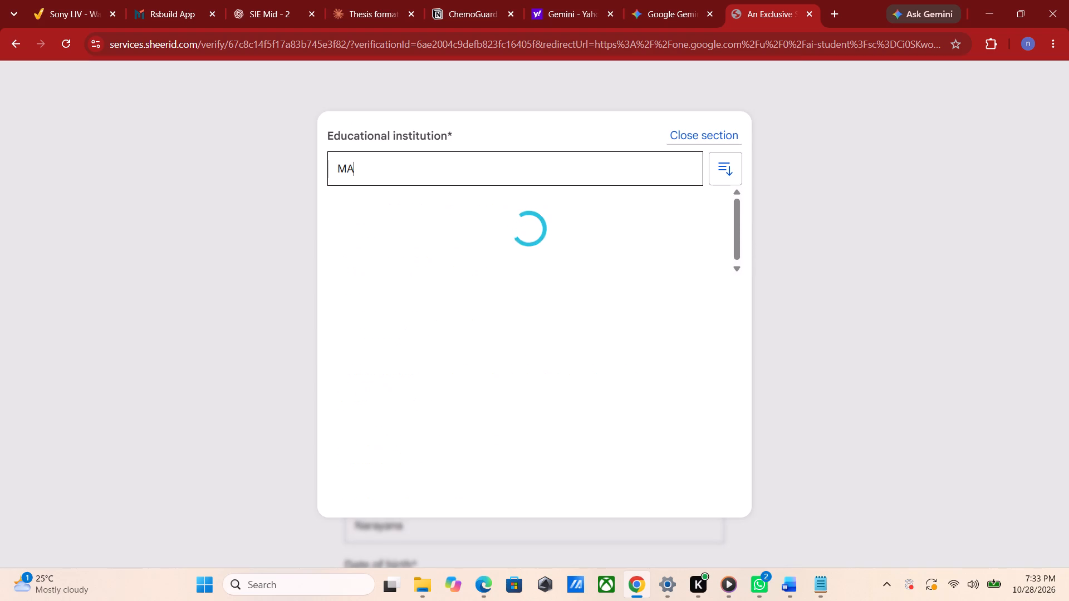
pyautogui.press('BackSpace')
pyautogui.write('allla')
pyautogui.press('space')
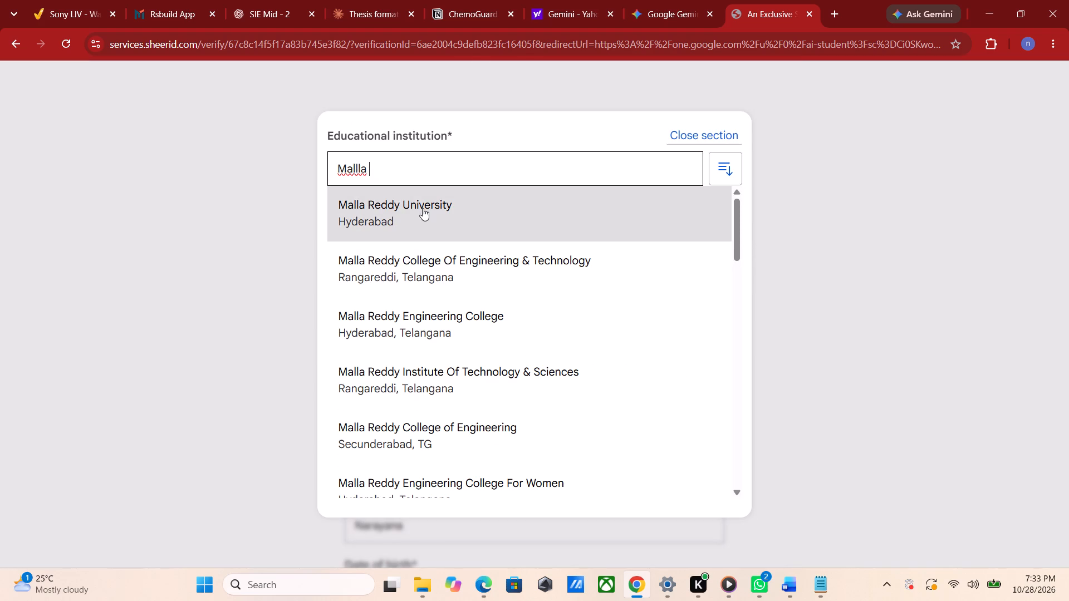
pyautogui.click(423, 208)
pyautogui.scroll(-1, 423, 208)
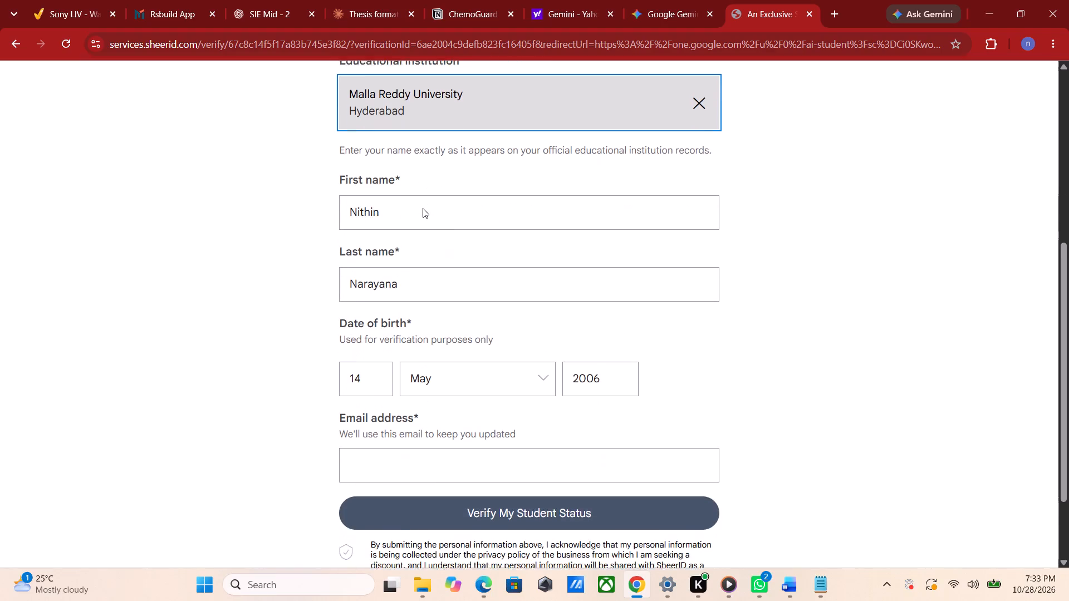
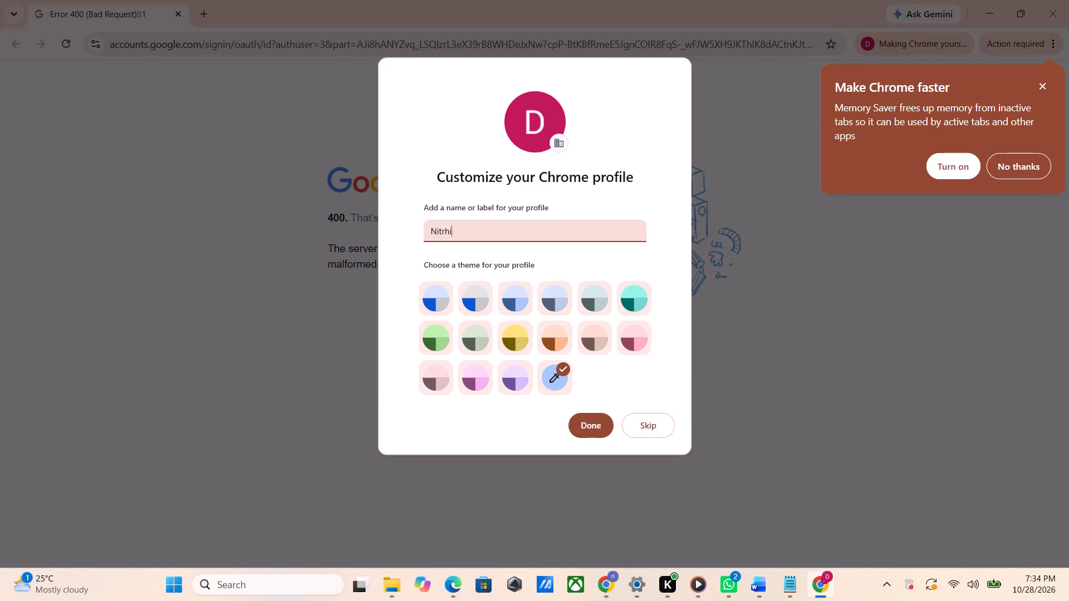
# Label the new Chrome profile Nithin, finish its setup and decline the Memory Saver suggestion.
pyautogui.press('BackSpace')
pyautogui.press('BackSpace')
pyautogui.press('BackSpace')
pyautogui.press('BackSpace')
pyautogui.write('thin')
pyautogui.press('Return')
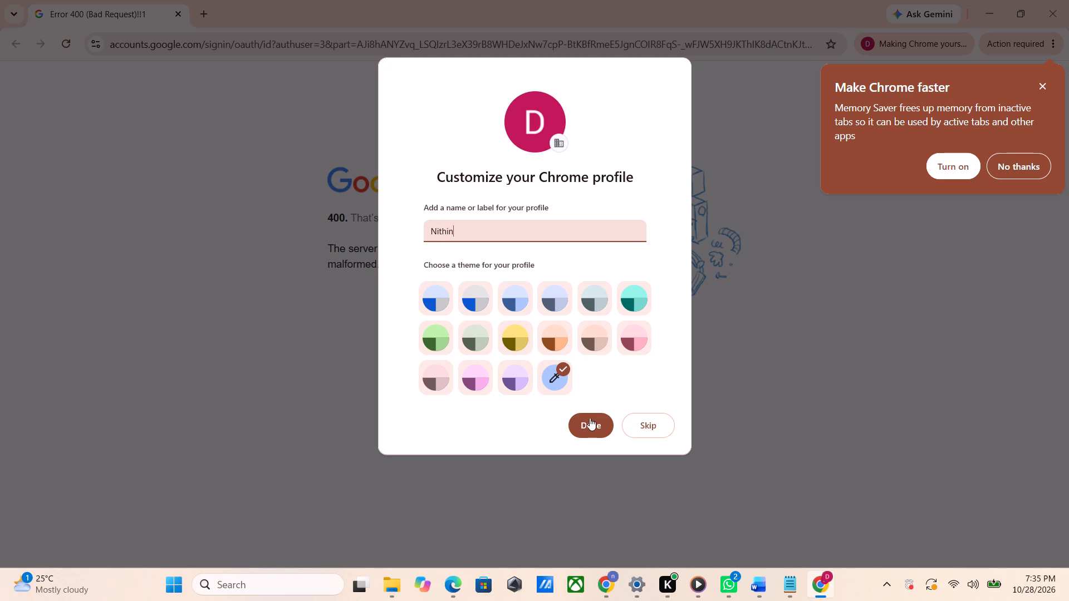
pyautogui.click(592, 421)
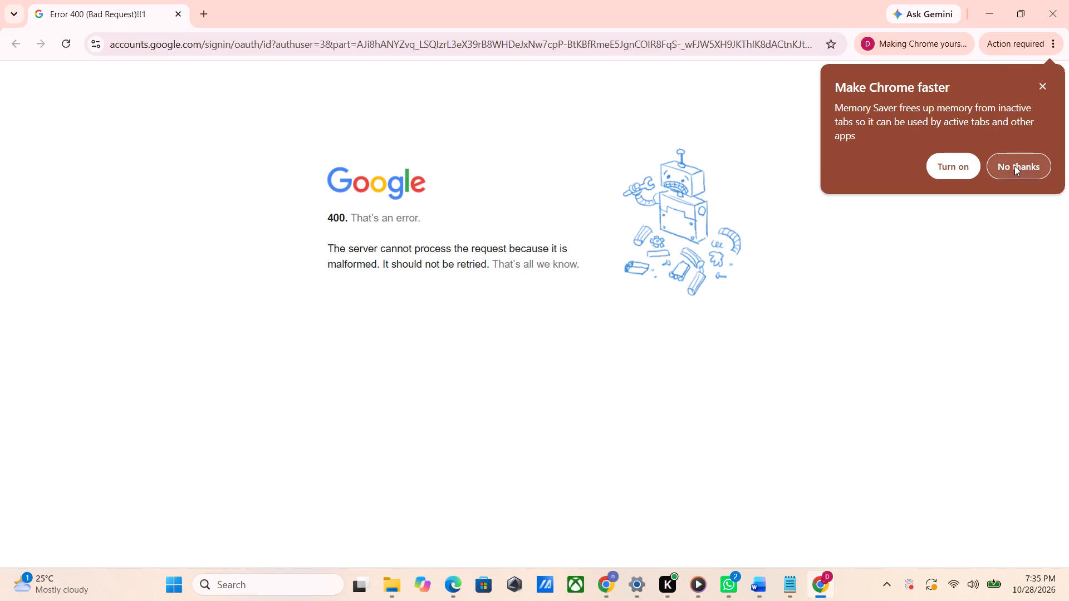
pyautogui.click(1014, 166)
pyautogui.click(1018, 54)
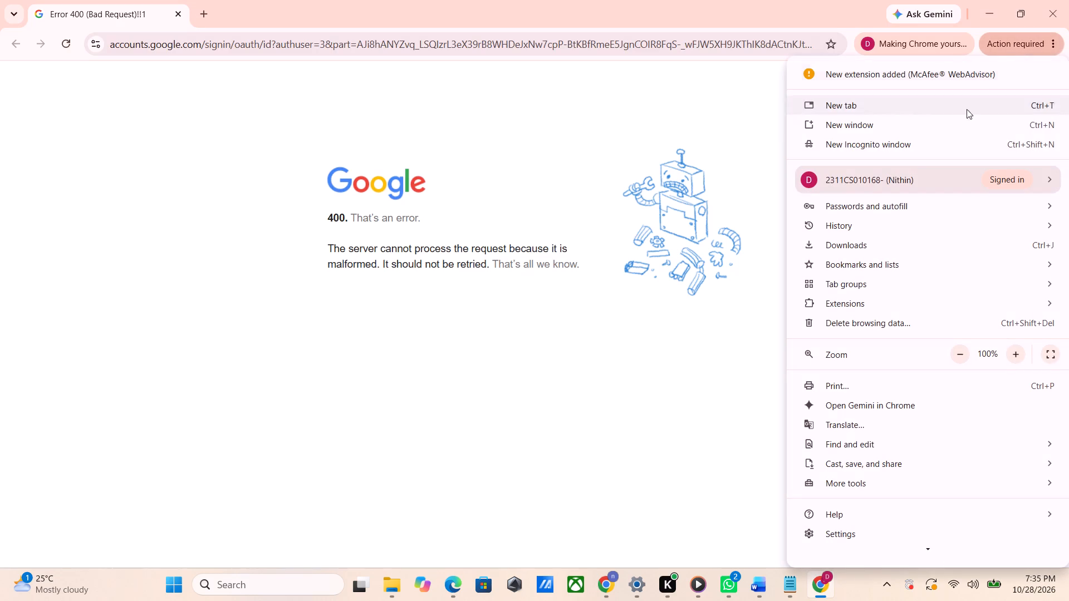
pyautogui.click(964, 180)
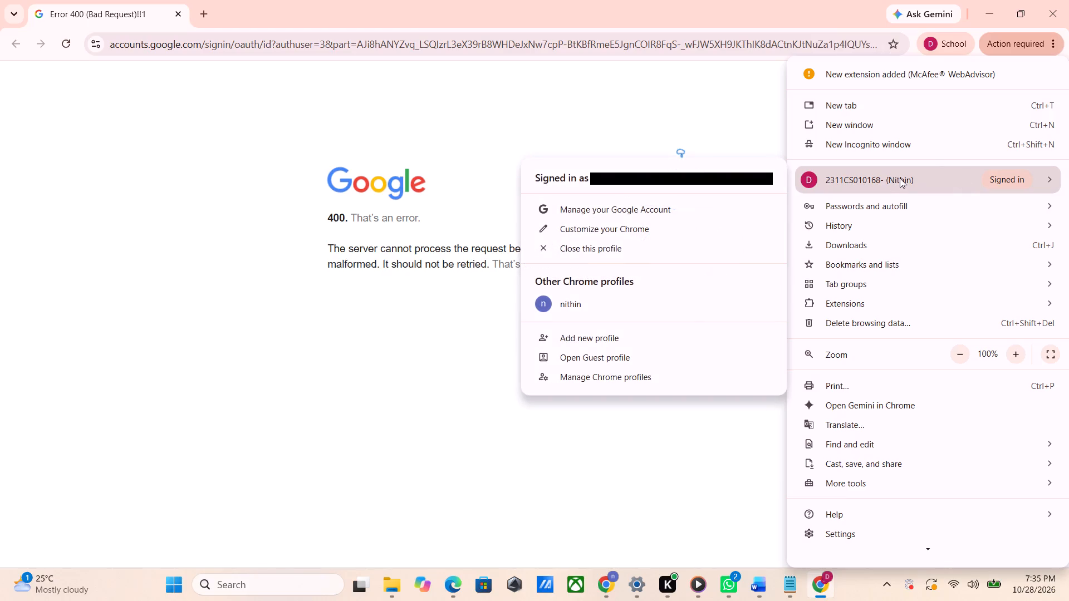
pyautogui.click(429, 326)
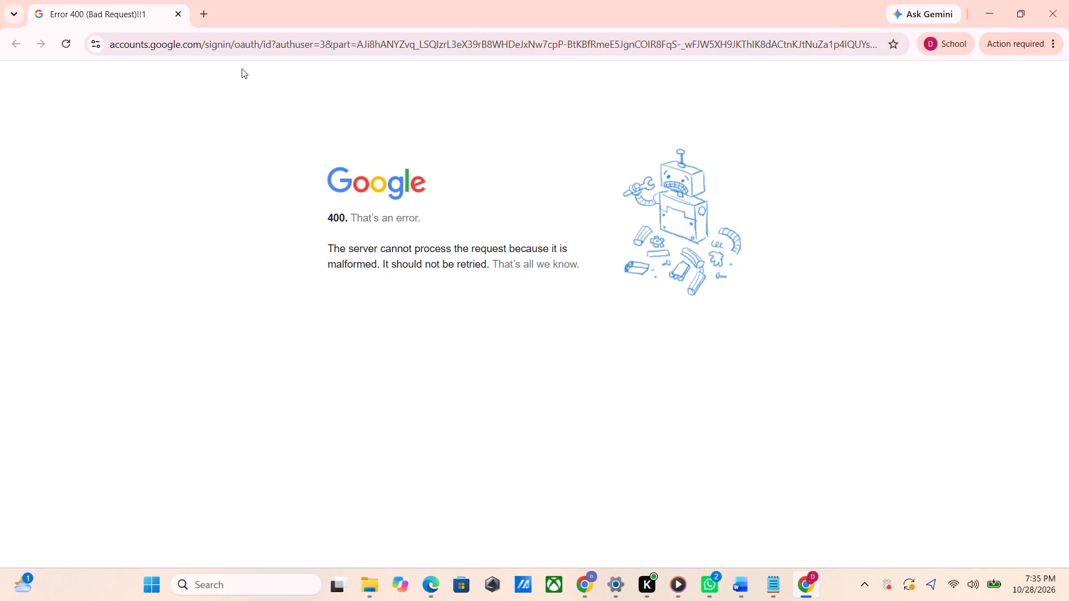
# Close the Error 400 page in the school profile window to return to the student verification page.
pyautogui.click(174, 9)
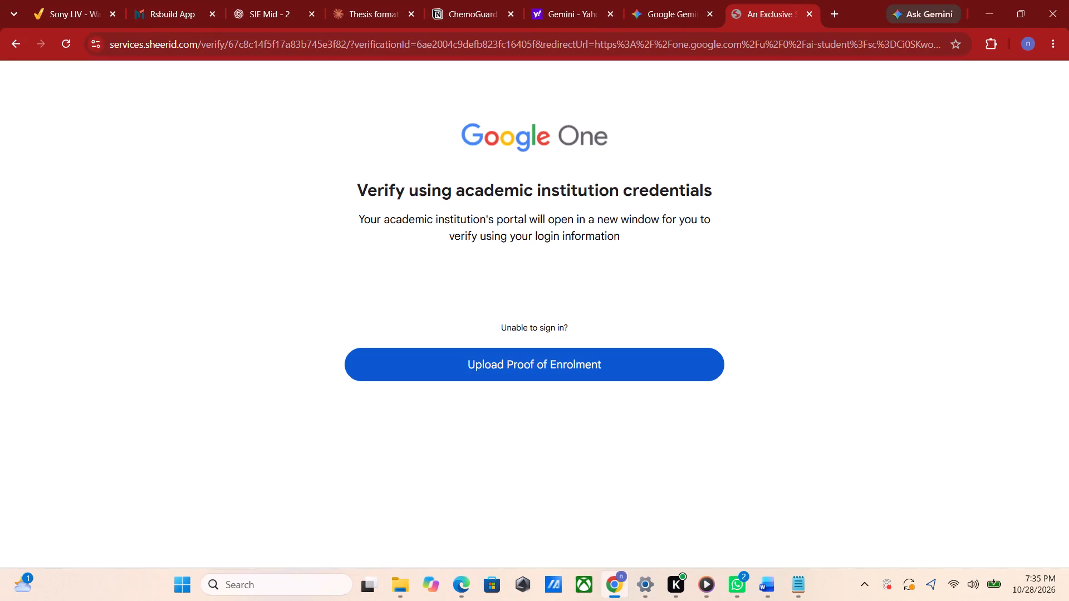
# Choose to verify by uploading proof of enrolment, start adding documents and look through the Downloads folder for a suitable file.
pyautogui.click(591, 373)
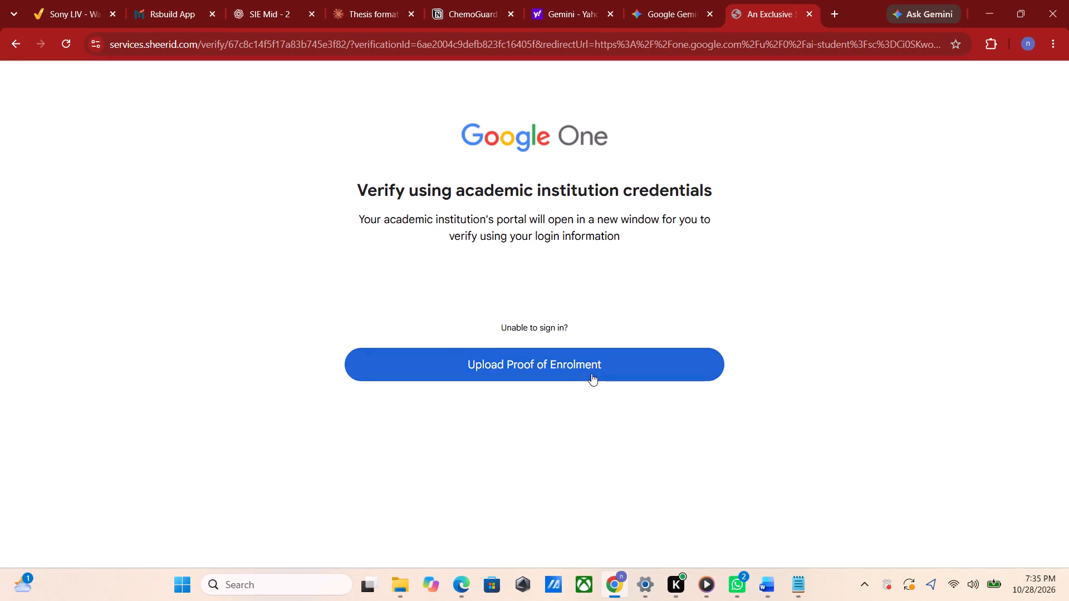
pyautogui.scroll(-3, 591, 373)
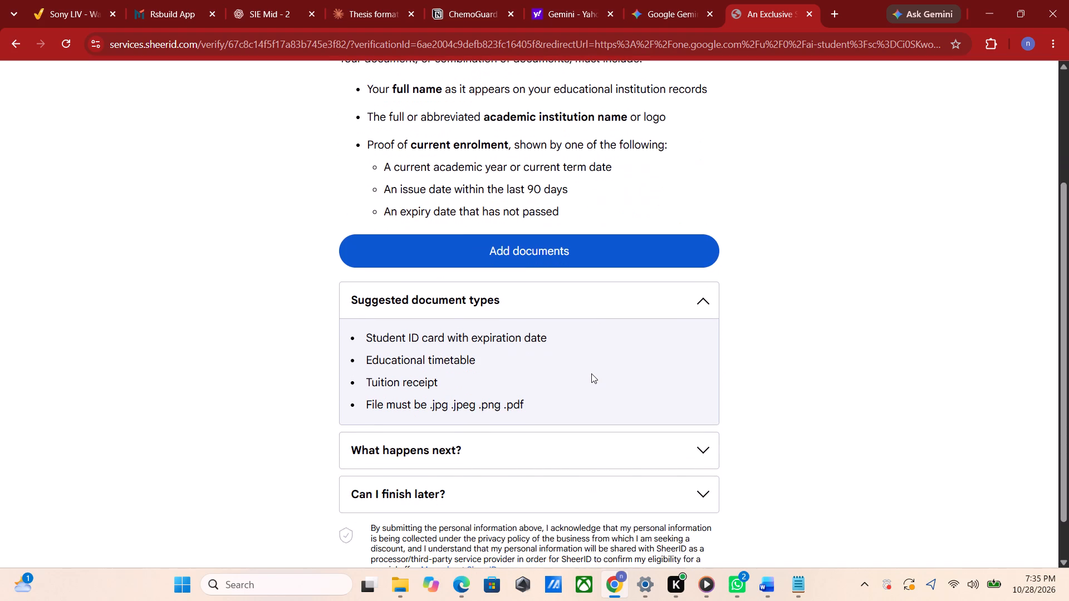
pyautogui.scroll(-1, 591, 373)
pyautogui.scroll(1, 591, 373)
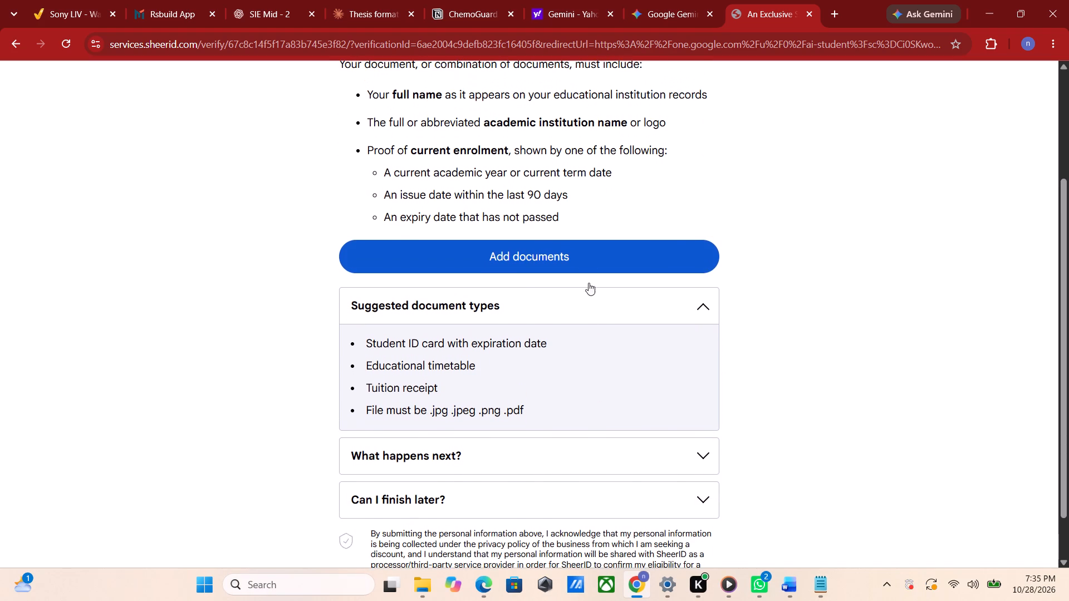
pyautogui.click(589, 259)
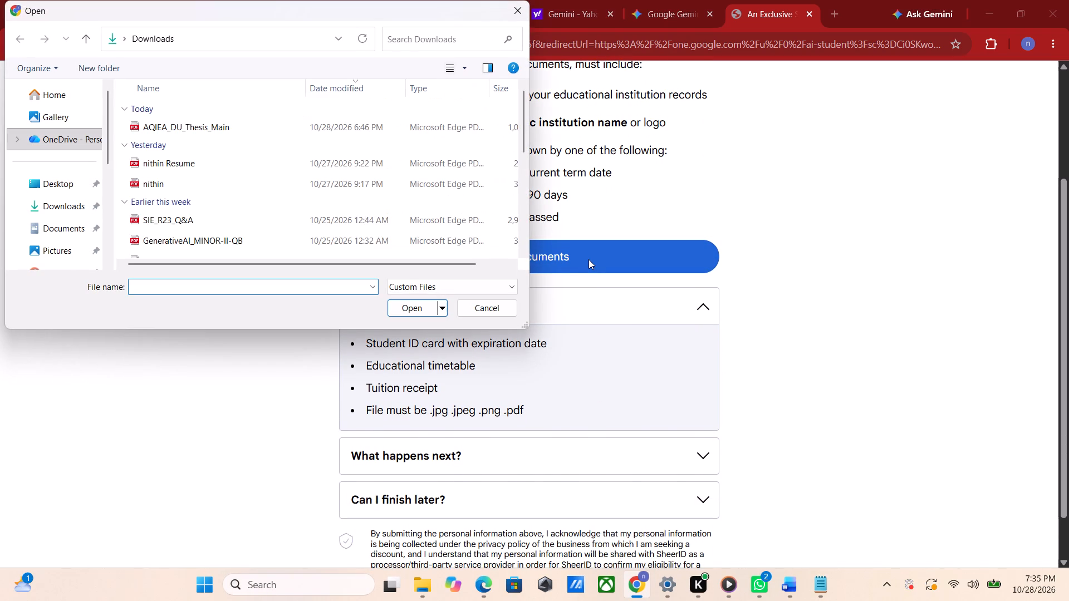
pyautogui.scroll(-1, 344, 222)
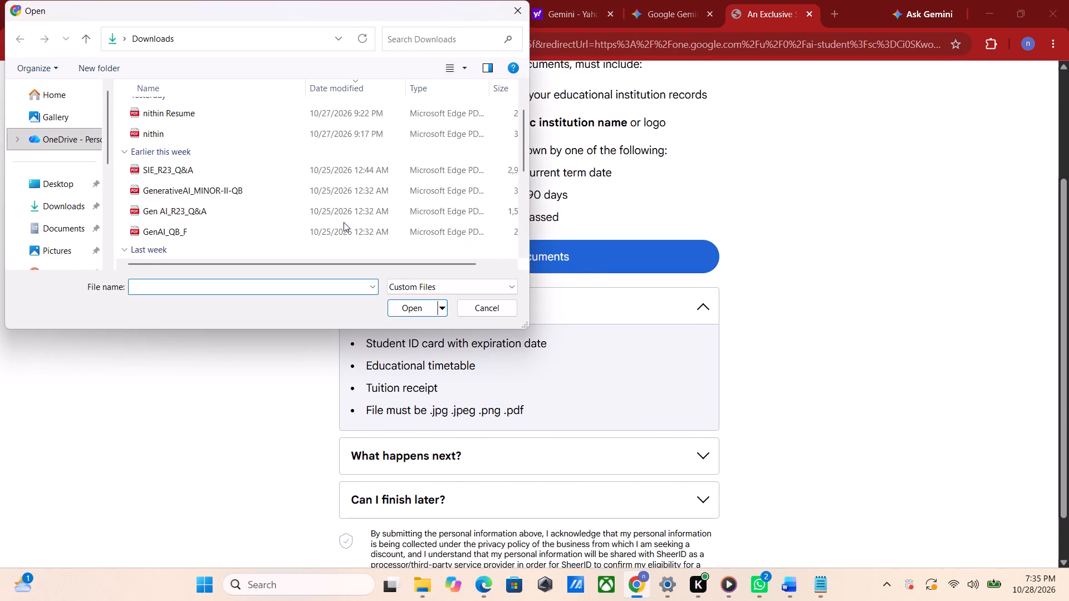
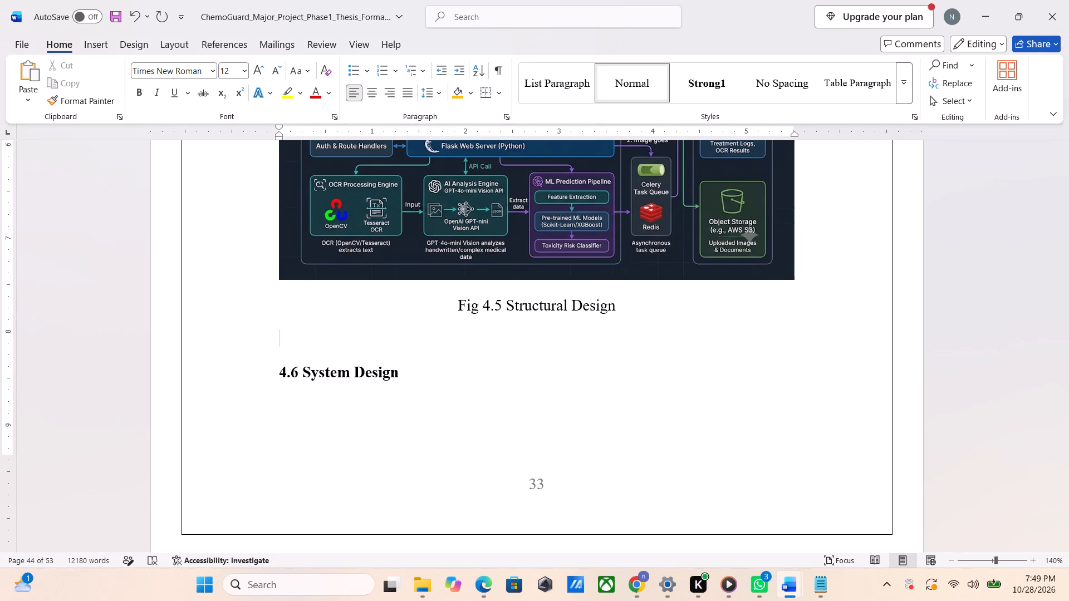
pyautogui.hotkey('ctrl', 'v')
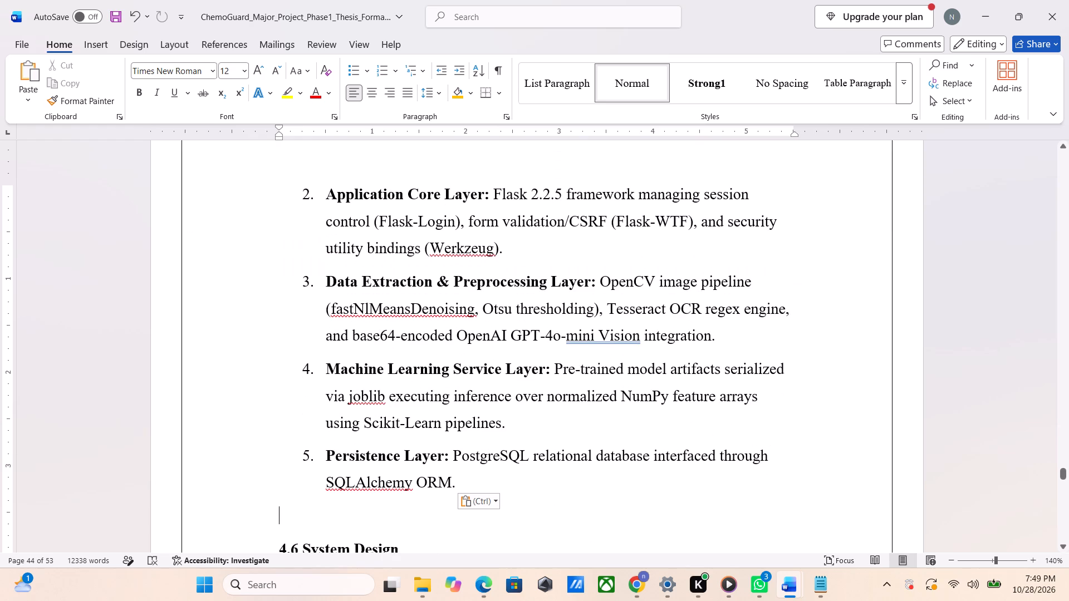
pyautogui.click(488, 504)
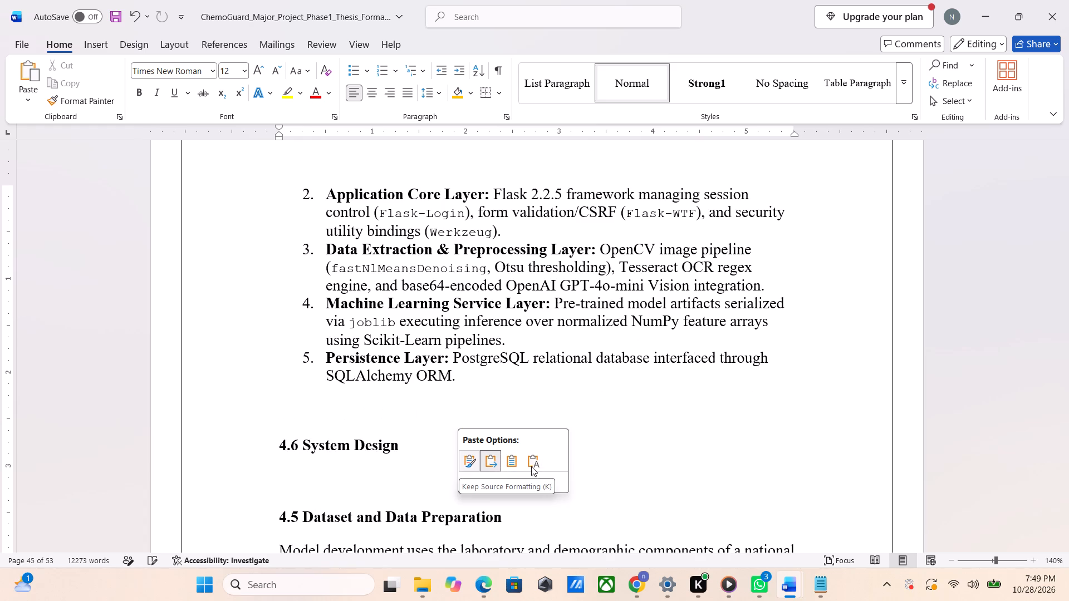
pyautogui.click(531, 466)
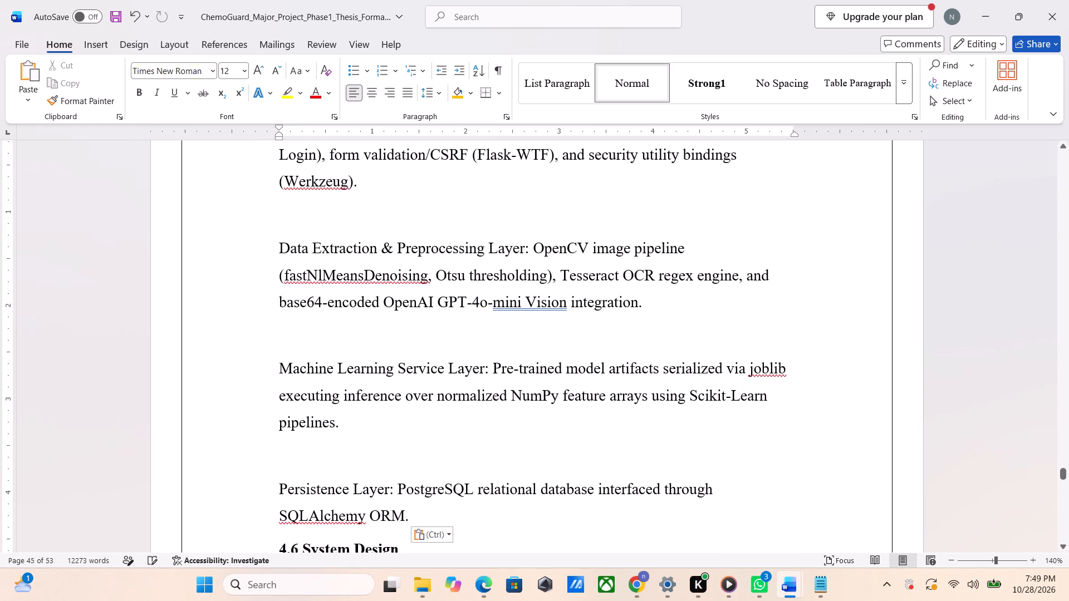
# Make the pasted "Key Architectural Layers:" line below the Fig 4.5 caption bold.
pyautogui.scroll(4, 531, 466)
pyautogui.scroll(-1, 531, 466)
pyautogui.scroll(1, 531, 466)
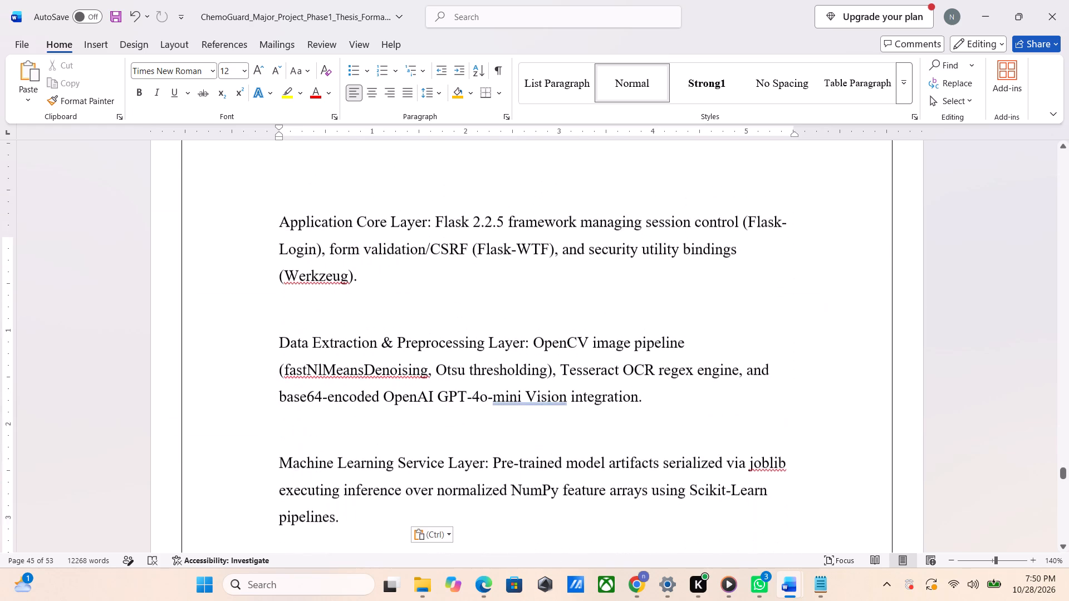
pyautogui.scroll(2, 531, 466)
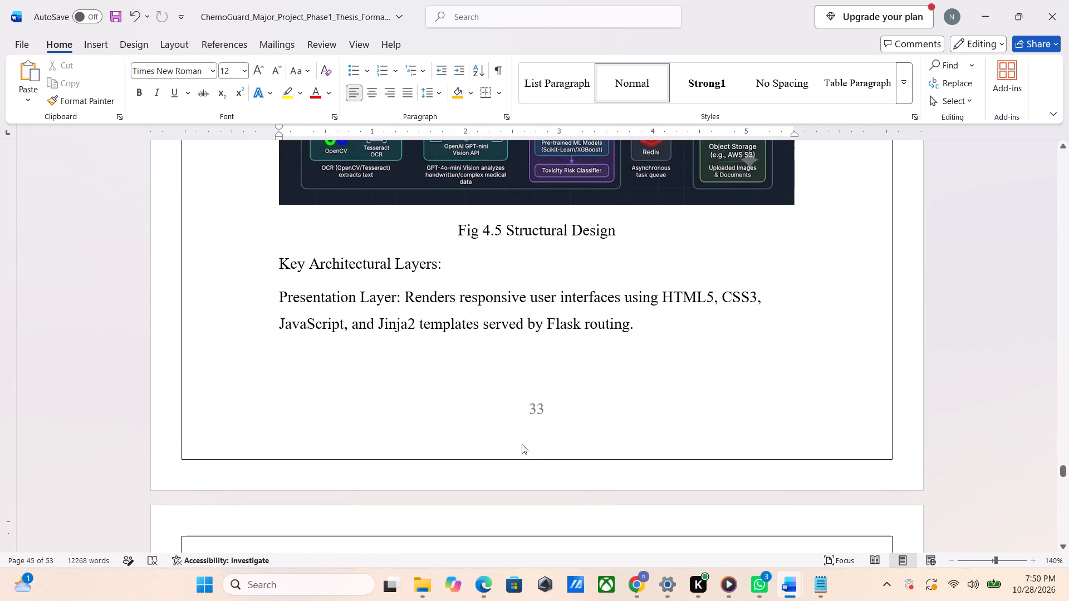
pyautogui.moveTo(452, 260); pyautogui.dragTo(320, 248)
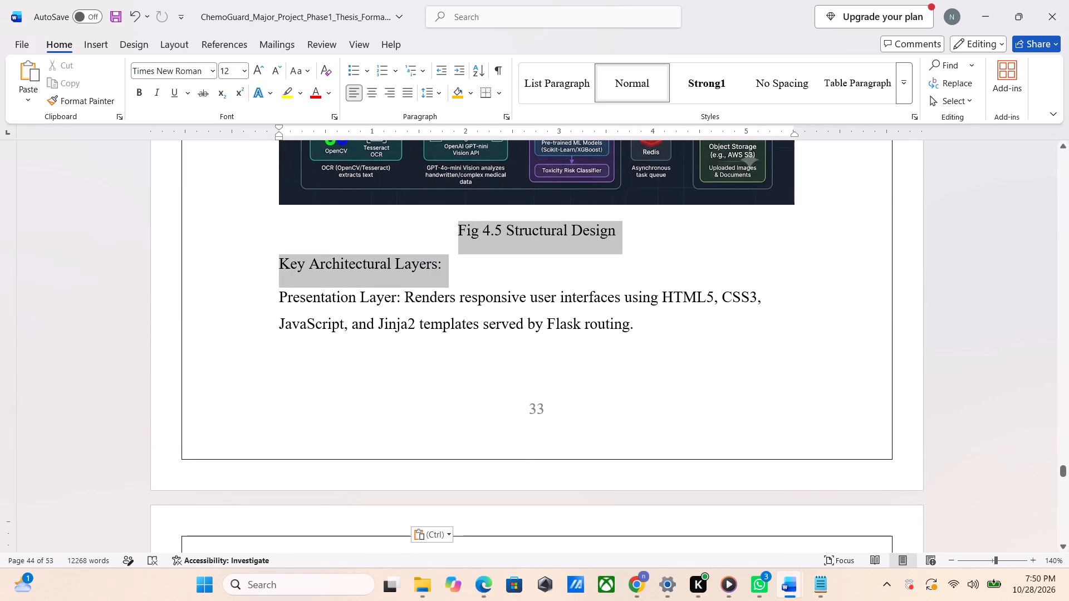
pyautogui.moveTo(320, 248); pyautogui.dragTo(320, 252)
pyautogui.click(248, 248)
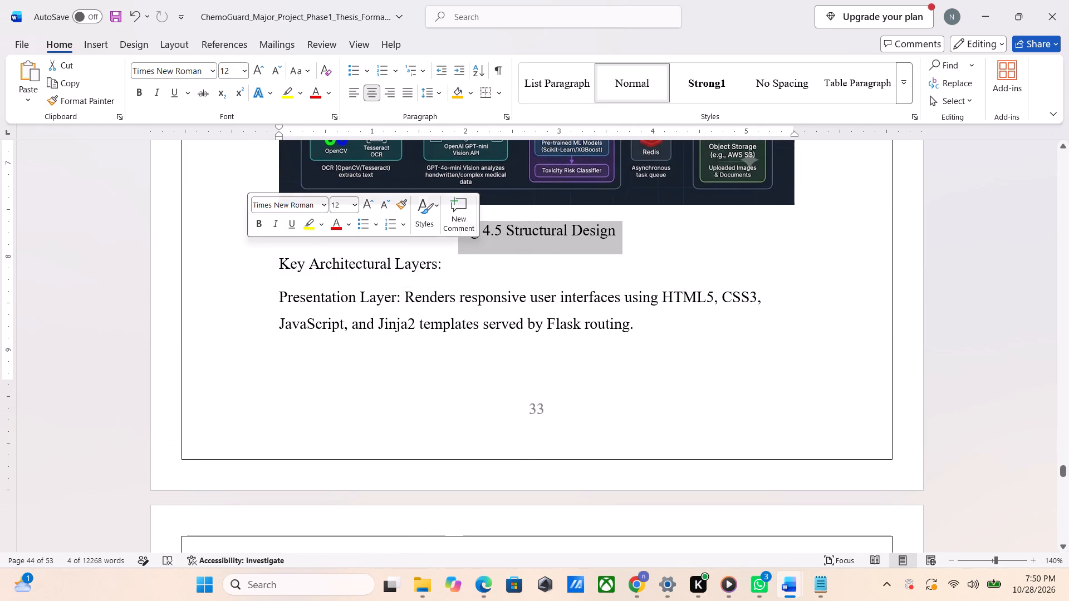
pyautogui.click(242, 257)
pyautogui.hotkey('ctrl', 'b')
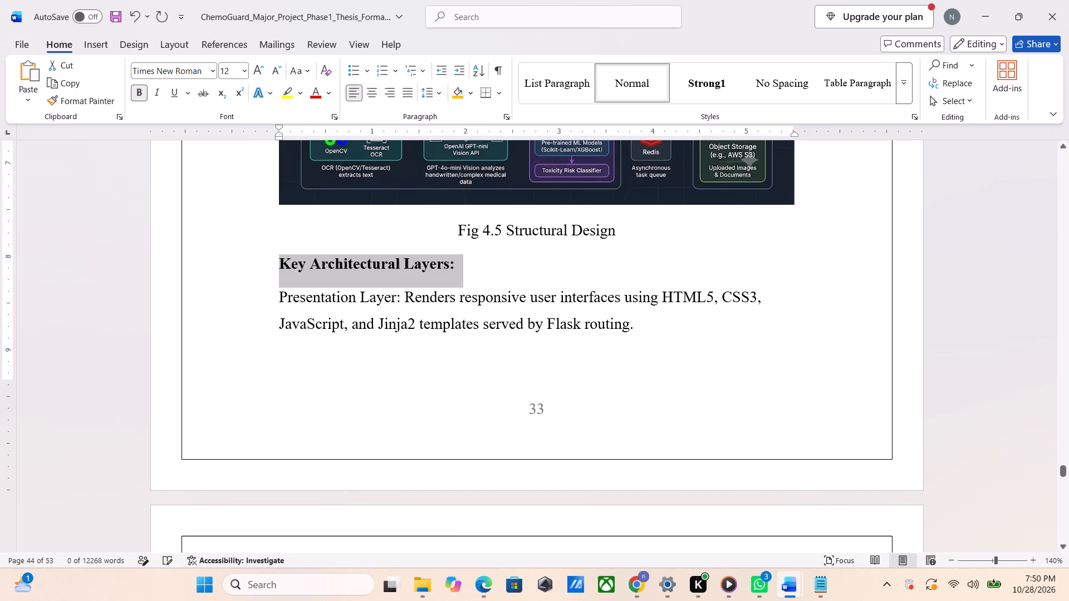
# Make the "Presentation Layer:" label at the start of its paragraph bold.
pyautogui.moveTo(401, 299); pyautogui.dragTo(331, 293)
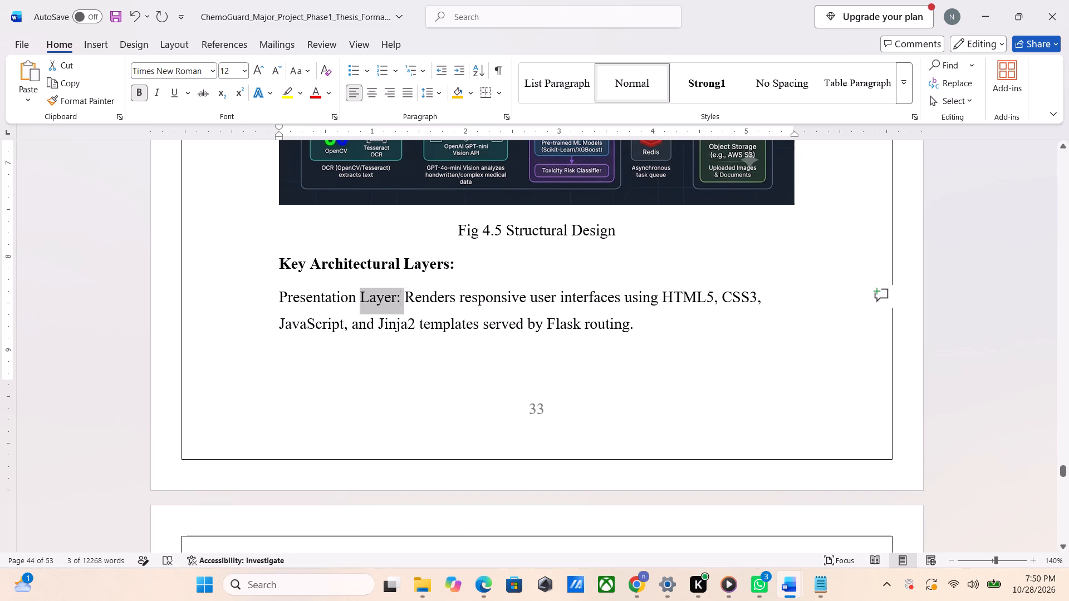
pyautogui.moveTo(331, 293); pyautogui.dragTo(295, 296)
pyautogui.hotkey('ctrl', 'b')
pyautogui.scroll(-1, 295, 296)
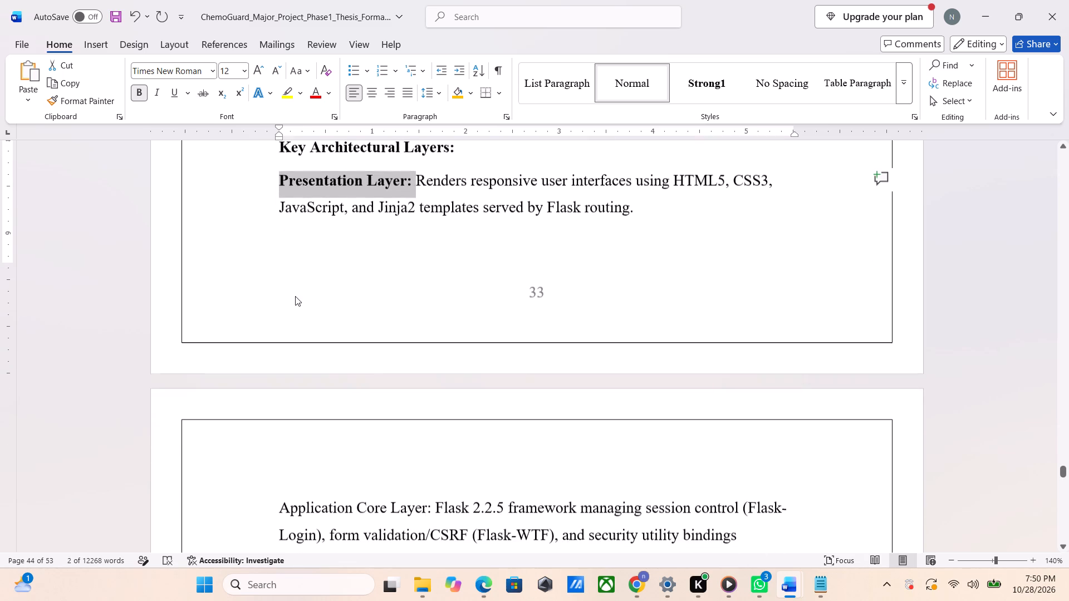
# Make the "Application Core Layer:" label at the start of its paragraph bold.
pyautogui.scroll(-2, 295, 296)
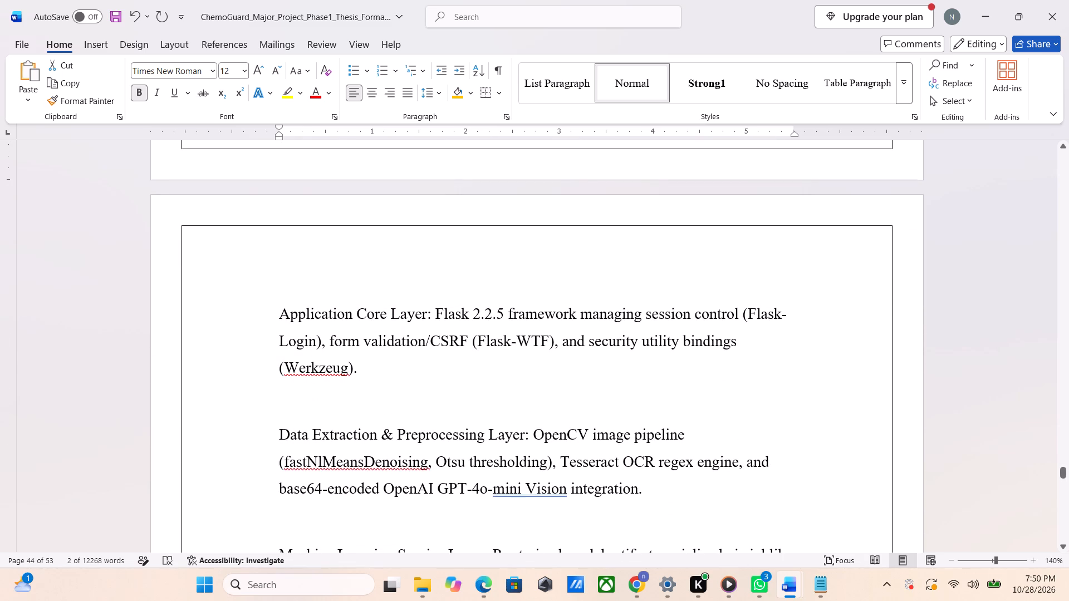
pyautogui.moveTo(430, 312); pyautogui.dragTo(328, 311)
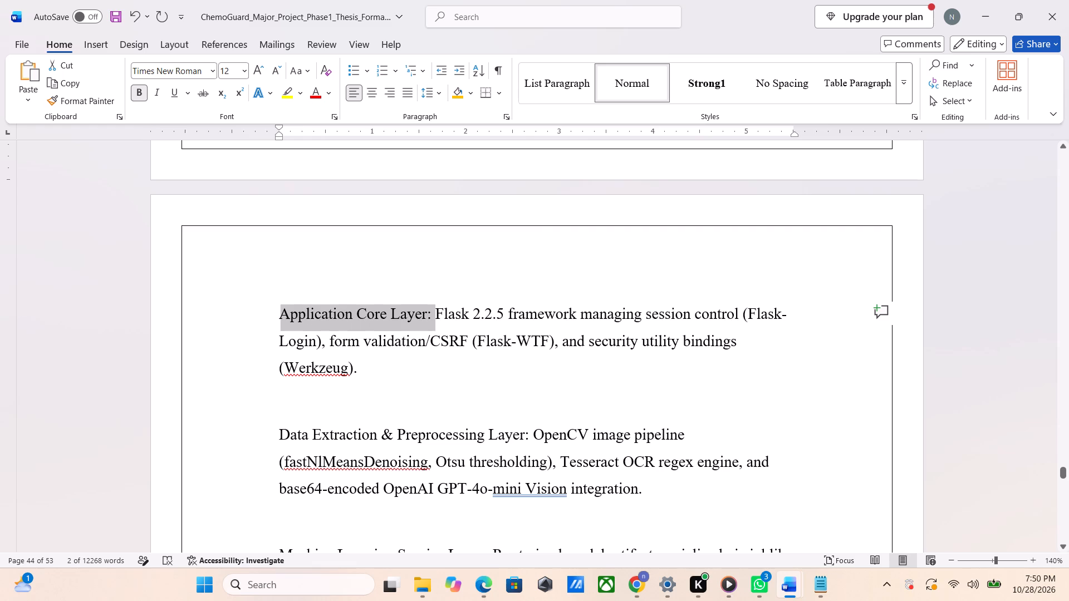
pyautogui.moveTo(328, 311); pyautogui.dragTo(308, 305)
pyautogui.hotkey('ctrl', 'b')
# Remove the empty line between the Application Core Layer and Data Extraction & Preprocessing Layer paragraphs.
pyautogui.scroll(-2, 308, 305)
pyautogui.scroll(1, 308, 305)
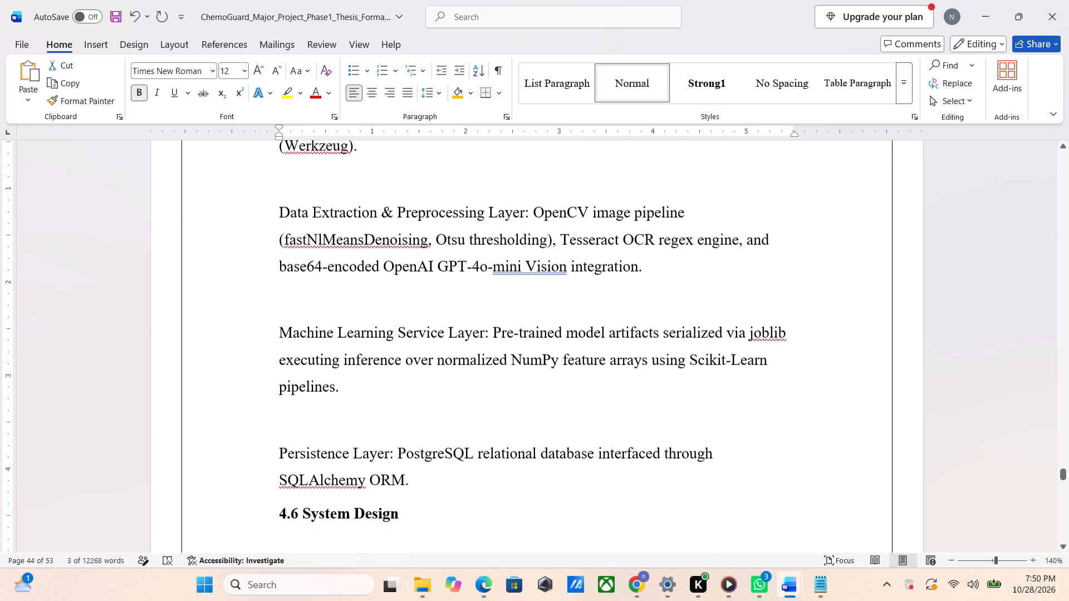
pyautogui.scroll(1, 308, 305)
pyautogui.click(318, 212)
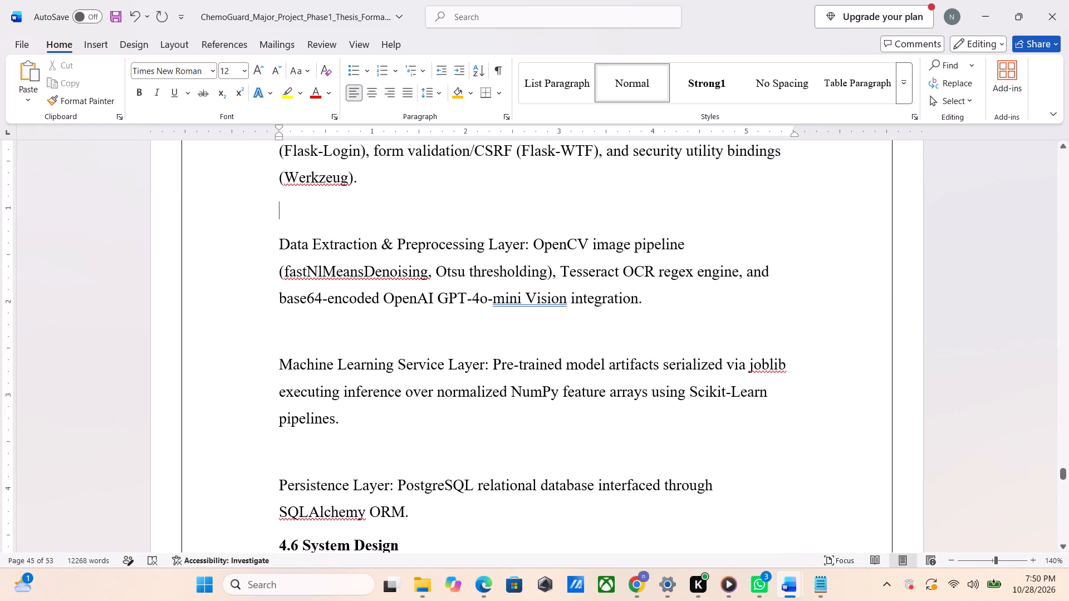
pyautogui.press('BackSpace')
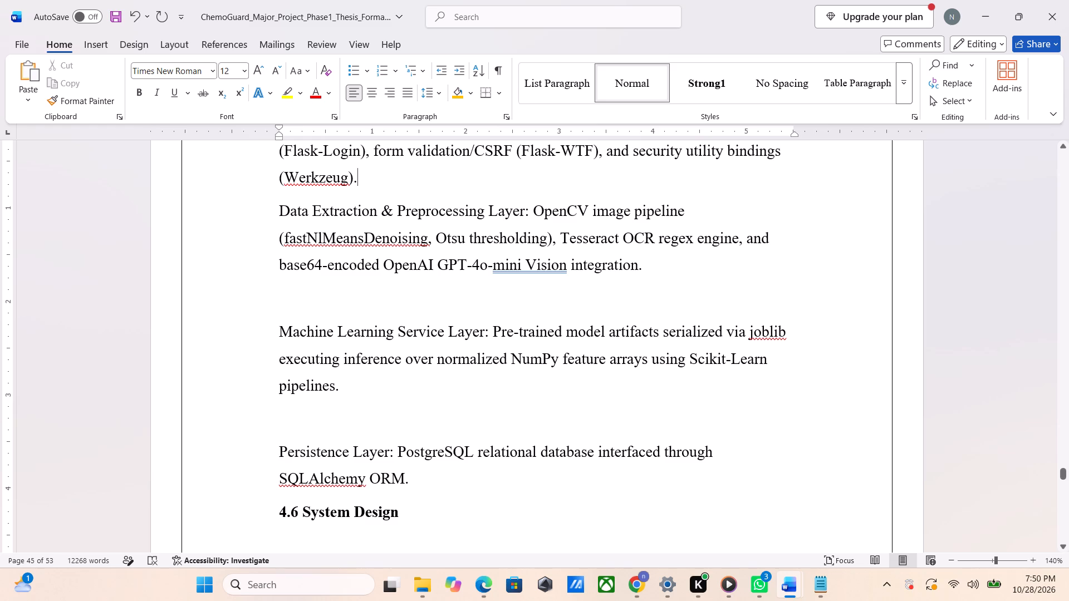
# Make the "Data Extraction & Preprocessing Layer:", "Machine Learning Service Layer:" and "Persistence Layer:" labels bold.
pyautogui.moveTo(528, 213); pyautogui.dragTo(320, 220)
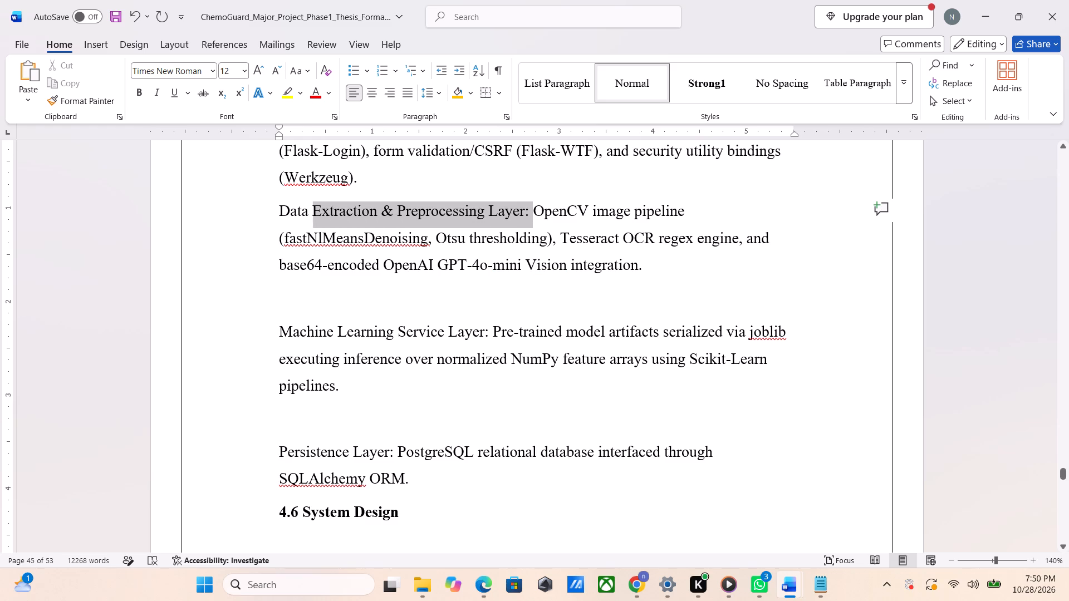
pyautogui.moveTo(320, 220); pyautogui.dragTo(302, 215)
pyautogui.hotkey('ctrl', 'b')
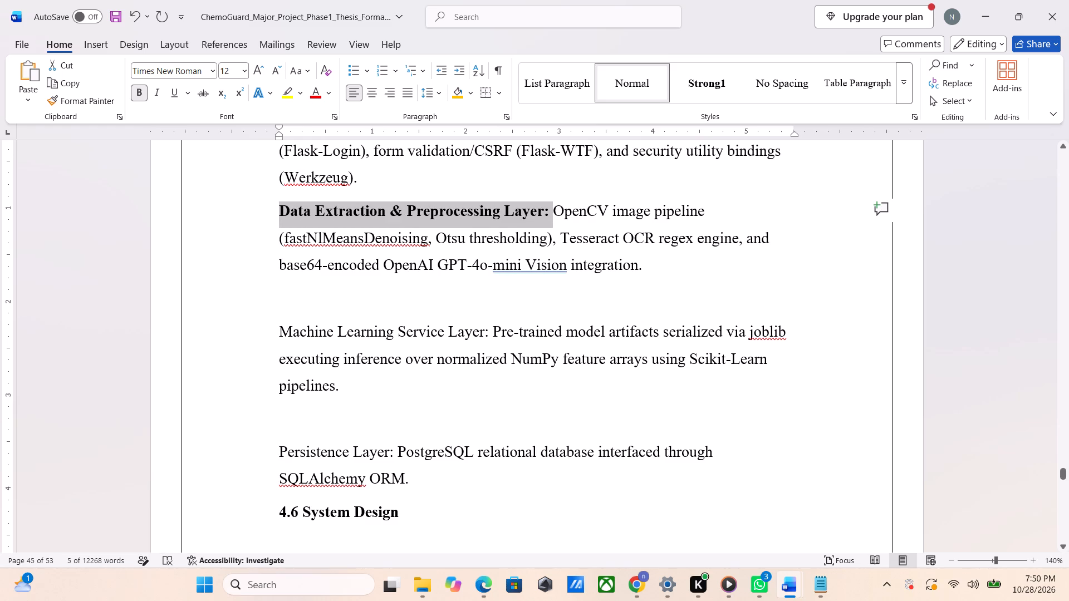
pyautogui.moveTo(487, 334); pyautogui.dragTo(325, 324)
pyautogui.hotkey('ctrl', 'b')
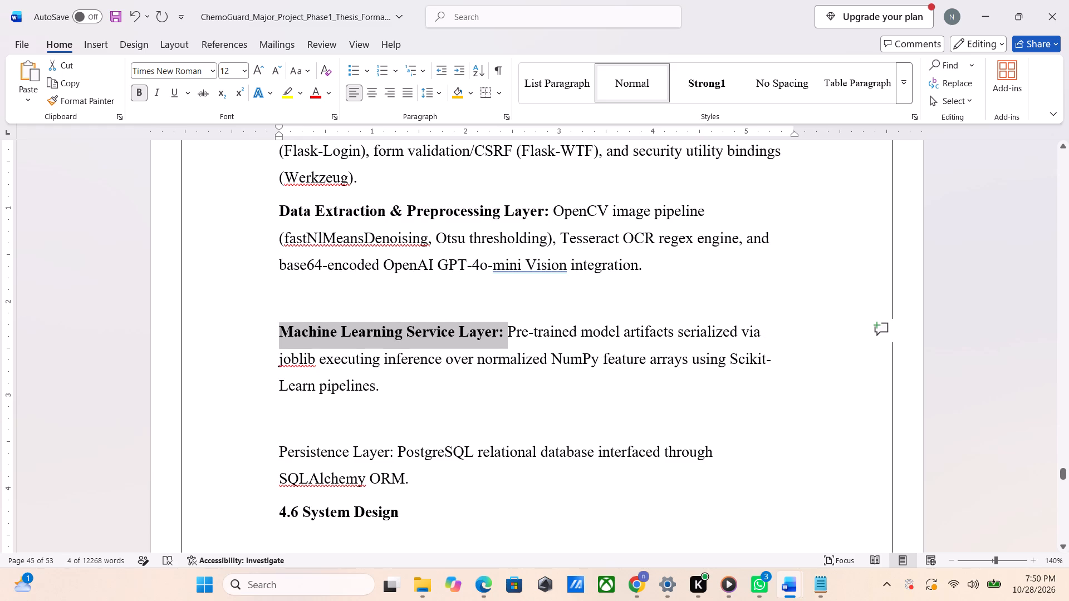
pyautogui.moveTo(393, 456); pyautogui.dragTo(307, 450)
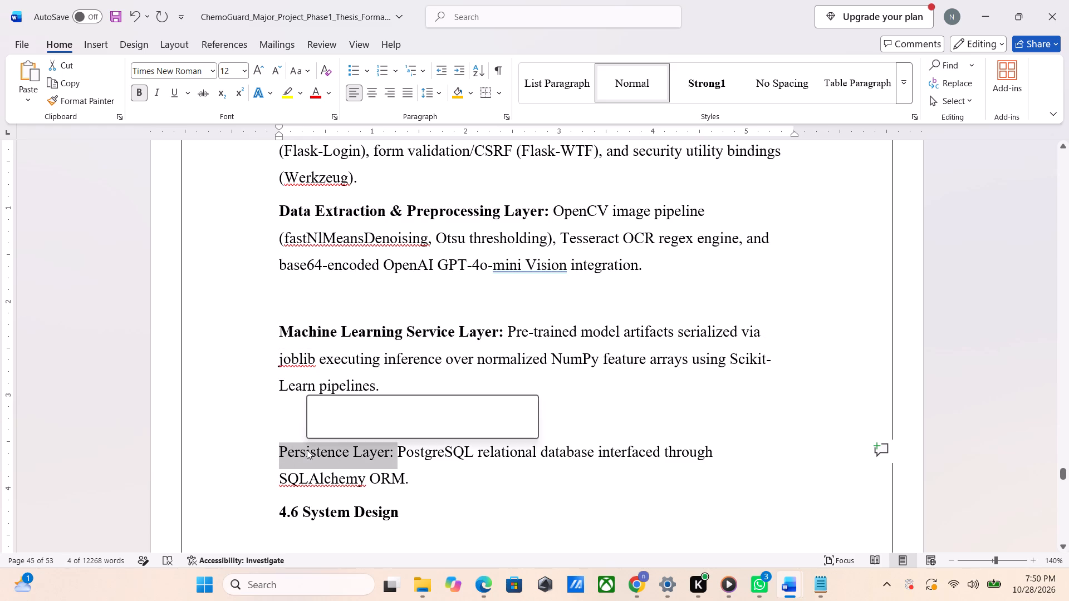
pyautogui.hotkey('ctrl', 'b')
# Remove the empty lines above the Persistence Layer and Machine Learning Service Layer paragraphs.
pyautogui.click(303, 417)
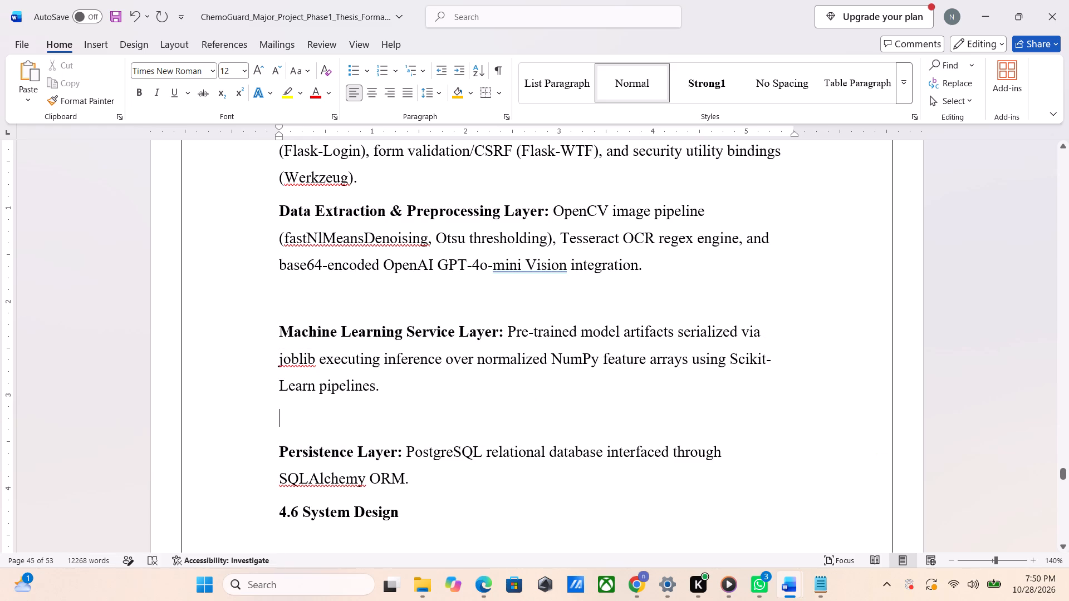
pyautogui.press('BackSpace')
pyautogui.press('Up')
pyautogui.press('Up')
pyautogui.press('Up')
pyautogui.press('Up')
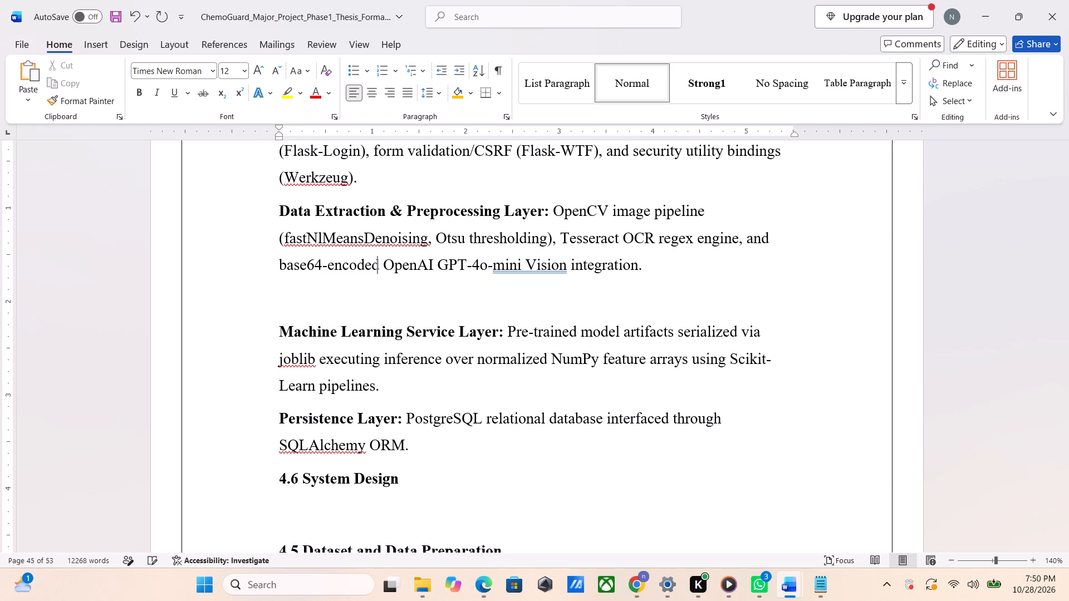
pyautogui.press('Down')
pyautogui.press('BackSpace')
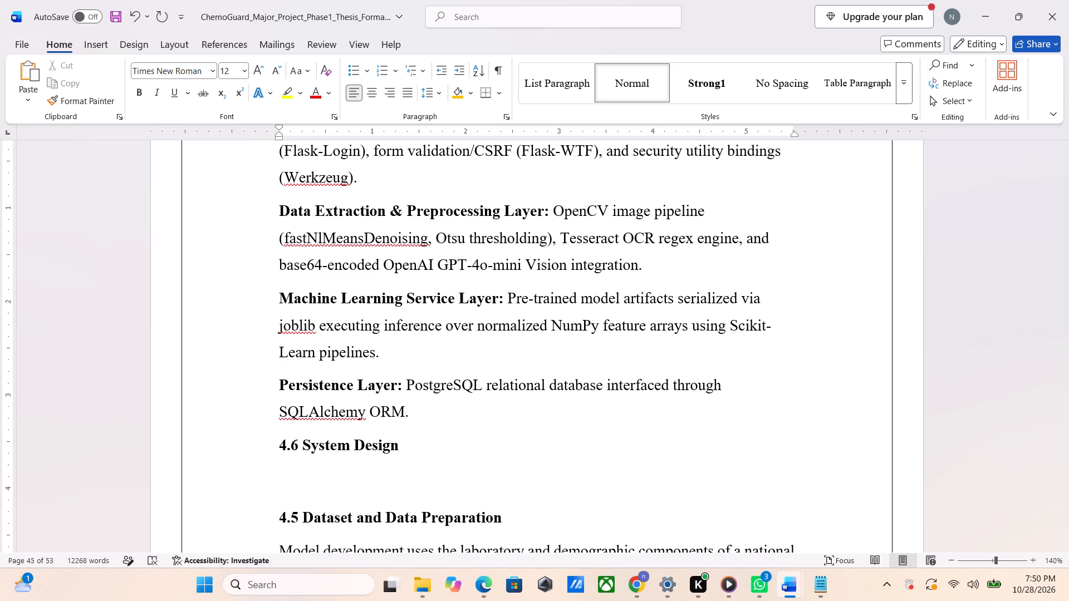
pyautogui.scroll(4, 303, 417)
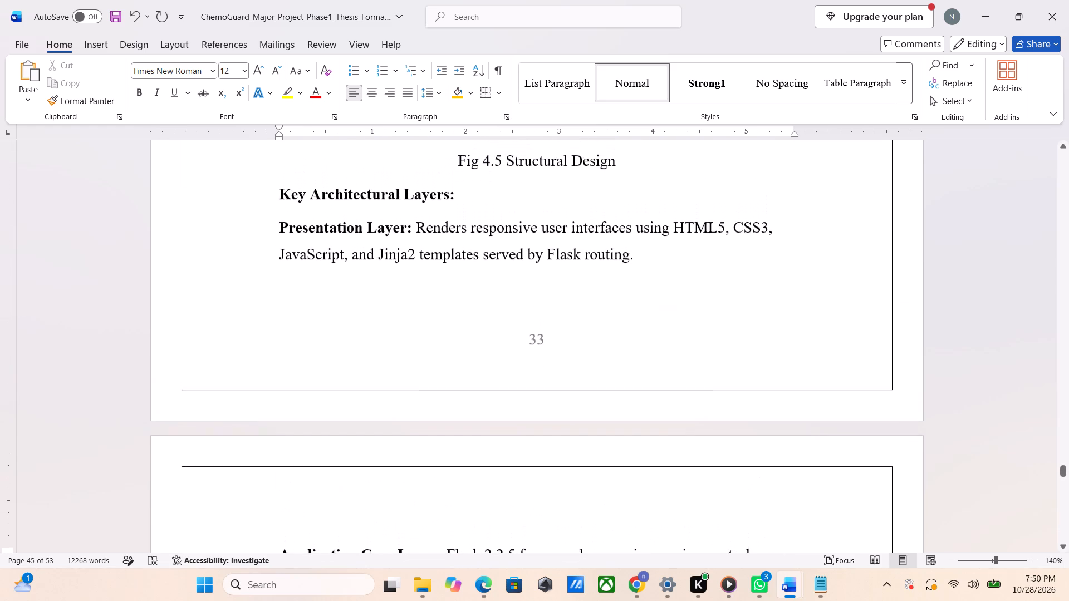
pyautogui.hscroll(1, 303, 417)
pyautogui.scroll(1, 303, 417)
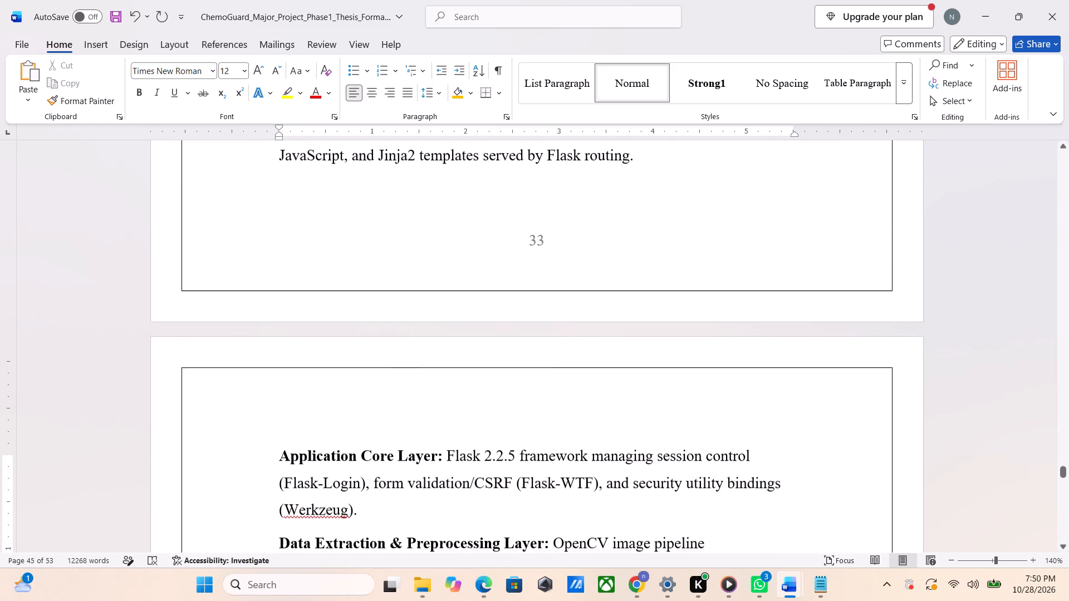
pyautogui.scroll(2, 303, 417)
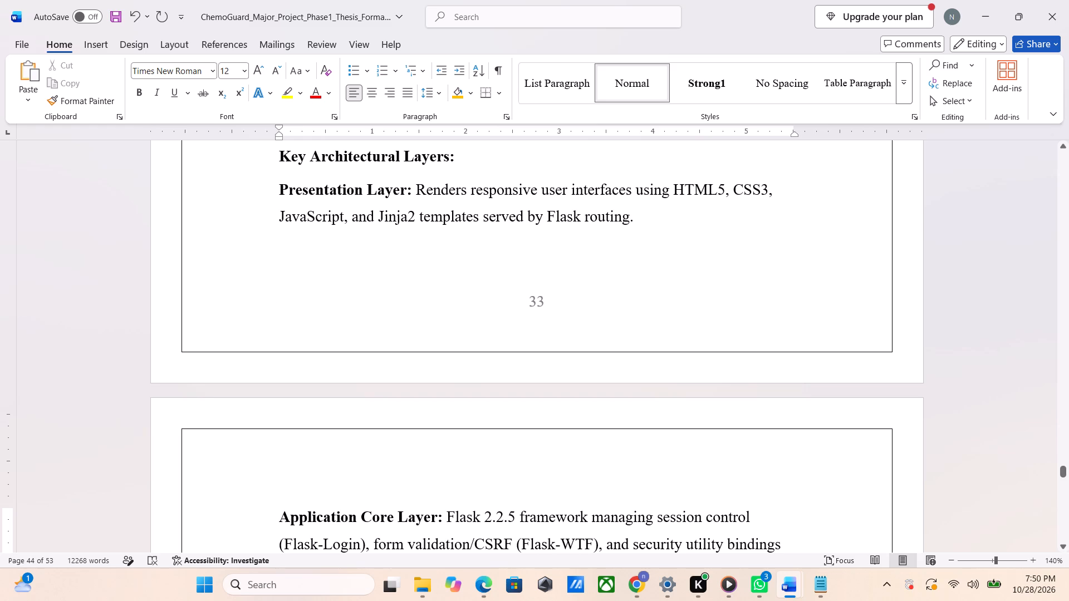
pyautogui.scroll(-3, 278, 188)
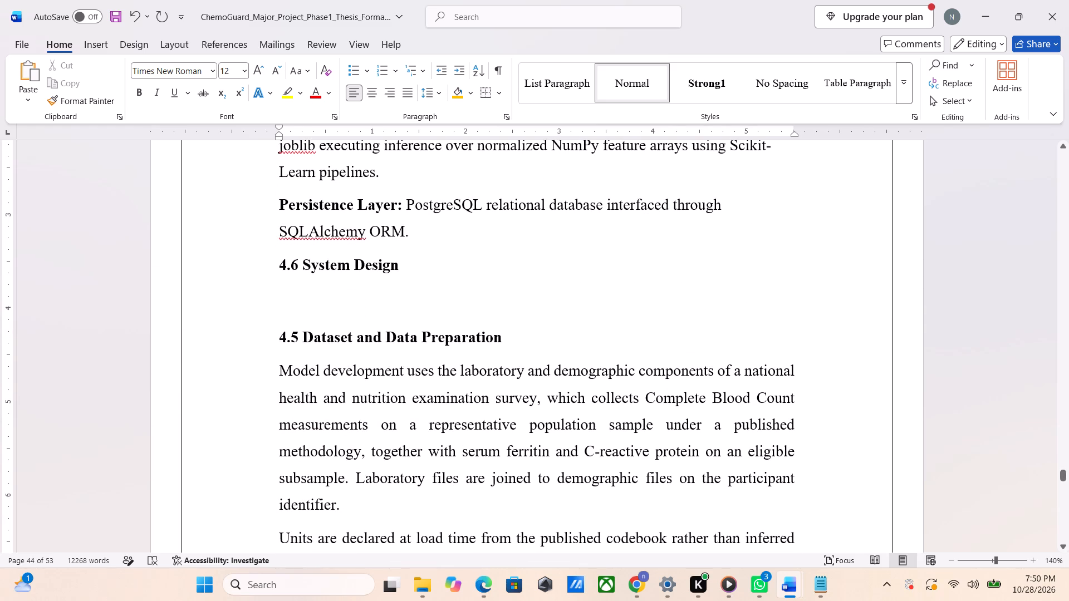
pyautogui.click(425, 260)
pyautogui.click(385, 280)
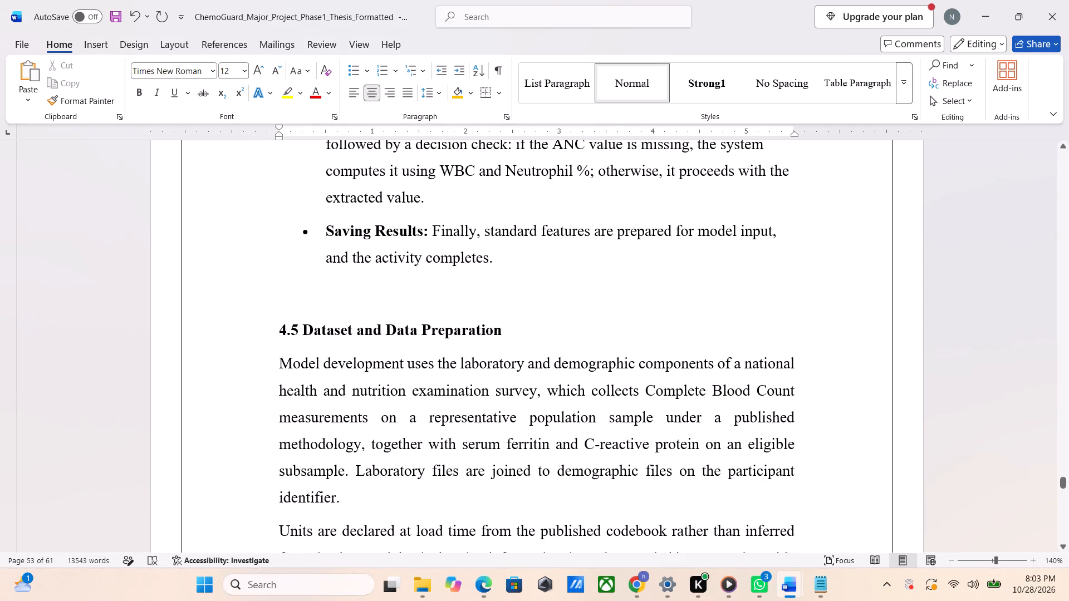
pyautogui.click(316, 285)
pyautogui.press('BackSpace')
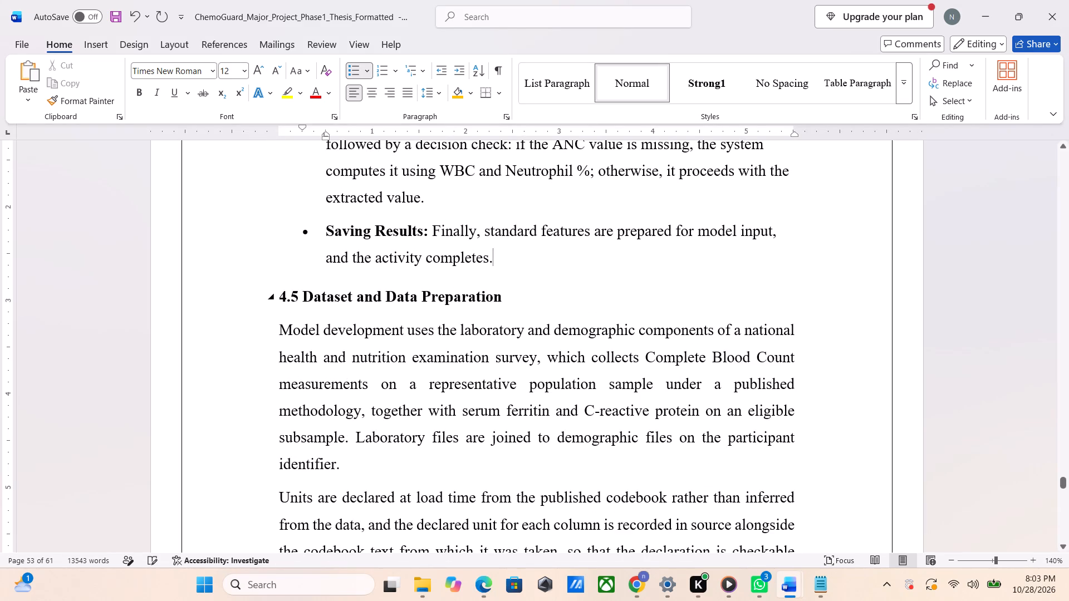
# Renumber the Dataset and Data Preparation heading as 4.9.
pyautogui.click(294, 296)
pyautogui.press('Right')
pyautogui.press('BackSpace')
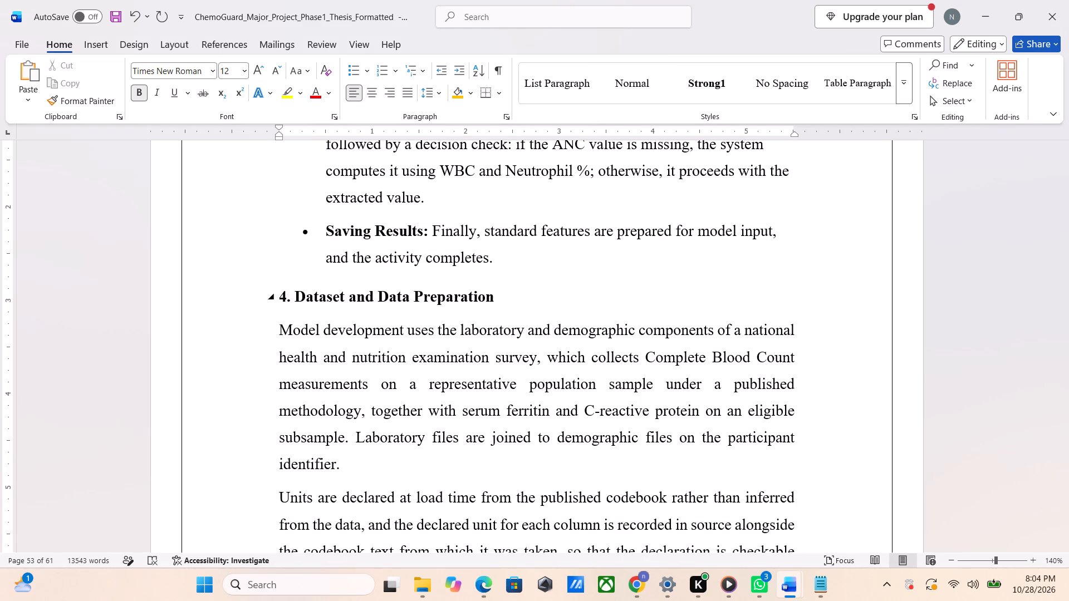
pyautogui.press('9')
# Renumber the Evaluation Protocol heading as 4.10.
pyautogui.scroll(-2, 294, 296)
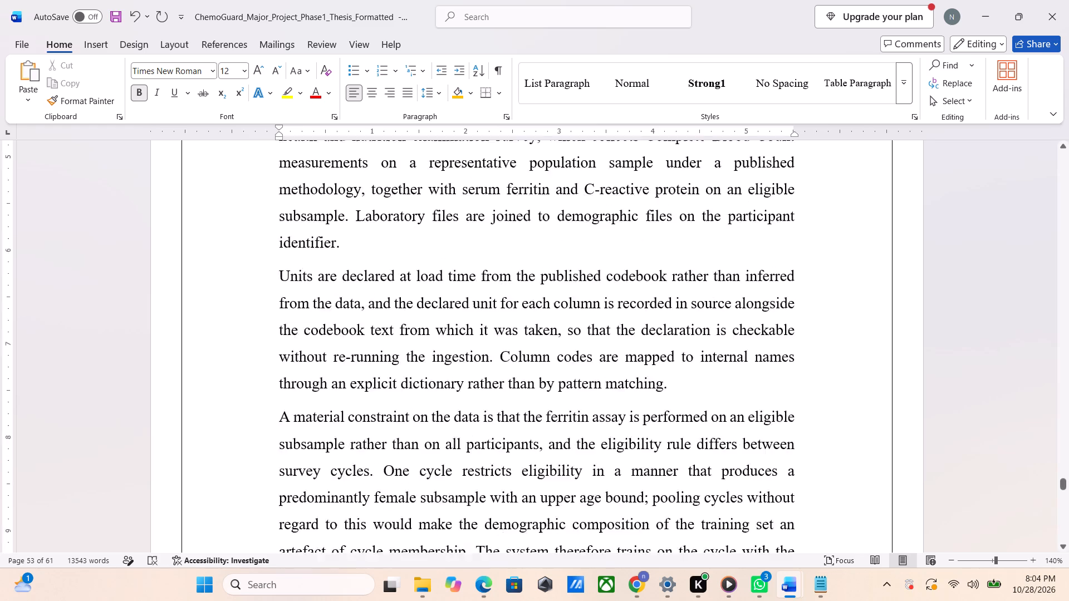
pyautogui.scroll(-3, 294, 296)
pyautogui.scroll(1, 294, 296)
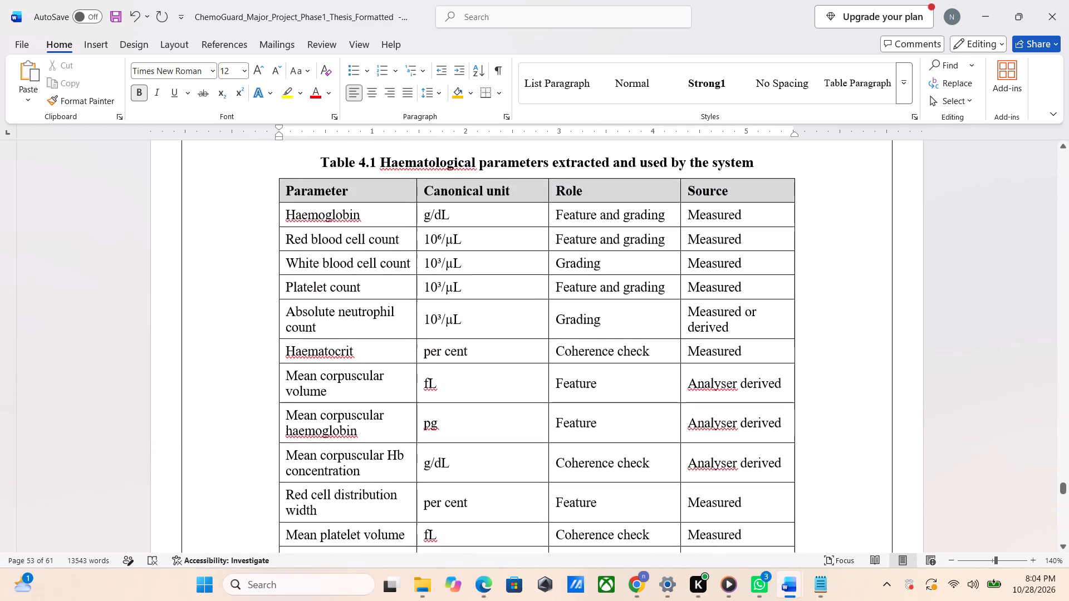
pyautogui.scroll(-1, 294, 296)
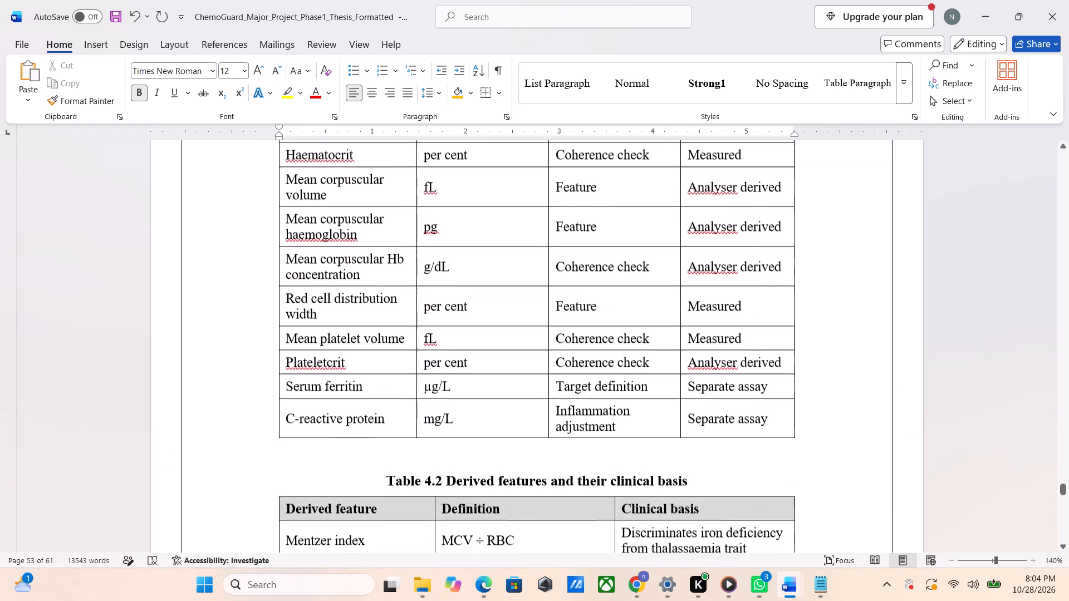
pyautogui.scroll(-4, 294, 296)
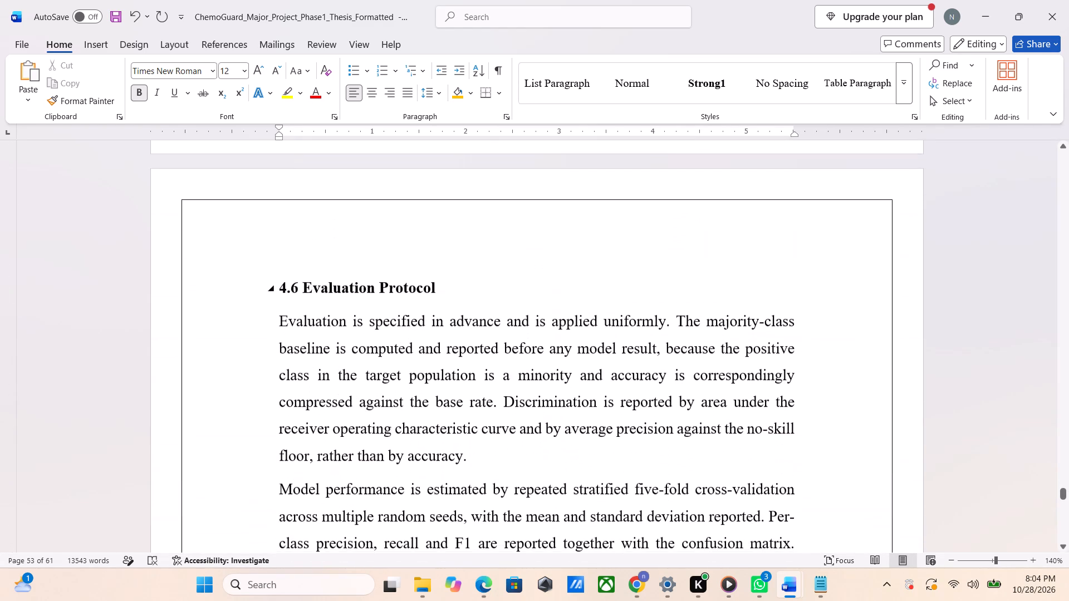
pyautogui.scroll(-1, 294, 296)
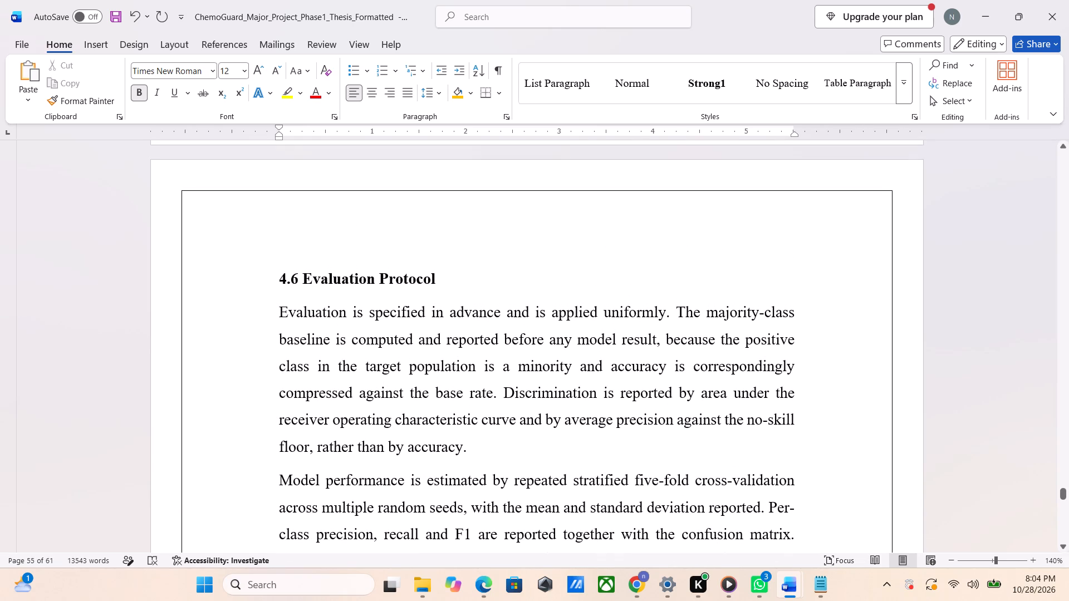
pyautogui.scroll(5, 325, 216)
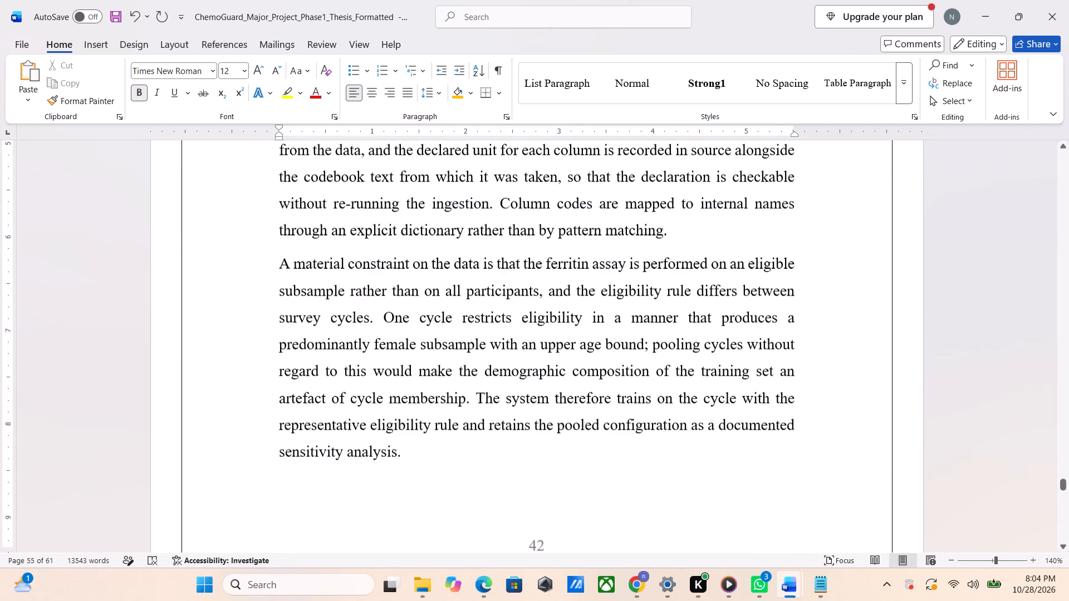
pyautogui.scroll(4, 325, 216)
pyautogui.scroll(-5, 325, 216)
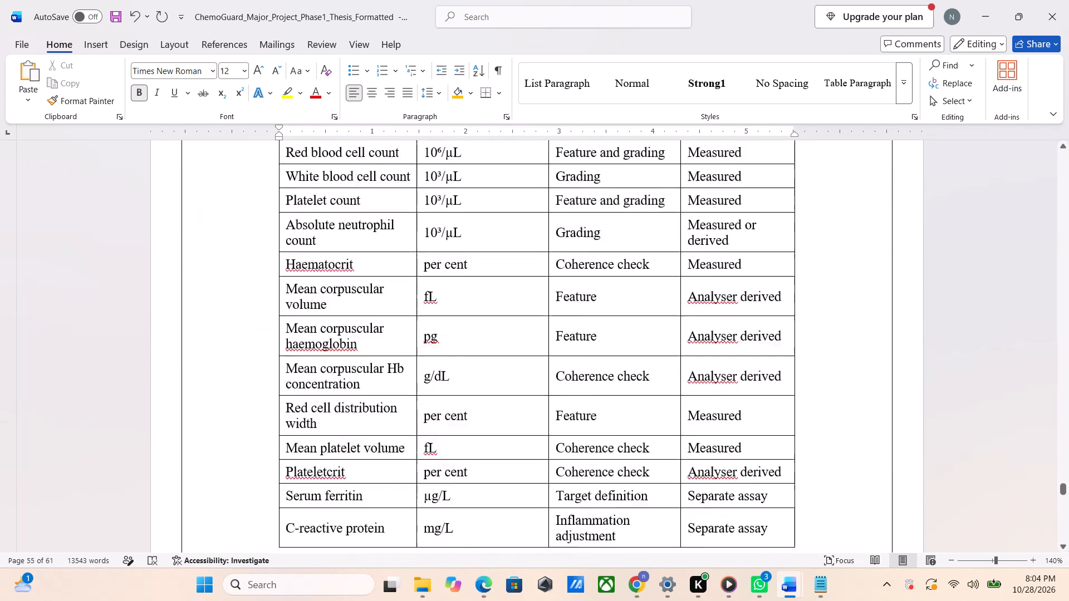
pyautogui.scroll(-3, 325, 216)
pyautogui.scroll(1, 325, 216)
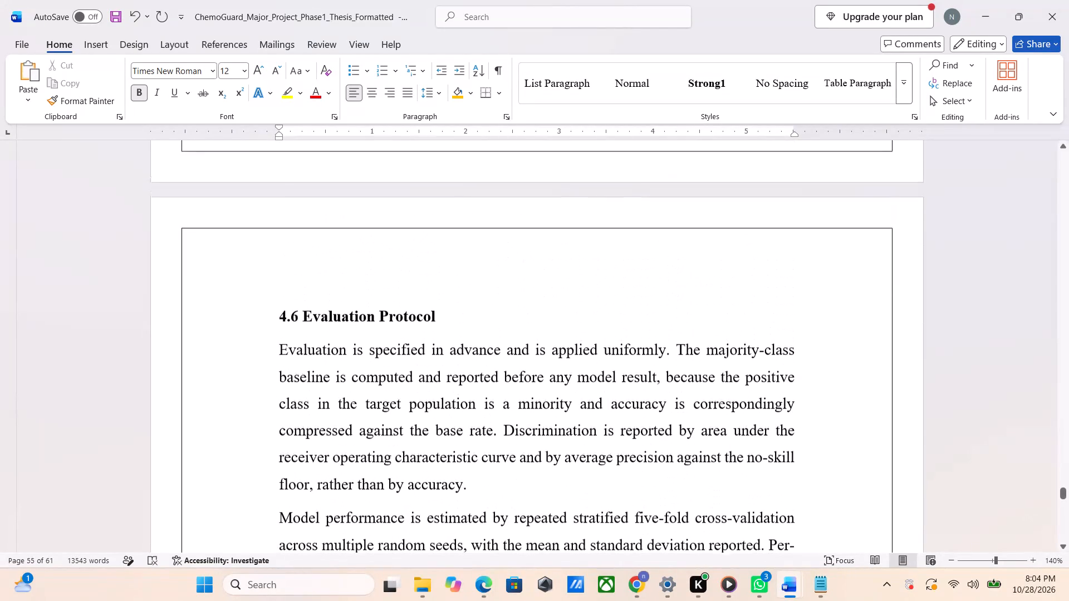
pyautogui.scroll(1, 325, 216)
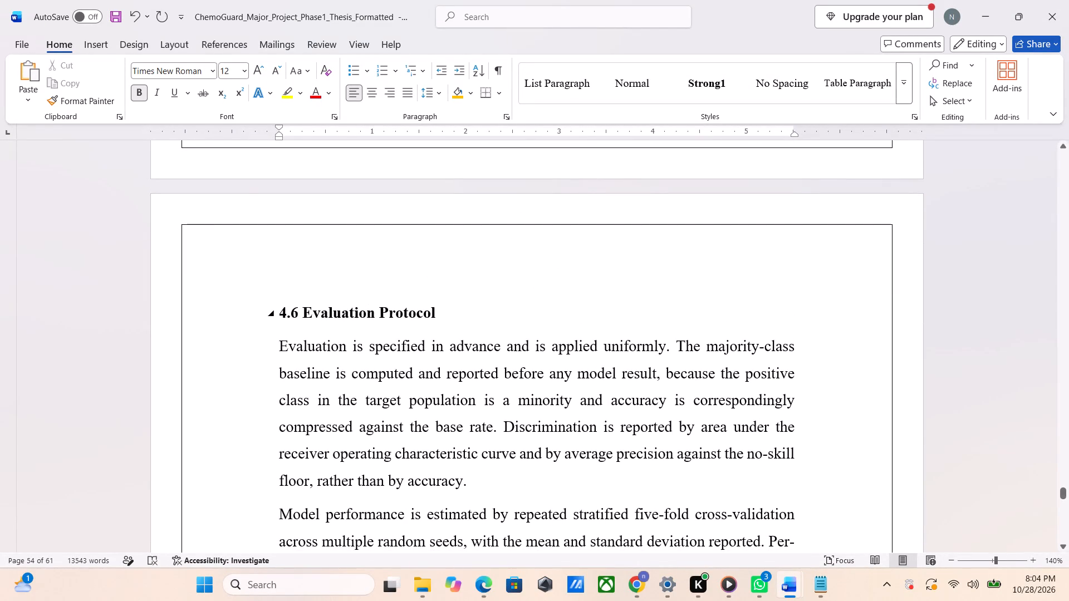
pyautogui.click(296, 307)
pyautogui.press('BackSpace')
pyautogui.write('10')
# Renumber the System Requirements heading below the data flow figure as 4.11.
pyautogui.scroll(-4, 296, 307)
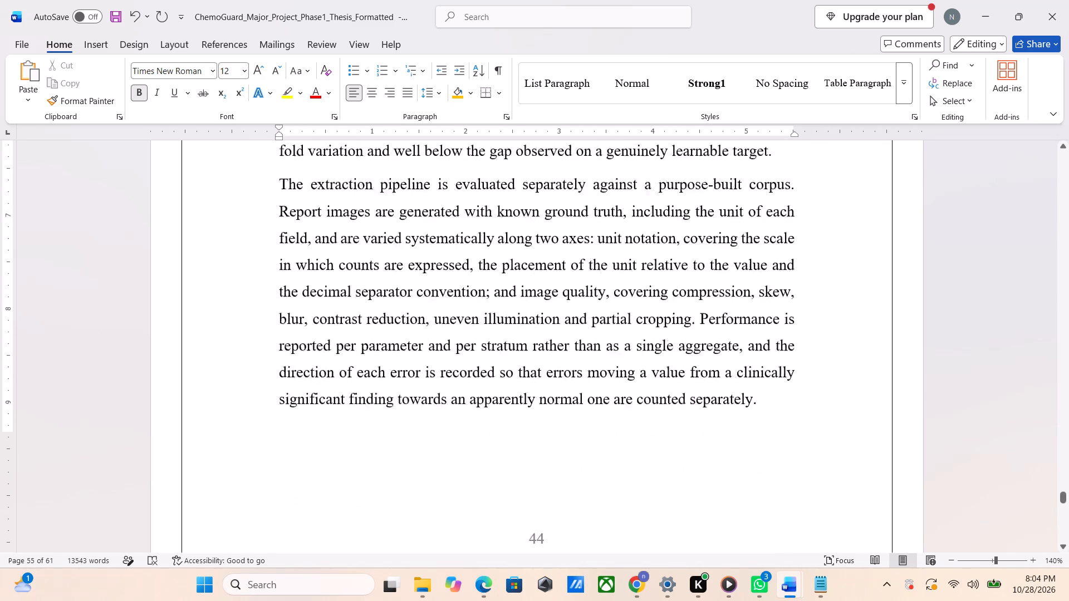
pyautogui.scroll(-4, 296, 307)
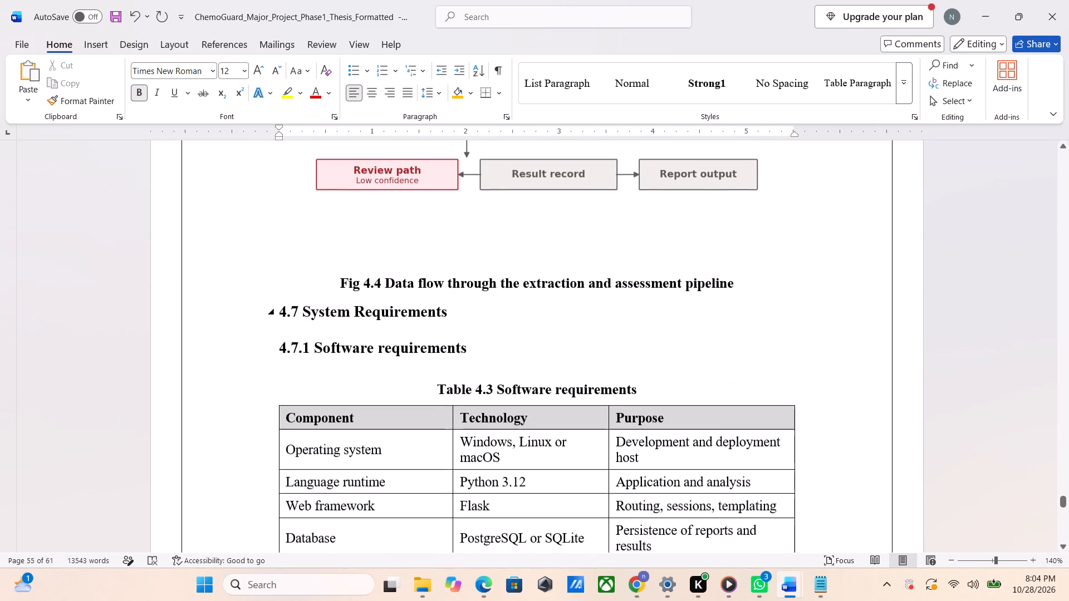
pyautogui.scroll(-1, 296, 307)
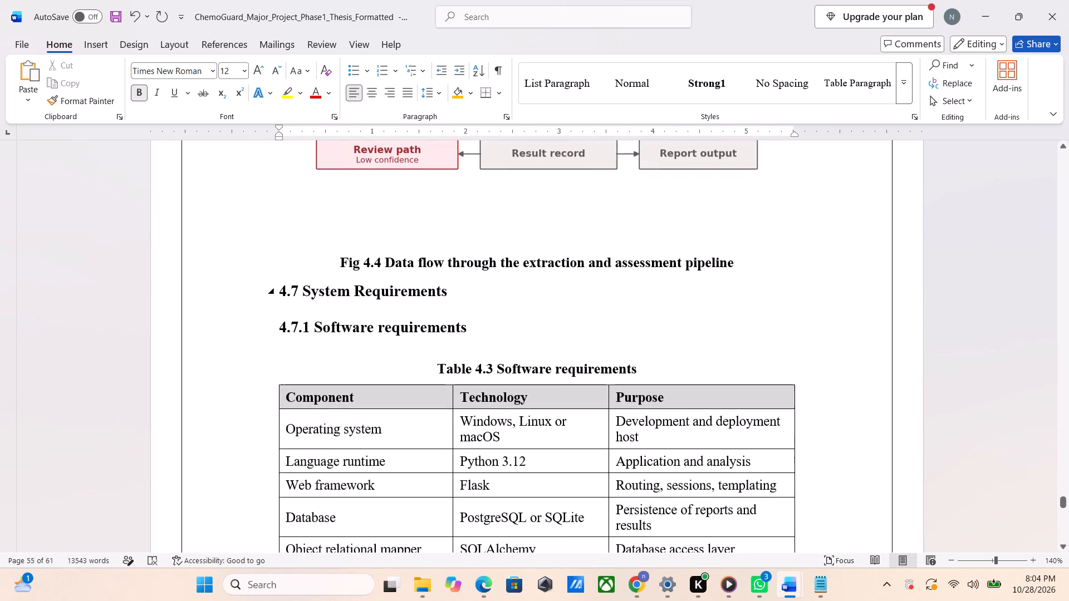
pyautogui.scroll(-2, 296, 307)
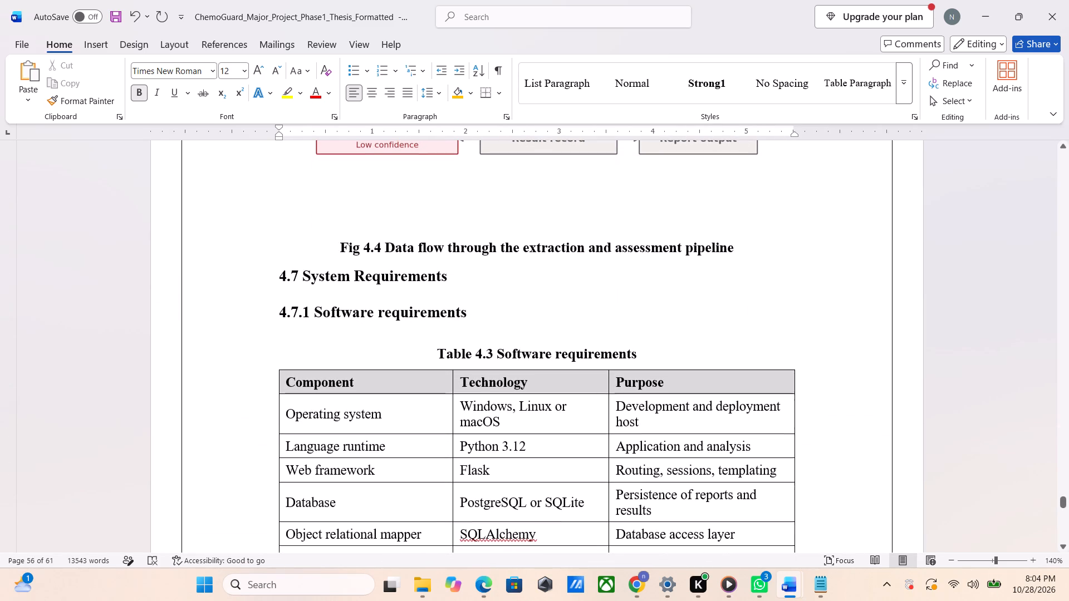
pyautogui.click(299, 273)
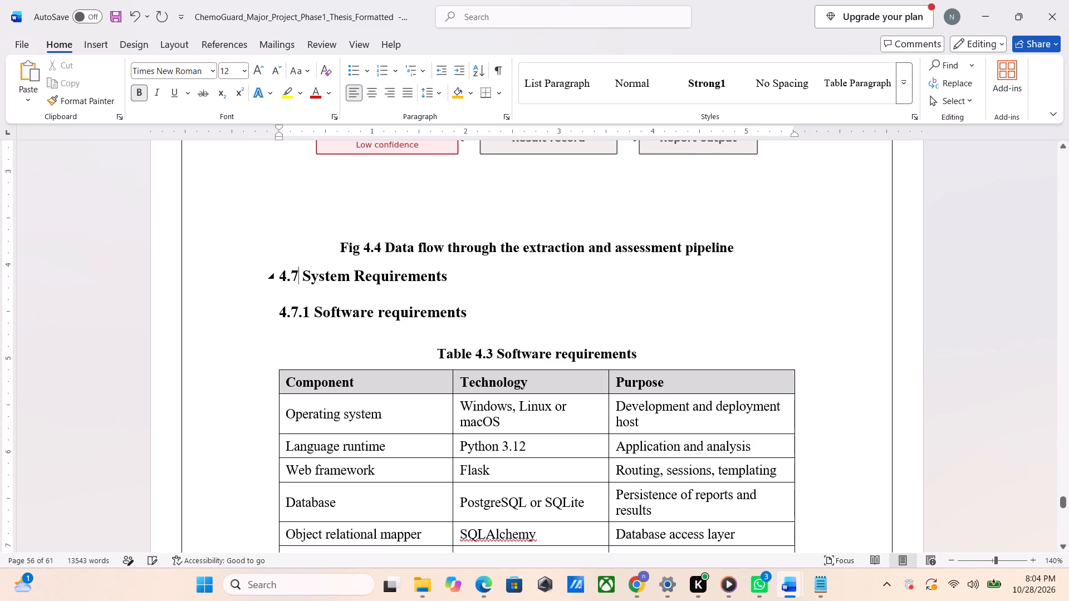
pyautogui.press('BackSpace')
pyautogui.write('11')
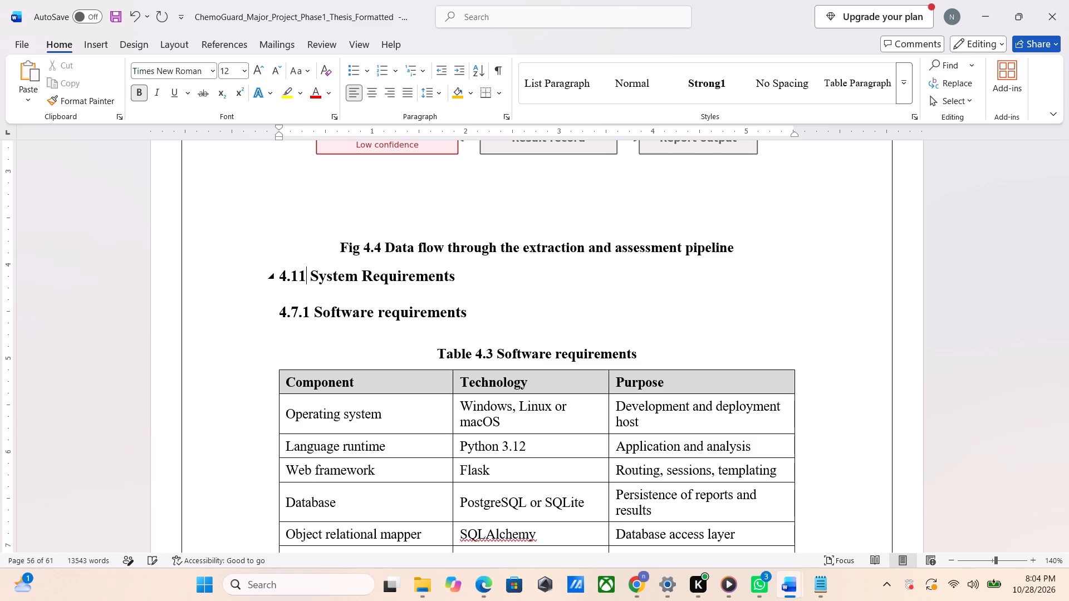
# Renumber the Software requirements subheading as 4.11.1 to match its parent section.
pyautogui.press('Down')
pyautogui.press('Left')
pyautogui.press('Left')
pyautogui.press('BackSpace')
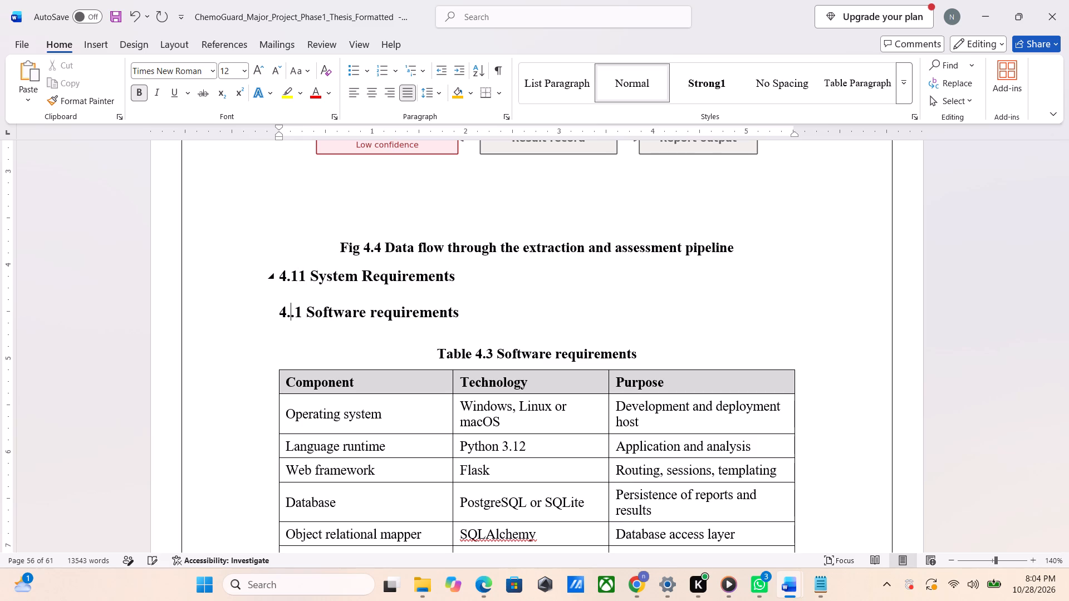
pyautogui.write('11')
# Renumber the Hardware requirements subheading as 4.11.2.
pyautogui.scroll(-1, 299, 273)
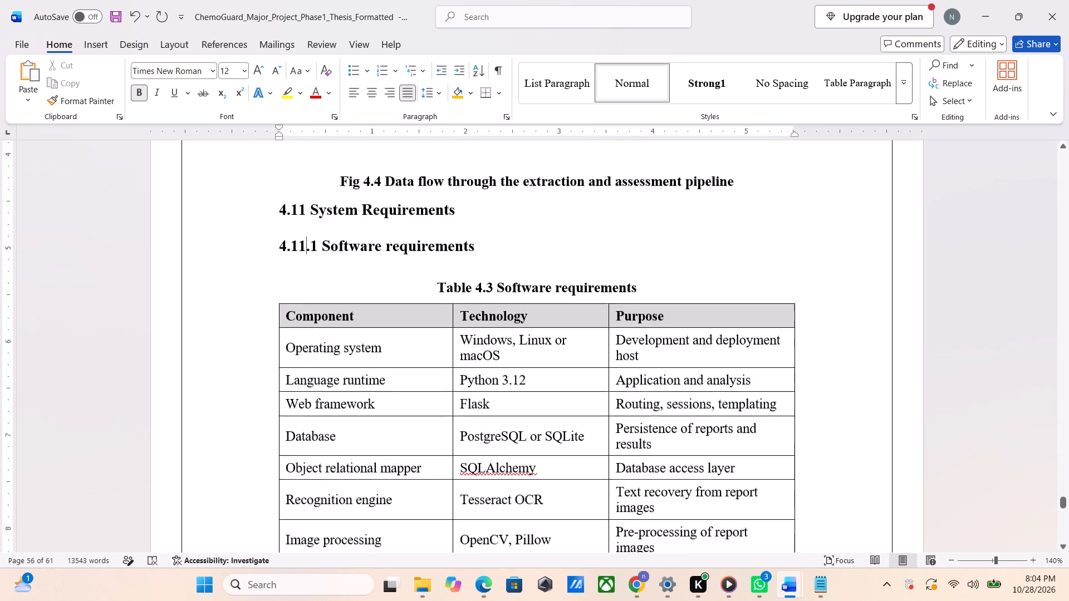
pyautogui.scroll(-4, 299, 273)
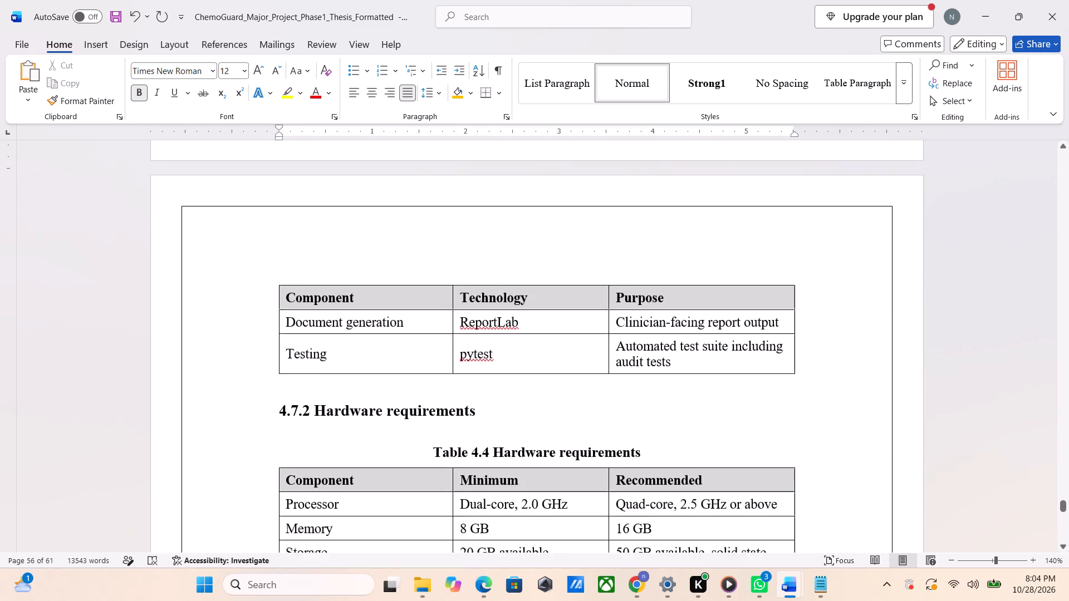
pyautogui.scroll(-1, 299, 273)
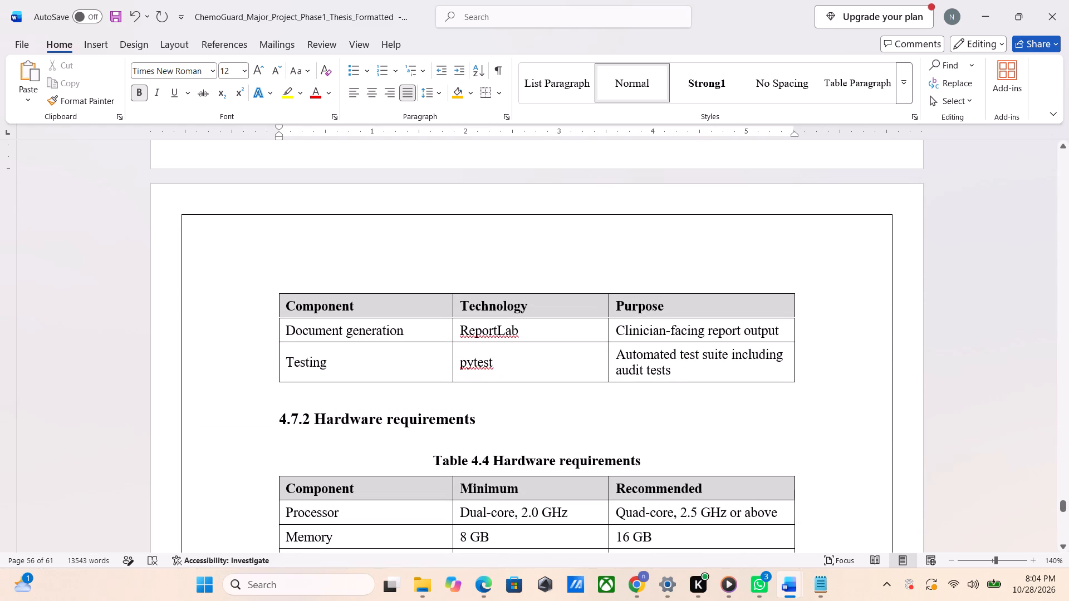
pyautogui.click(298, 416)
pyautogui.press('BackSpace')
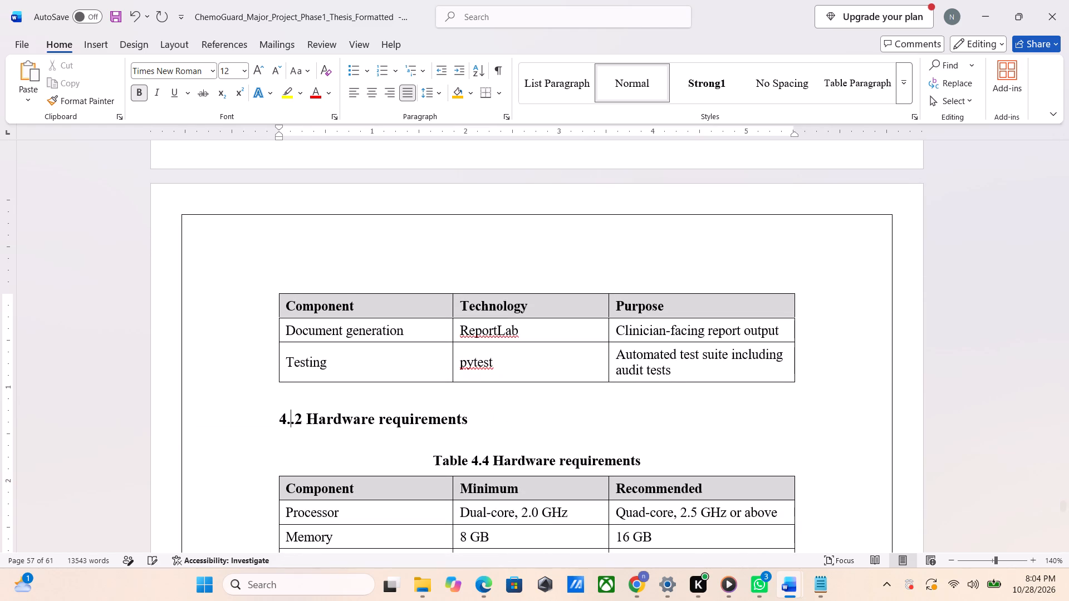
pyautogui.write('11')
# Review the thesis's remaining pages and check the sample thesis's contents list in Edge for what follows Chapter 4.
pyautogui.scroll(-3, 298, 416)
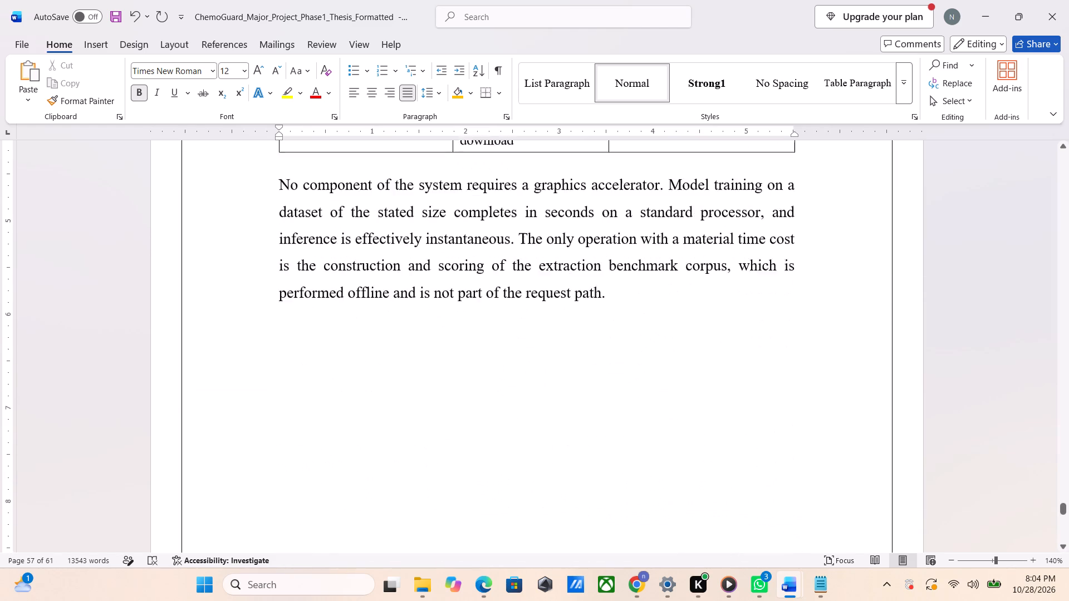
pyautogui.scroll(-4, 298, 416)
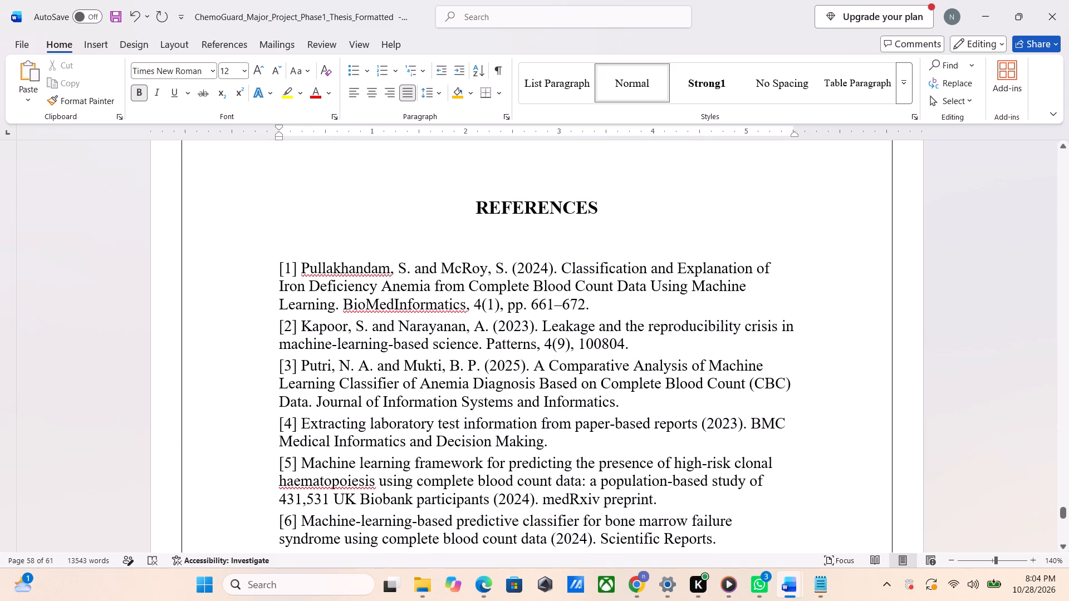
pyautogui.hotkey('alt', 'Tab')
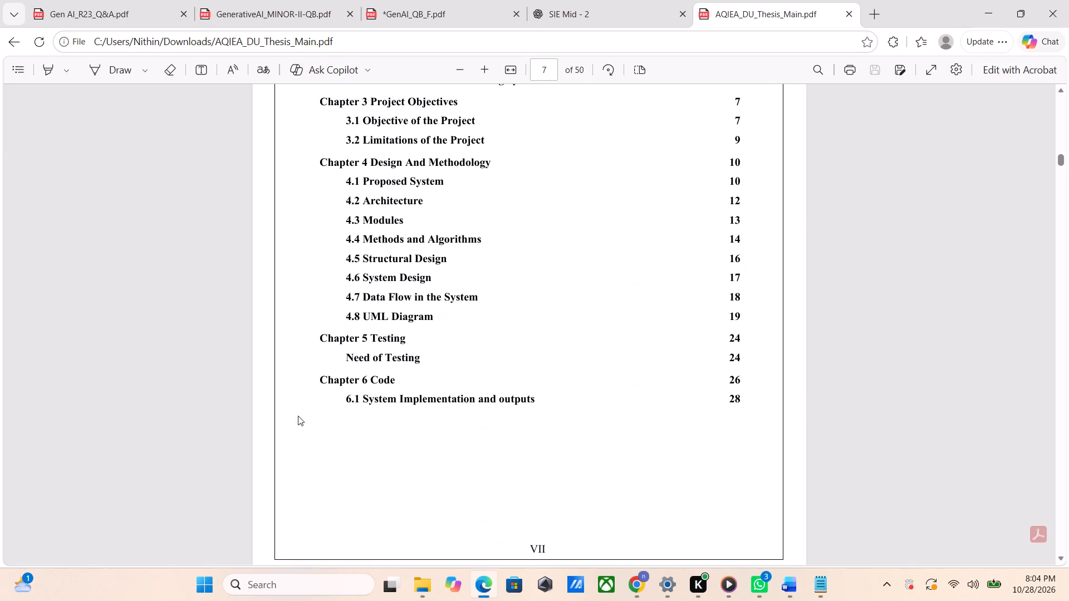
pyautogui.hotkey('alt', 'Tab')
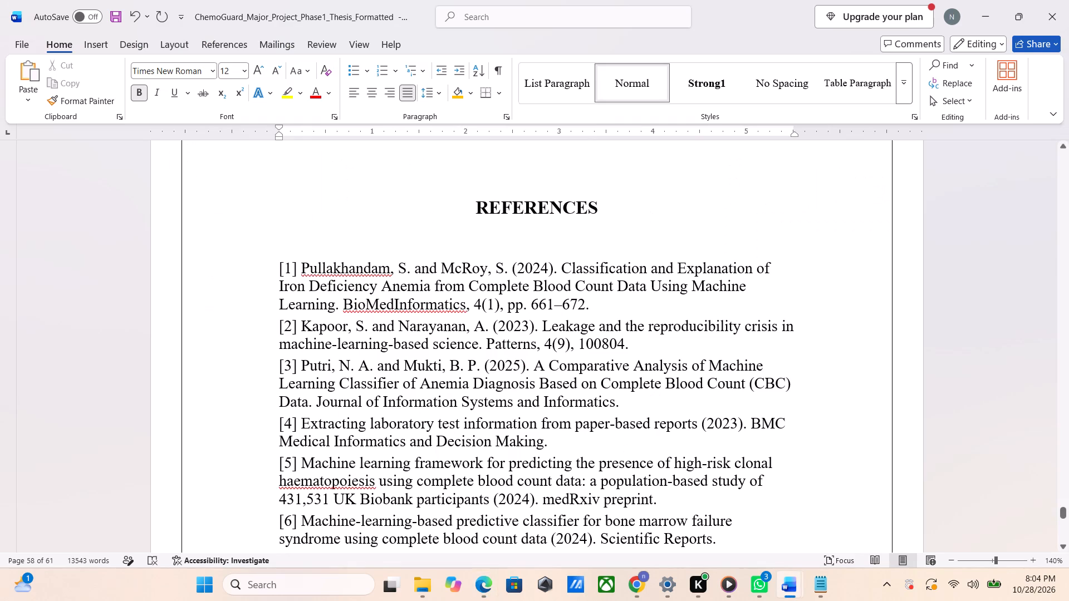
# Back in Word, insert a blank page between the end of Chapter 4 and the REFERENCES heading.
pyautogui.scroll(2, 298, 416)
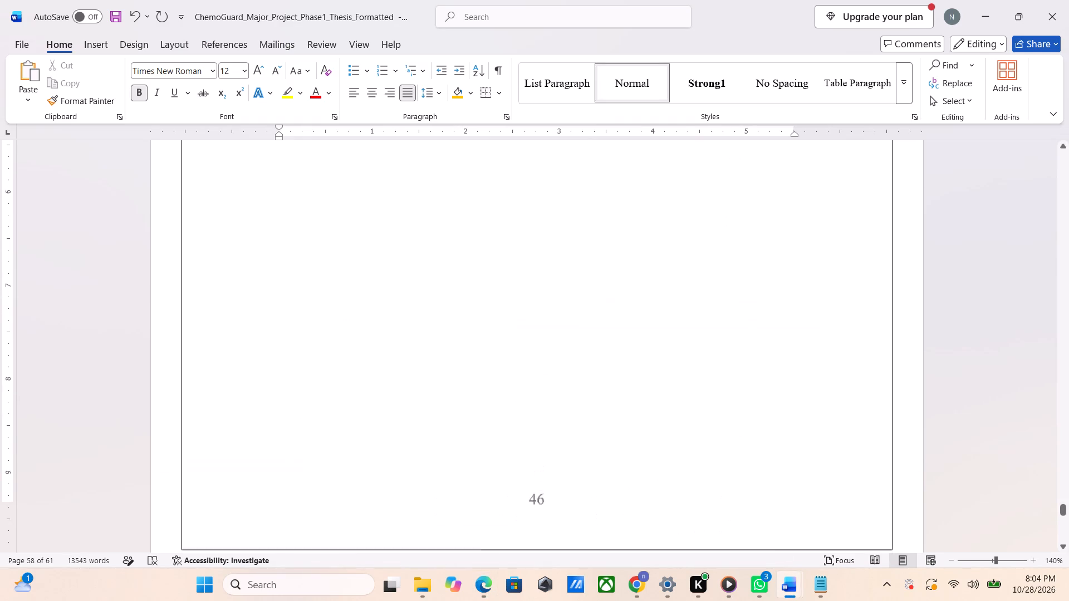
pyautogui.scroll(1, 298, 416)
pyautogui.hscroll(1, 298, 416)
pyautogui.scroll(-2, 298, 416)
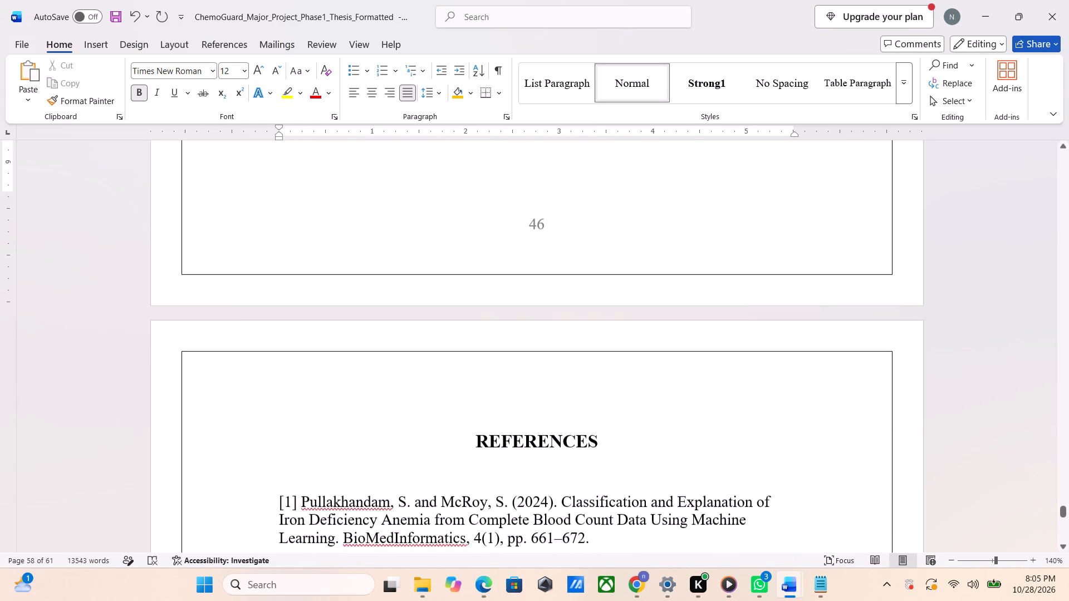
pyautogui.scroll(-1, 298, 416)
pyautogui.scroll(1, 298, 416)
pyautogui.click(630, 225)
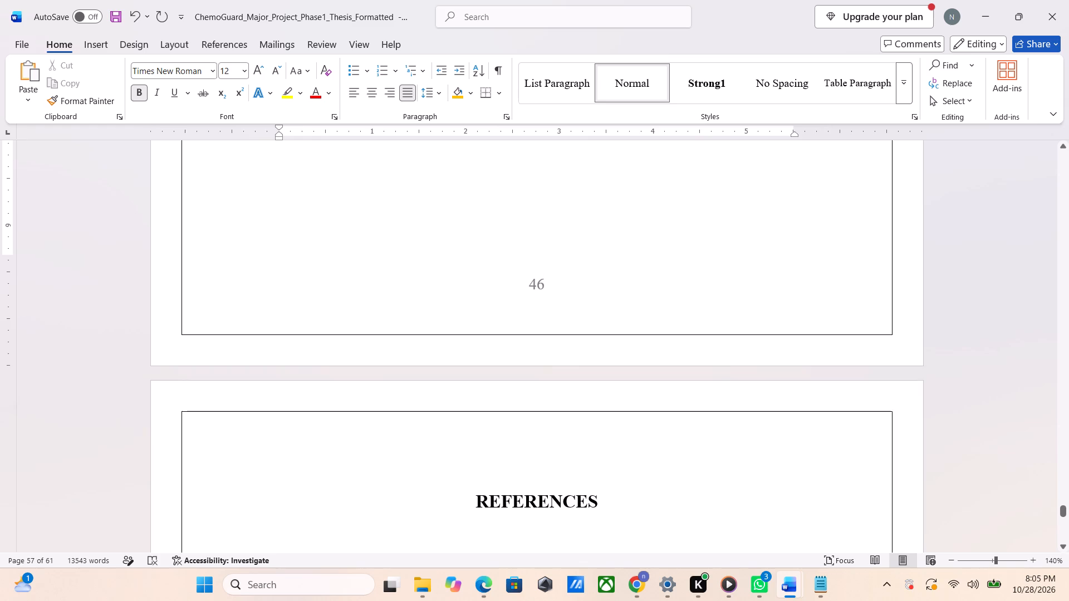
pyautogui.scroll(-3, 630, 225)
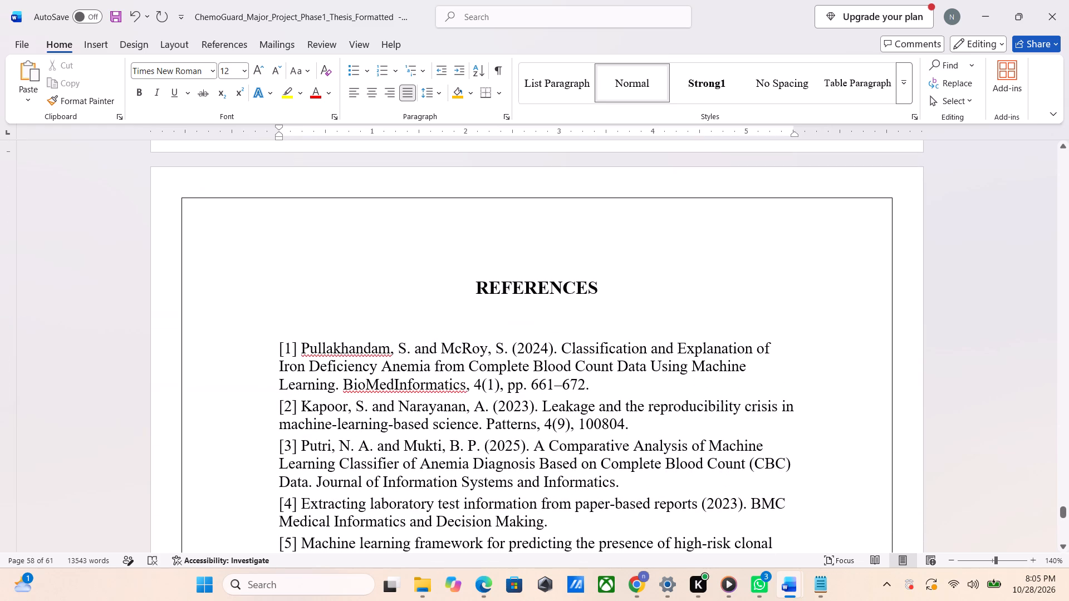
pyautogui.click(630, 225)
pyautogui.click(545, 253)
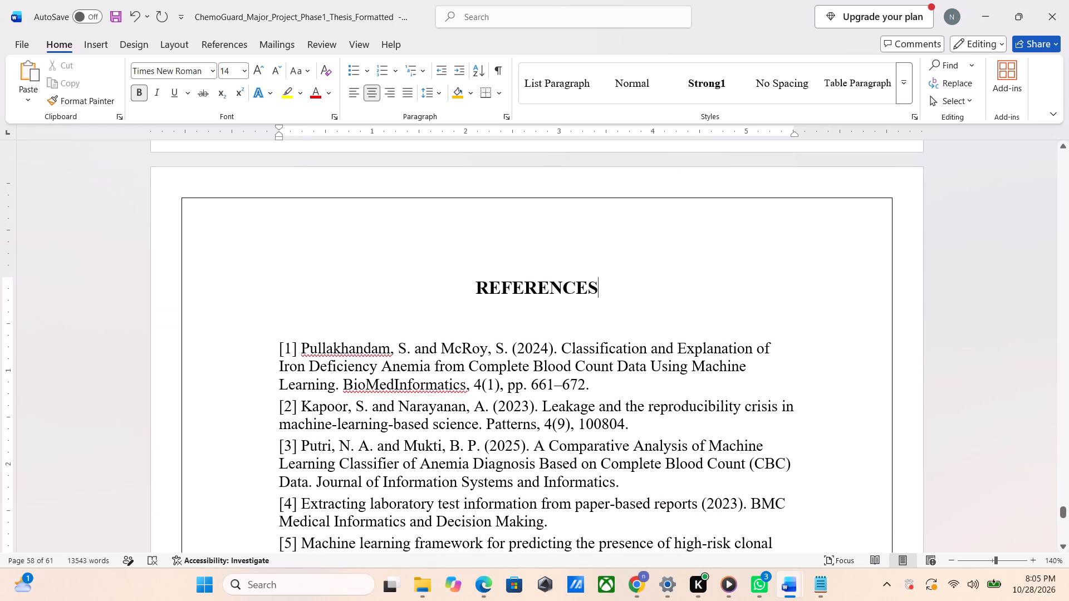
pyautogui.click(426, 269)
pyautogui.press('Return')
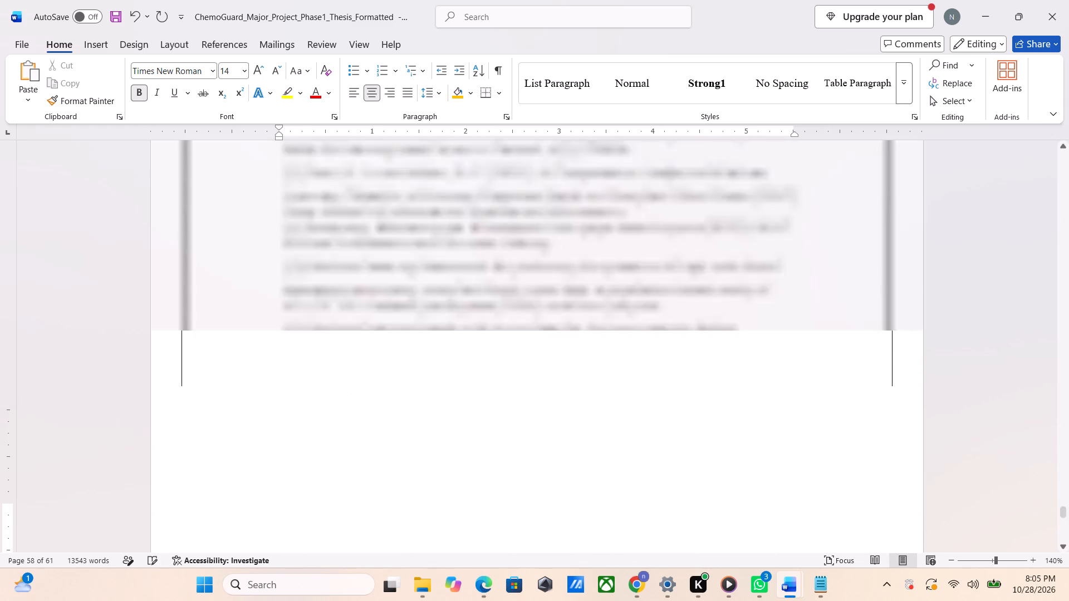
pyautogui.scroll(6, 426, 269)
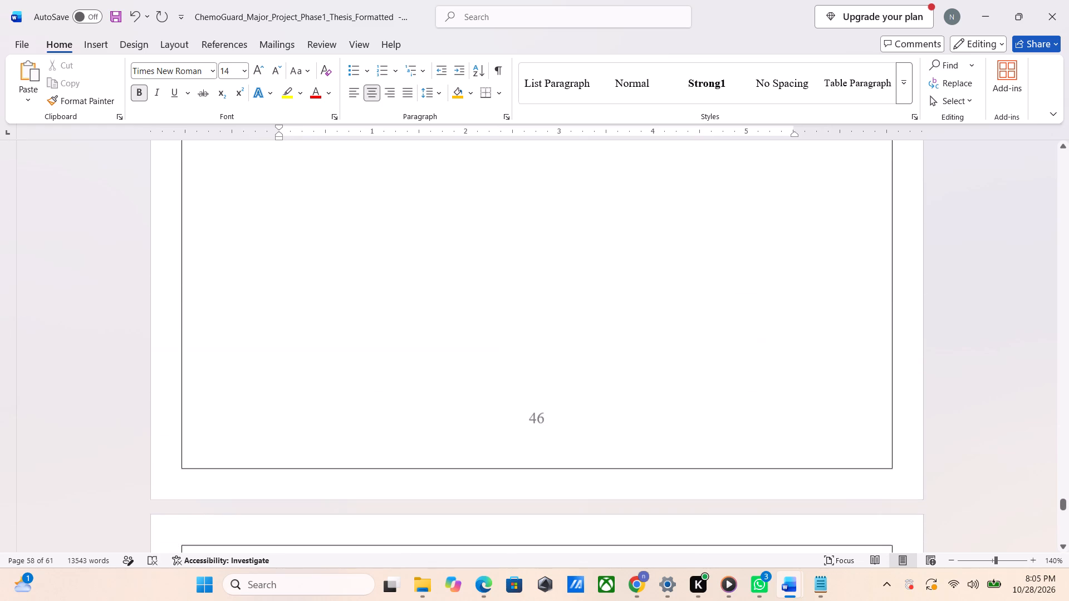
pyautogui.hscroll(1, 426, 269)
pyautogui.scroll(-5, 426, 269)
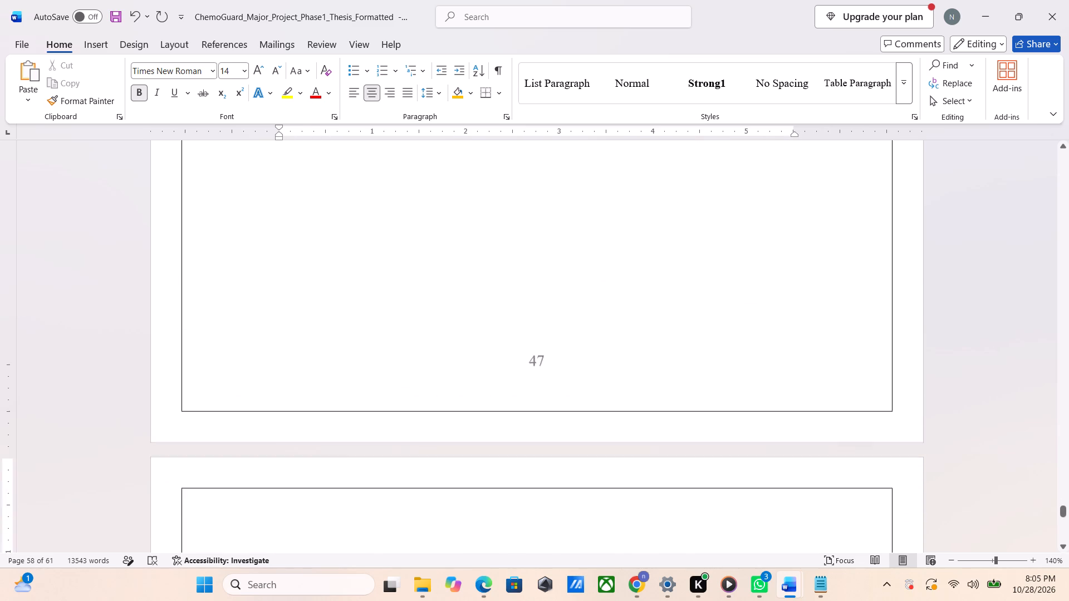
pyautogui.scroll(-2, 426, 269)
pyautogui.scroll(5, 426, 269)
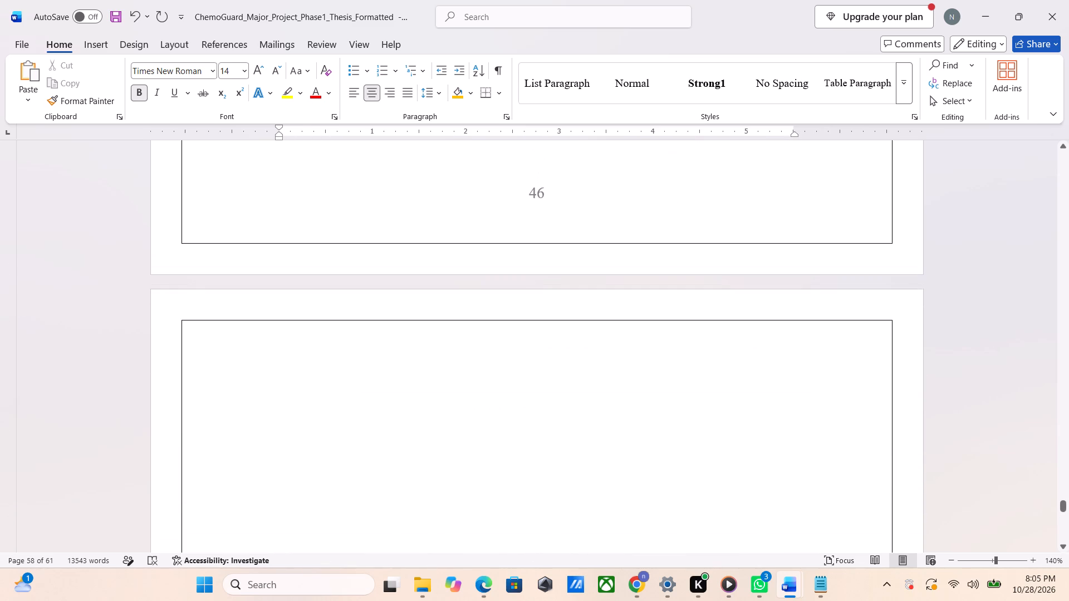
# Check the sample thesis's contents list in Edge, and back in Word start the new chapter heading on the blank page with "C".
pyautogui.click(462, 390)
pyautogui.hotkey('alt', 'Tab')
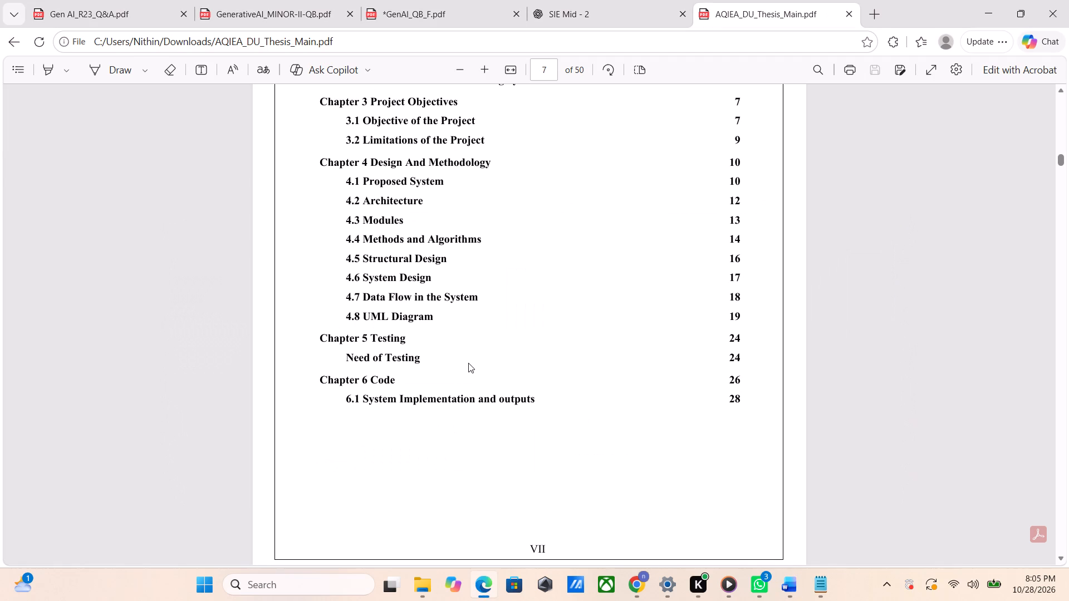
pyautogui.hotkey('alt', 'Tab')
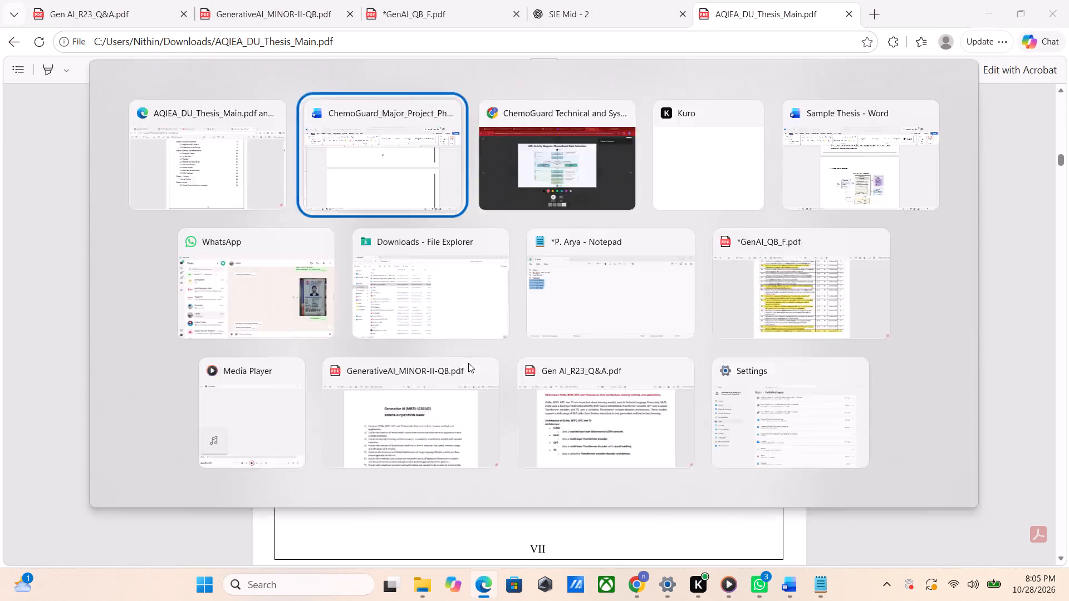
pyautogui.write('Cja')
pyautogui.press('BackSpace')
pyautogui.press('BackSpace')
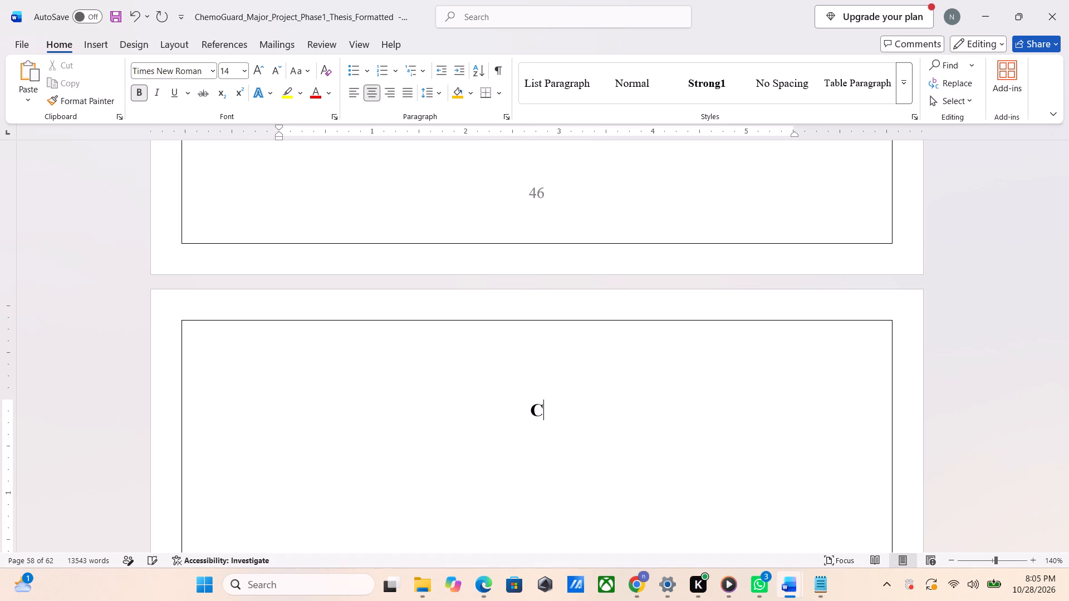
pyautogui.hotkey('shift', 'h')
pyautogui.press('BackSpace')
# Review the thesis back to the opening of Chapter 4 to examine how its chapter heading is worded and capitalized.
pyautogui.scroll(6, 468, 363)
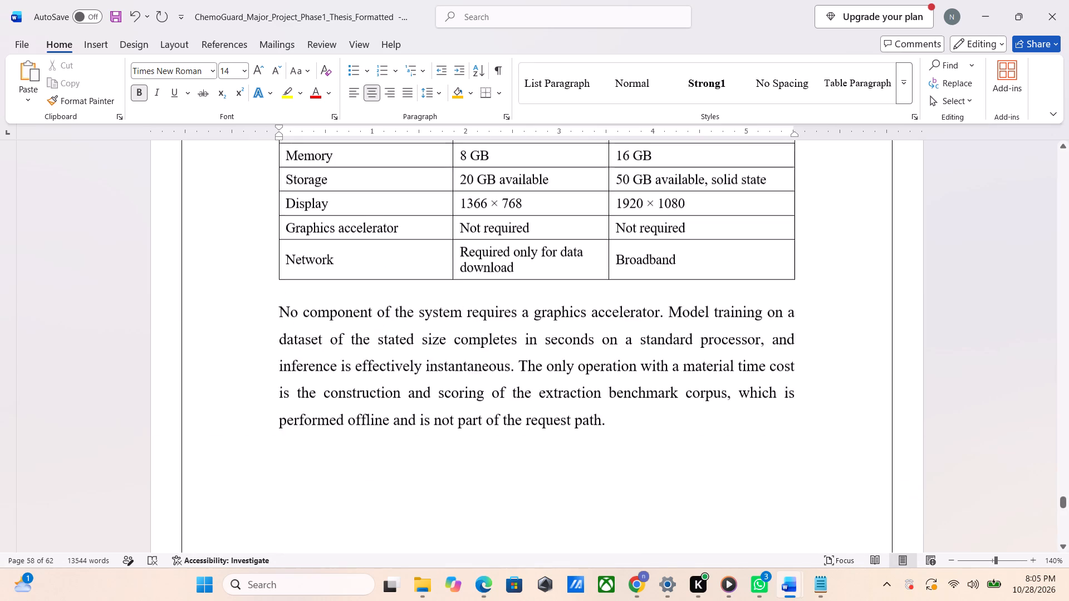
pyautogui.scroll(15, 468, 363)
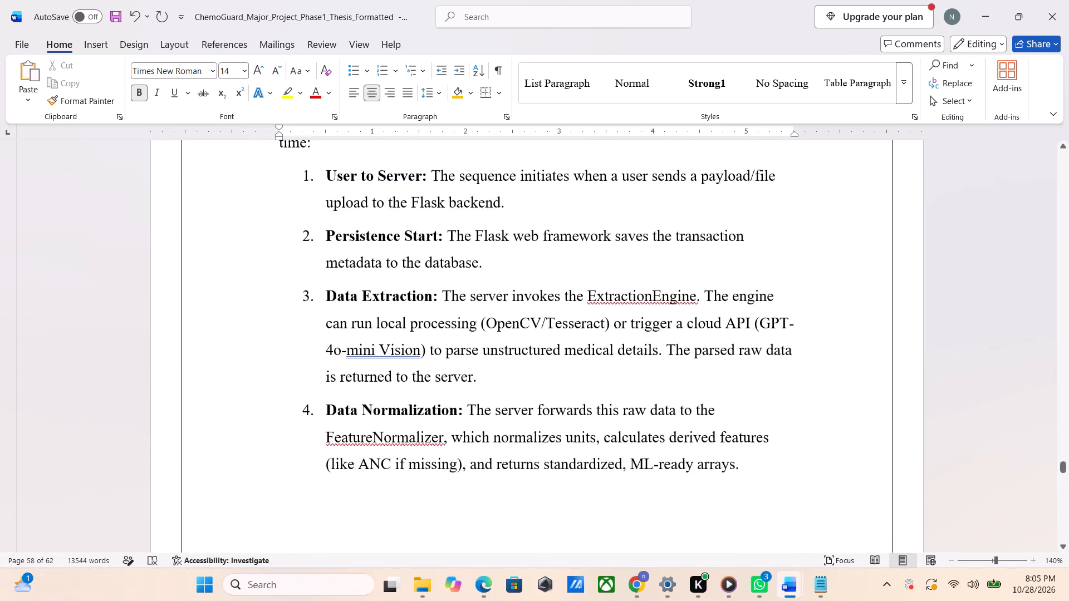
pyautogui.scroll(13, 468, 363)
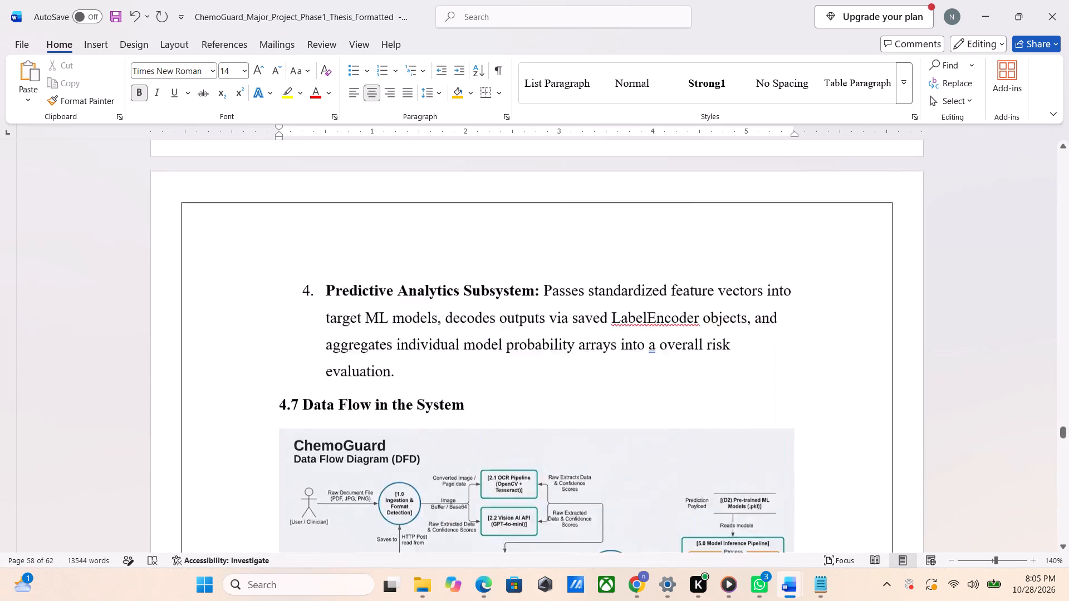
pyautogui.scroll(7, 468, 363)
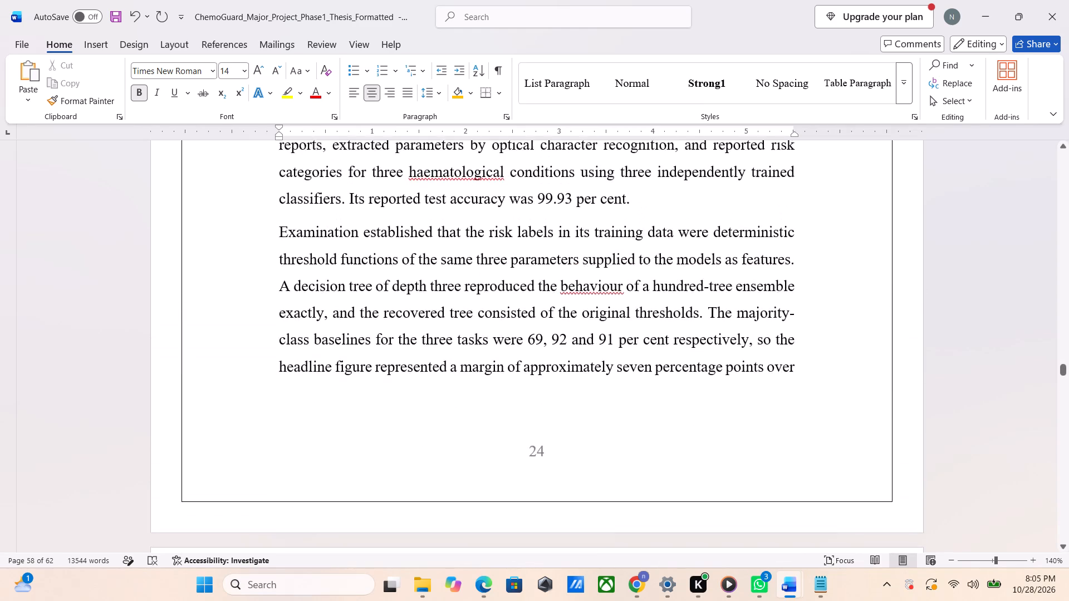
pyautogui.scroll(2, 468, 363)
pyautogui.scroll(-4, 468, 363)
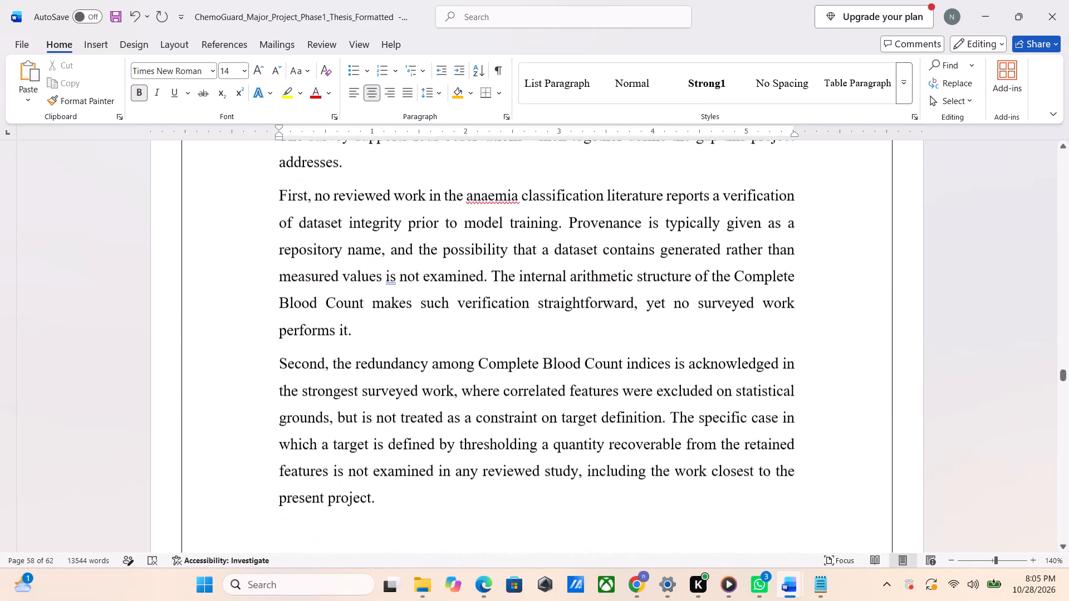
pyautogui.scroll(-7, 468, 363)
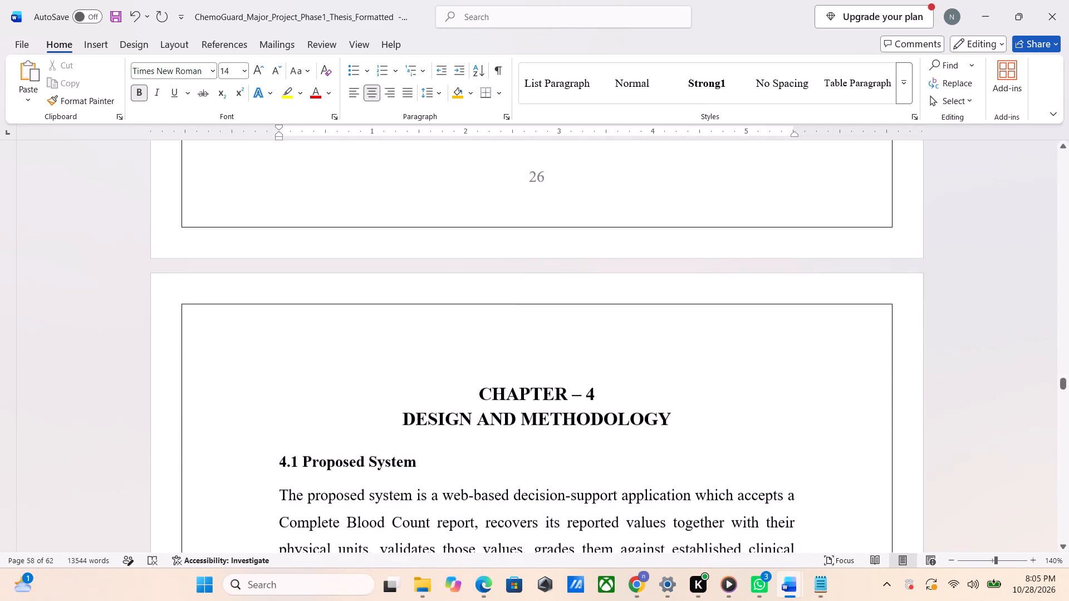
pyautogui.scroll(-3, 468, 363)
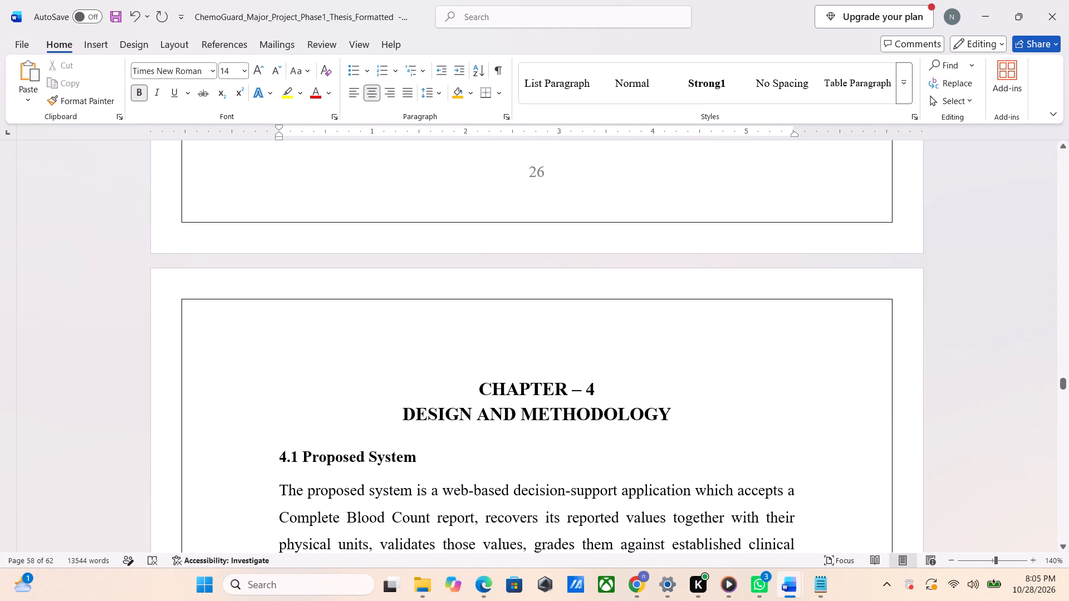
pyautogui.scroll(-13, 468, 363)
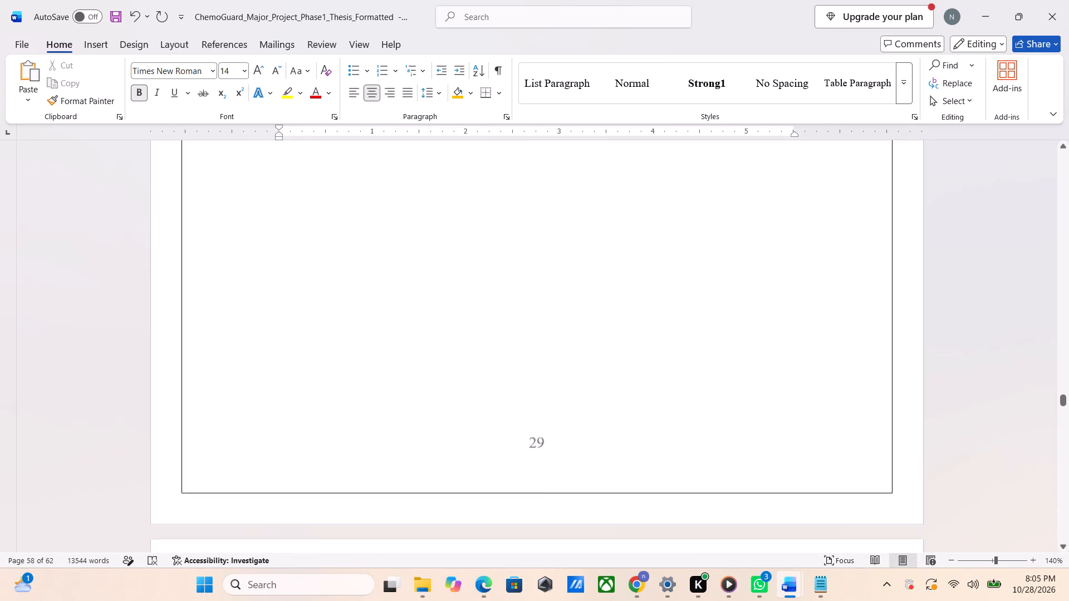
pyautogui.scroll(-14, 468, 363)
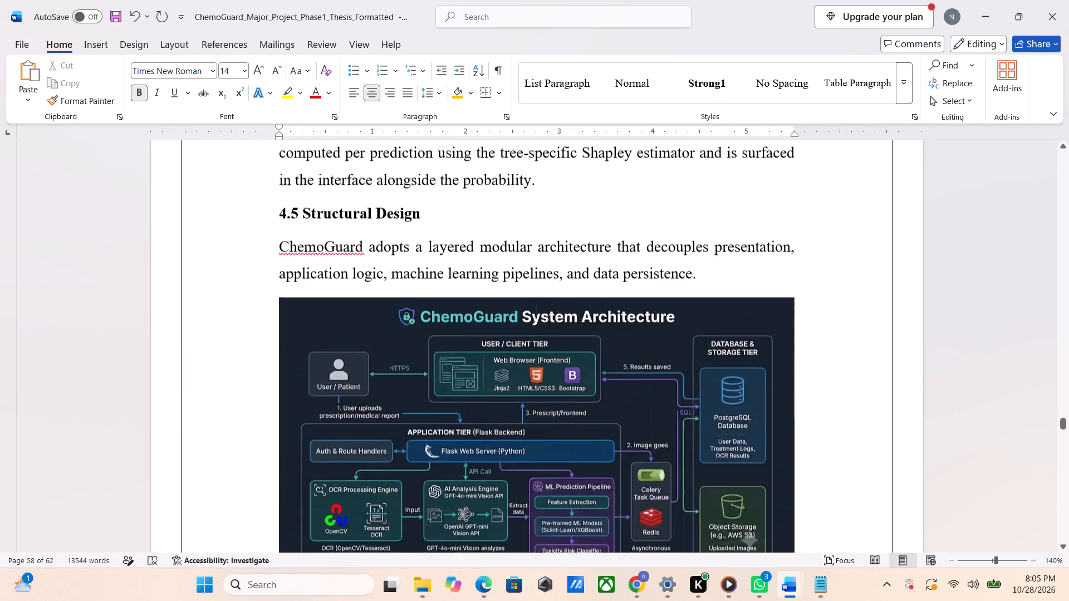
pyautogui.scroll(-14, 468, 363)
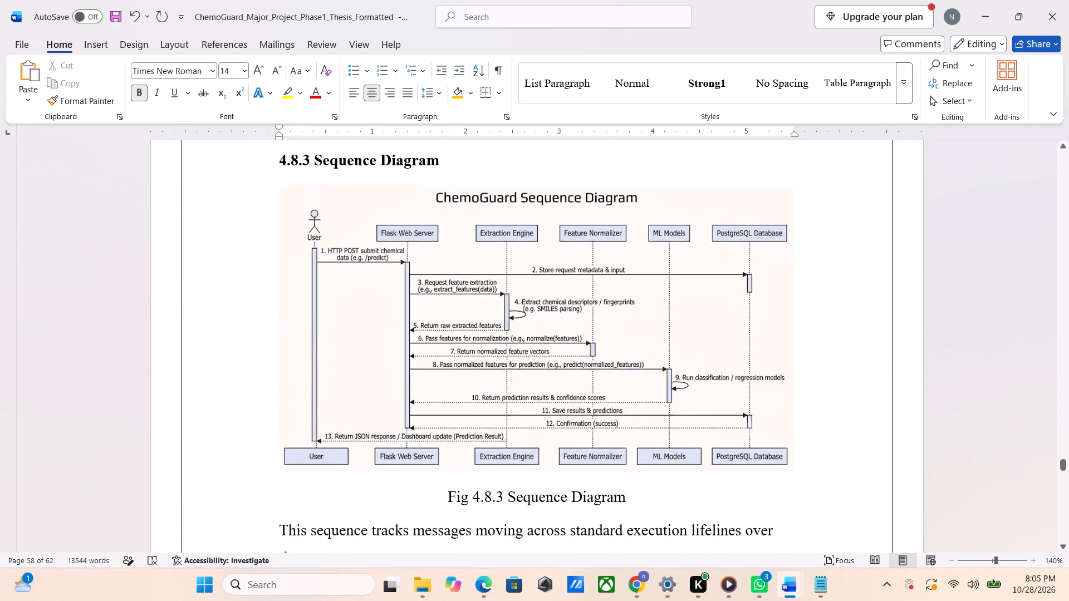
pyautogui.scroll(-9, 468, 363)
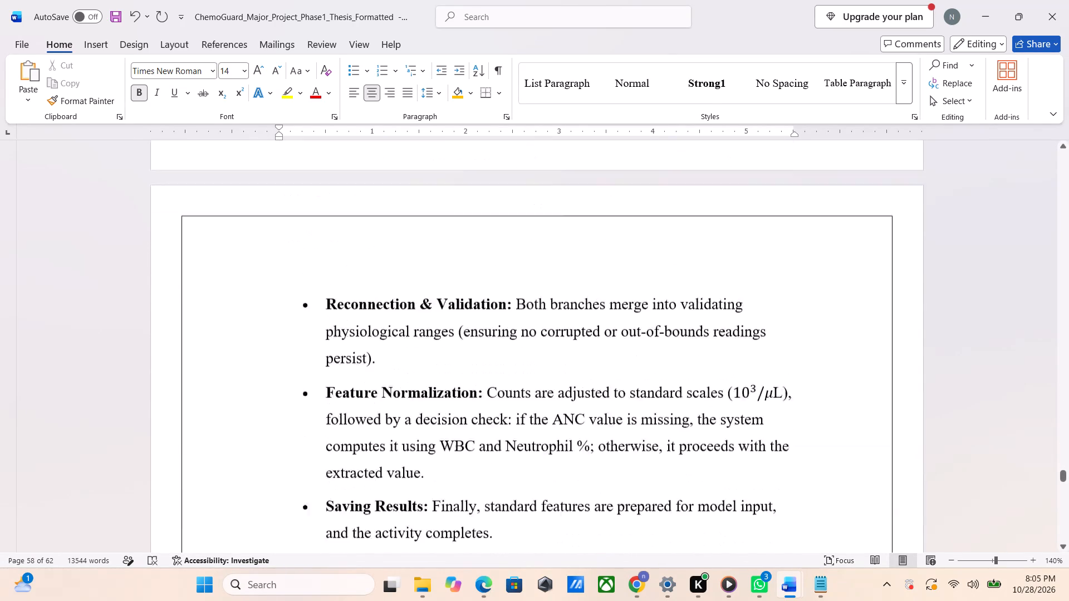
pyautogui.scroll(-8, 468, 363)
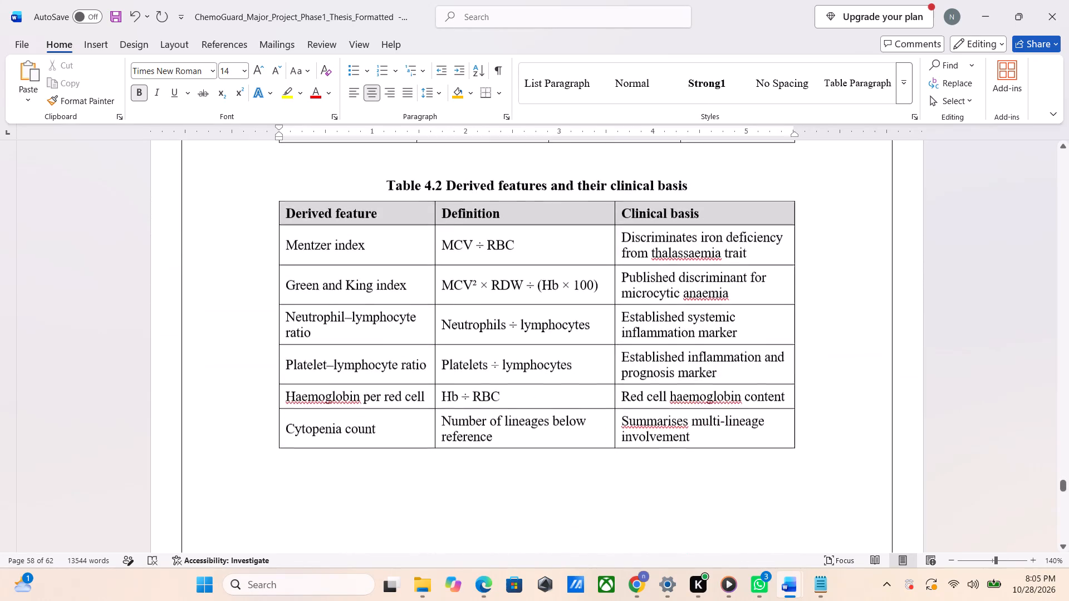
pyautogui.scroll(-8, 468, 363)
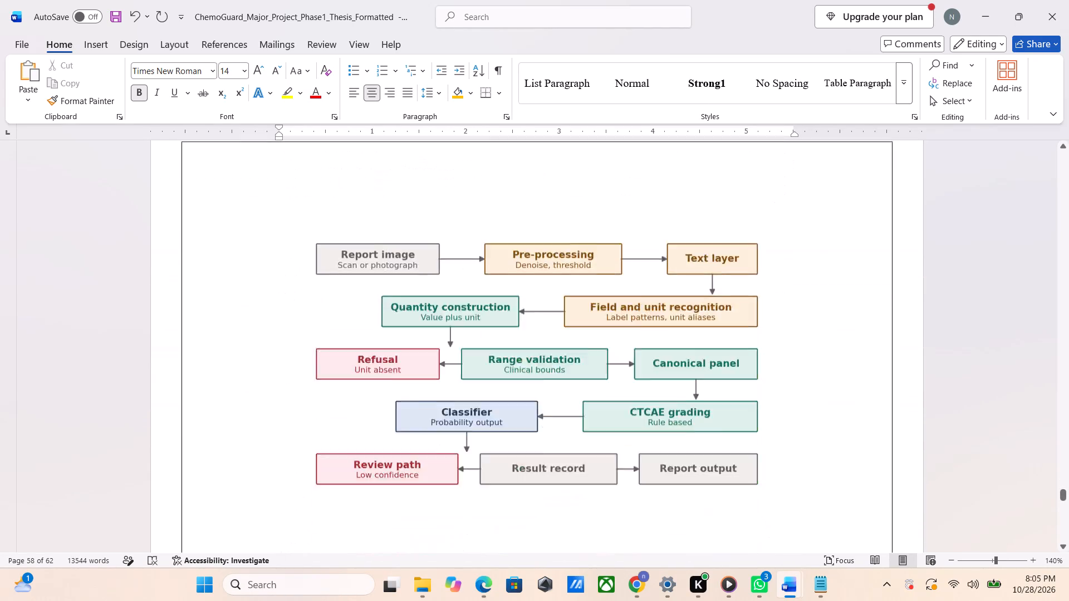
pyautogui.scroll(-7, 468, 363)
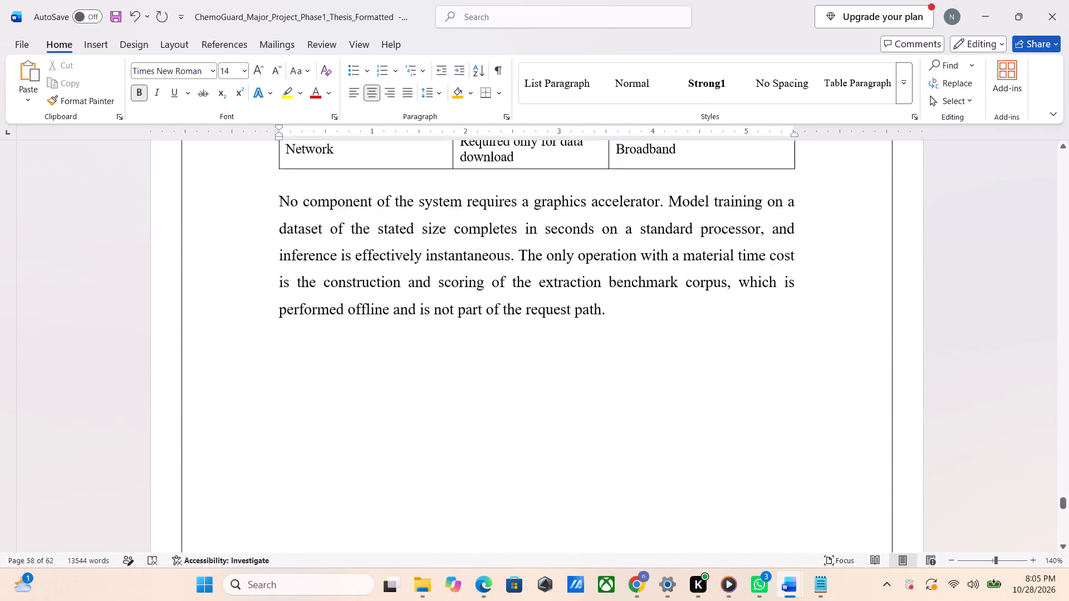
pyautogui.scroll(-4, 468, 363)
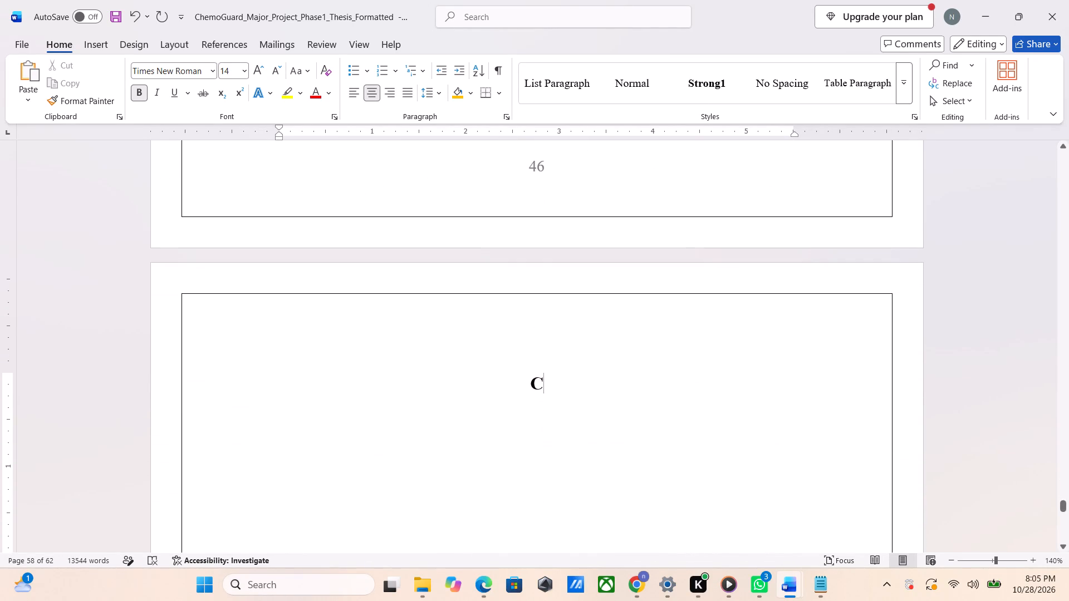
# Complete the new page's heading as "CHAPTER - 5" and glance at the sample thesis's contents list in Edge for the chapter title.
pyautogui.write('HAP')
pyautogui.write('TER')
pyautogui.press('space')
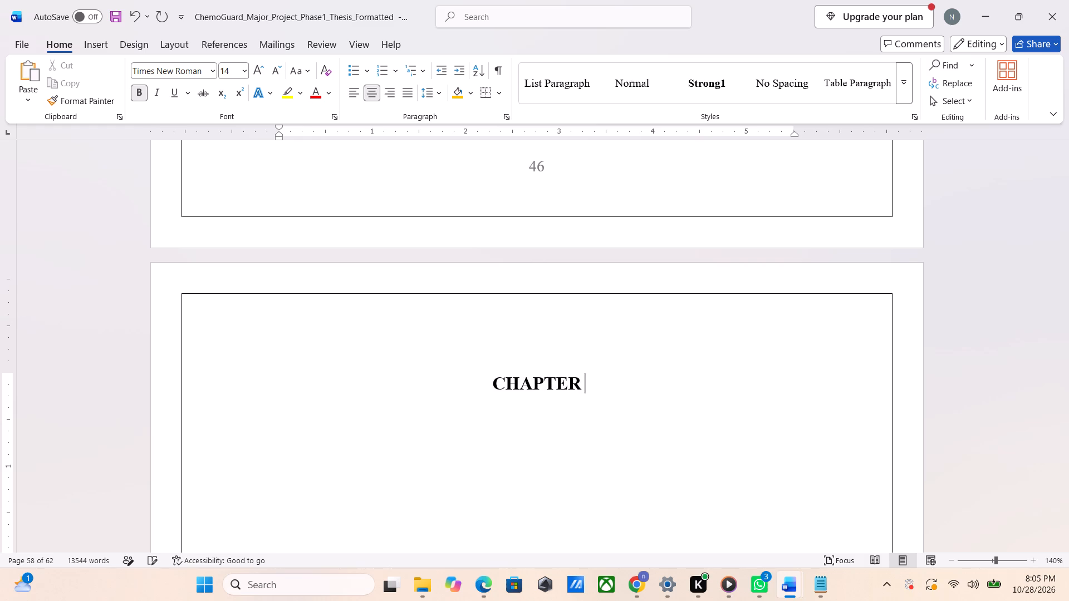
pyautogui.write('- 5')
pyautogui.hotkey('alt', 'Tab')
pyautogui.hotkey('alt', 'Tab')
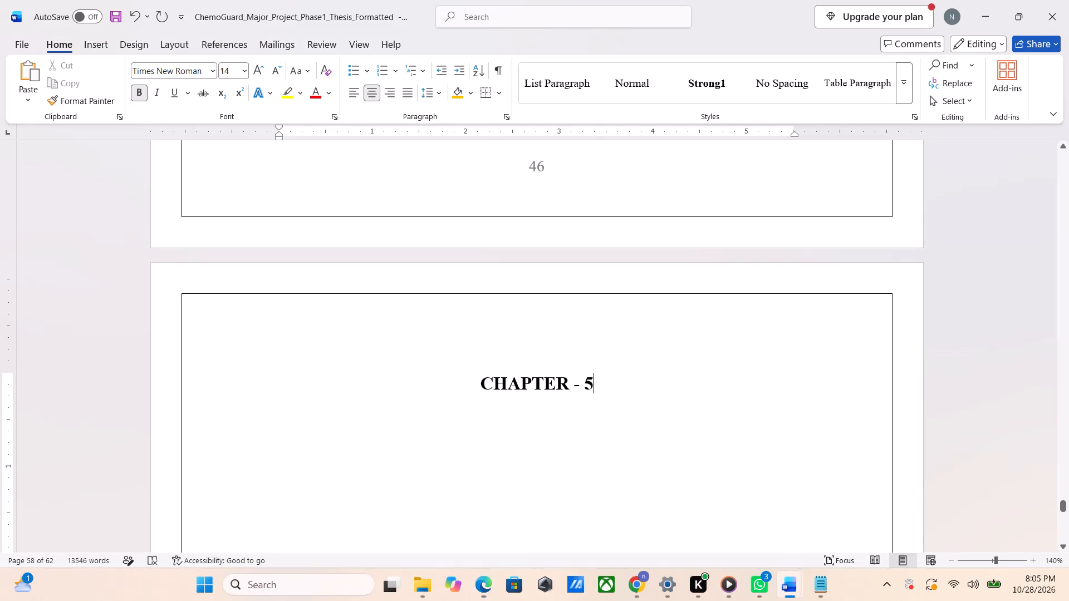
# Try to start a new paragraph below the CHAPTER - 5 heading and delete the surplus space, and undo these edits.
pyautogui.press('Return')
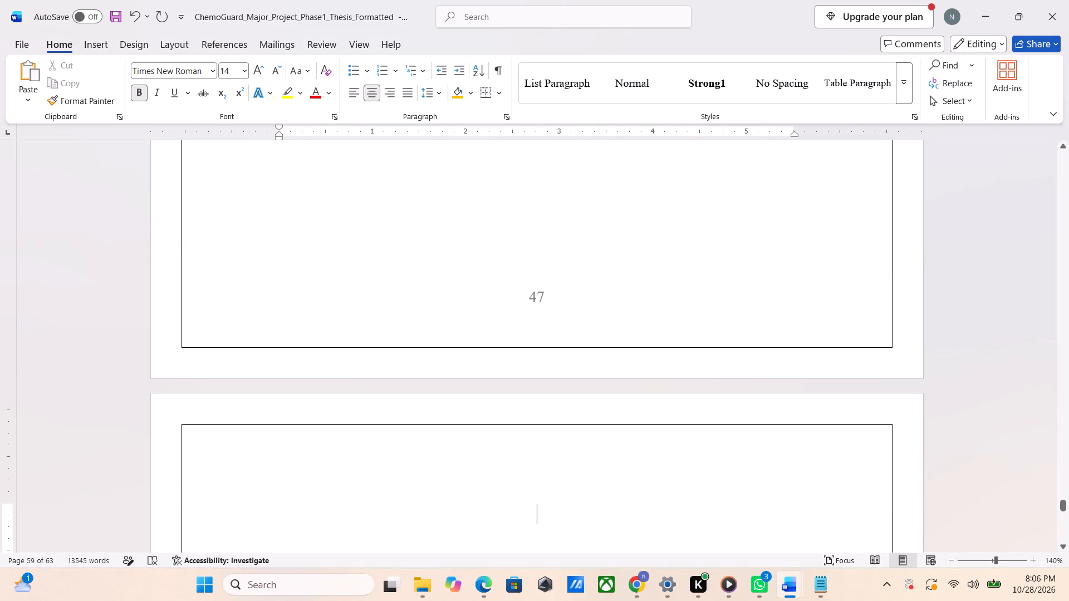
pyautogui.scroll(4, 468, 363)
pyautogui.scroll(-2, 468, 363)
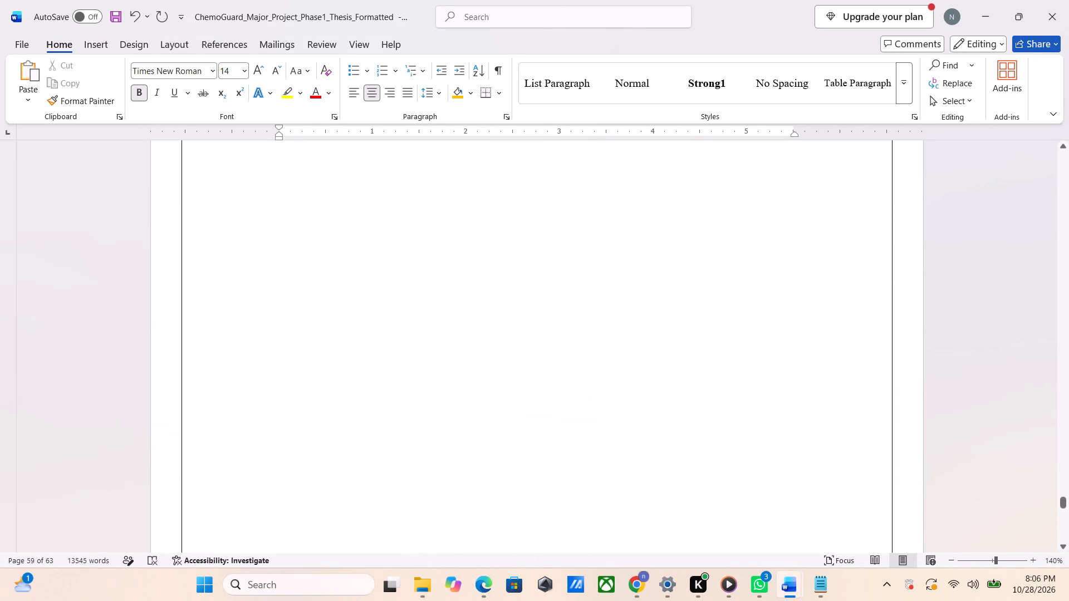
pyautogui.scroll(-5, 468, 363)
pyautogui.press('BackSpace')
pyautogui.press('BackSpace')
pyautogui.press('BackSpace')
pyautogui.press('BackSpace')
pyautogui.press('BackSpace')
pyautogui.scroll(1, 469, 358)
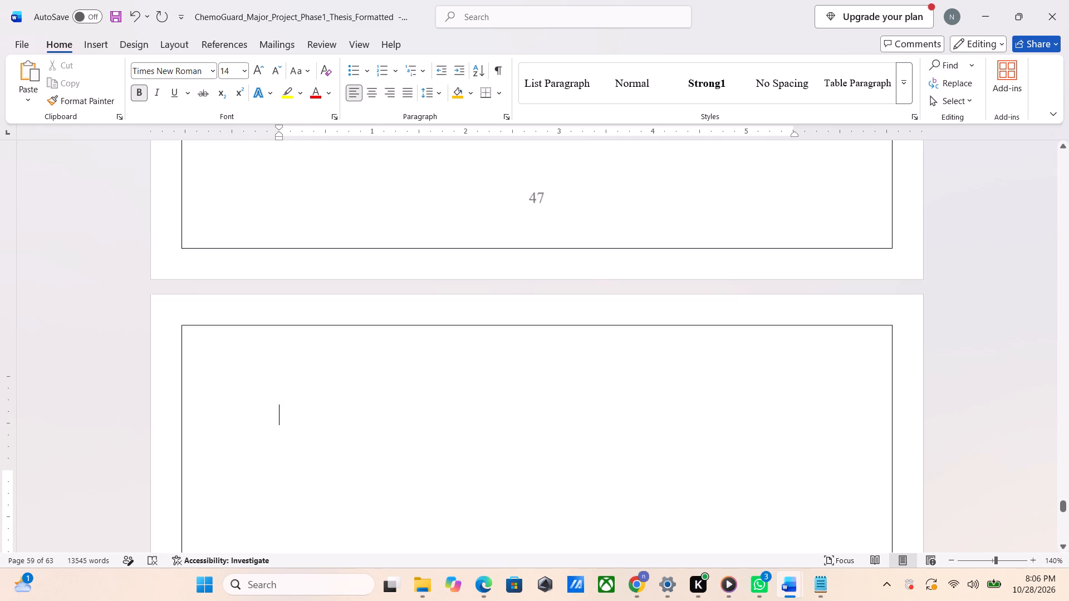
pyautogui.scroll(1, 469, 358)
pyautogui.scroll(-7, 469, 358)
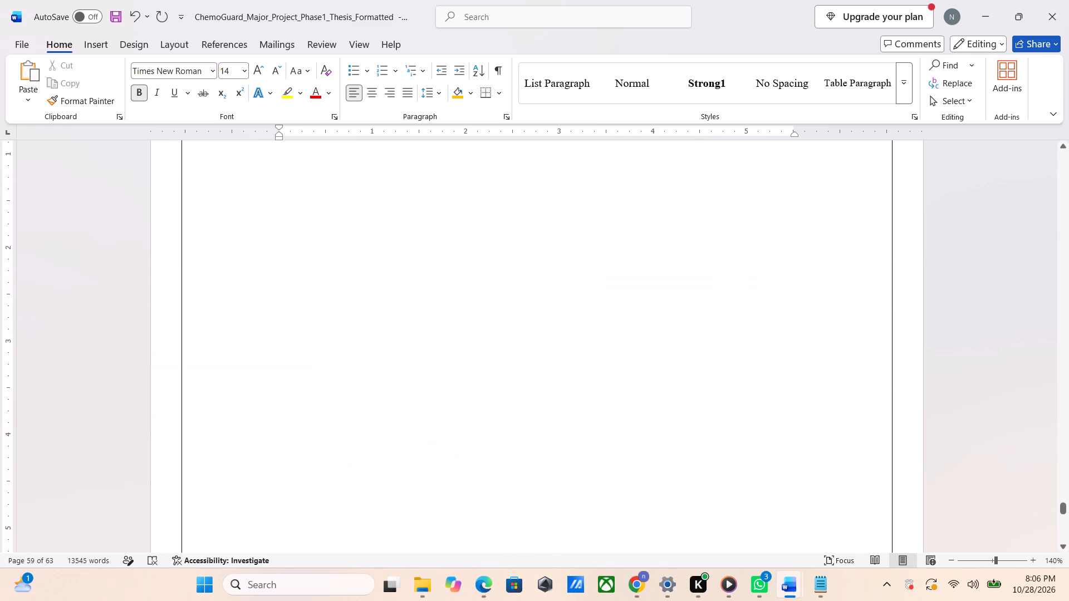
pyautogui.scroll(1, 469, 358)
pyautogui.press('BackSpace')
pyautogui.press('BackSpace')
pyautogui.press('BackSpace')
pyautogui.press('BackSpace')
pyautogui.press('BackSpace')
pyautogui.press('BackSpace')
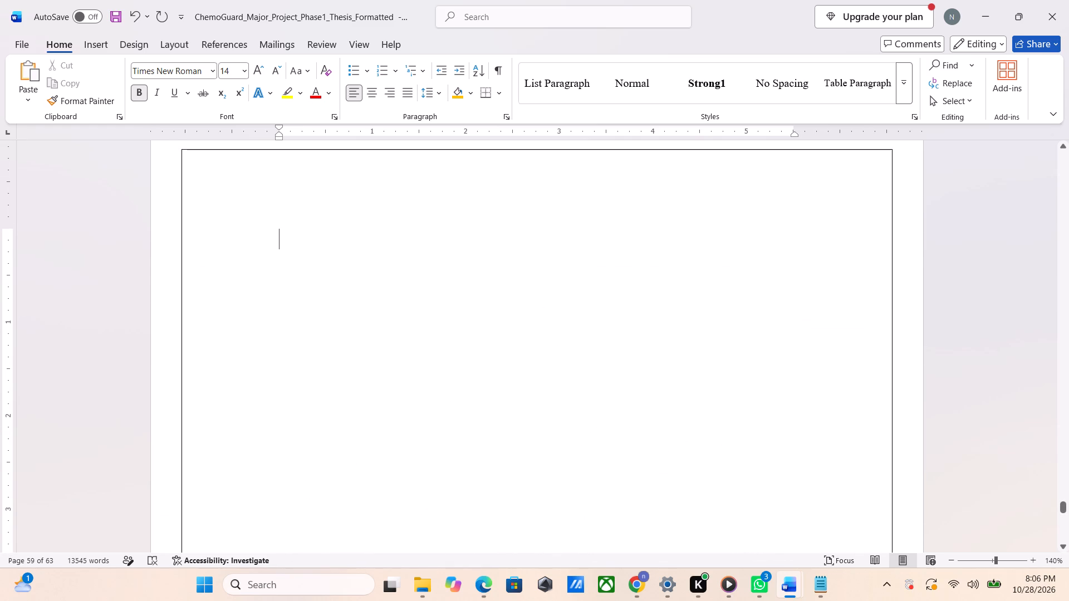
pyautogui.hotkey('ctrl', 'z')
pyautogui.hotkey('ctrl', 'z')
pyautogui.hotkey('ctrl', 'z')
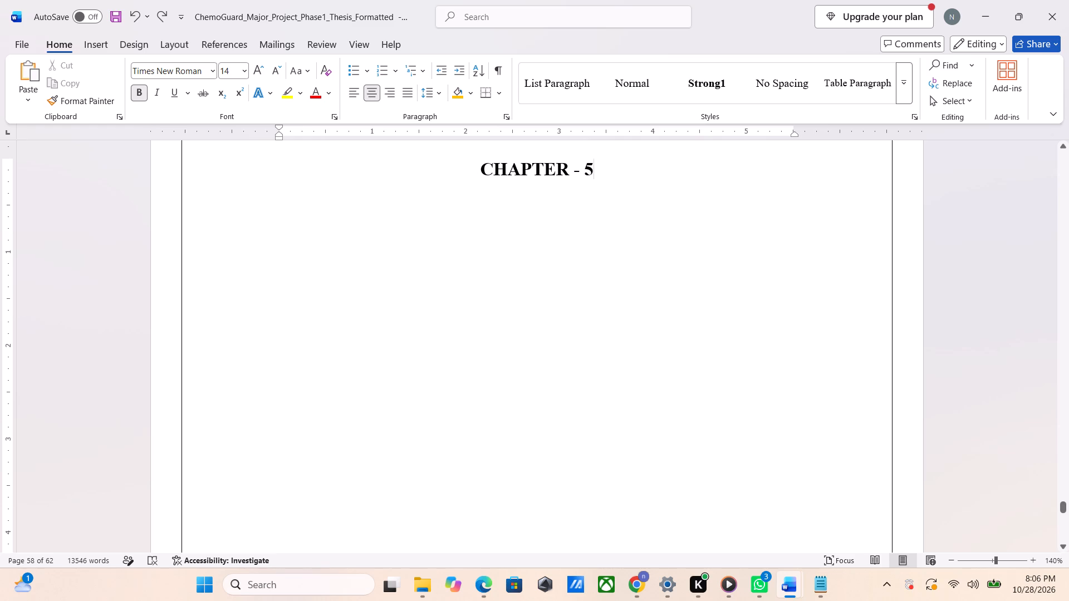
# Add the title "TESTING" directly beneath CHAPTER - 5 using a line break, with an empty line below it.
pyautogui.hotkey('shift', 'Return')
pyautogui.scroll(-6, 469, 358)
pyautogui.scroll(1, 469, 358)
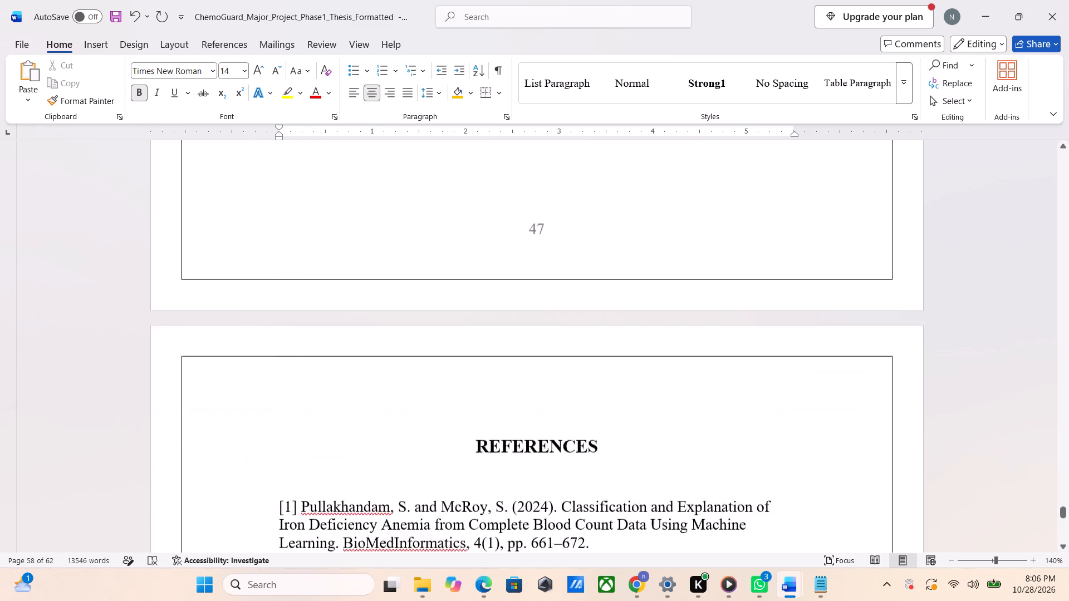
pyautogui.scroll(2, 469, 358)
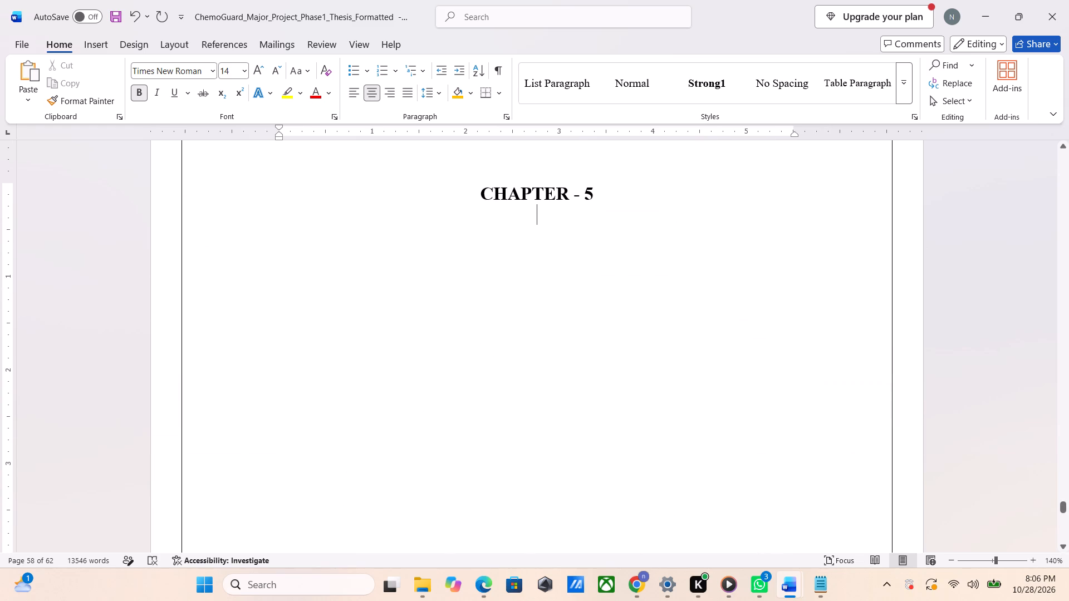
pyautogui.write('TESTING')
pyautogui.press('space')
pyautogui.hotkey('shift', 'Return')
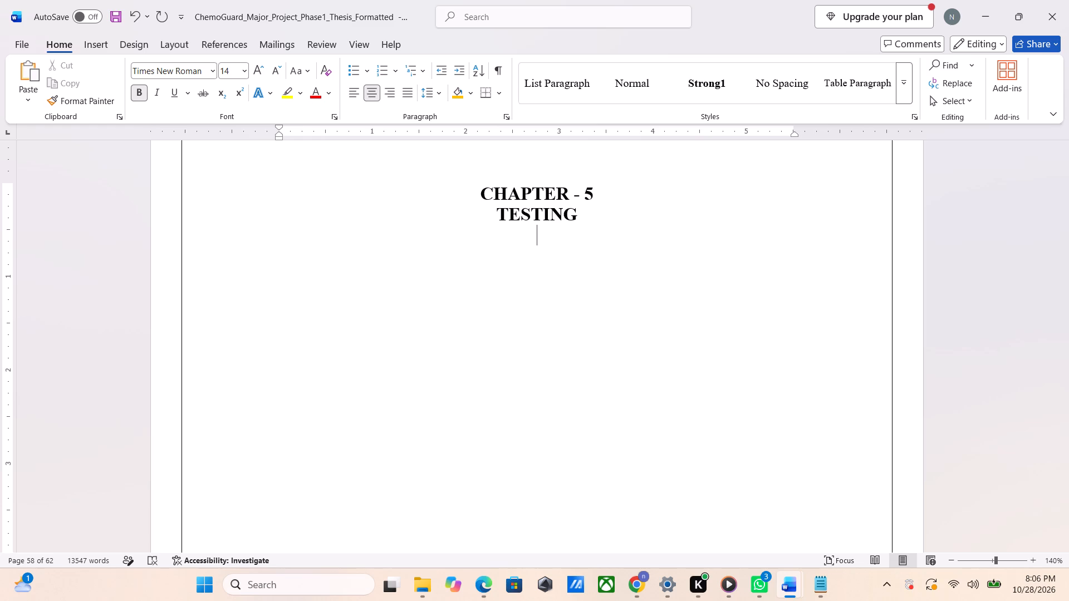
pyautogui.press('BackSpace')
pyautogui.hotkey('shift', 'Return')
# Delete the break between the TESTING title and the REFERENCES heading.
pyautogui.click(335, 283)
pyautogui.doubleClick(274, 244)
pyautogui.press('BackSpace')
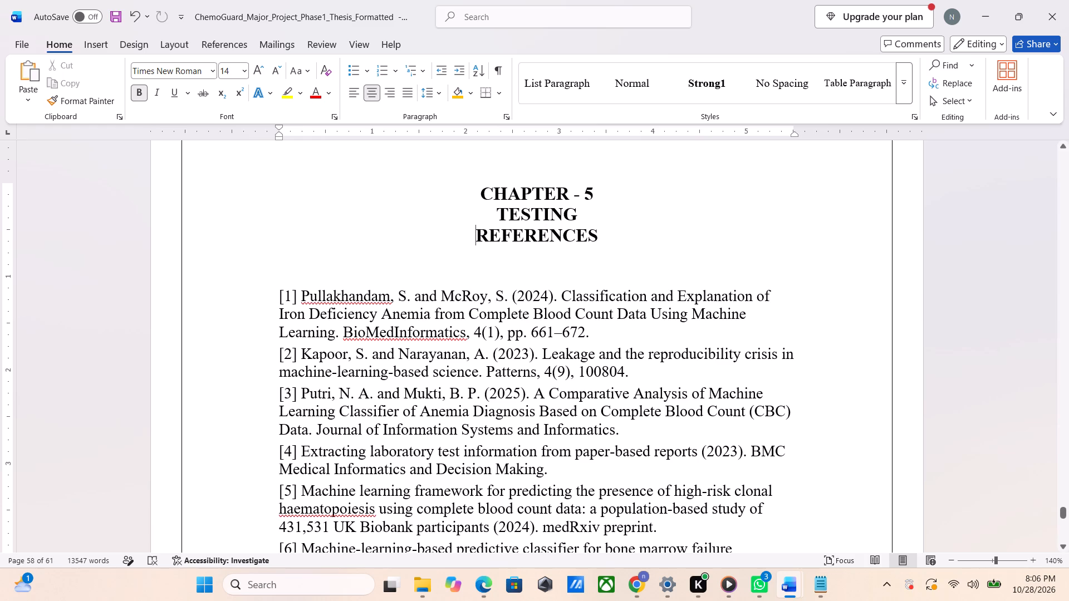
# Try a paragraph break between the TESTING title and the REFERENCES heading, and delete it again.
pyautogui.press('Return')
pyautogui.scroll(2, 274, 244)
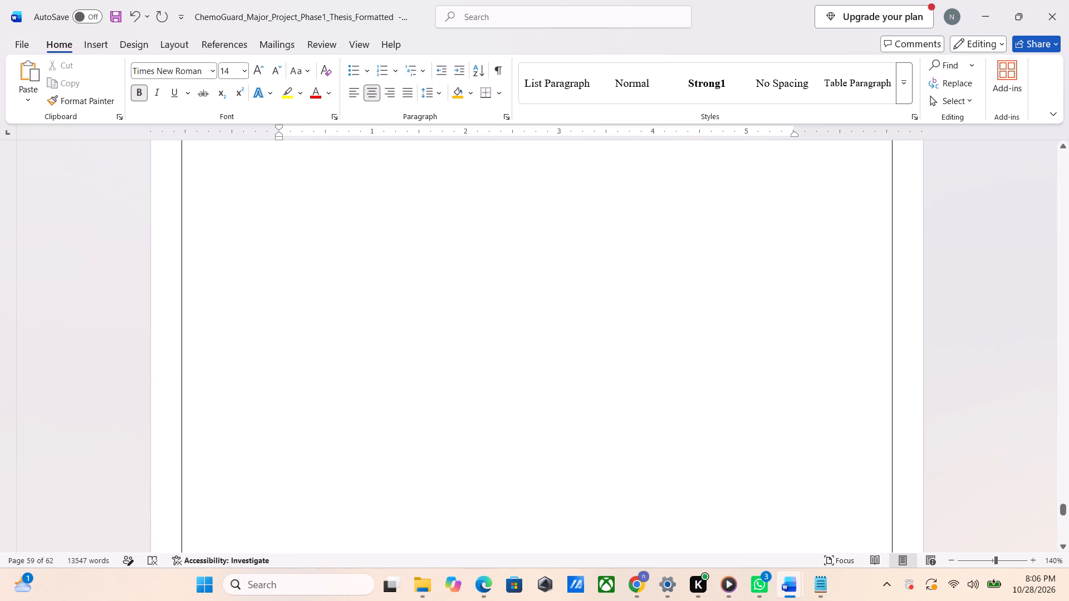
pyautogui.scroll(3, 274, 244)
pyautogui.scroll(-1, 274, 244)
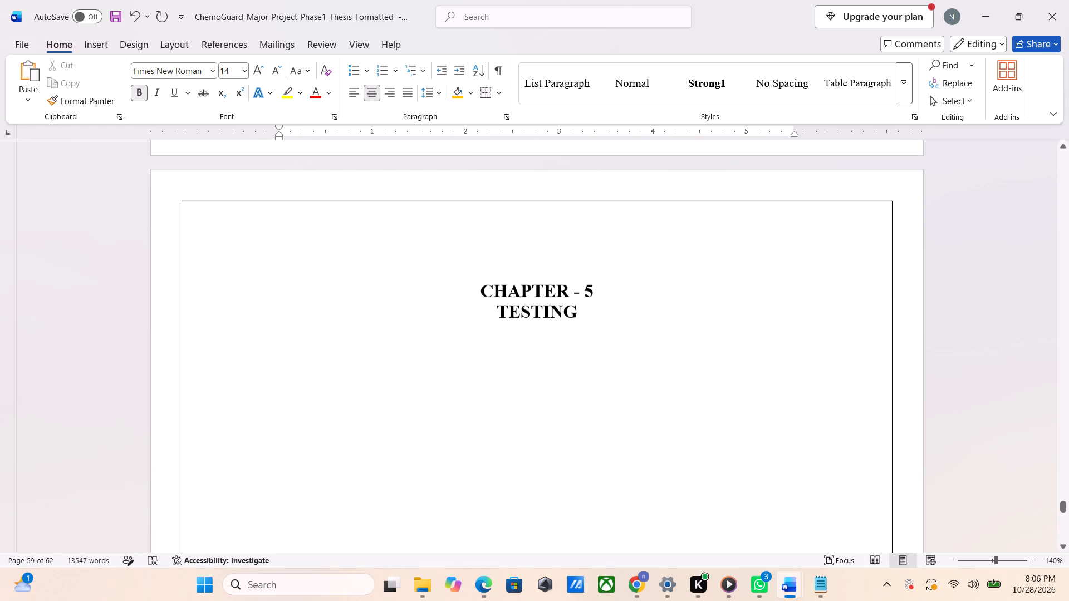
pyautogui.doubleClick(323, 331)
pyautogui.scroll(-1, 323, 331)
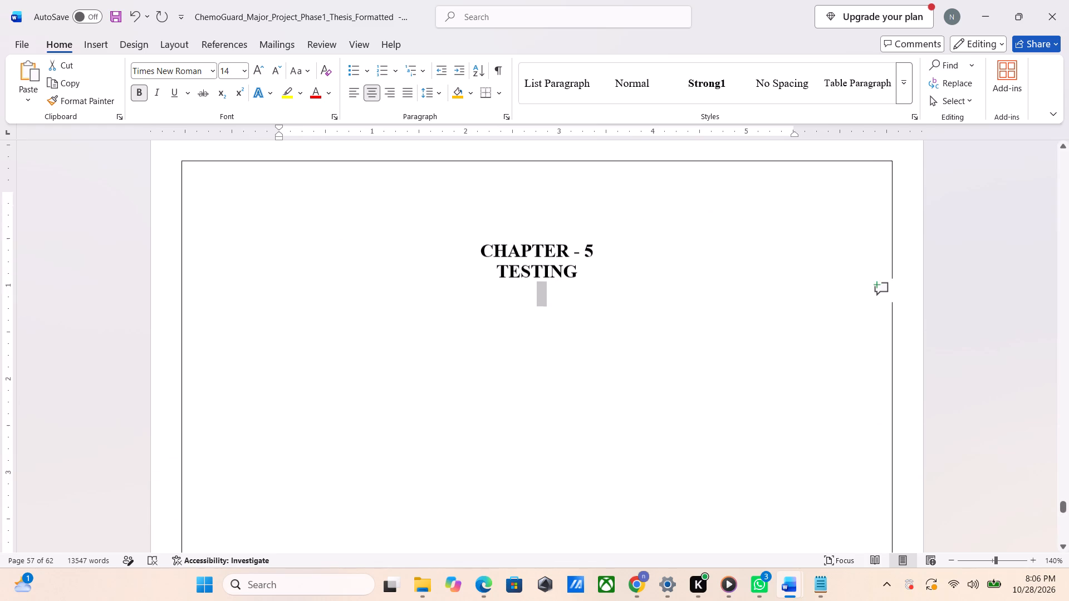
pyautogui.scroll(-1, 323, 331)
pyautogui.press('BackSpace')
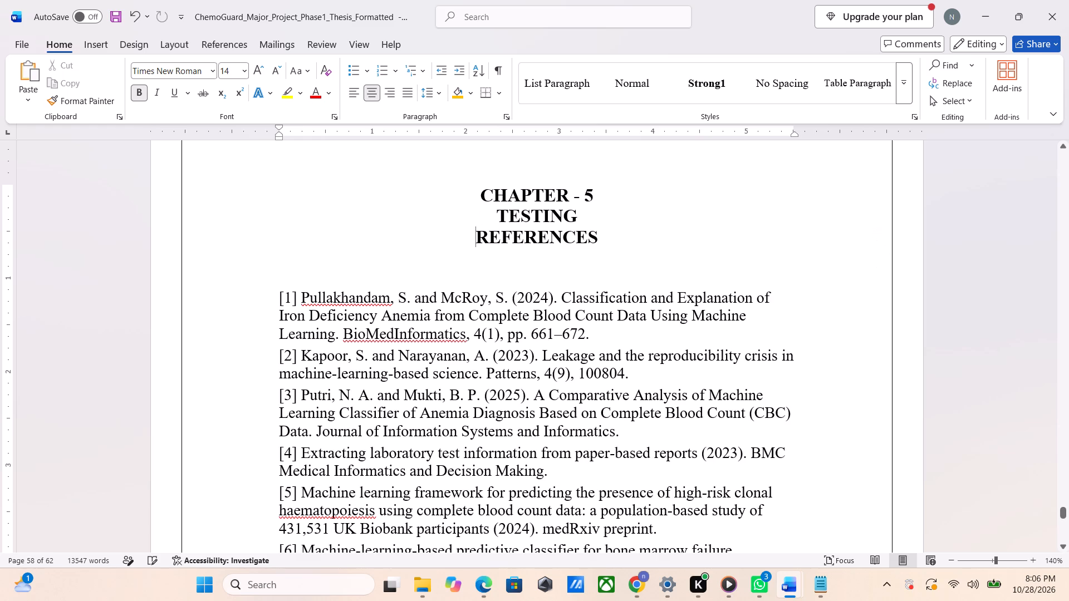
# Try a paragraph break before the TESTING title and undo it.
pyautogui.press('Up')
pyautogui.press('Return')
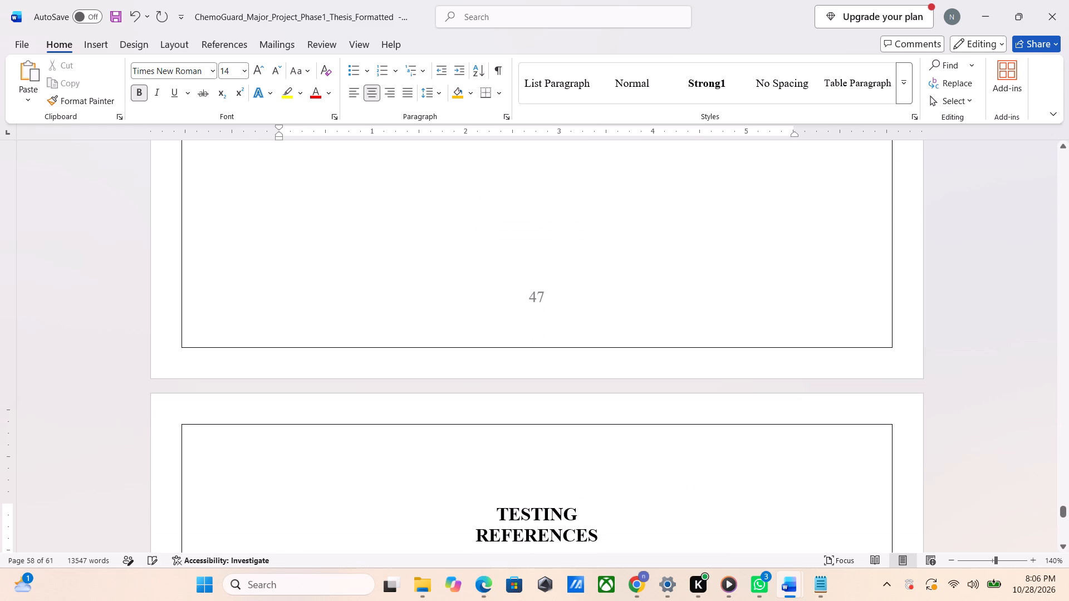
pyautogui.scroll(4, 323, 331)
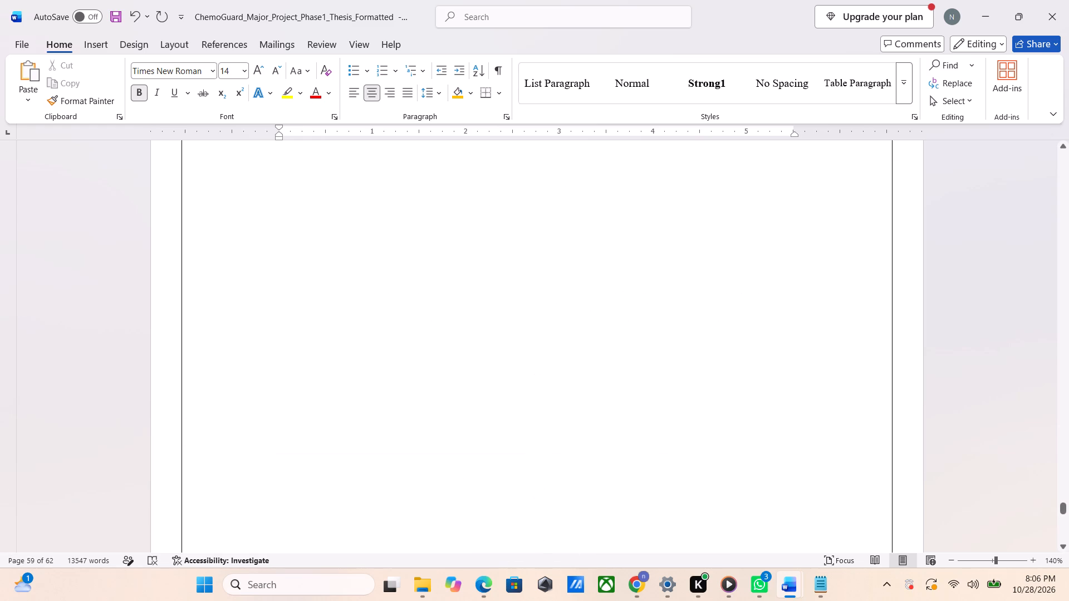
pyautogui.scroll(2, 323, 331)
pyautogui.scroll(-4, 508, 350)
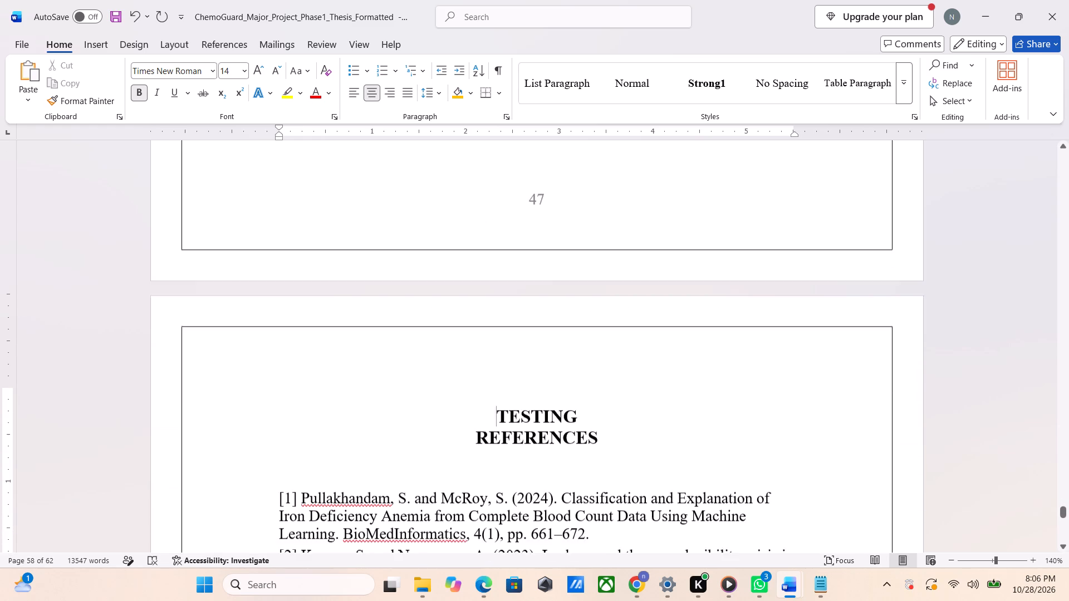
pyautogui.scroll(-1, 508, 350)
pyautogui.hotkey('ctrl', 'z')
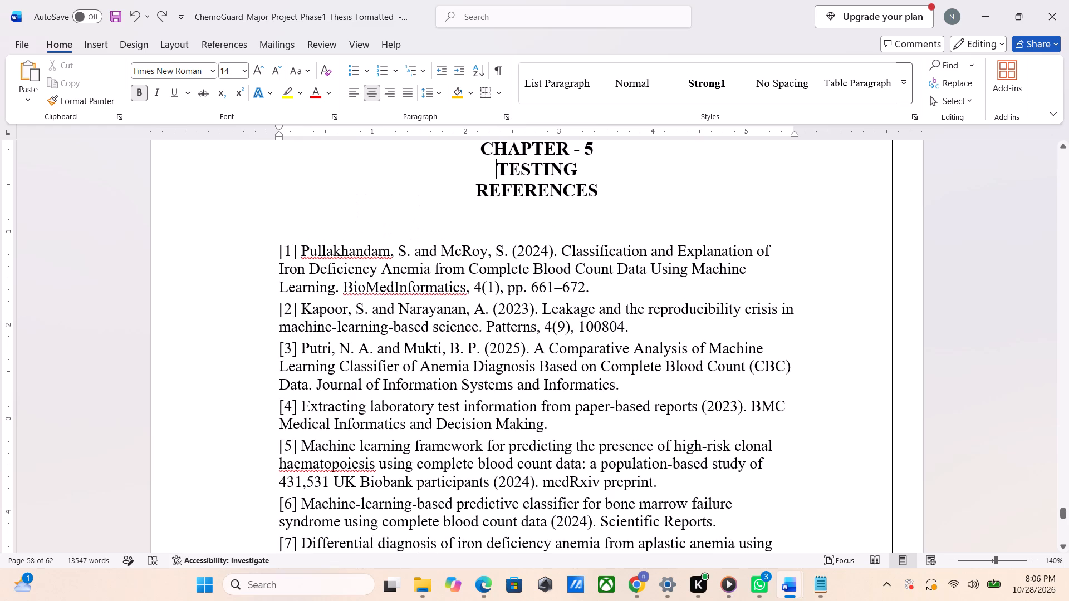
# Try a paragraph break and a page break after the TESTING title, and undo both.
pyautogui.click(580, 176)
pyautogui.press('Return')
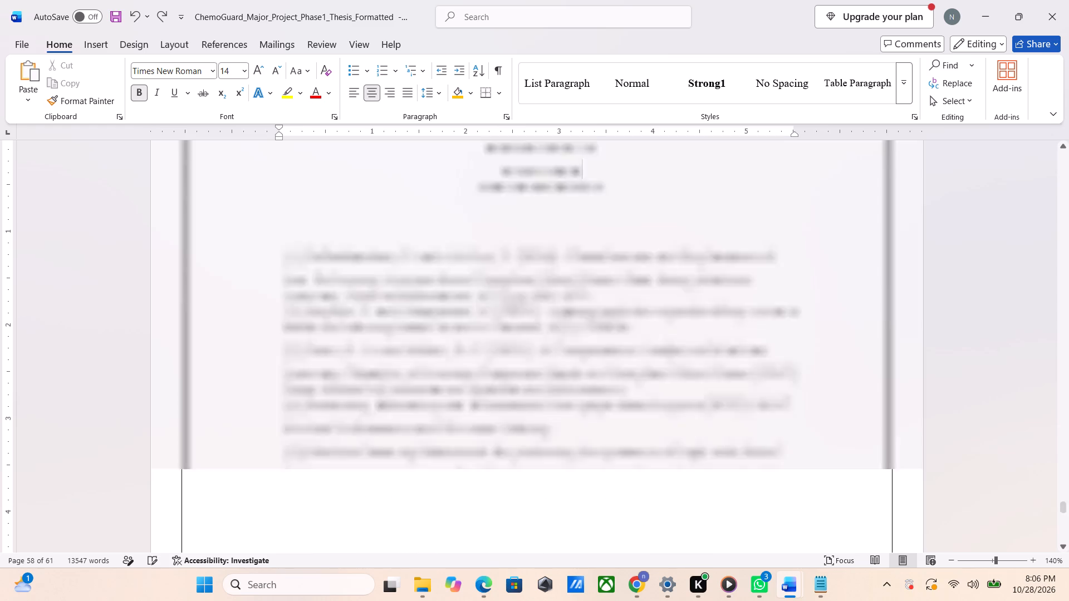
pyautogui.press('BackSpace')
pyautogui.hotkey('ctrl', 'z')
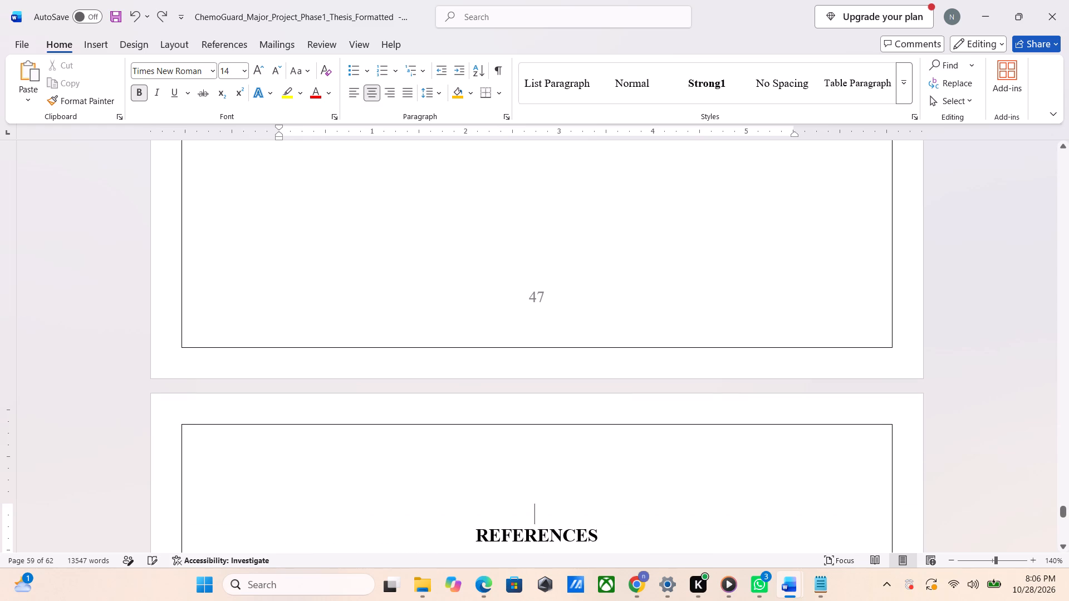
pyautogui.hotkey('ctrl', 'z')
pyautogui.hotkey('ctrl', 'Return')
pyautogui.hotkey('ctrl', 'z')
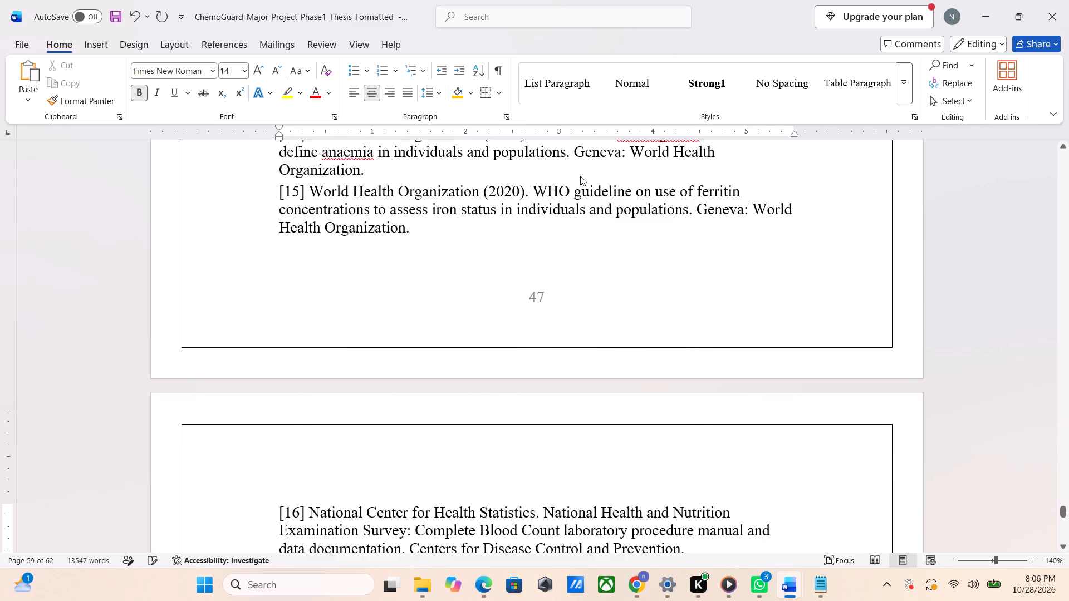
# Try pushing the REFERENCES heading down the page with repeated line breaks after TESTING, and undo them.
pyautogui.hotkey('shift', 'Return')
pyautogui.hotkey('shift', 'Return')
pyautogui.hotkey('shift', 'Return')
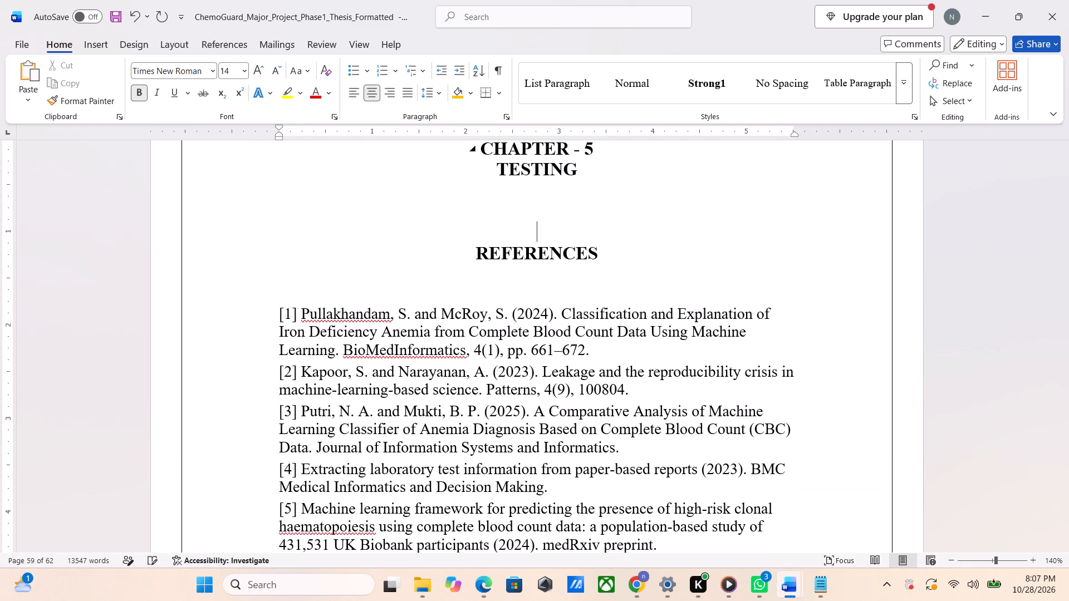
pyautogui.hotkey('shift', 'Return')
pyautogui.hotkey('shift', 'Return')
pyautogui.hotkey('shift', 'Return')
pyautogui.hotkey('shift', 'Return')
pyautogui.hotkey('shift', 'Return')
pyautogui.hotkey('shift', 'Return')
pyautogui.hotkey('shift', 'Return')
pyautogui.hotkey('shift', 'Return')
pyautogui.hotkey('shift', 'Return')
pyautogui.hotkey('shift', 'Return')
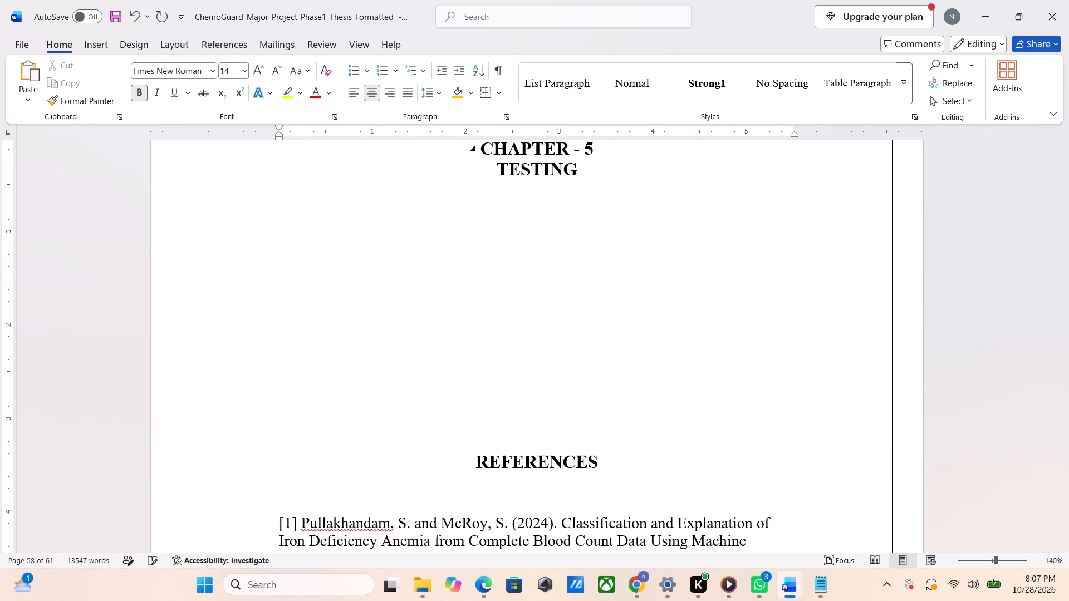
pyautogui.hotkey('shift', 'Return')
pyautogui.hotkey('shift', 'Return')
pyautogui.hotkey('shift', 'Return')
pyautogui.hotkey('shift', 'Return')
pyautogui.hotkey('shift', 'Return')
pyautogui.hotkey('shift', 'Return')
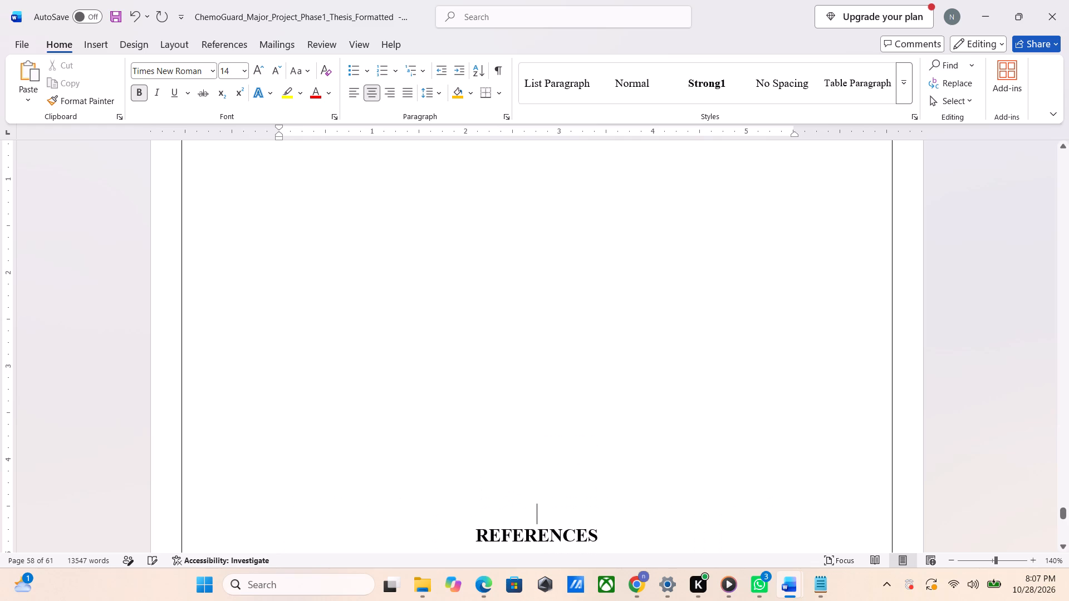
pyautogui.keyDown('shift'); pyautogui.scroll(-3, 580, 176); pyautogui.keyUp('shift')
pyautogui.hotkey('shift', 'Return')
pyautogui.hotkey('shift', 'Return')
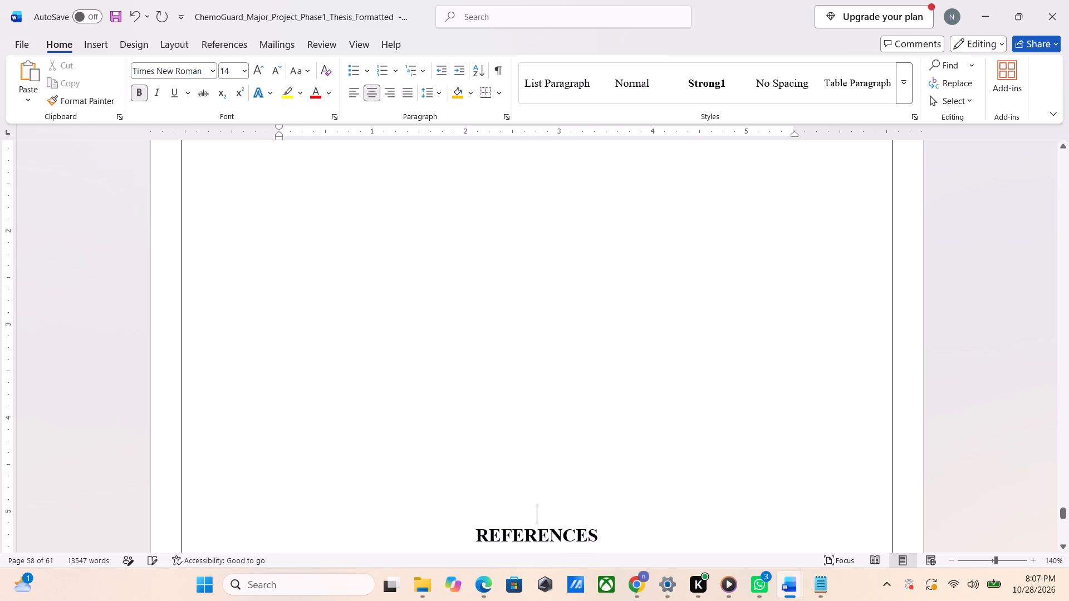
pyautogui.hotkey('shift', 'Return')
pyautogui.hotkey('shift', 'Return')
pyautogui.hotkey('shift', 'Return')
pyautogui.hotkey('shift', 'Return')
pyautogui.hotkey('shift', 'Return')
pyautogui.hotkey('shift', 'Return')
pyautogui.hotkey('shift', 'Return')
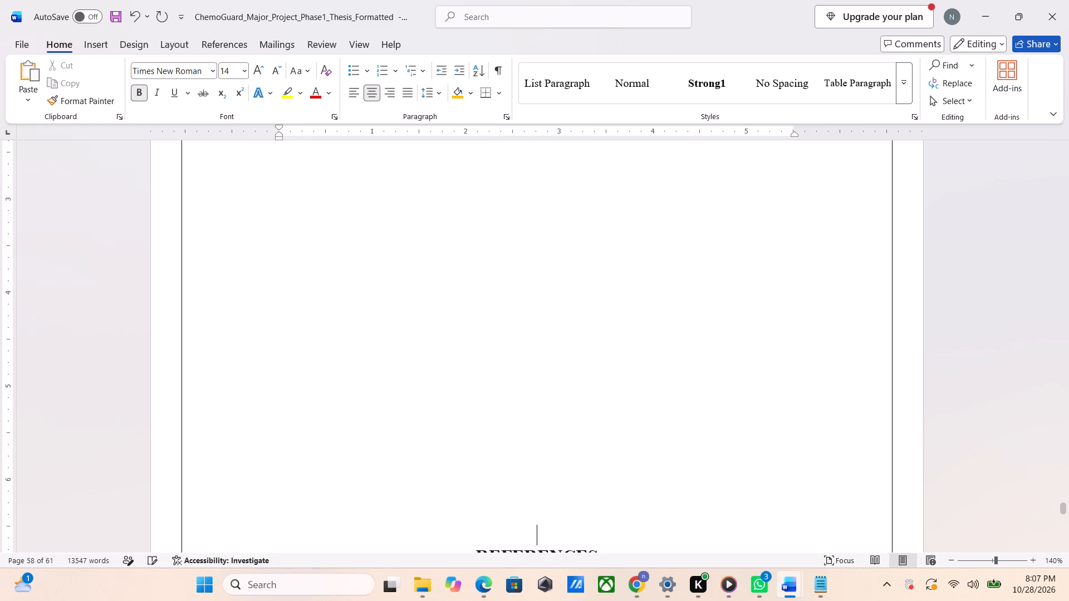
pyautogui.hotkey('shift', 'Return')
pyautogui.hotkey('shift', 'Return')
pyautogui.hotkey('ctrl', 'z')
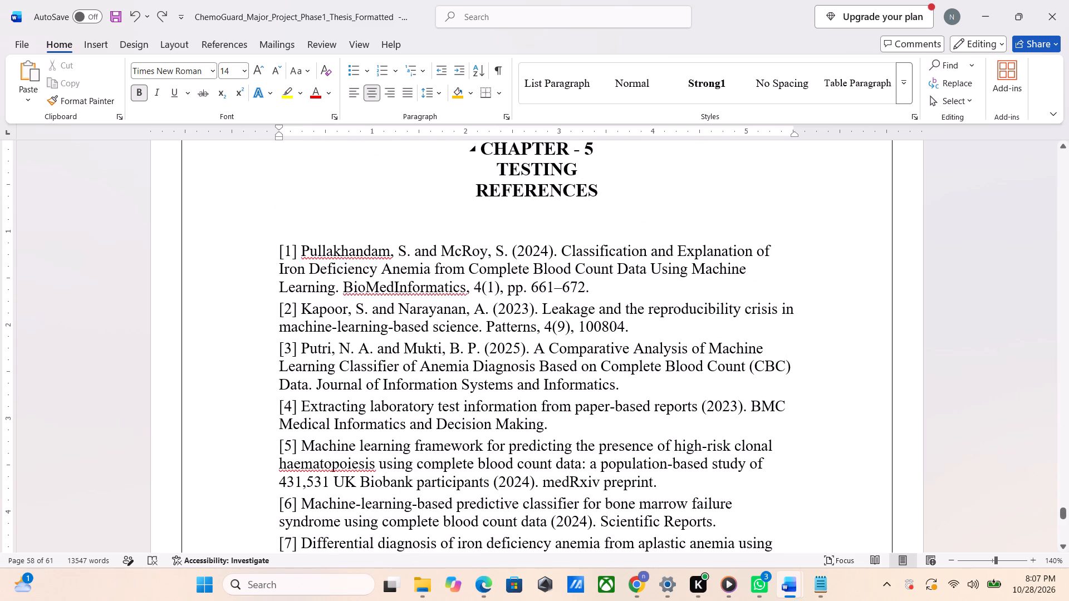
# Break the paragraph after TESTING to place the REFERENCES heading centred on its own page with no empty line above it.
pyautogui.press('Return')
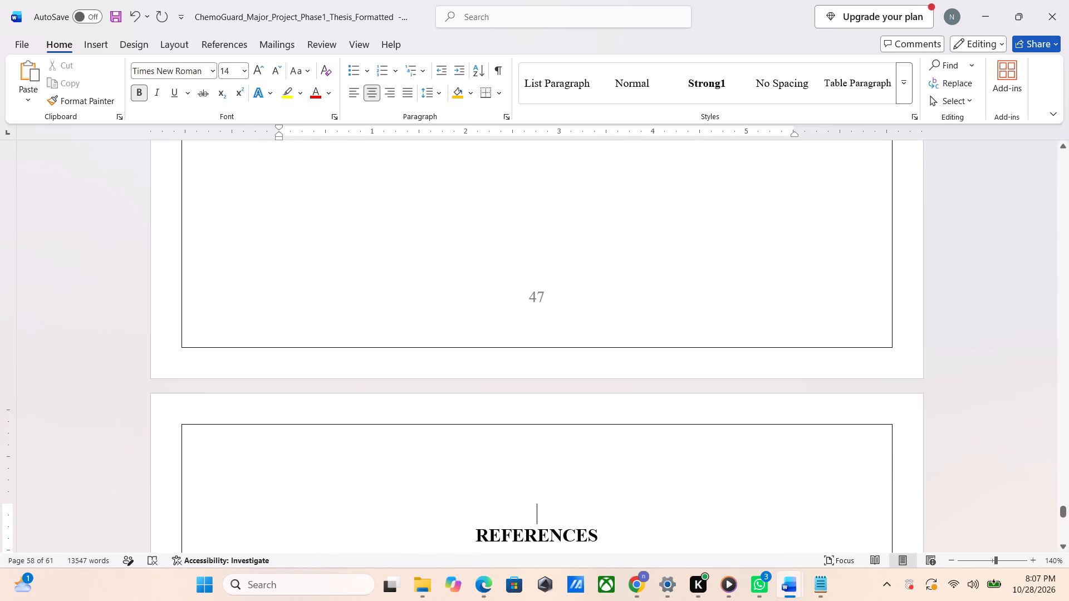
pyautogui.scroll(2, 580, 176)
pyautogui.press('BackSpace')
pyautogui.scroll(-2, 580, 176)
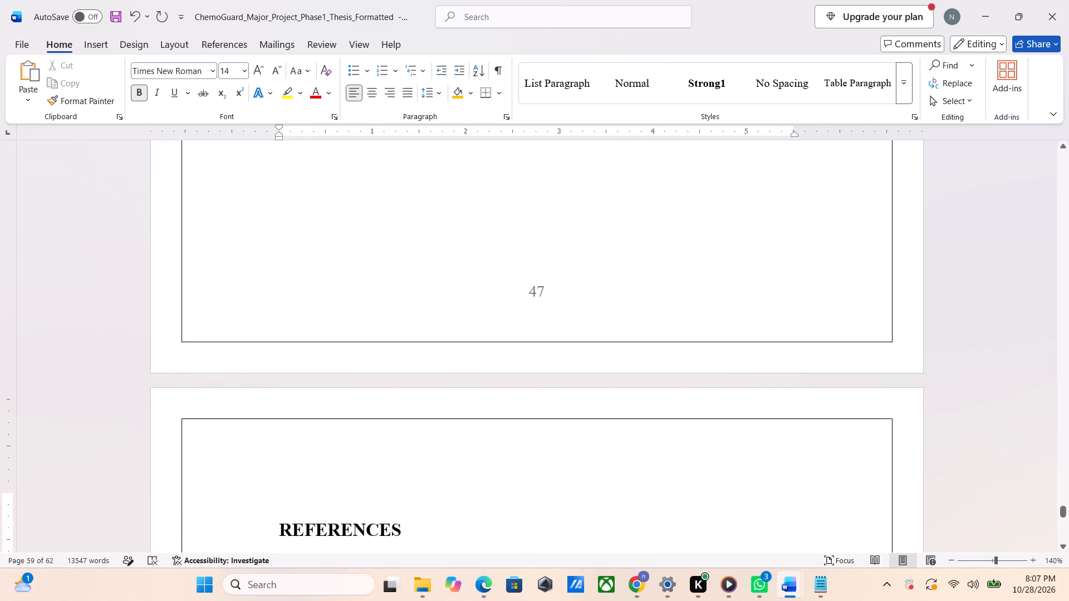
pyautogui.scroll(-2, 580, 176)
pyautogui.press('BackSpace')
pyautogui.press('BackSpace')
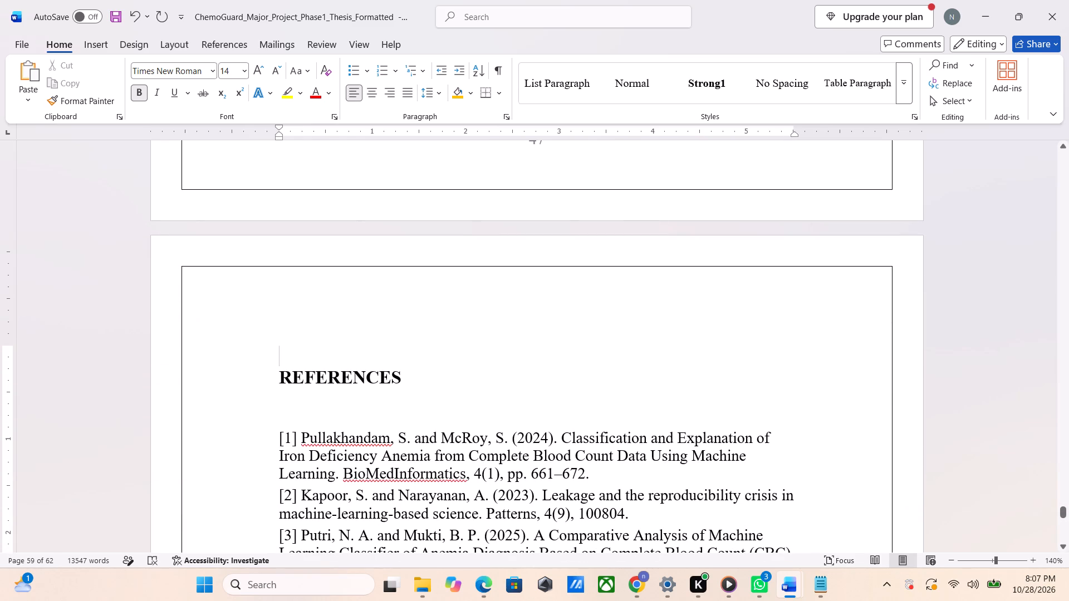
pyautogui.press('Down')
pyautogui.press('BackSpace')
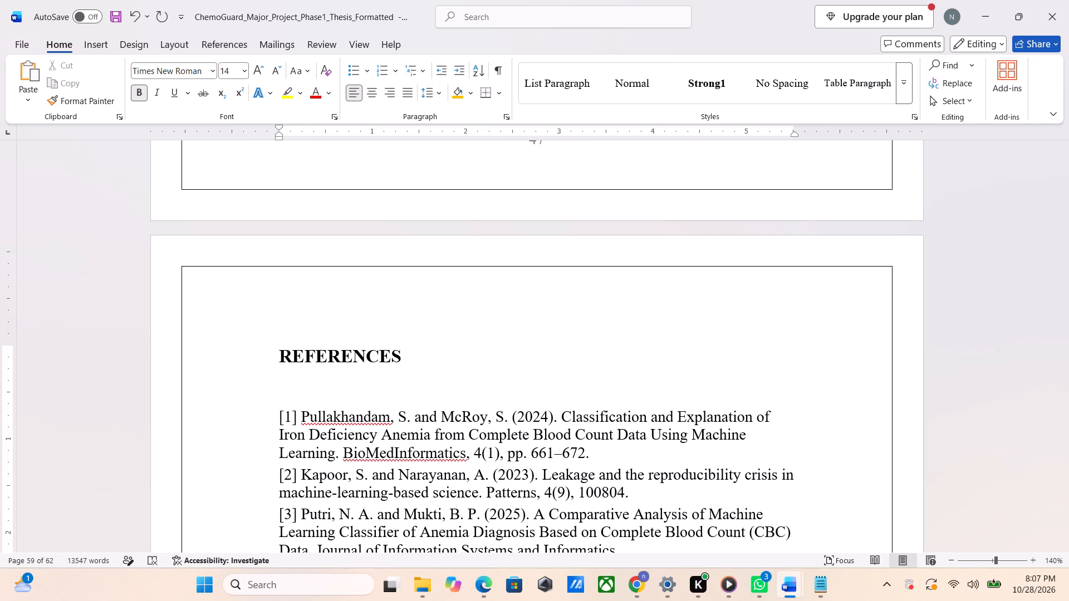
pyautogui.hotkey('ctrl', 'e')
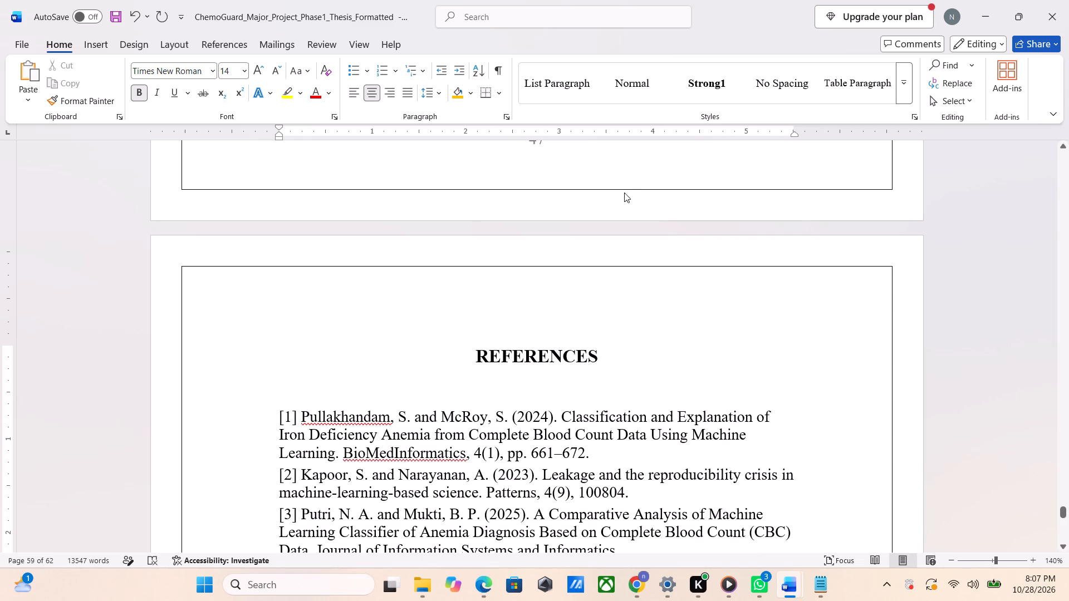
# Add an empty line directly below the TESTING title using a line break.
pyautogui.press('Up')
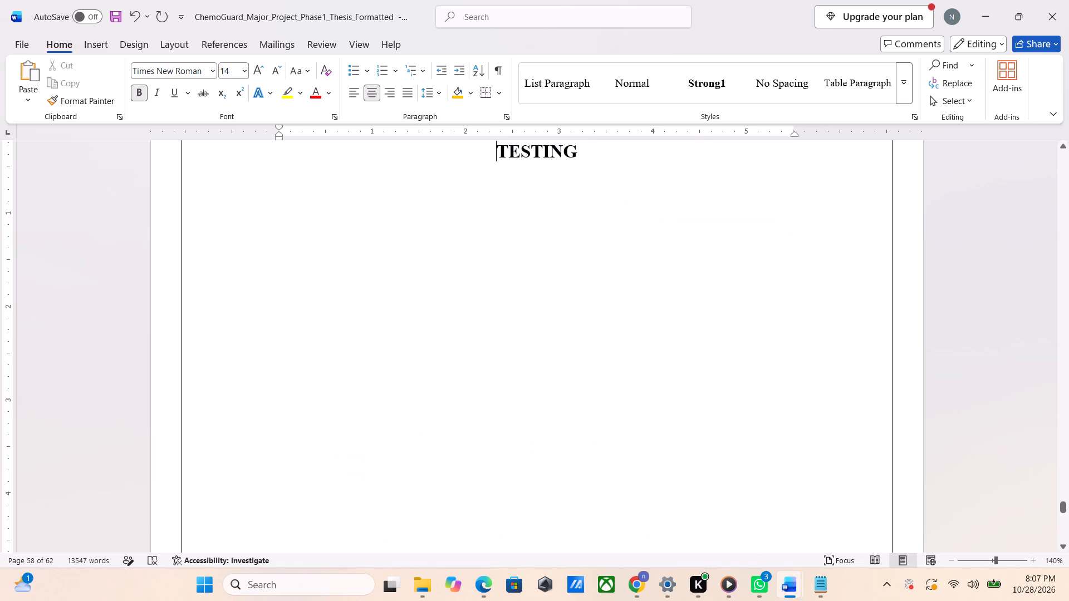
pyautogui.press('Right')
pyautogui.press('Right')
pyautogui.press('Right')
pyautogui.press('Right')
pyautogui.press('Right')
pyautogui.press('Right')
pyautogui.press('Right')
pyautogui.press('Right')
pyautogui.press('Right')
pyautogui.press('Right')
pyautogui.press('Right')
pyautogui.press('Right')
pyautogui.press('Up')
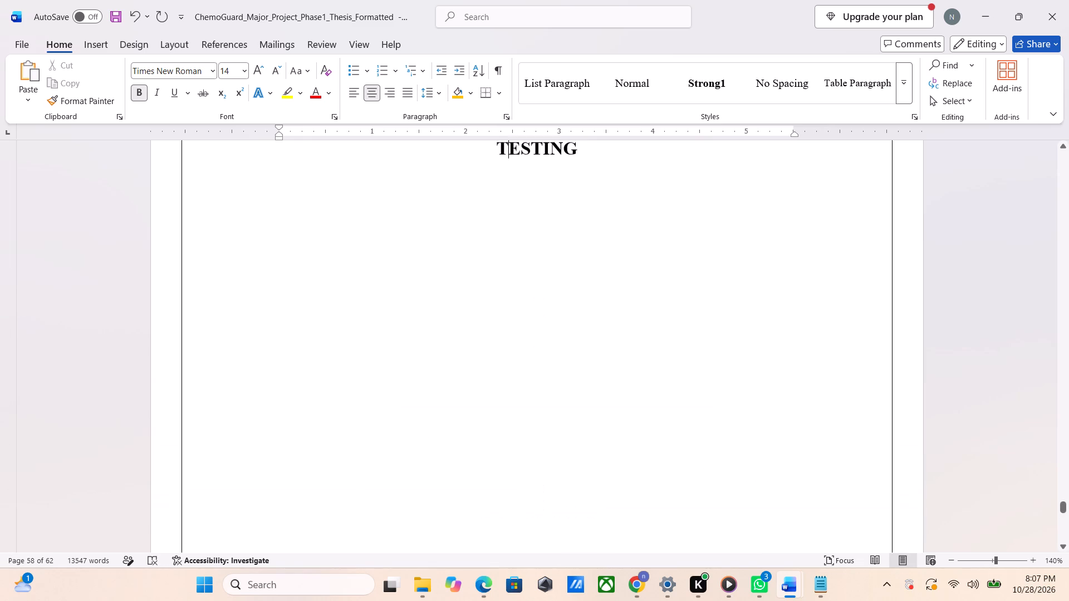
pyautogui.click(603, 149)
pyautogui.hotkey('shift', 'Return')
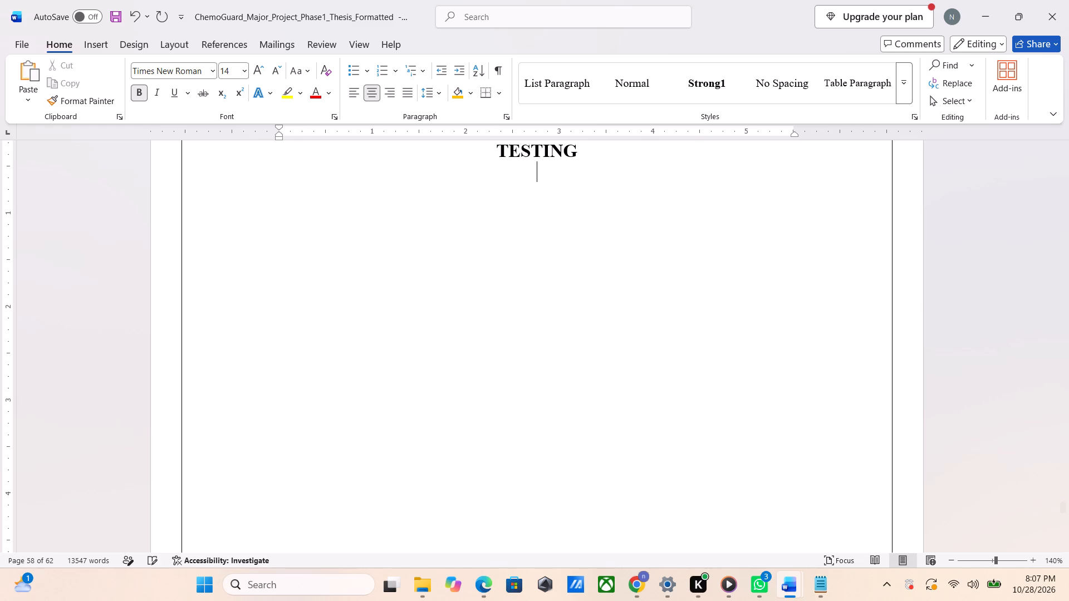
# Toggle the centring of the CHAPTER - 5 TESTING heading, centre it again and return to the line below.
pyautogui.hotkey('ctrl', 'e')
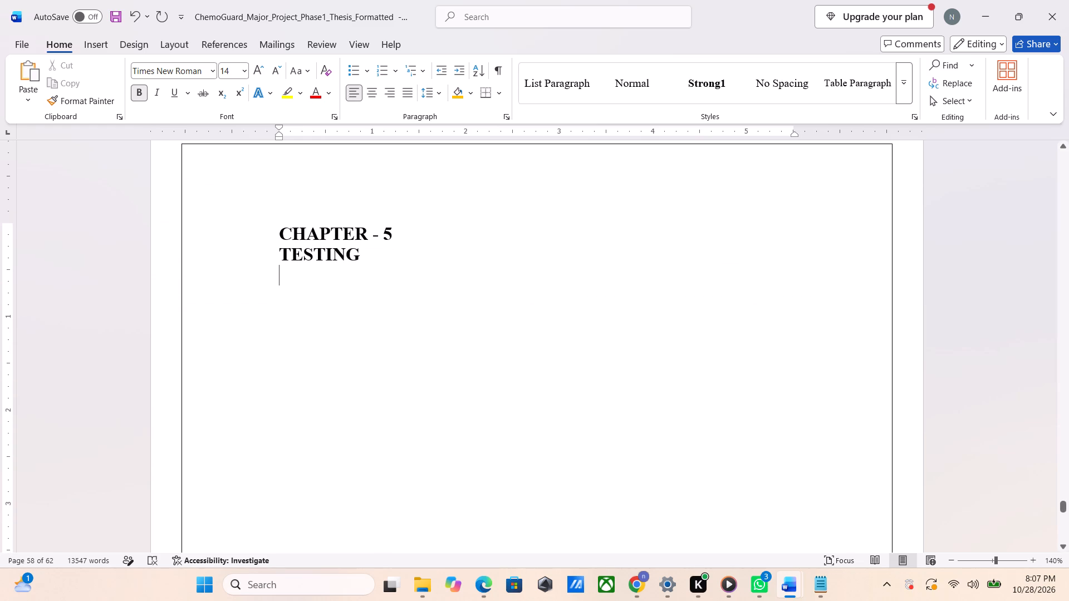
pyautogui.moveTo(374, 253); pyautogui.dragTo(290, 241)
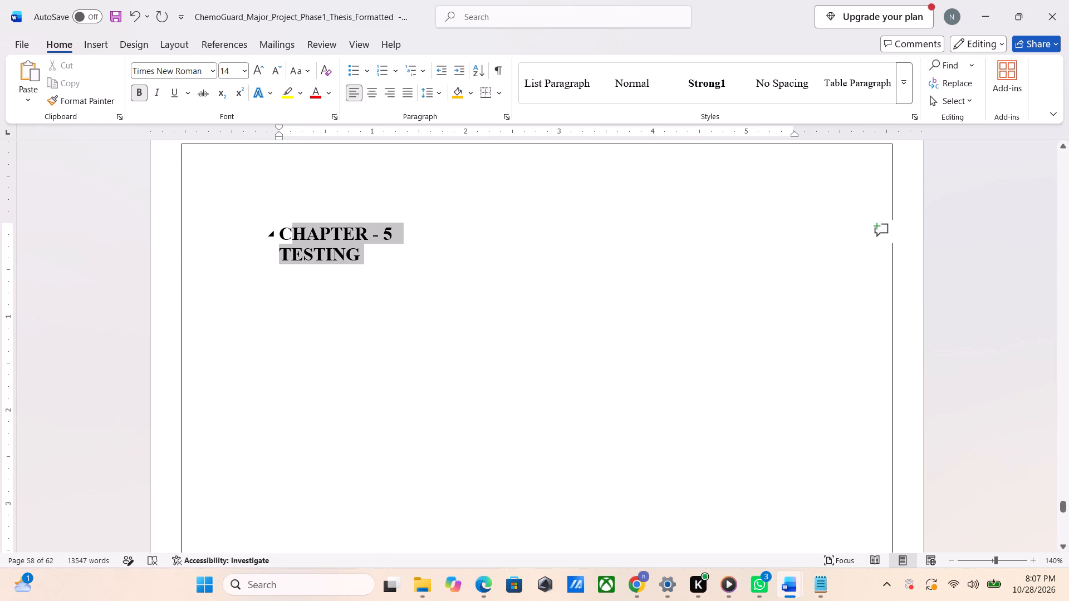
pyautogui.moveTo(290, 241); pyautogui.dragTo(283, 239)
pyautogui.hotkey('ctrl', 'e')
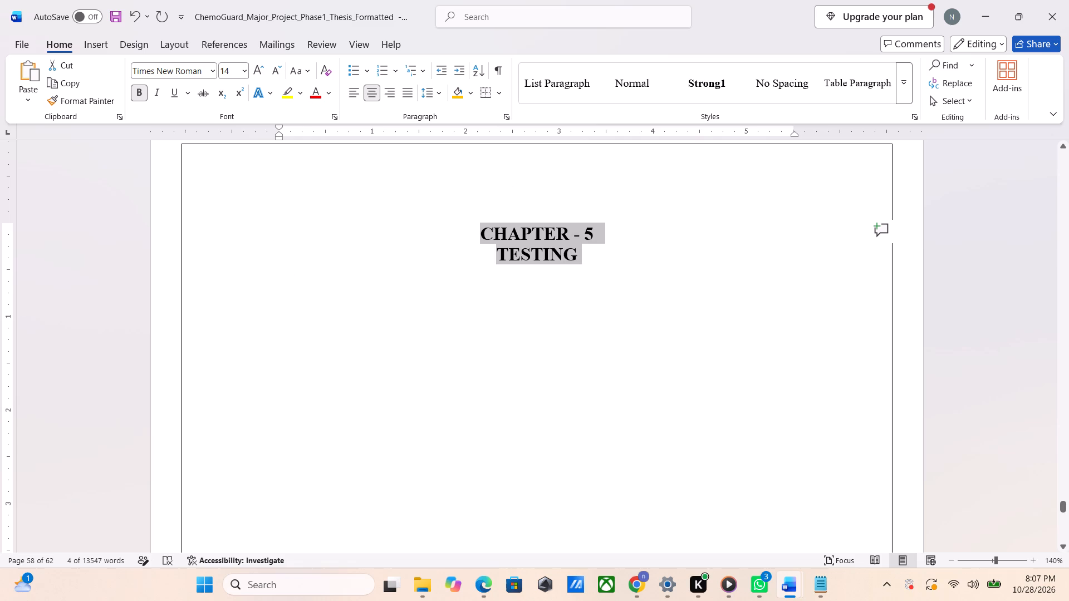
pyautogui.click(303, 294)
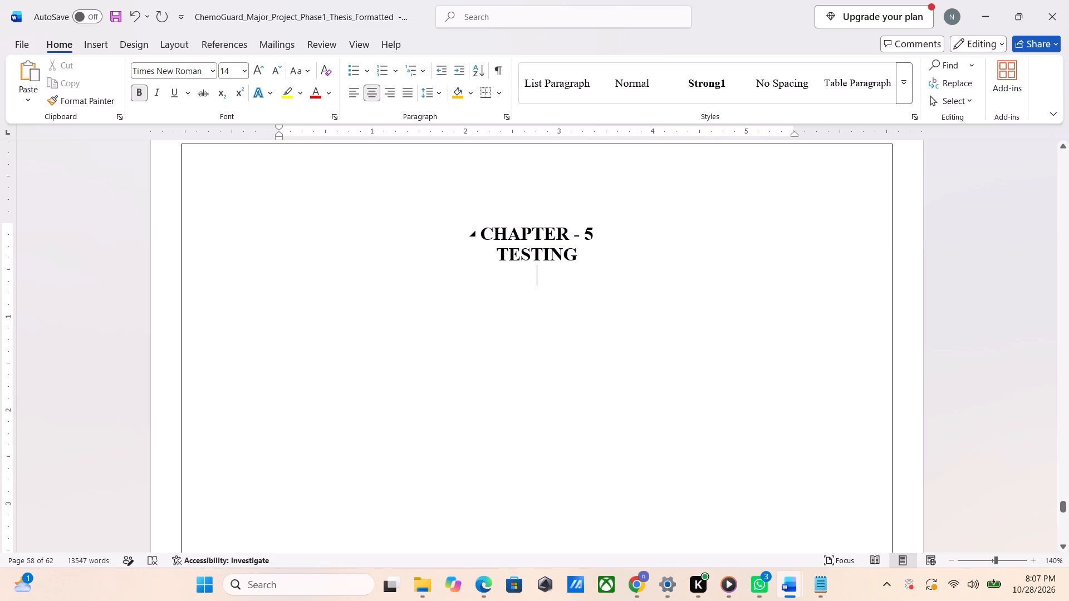
# Check the layout line by line between the end of Chapter 4, the CHAPTER - 5 TESTING heading and REFERENCES.
pyautogui.press('Down')
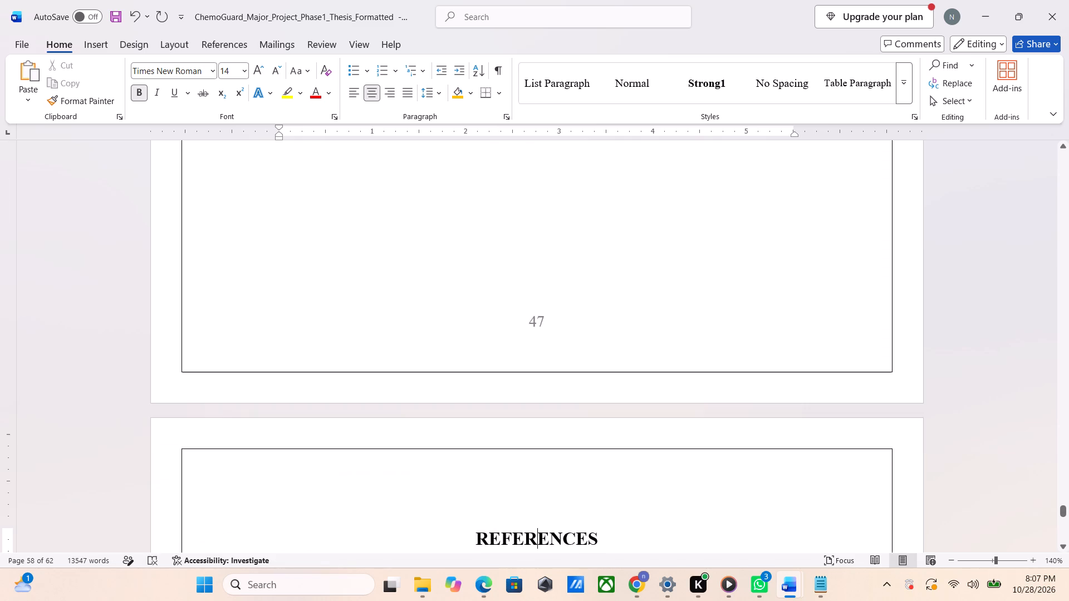
pyautogui.press('Up')
pyautogui.press('Up')
pyautogui.press('Up')
pyautogui.press('Up')
pyautogui.press('Up')
pyautogui.press('Down')
pyautogui.press('Down')
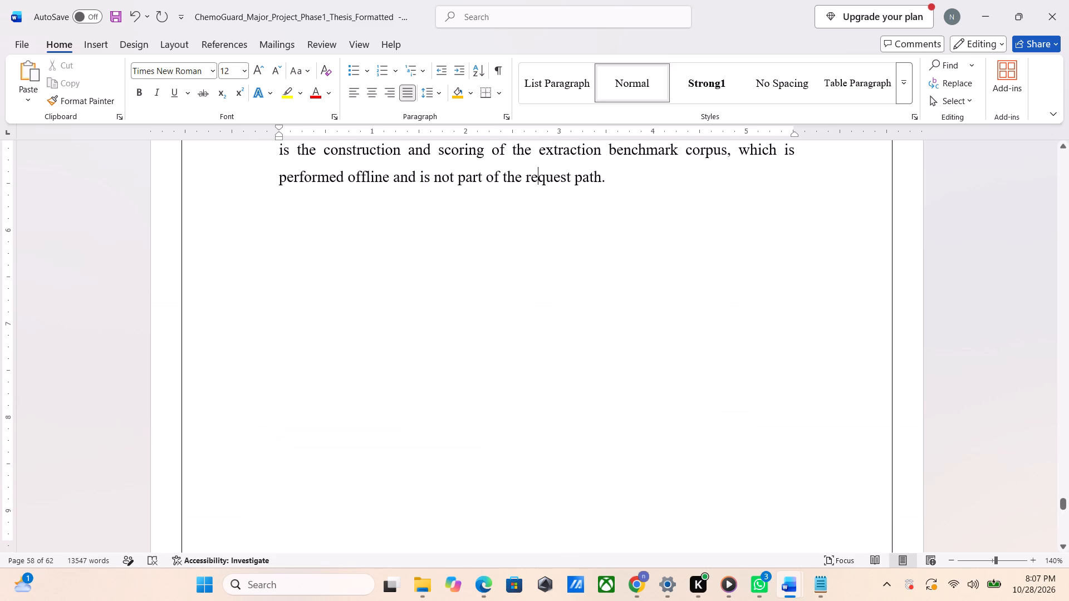
pyautogui.press('Down')
pyautogui.press('Down')
pyautogui.press('Down')
pyautogui.press('Up')
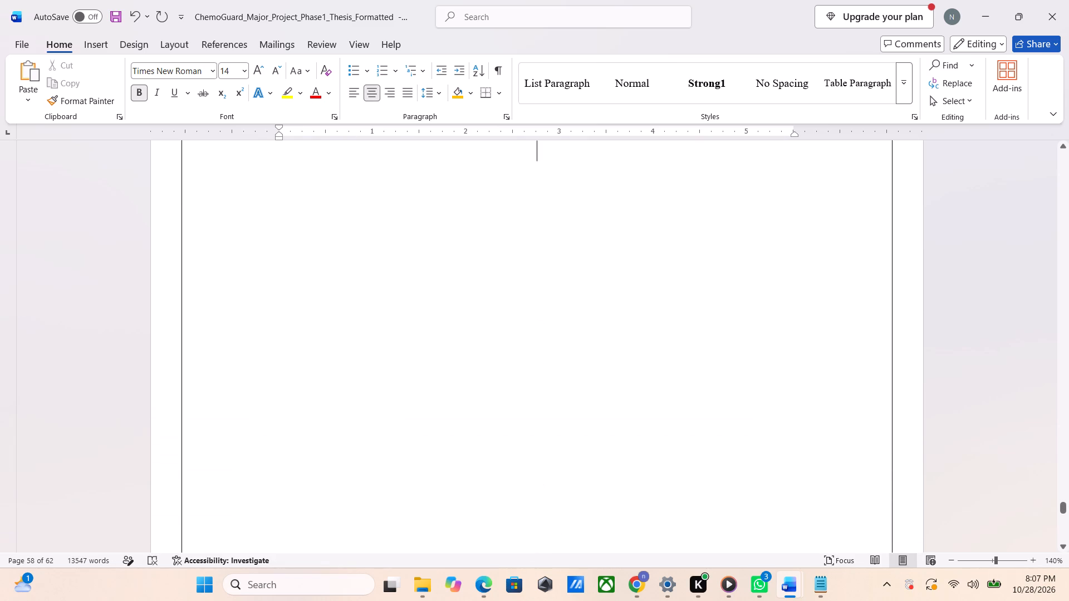
pyautogui.press('Up')
pyautogui.press('Up')
pyautogui.press('Up')
pyautogui.press('Down')
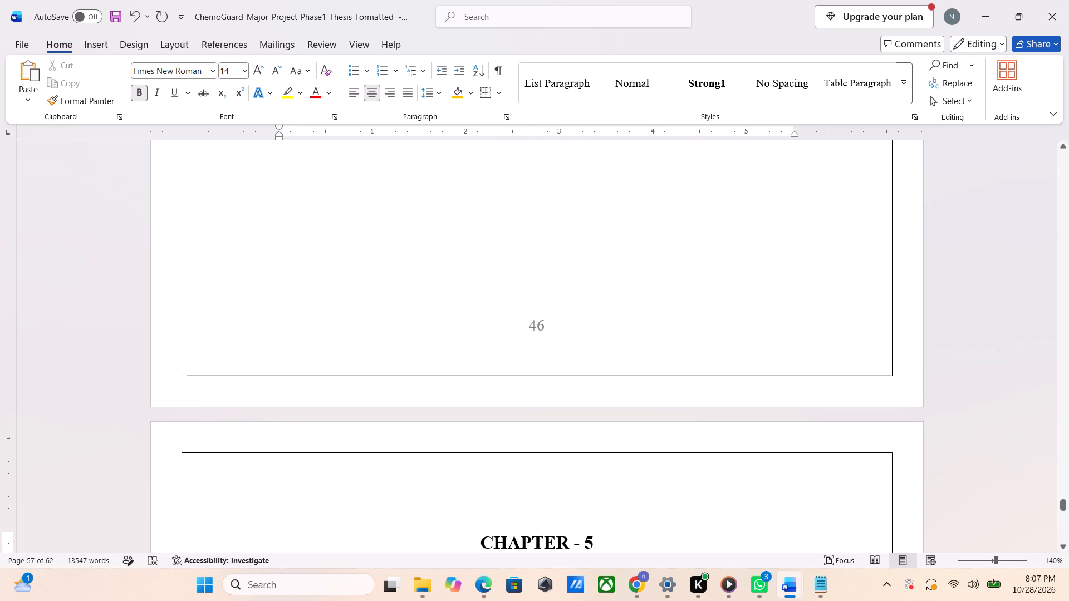
pyautogui.press('Down')
pyautogui.press('Down')
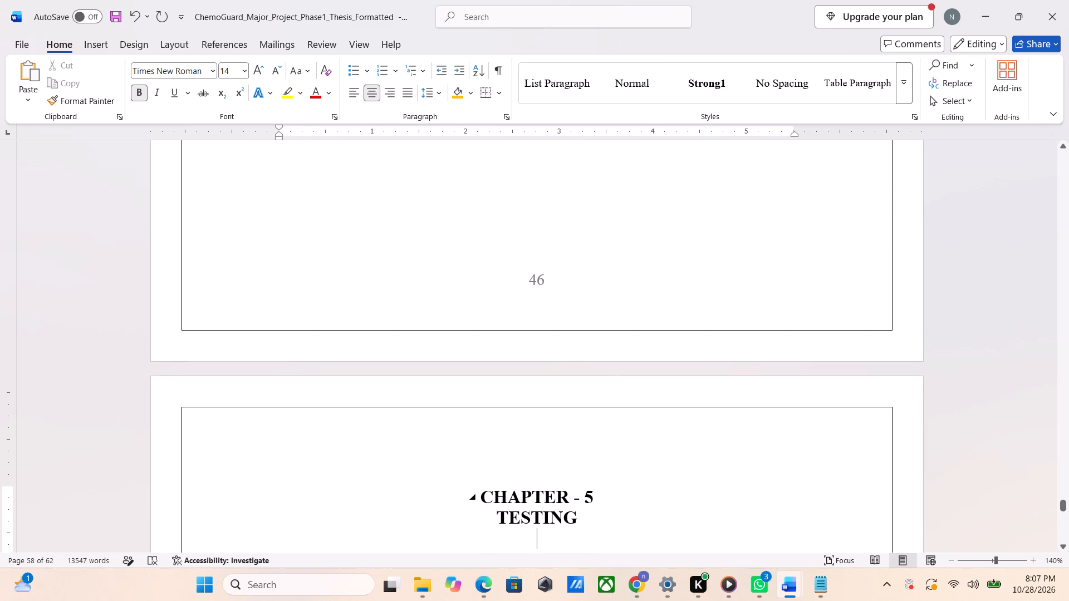
# Delete the two-line CHAPTER - 5 TESTING heading above REFERENCES.
pyautogui.click(582, 517)
pyautogui.moveTo(582, 517); pyautogui.dragTo(475, 496)
pyautogui.press('BackSpace')
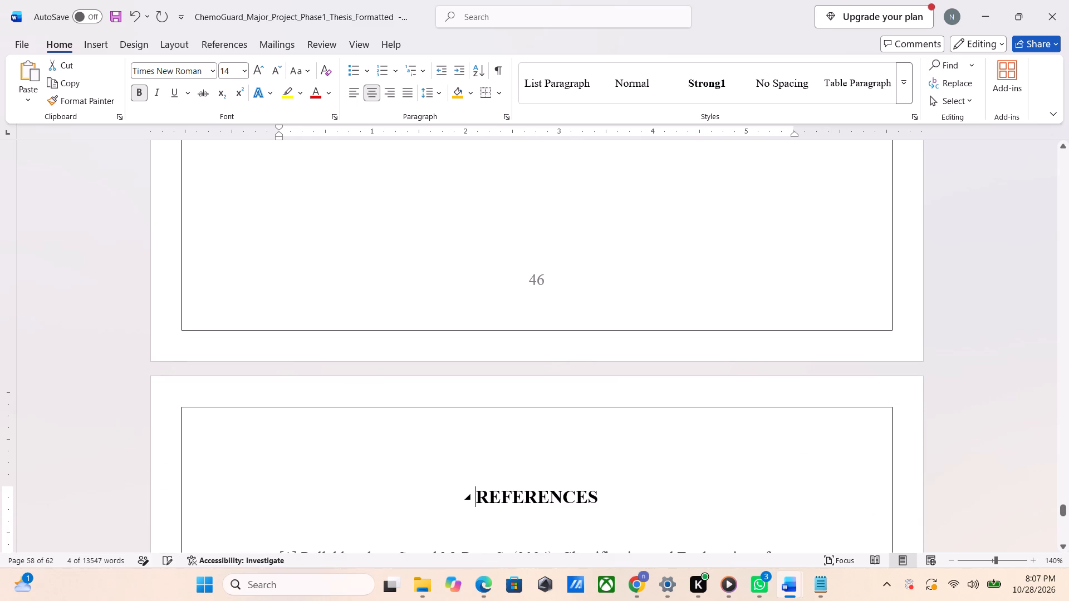
# Add empty lines after the last Chapter 4 paragraph until a blank page starts before REFERENCES, with the insertion point on its first line.
pyautogui.scroll(-9, 475, 496)
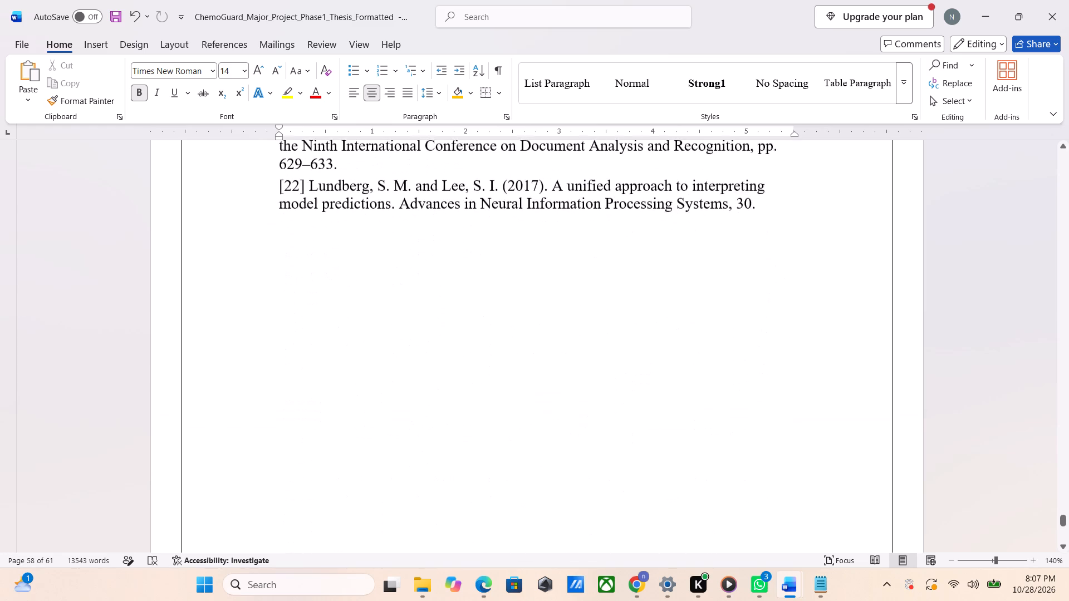
pyautogui.scroll(-4, 475, 496)
pyautogui.scroll(1, 475, 496)
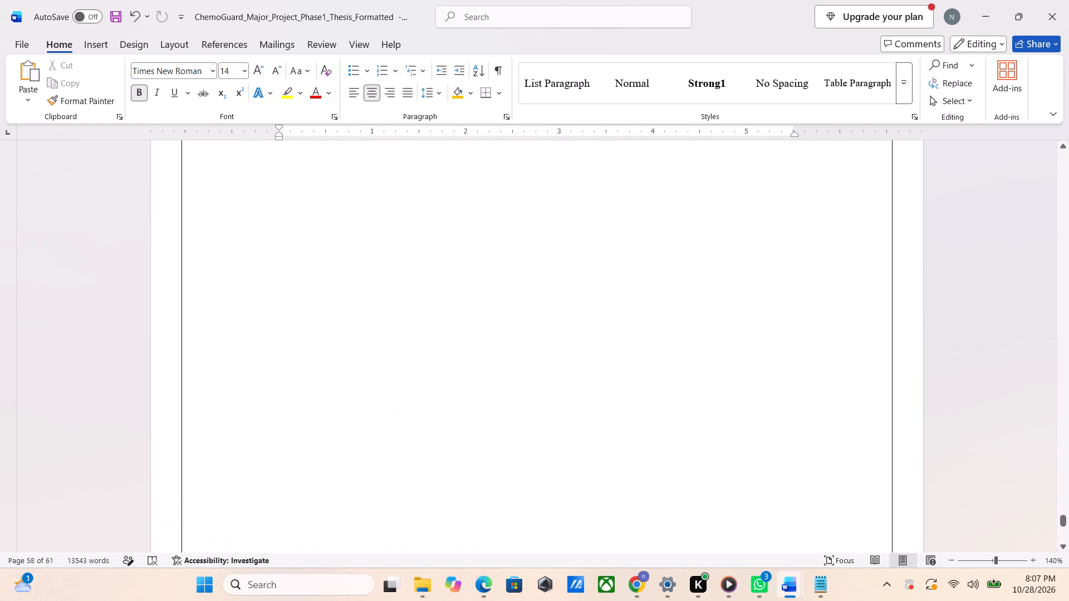
pyautogui.scroll(5, 475, 496)
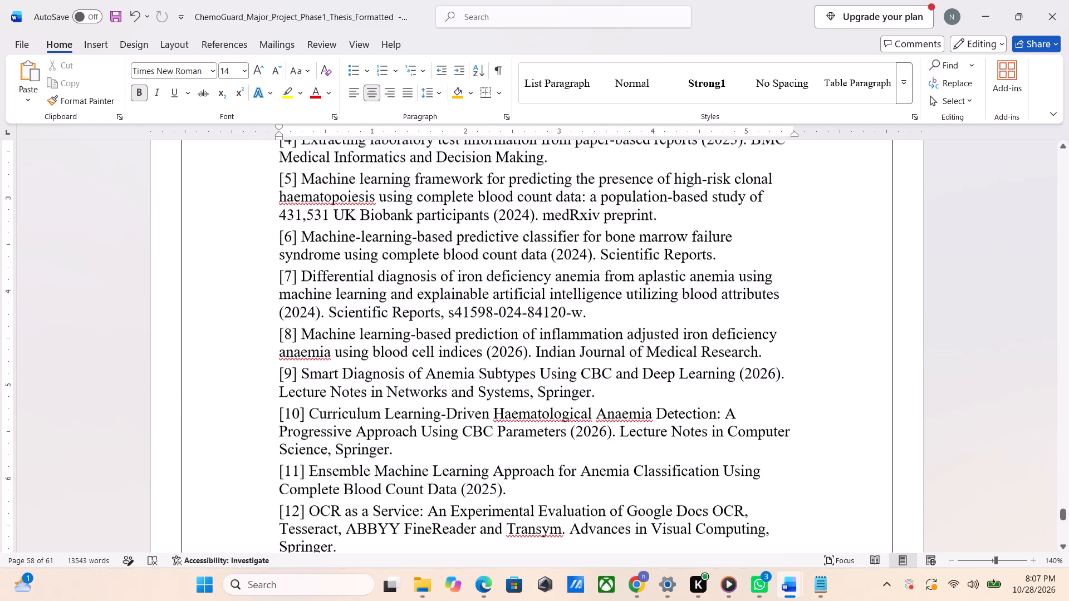
pyautogui.scroll(4, 475, 496)
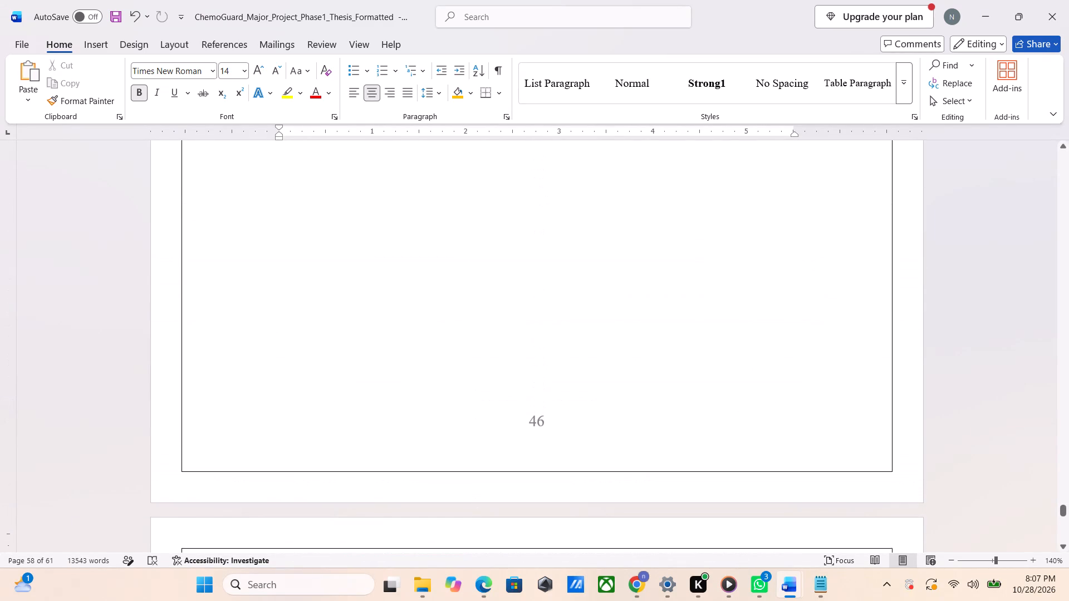
pyautogui.click(534, 388)
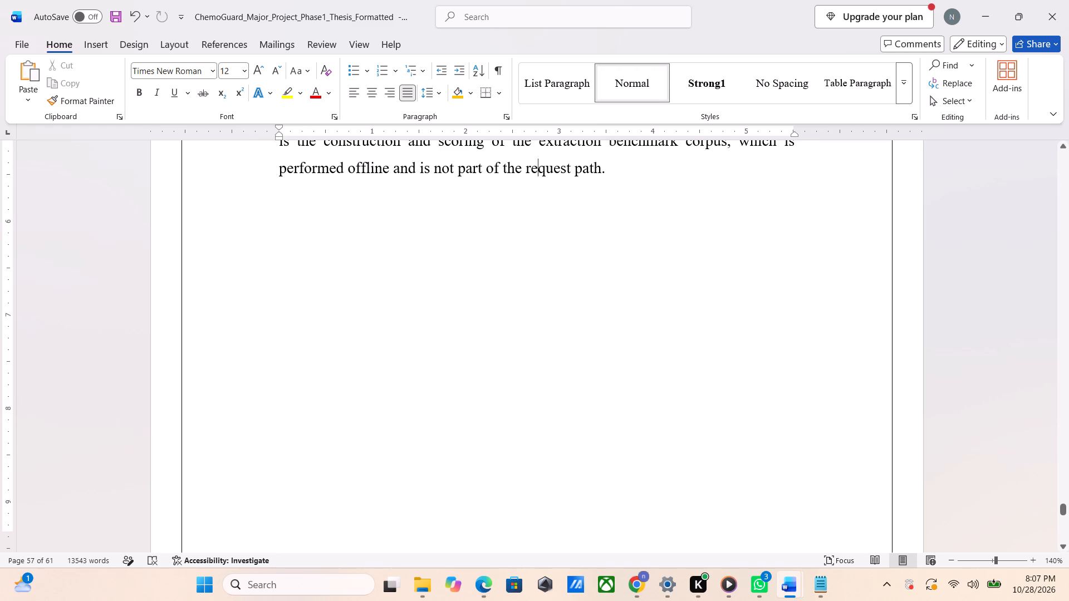
pyautogui.click(607, 169)
pyautogui.press('Return')
pyautogui.press('Return')
pyautogui.press('Return')
pyautogui.press('Return')
pyautogui.press('Return')
pyautogui.press('Return')
pyautogui.press('Return')
pyautogui.press('Return')
pyautogui.press('Return')
pyautogui.press('Return')
pyautogui.press('Return')
pyautogui.press('Return')
pyautogui.scroll(-3, 607, 169)
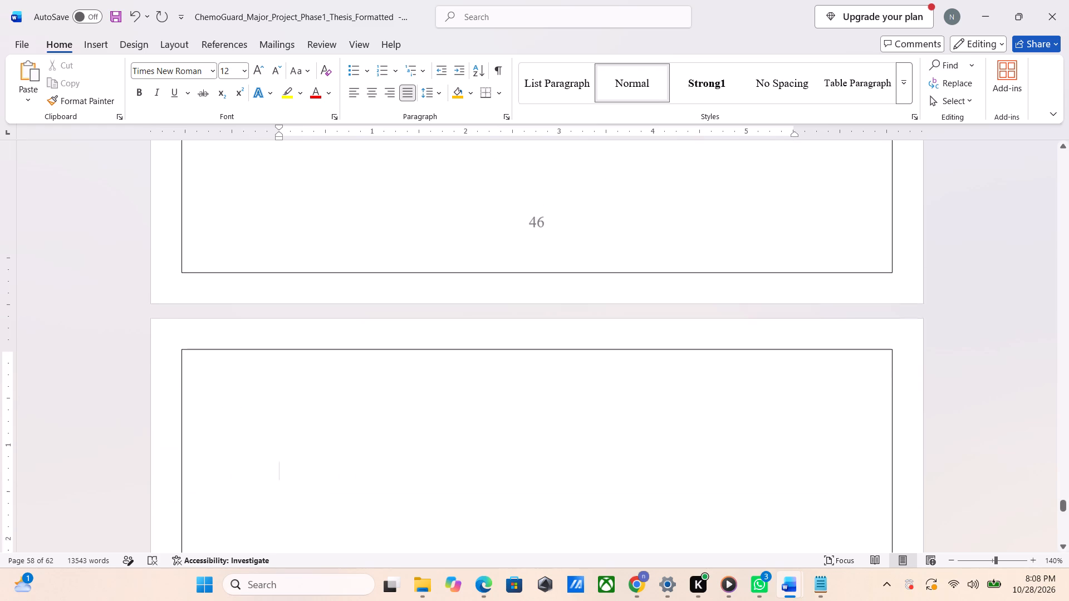
pyautogui.scroll(-2, 607, 169)
pyautogui.scroll(1, 607, 169)
pyautogui.press('BackSpace')
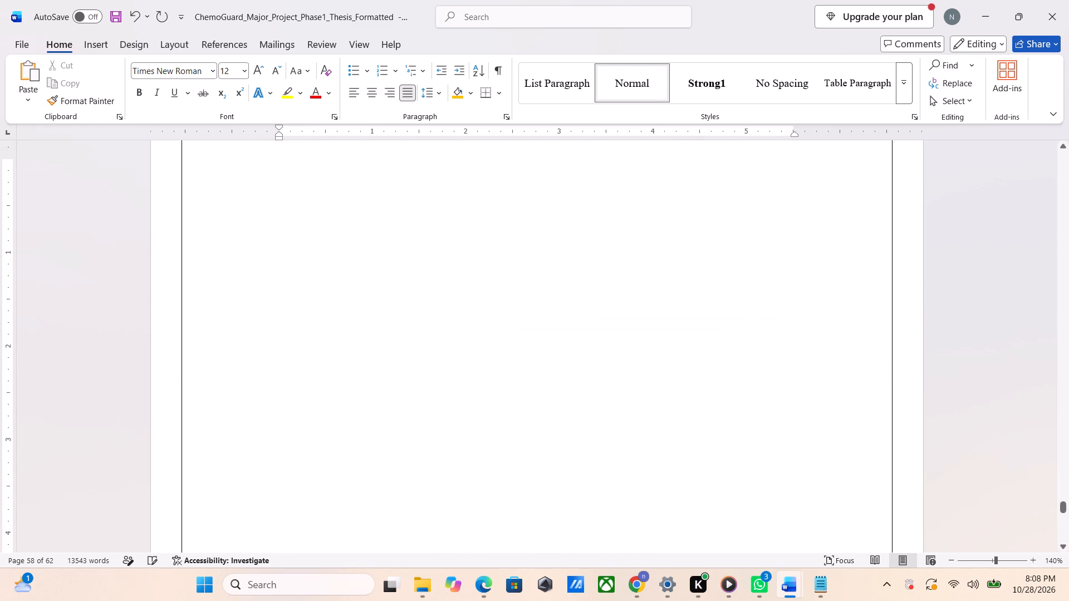
pyautogui.scroll(1, 618, 269)
pyautogui.press('BackSpace')
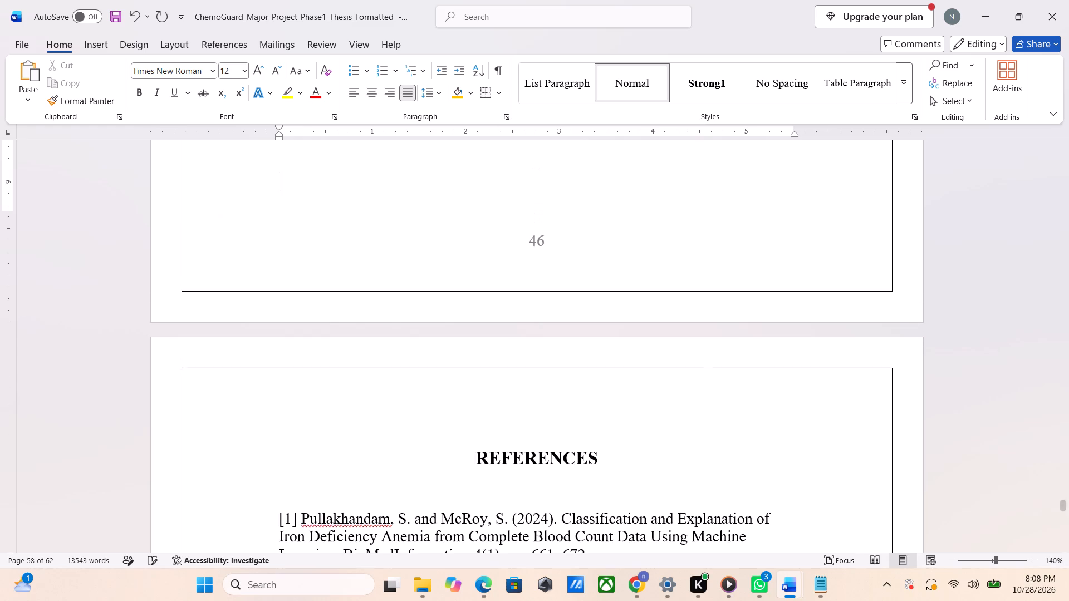
pyautogui.press('Return')
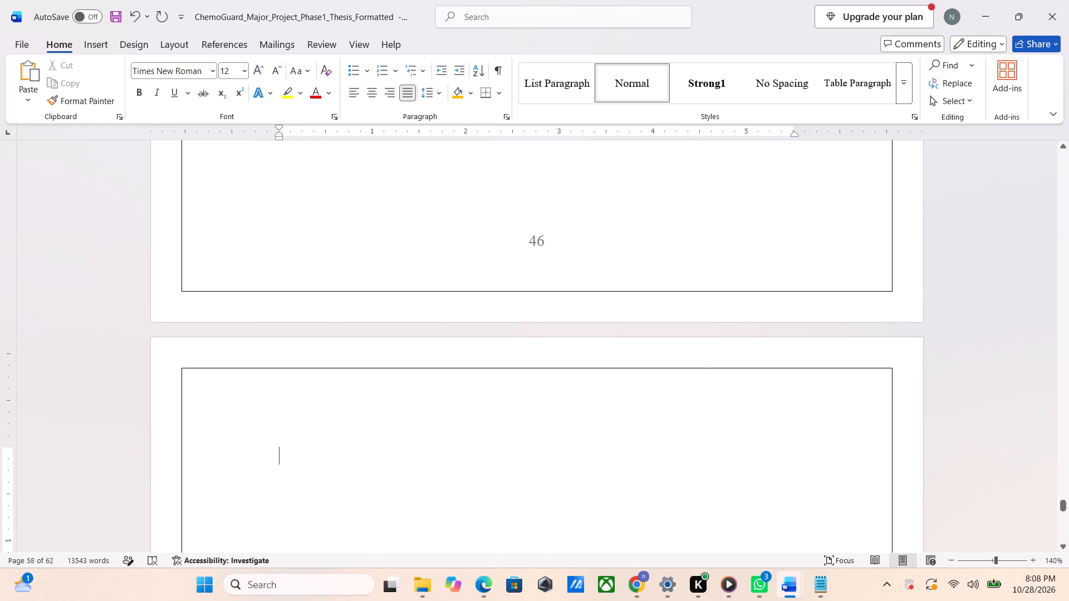
# Enter the heading line "CHAPTER – 5" at the top of the new page and centre it.
pyautogui.write('CHA{')
pyautogui.hotkey('shift', 'BackSpace')
pyautogui.write('PTER')
pyautogui.press('space')
pyautogui.write('- 5')
pyautogui.hotkey('shift', 'Return')
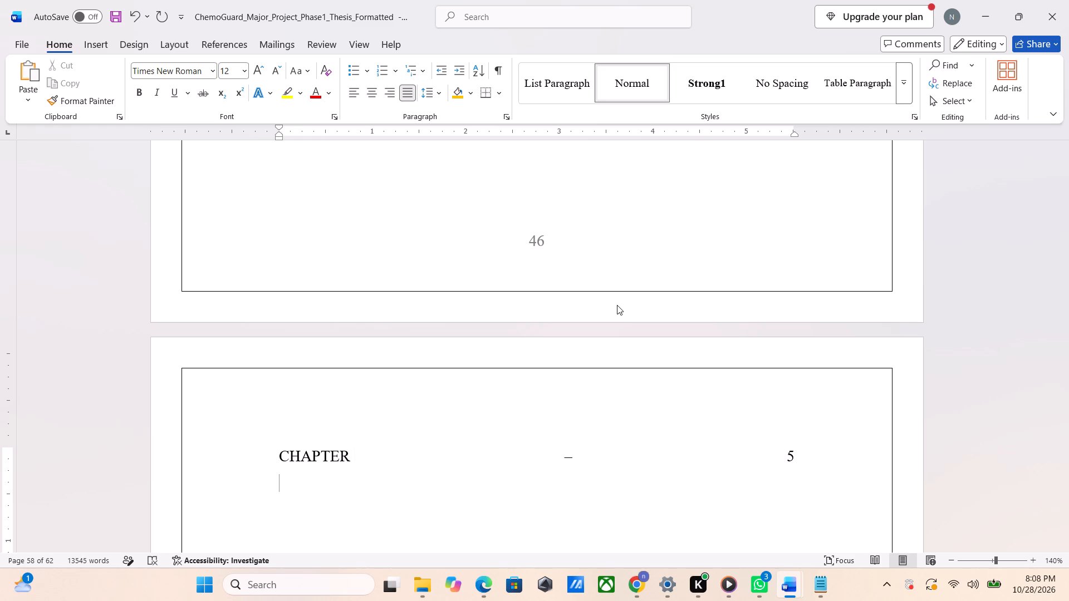
pyautogui.press('BackSpace')
pyautogui.hotkey('ctrl', 'e')
# Add the title "TESTING" under CHAPTER – 5 using a line break within the same paragraph.
pyautogui.hotkey('shift', 'Return')
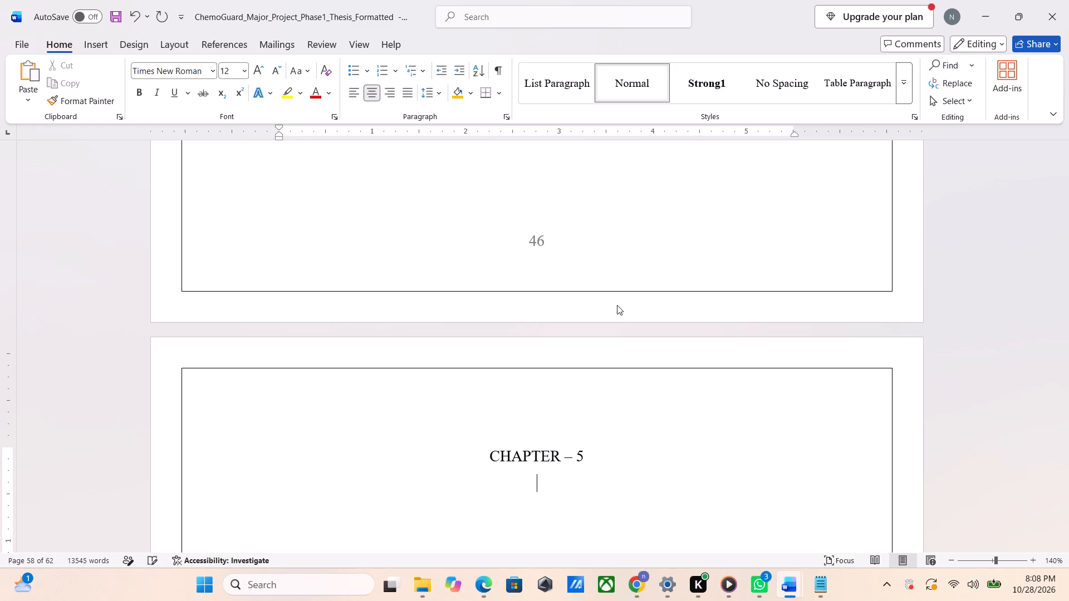
pyautogui.write('Test')
pyautogui.press('BackSpace')
pyautogui.press('BackSpace')
pyautogui.hotkey('shift', 'BackSpace')
pyautogui.write('Est')
pyautogui.press('BackSpace')
pyautogui.press('BackSpace')
pyautogui.write('STIG')
pyautogui.hotkey('shift', 'BackSpace')
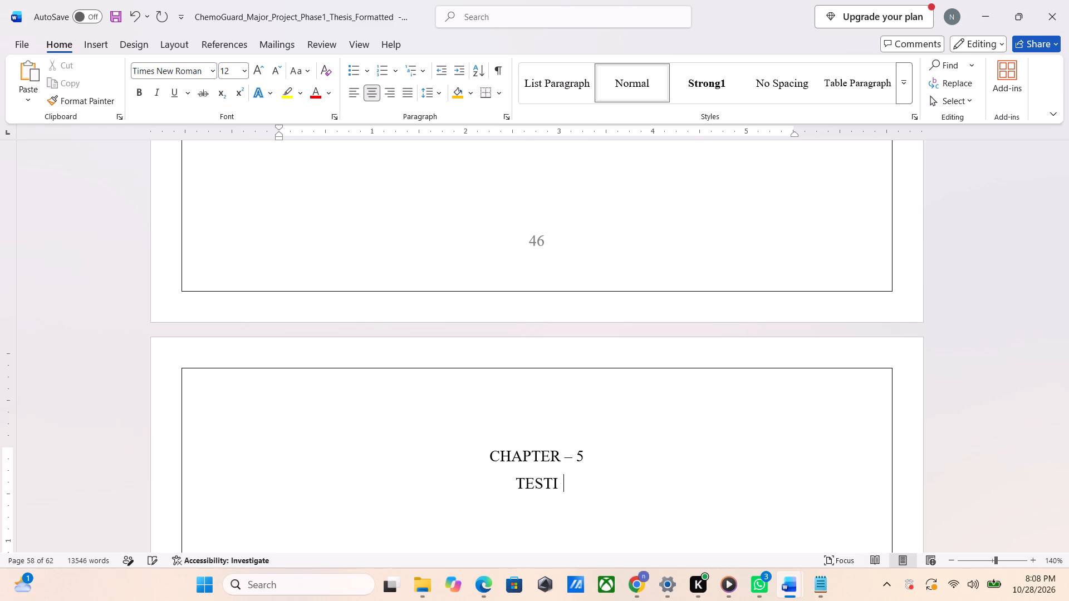
pyautogui.write('NG')
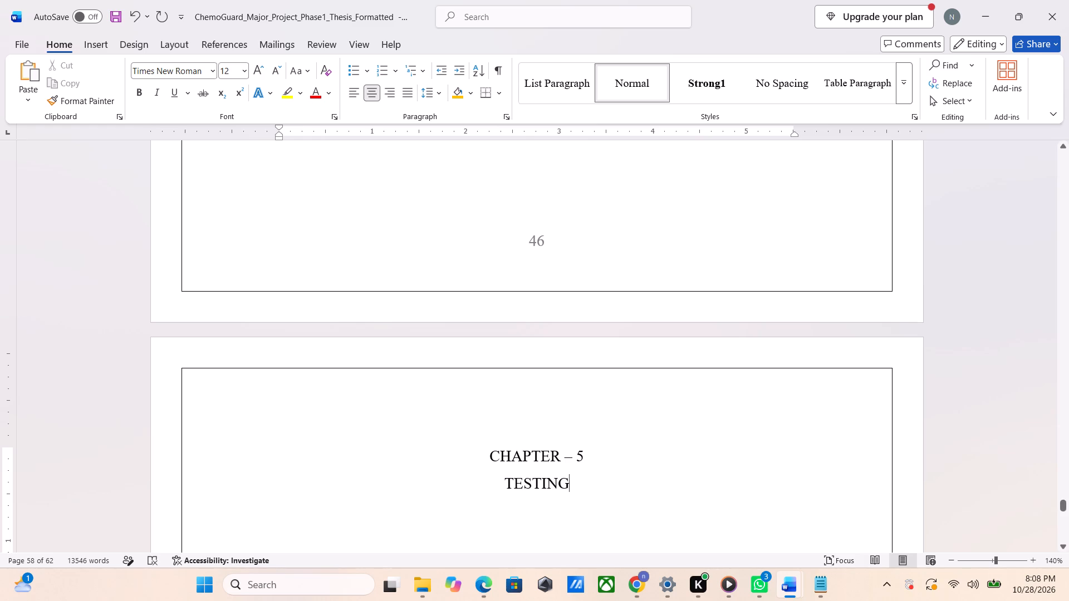
# Format both lines of the CHAPTER – 5 TESTING heading as bold at 14 pt.
pyautogui.moveTo(613, 496); pyautogui.dragTo(459, 460)
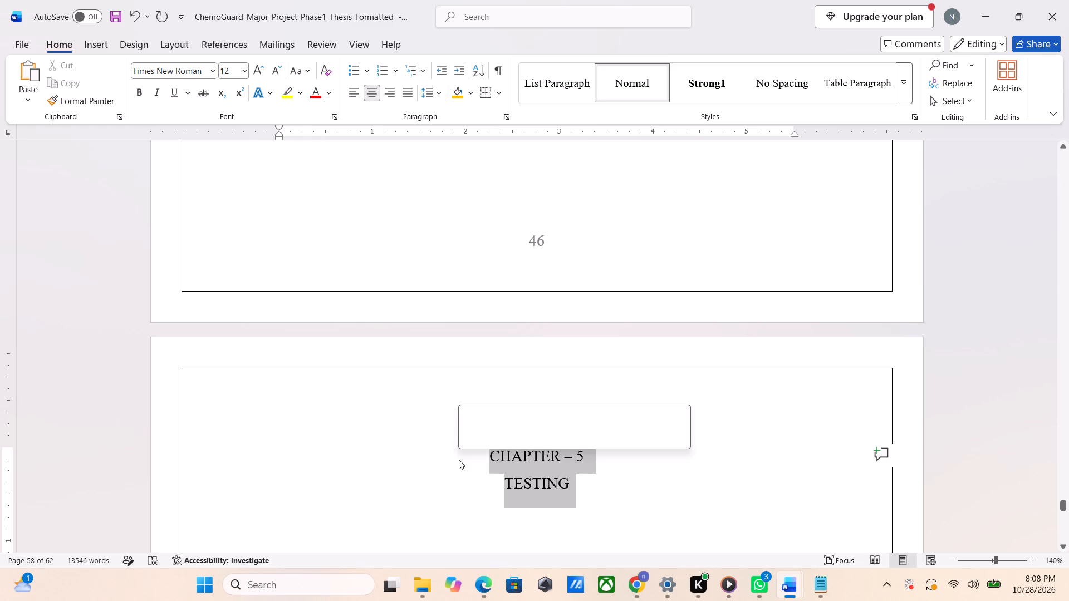
pyautogui.hotkey('ctrl', 'b')
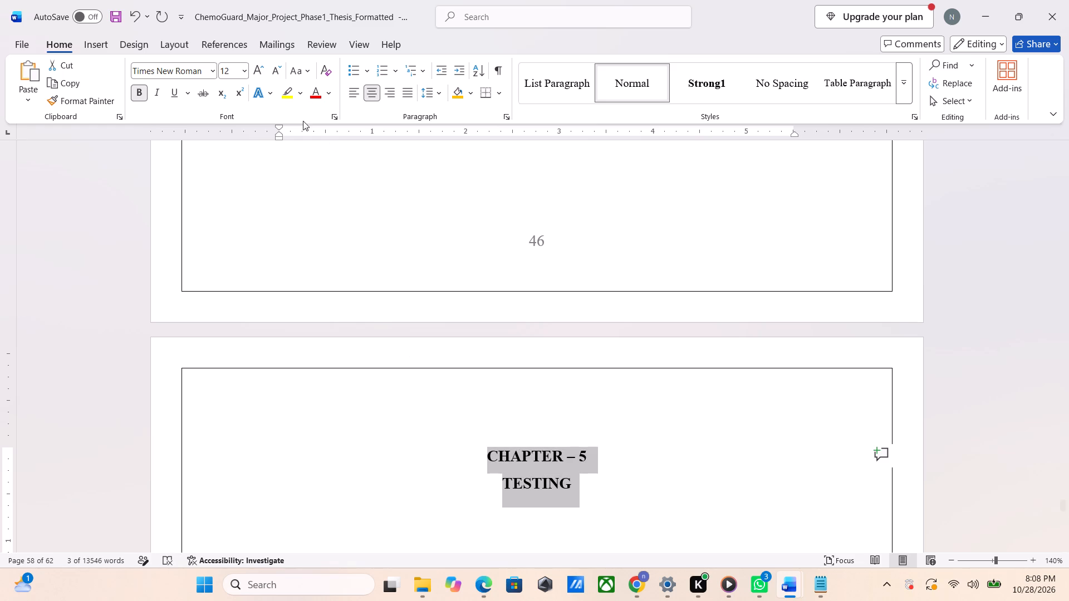
pyautogui.click(263, 76)
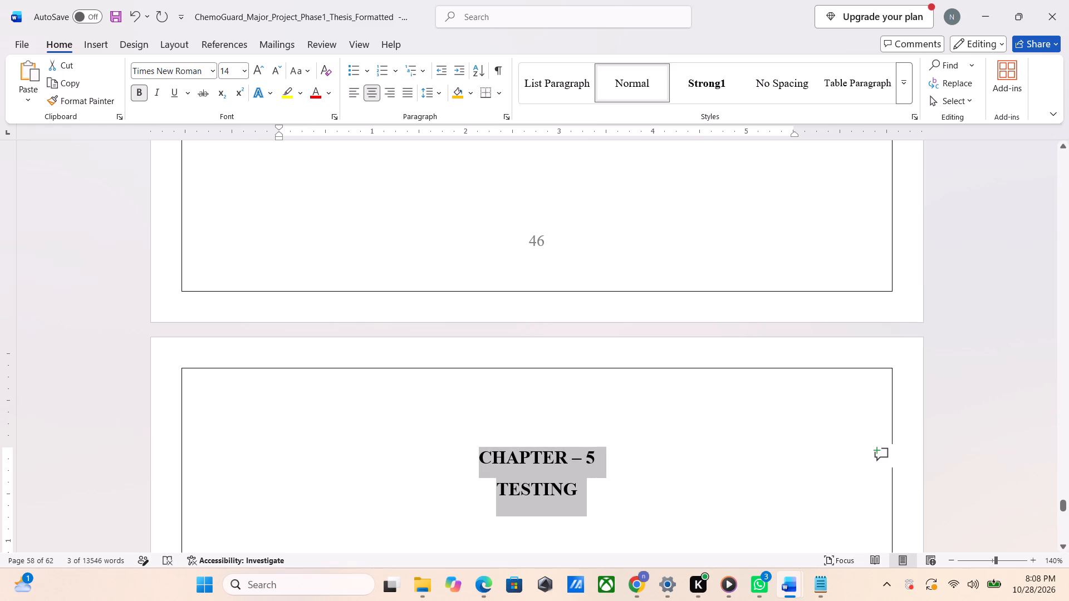
# Add the left-aligned bold 12 pt subheading "5.1 Need of Testing" below TESTING, following the sample thesis contents, and start a new line after it.
pyautogui.scroll(-1, 700, 388)
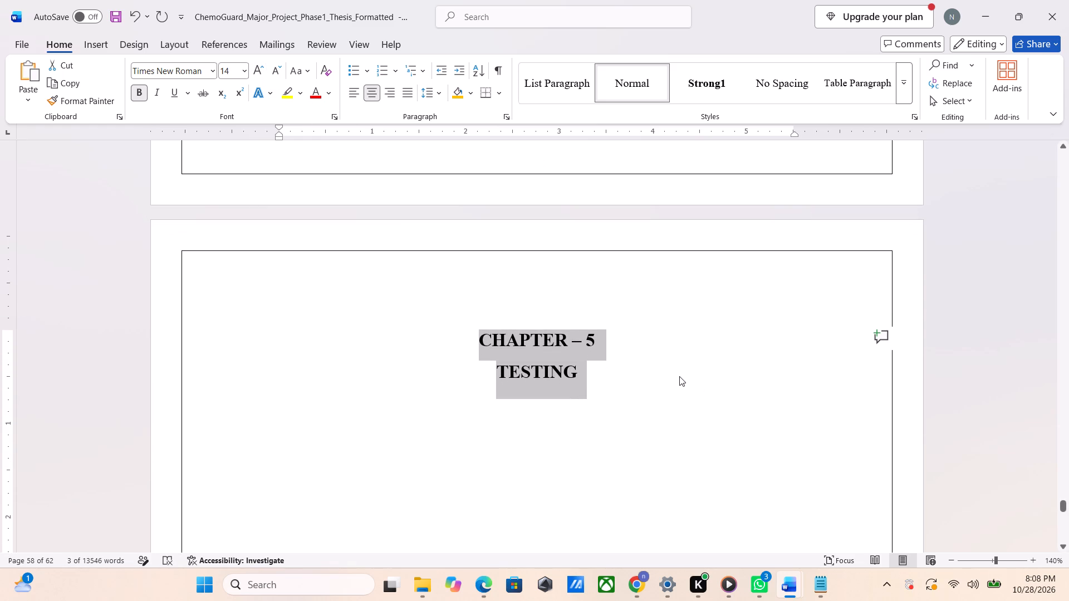
pyautogui.click(679, 376)
pyautogui.press('Return')
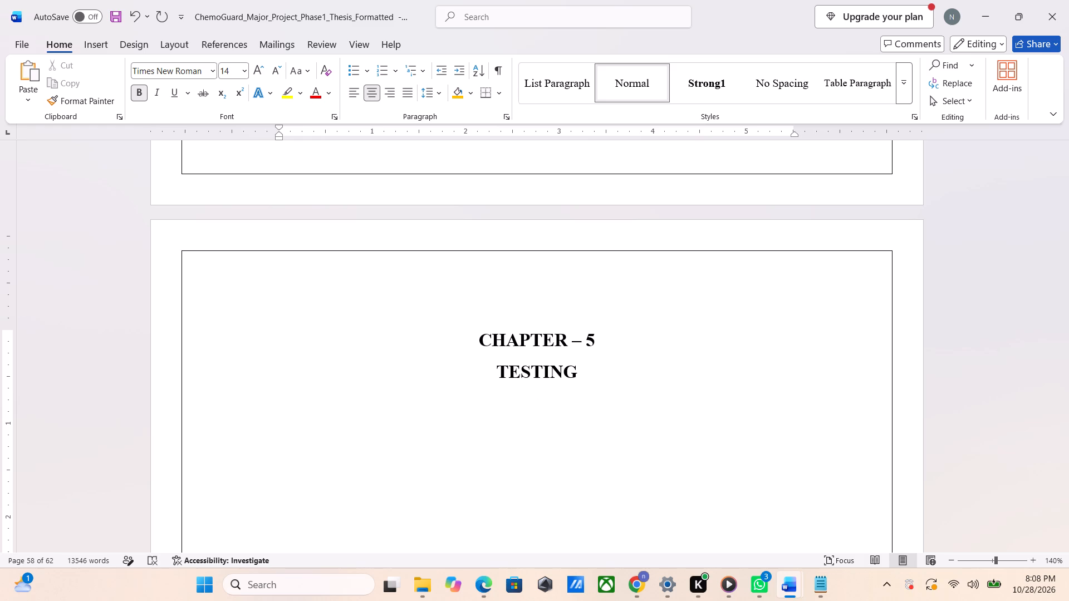
pyautogui.press('BackSpace')
pyautogui.click(282, 73)
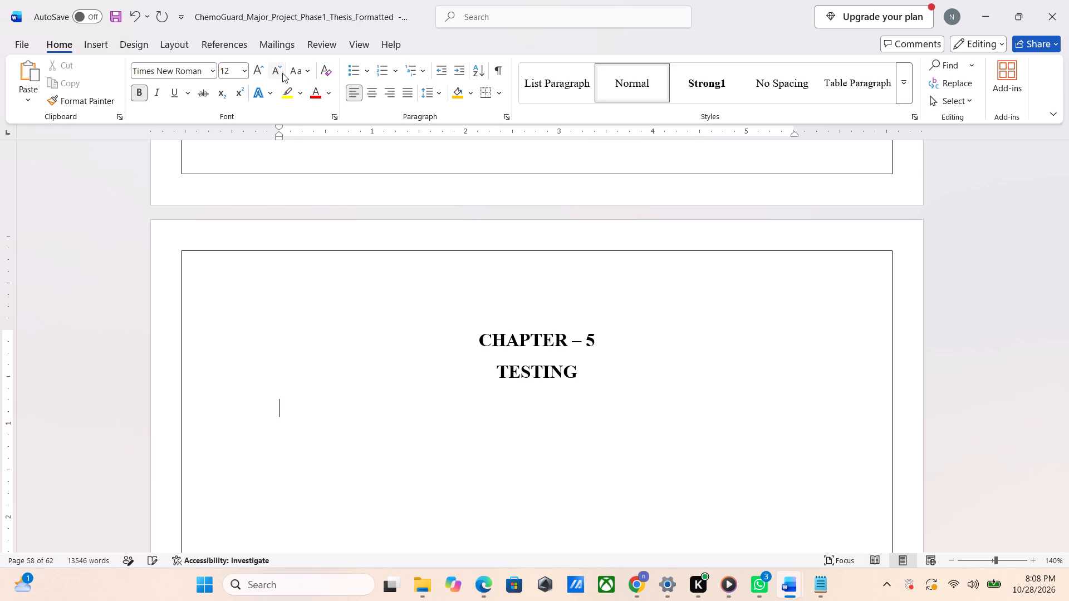
pyautogui.hotkey('alt', 'Tab')
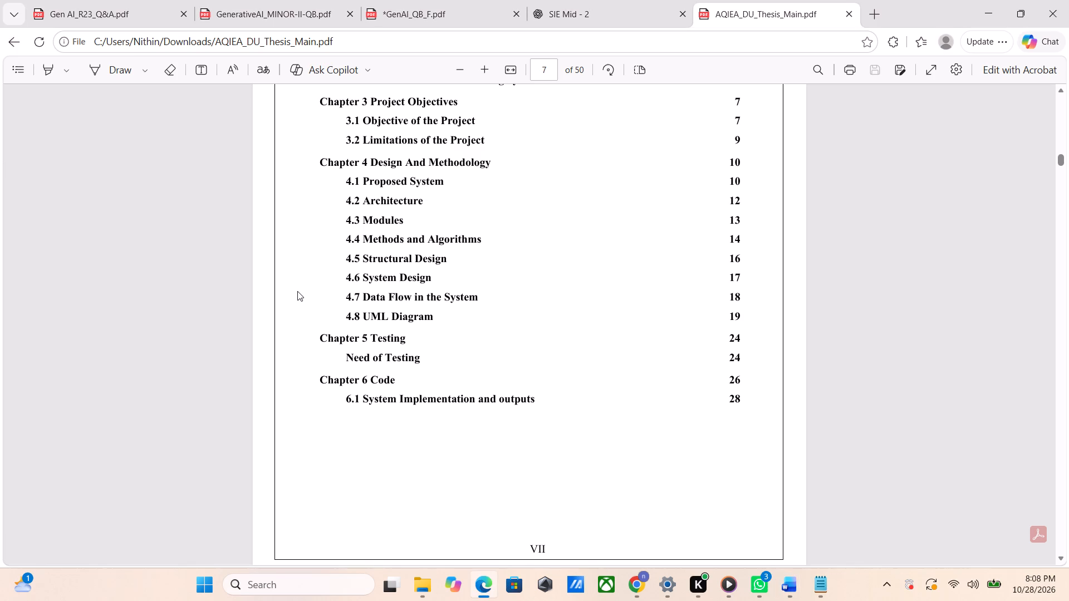
pyautogui.hotkey('alt', 'Tab')
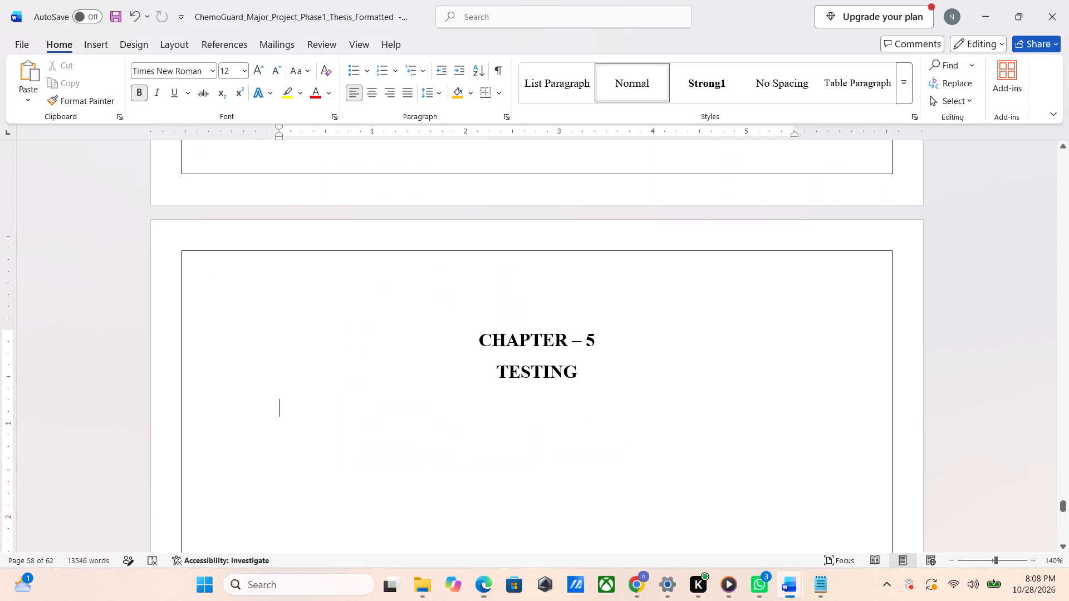
pyautogui.write('5.')
pyautogui.write('1')
pyautogui.press('space')
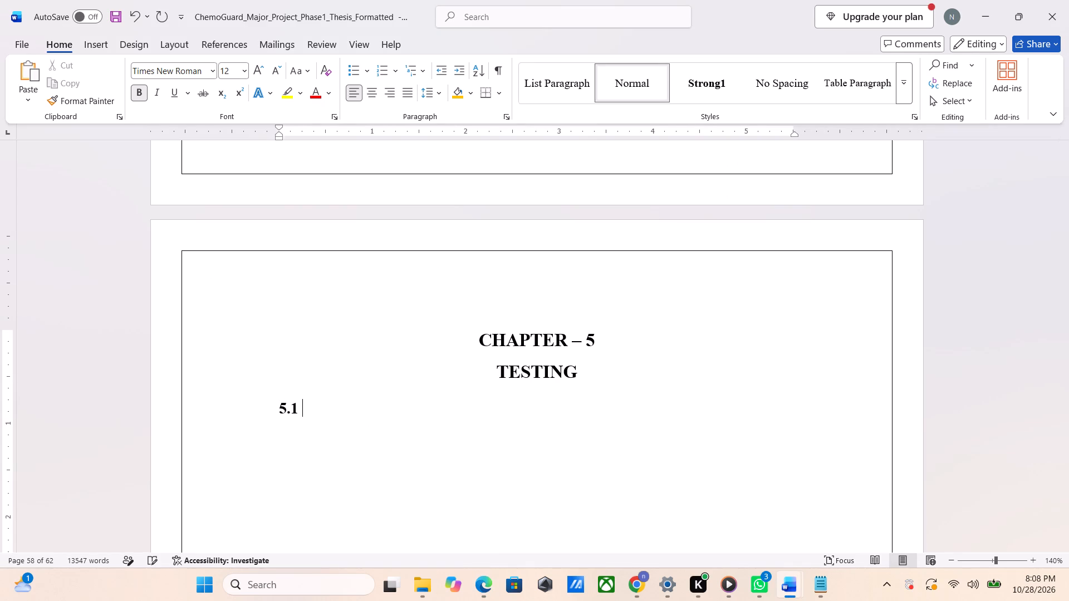
pyautogui.write('Need of Testing')
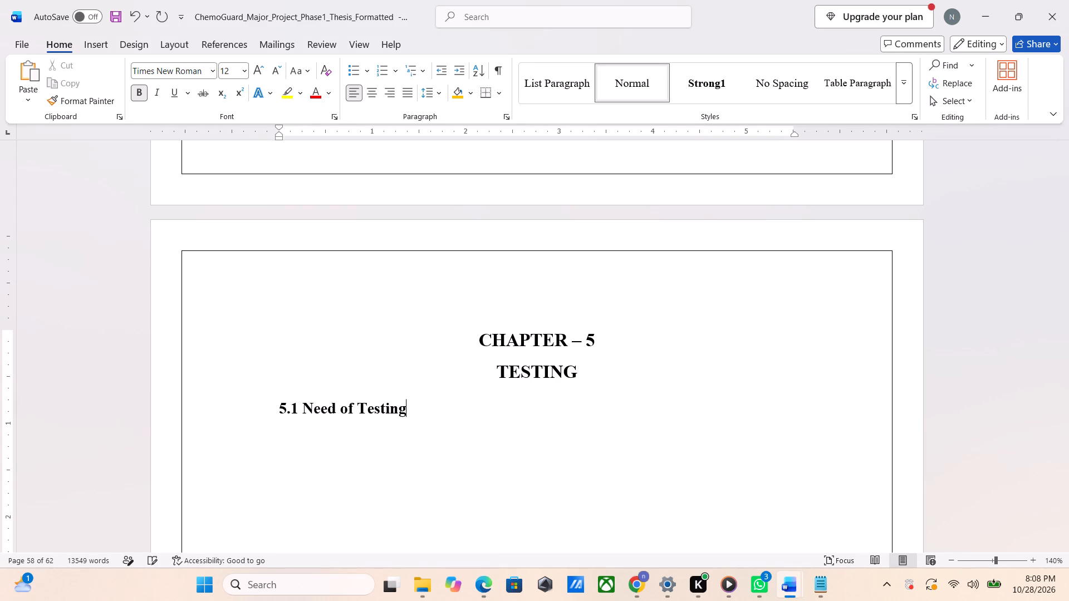
pyautogui.press('space')
pyautogui.press('Return')
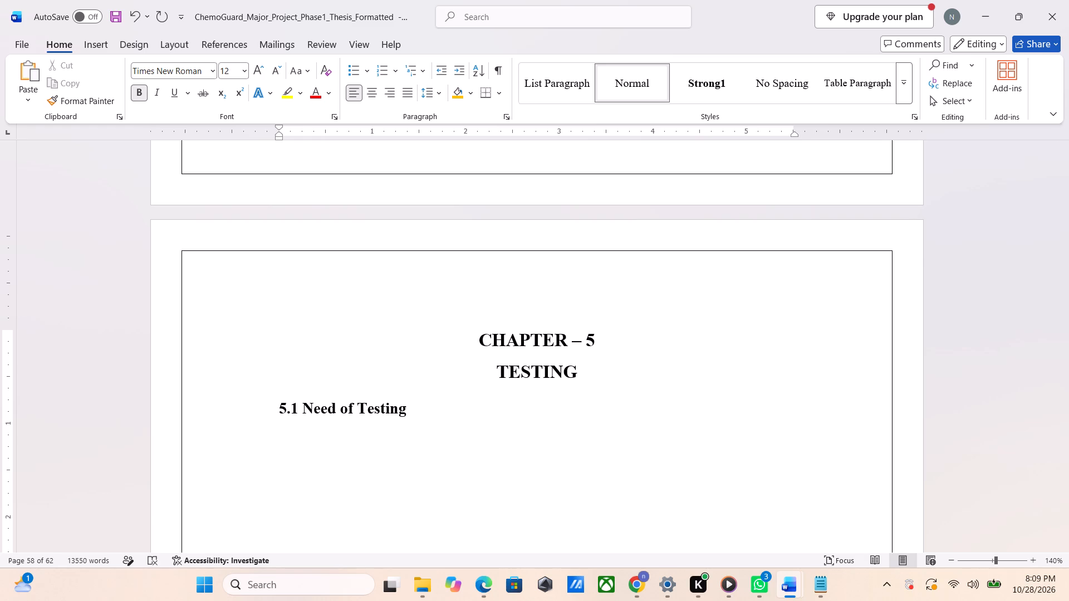
pyautogui.hotkey('alt', 'Tab')
pyautogui.hotkey('alt', 'Tab')
pyautogui.hotkey('alt', 'Tab')
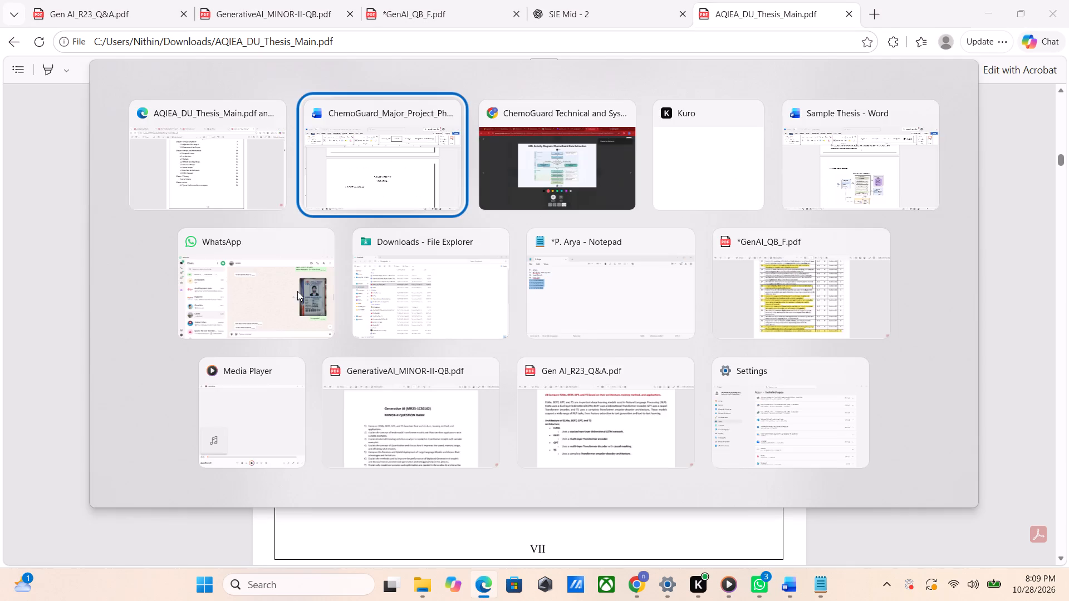
pyautogui.click(189, 305)
pyautogui.press('Escape')
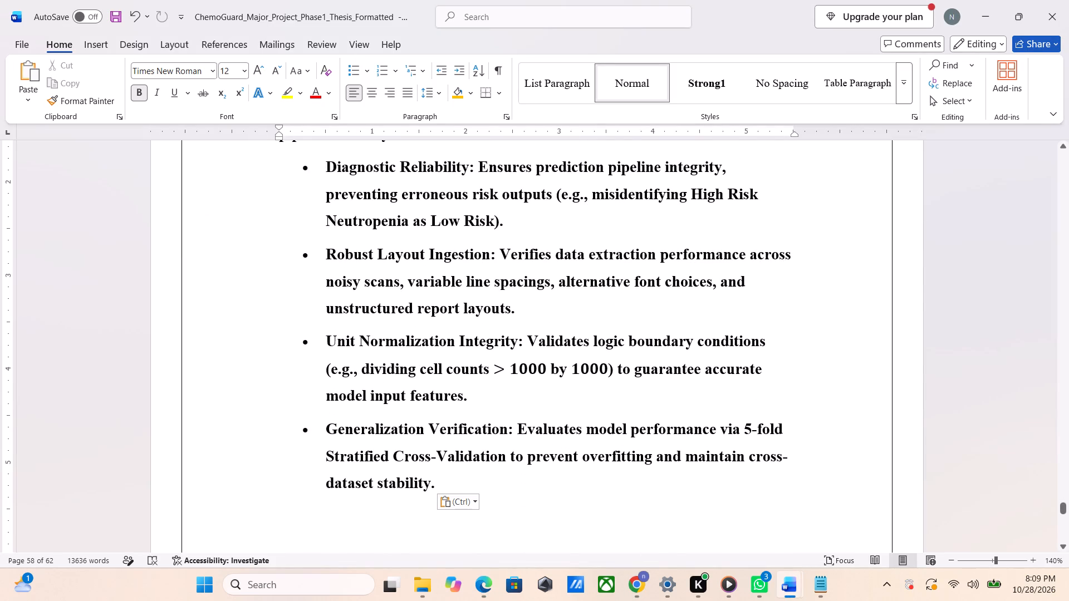
pyautogui.hotkey('ctrl', 'z')
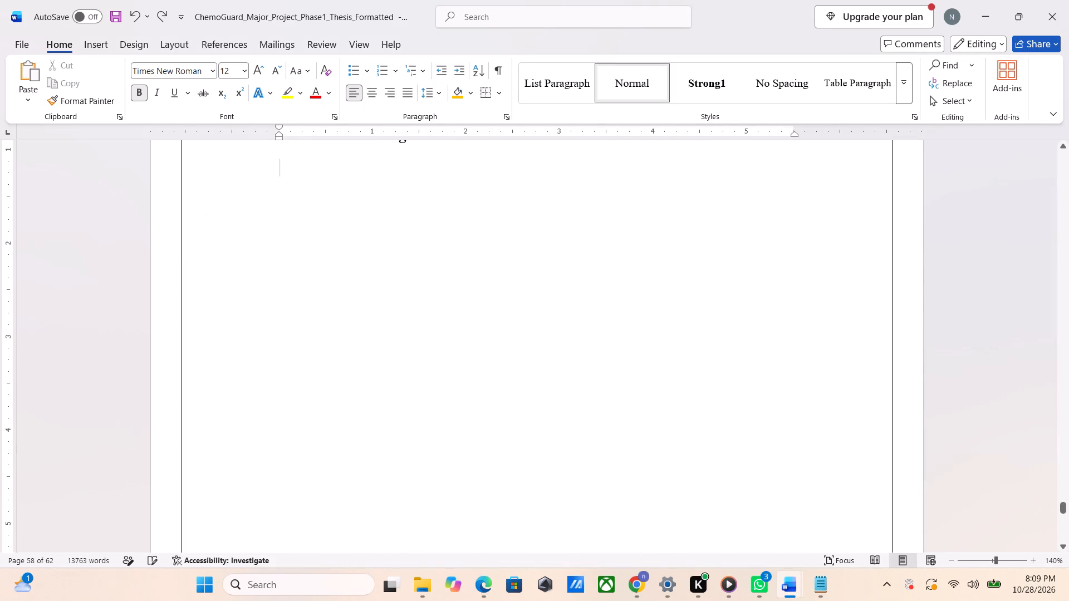
pyautogui.hotkey('ctrl', 'b')
pyautogui.hotkey('ctrl', 'v')
pyautogui.scroll(-1, 809, 383)
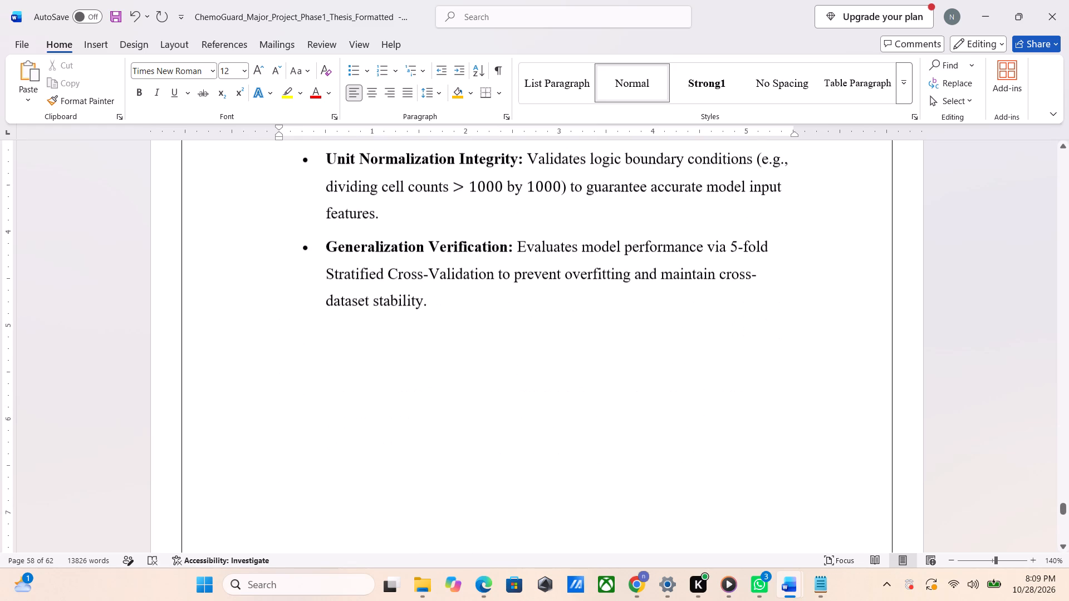
pyautogui.scroll(-2, 809, 383)
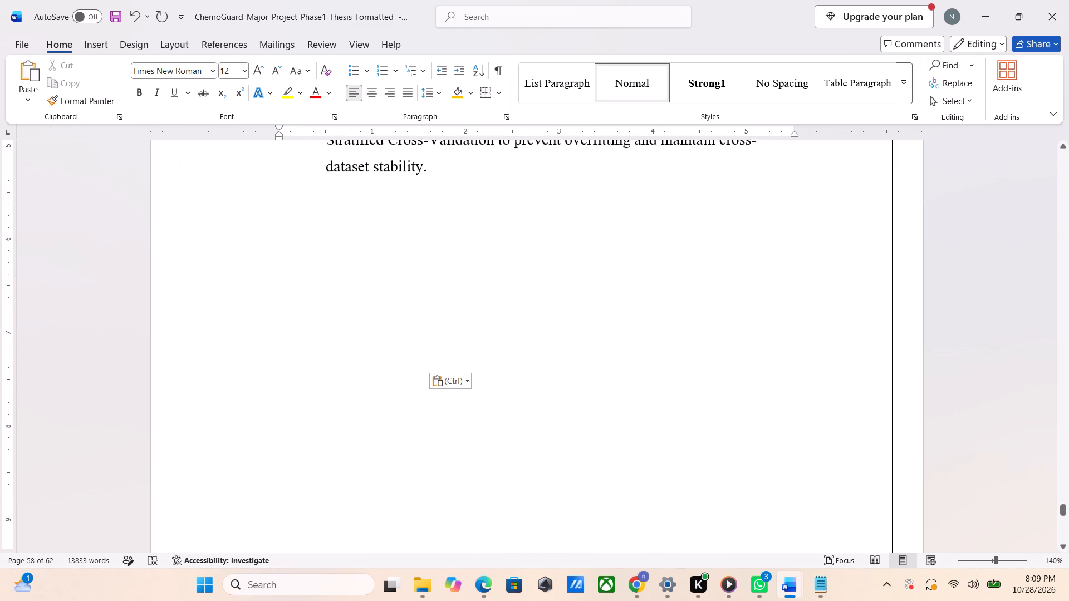
pyautogui.scroll(-3, 809, 383)
# Check the sample thesis contents for the chapter following Testing, and add blank lines after the Need of Testing bullets to start a new page.
pyautogui.hotkey('alt', 'Tab')
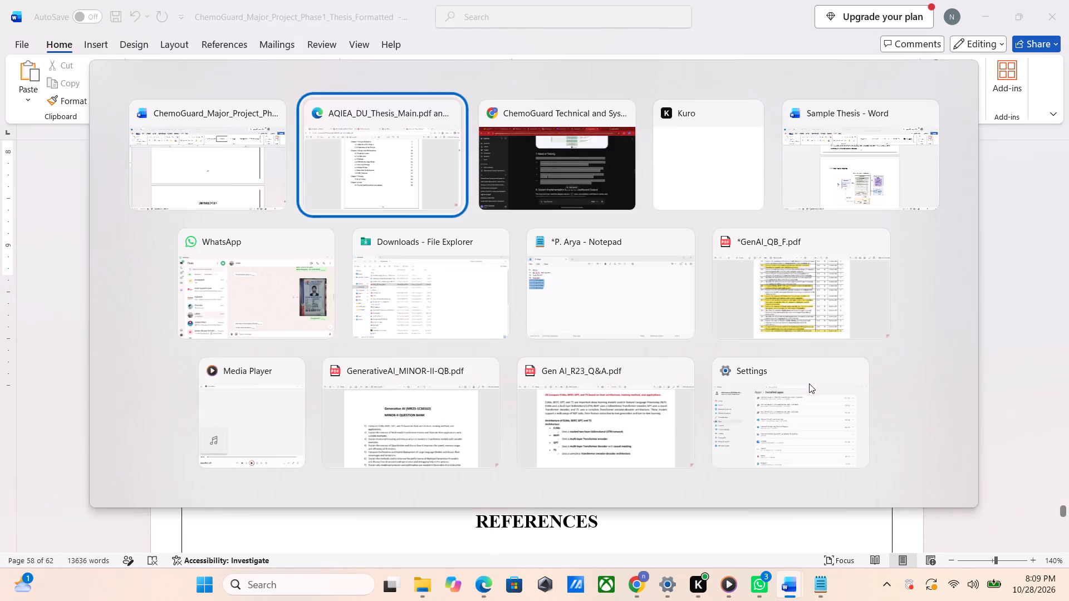
pyautogui.scroll(-1, 809, 383)
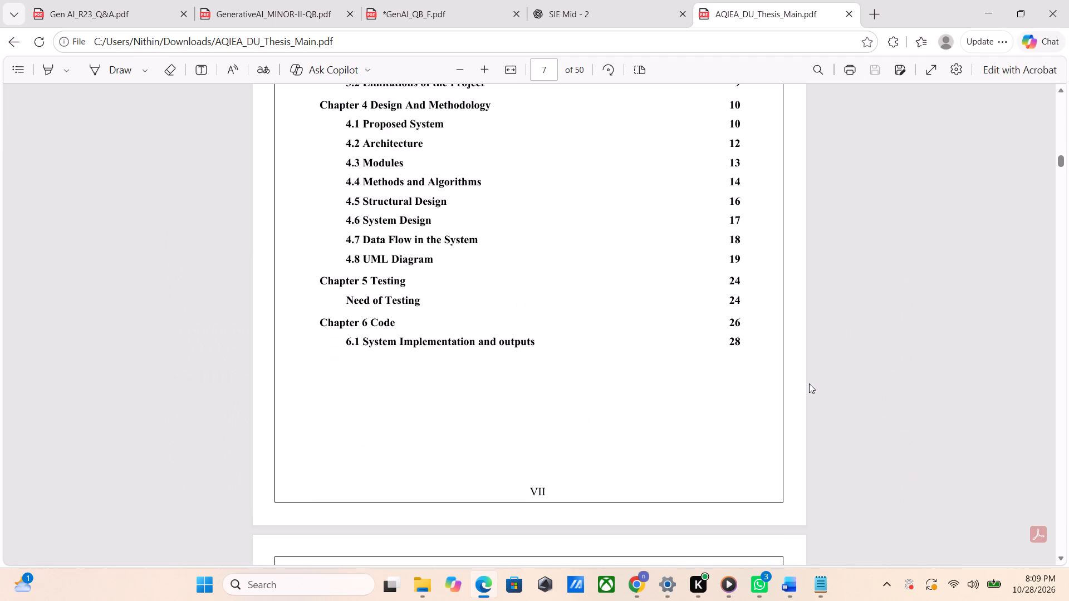
pyautogui.scroll(-1, 809, 383)
pyautogui.hotkey('alt', 'Tab')
pyautogui.press('Return')
pyautogui.press('Return')
pyautogui.press('Return')
pyautogui.press('Return')
pyautogui.press('Return')
pyautogui.press('Return')
pyautogui.press('Return')
pyautogui.press('Return')
pyautogui.press('Return')
pyautogui.press('Return')
pyautogui.press('Return')
pyautogui.press('Return')
pyautogui.press('Return')
pyautogui.press('Return')
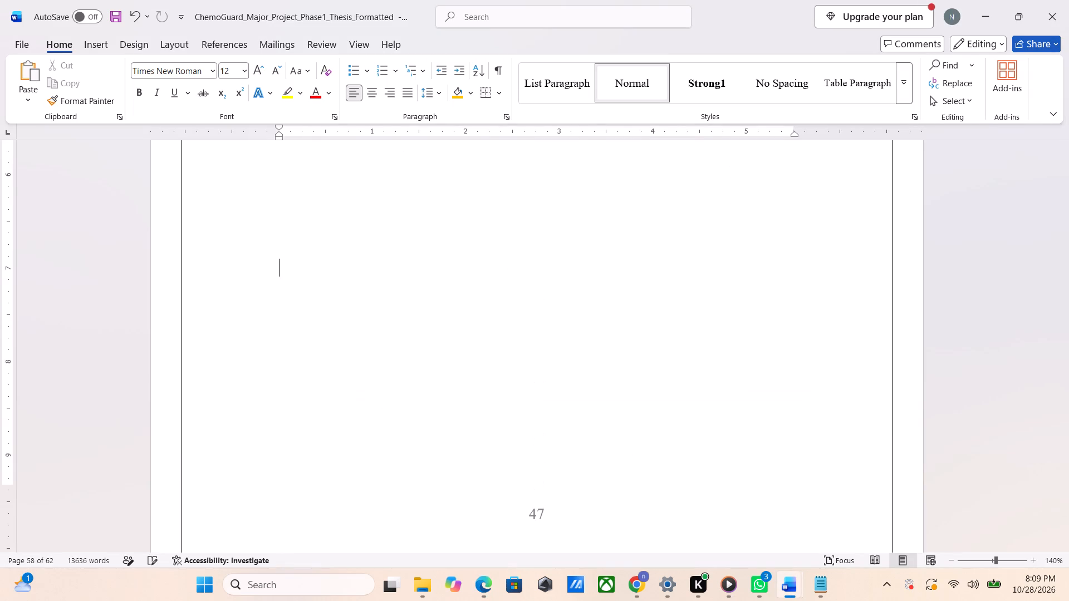
pyautogui.press('BackSpace')
pyautogui.press('BackSpace')
pyautogui.press('BackSpace')
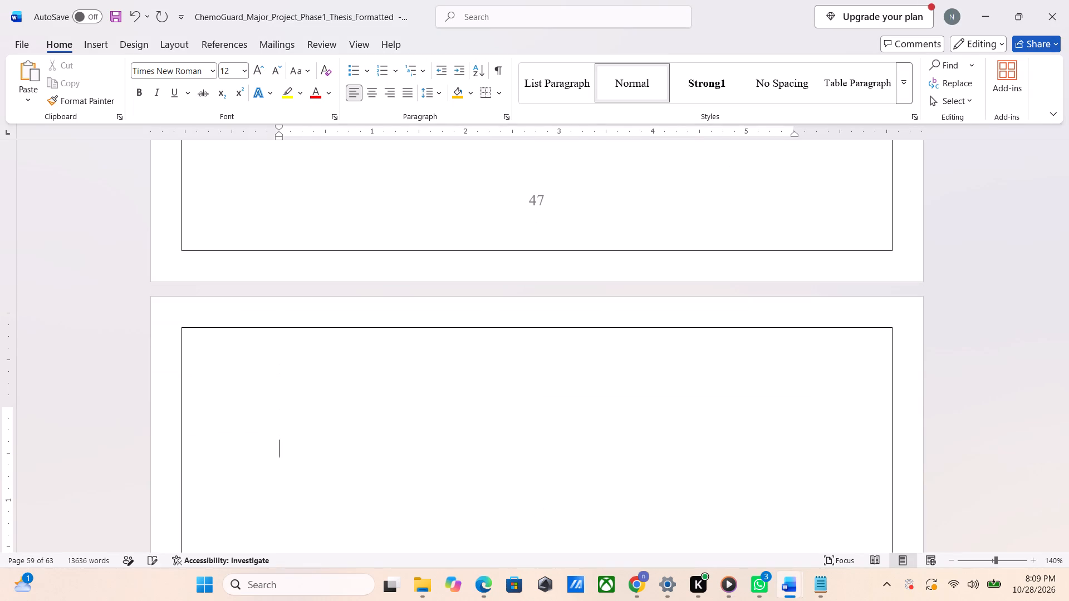
pyautogui.press('BackSpace')
pyautogui.press('Return')
# Enter the heading "CHAPTER – 6" at the top of the new page, with "CODING" below it after a line break in the same paragraph.
pyautogui.write('Cha')
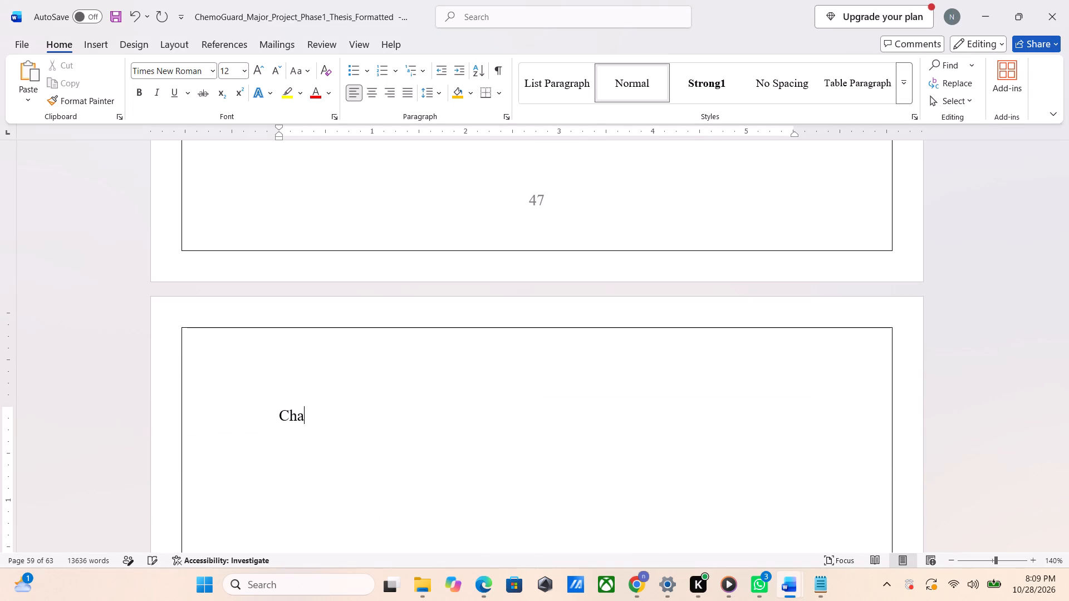
pyautogui.press('BackSpace')
pyautogui.hotkey('shift', 'BackSpace')
pyautogui.write('HAPTER')
pyautogui.press('space')
pyautogui.write('-')
pyautogui.press('space')
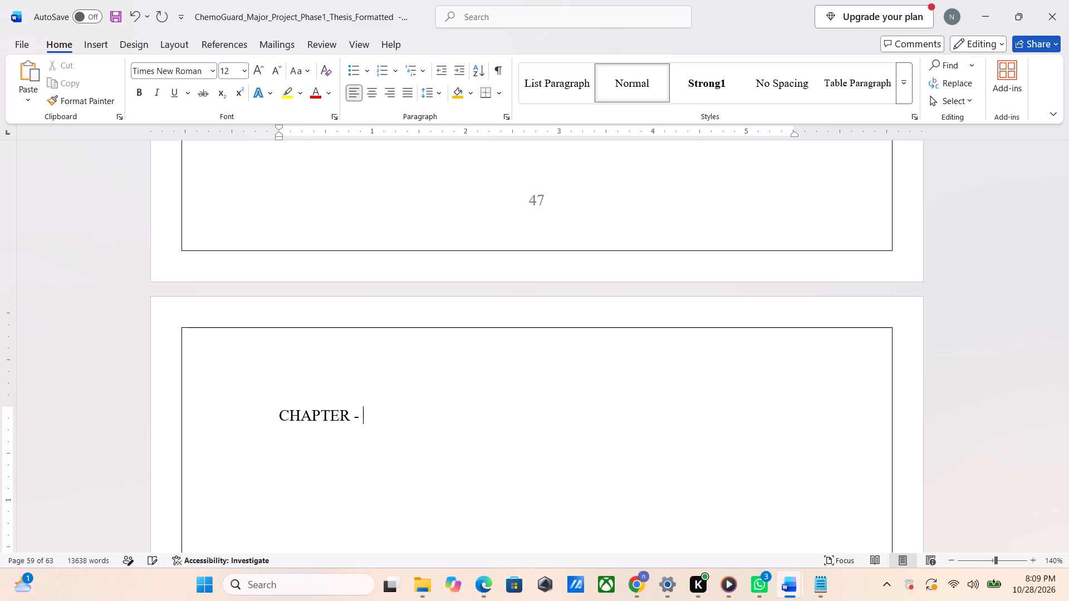
pyautogui.write('^')
pyautogui.press('space')
pyautogui.press('BackSpace')
pyautogui.press('BackSpace')
pyautogui.write('6')
pyautogui.press('space')
pyautogui.hotkey('shift', 'Return')
pyautogui.write('CODING')
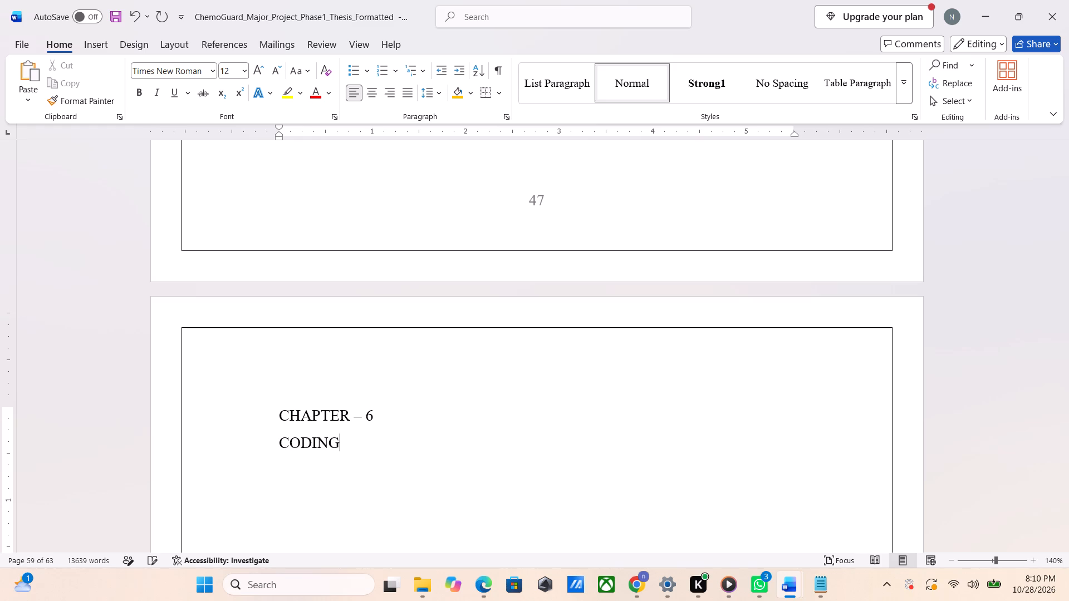
# Make both lines of the CHAPTER – 6 CODING heading bold and centre them.
pyautogui.moveTo(463, 425); pyautogui.dragTo(296, 423)
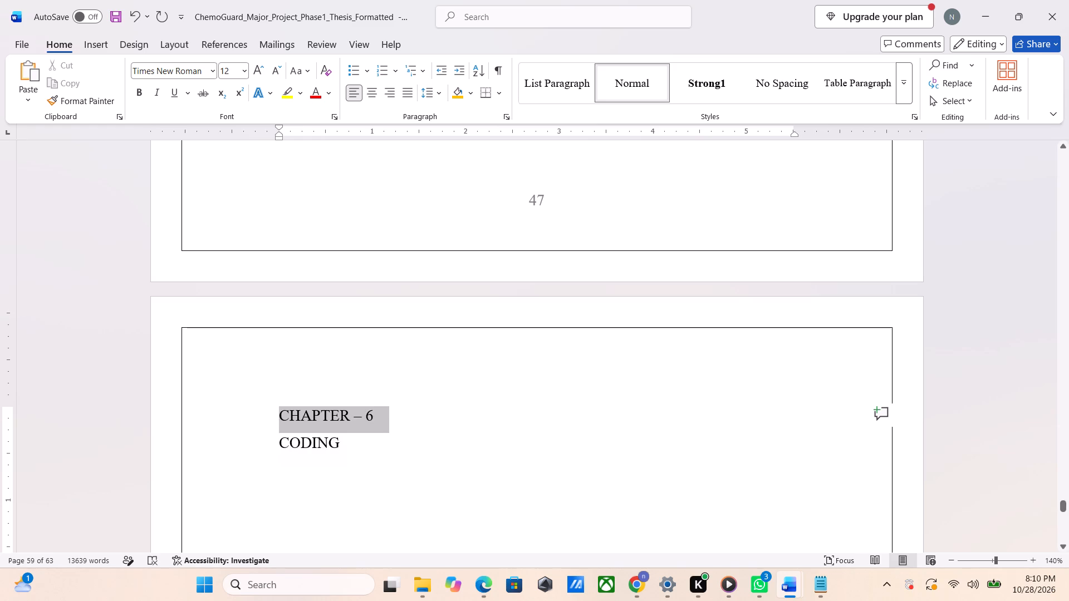
pyautogui.moveTo(296, 423); pyautogui.dragTo(300, 450)
pyautogui.click(389, 467)
pyautogui.moveTo(389, 467); pyautogui.dragTo(312, 455)
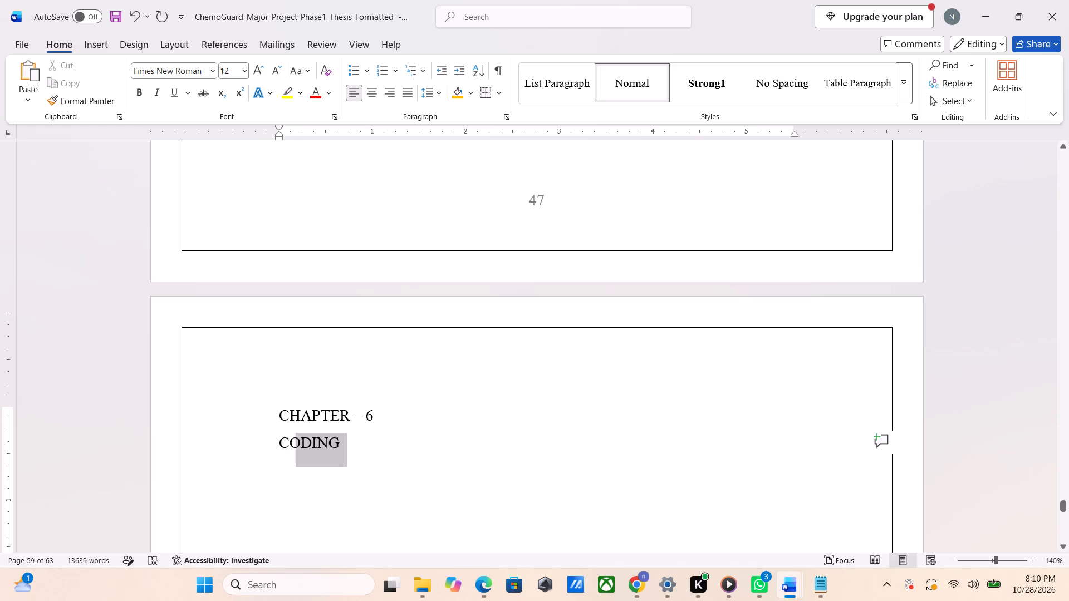
pyautogui.moveTo(312, 455); pyautogui.dragTo(278, 353)
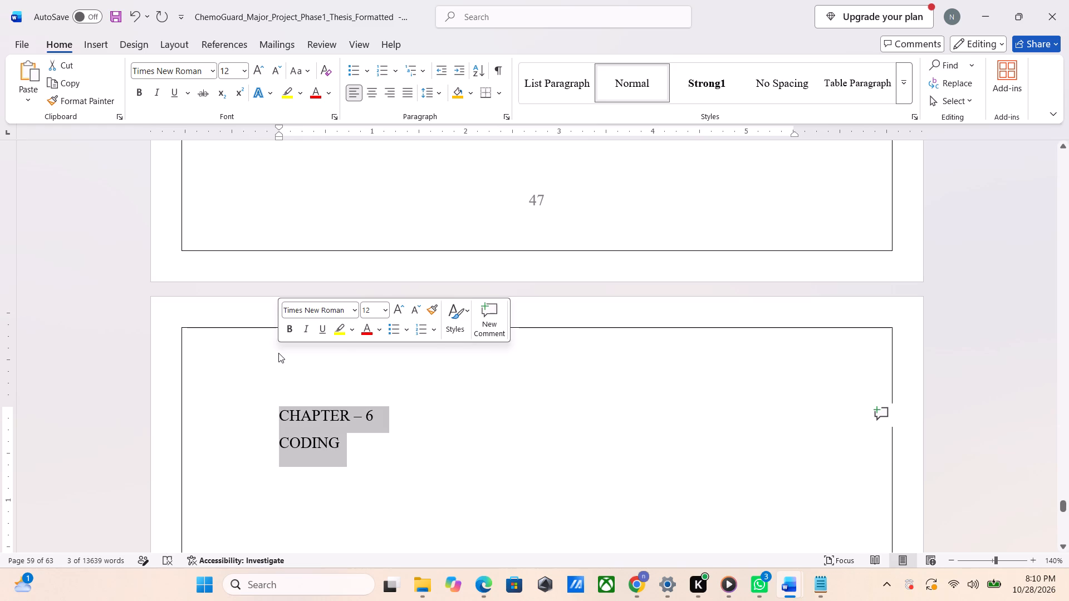
pyautogui.hotkey('ctrl', 'b')
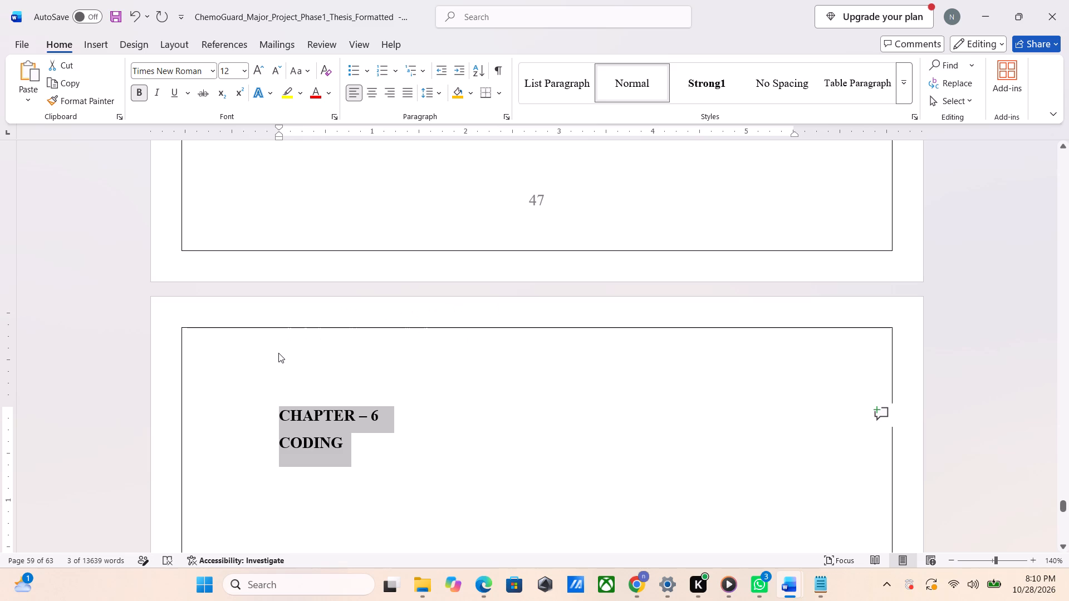
pyautogui.hotkey('ctrl', 'e')
pyautogui.click(576, 456)
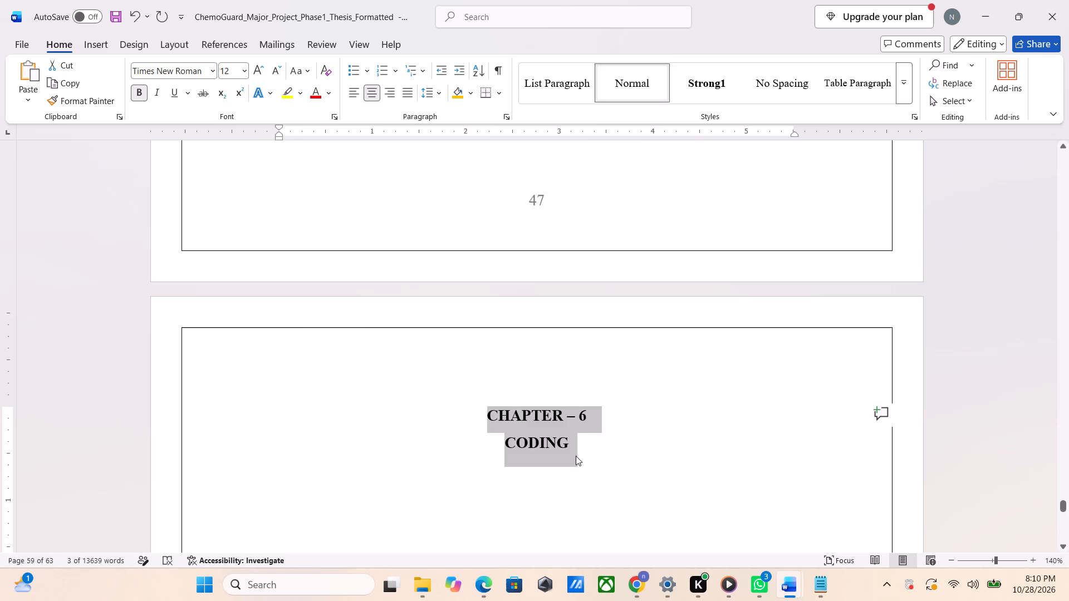
# Enlarge both lines of the CHAPTER – 6 CODING heading by one font size increment.
pyautogui.press('Return')
pyautogui.press('BackSpace')
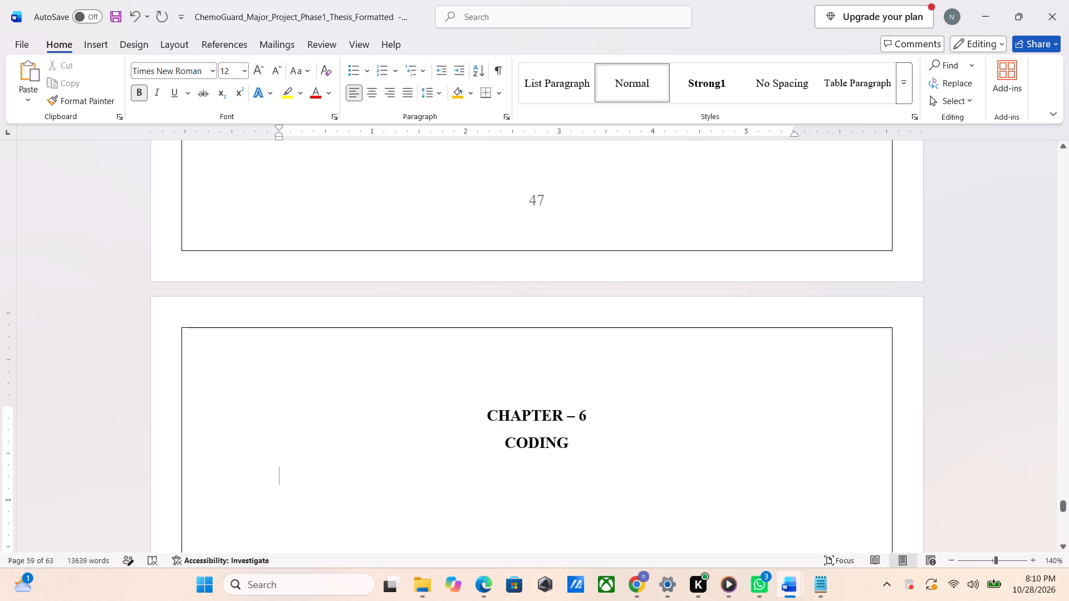
pyautogui.moveTo(586, 445); pyautogui.dragTo(517, 425)
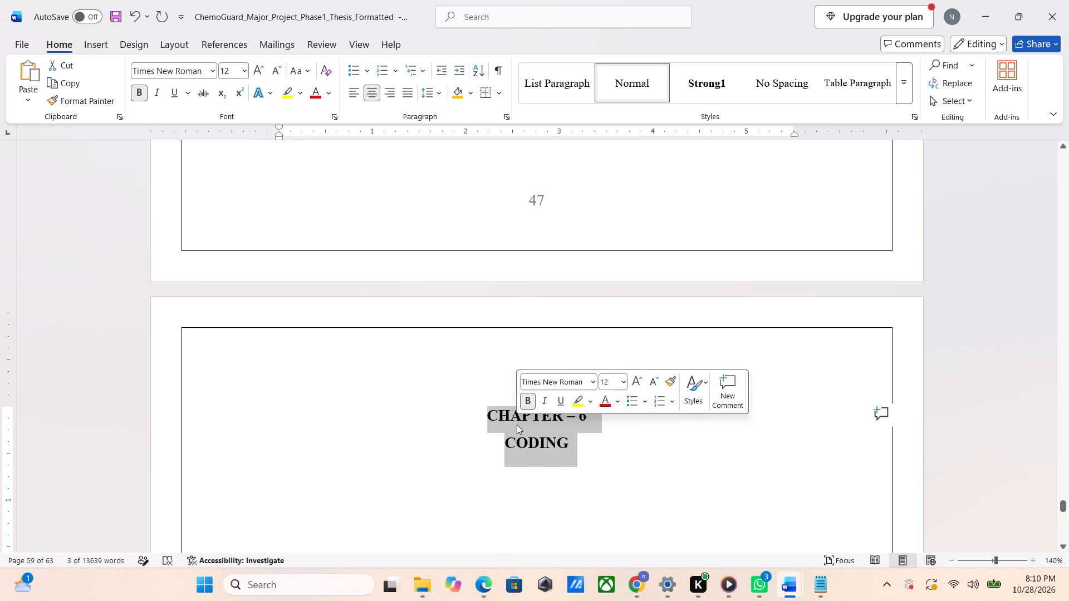
pyautogui.click(636, 375)
# Following the sample thesis contents, add the bold subheading "6.1 System Implementation and Outputs" below the CODING heading, with a non-bold line after it.
pyautogui.click(385, 497)
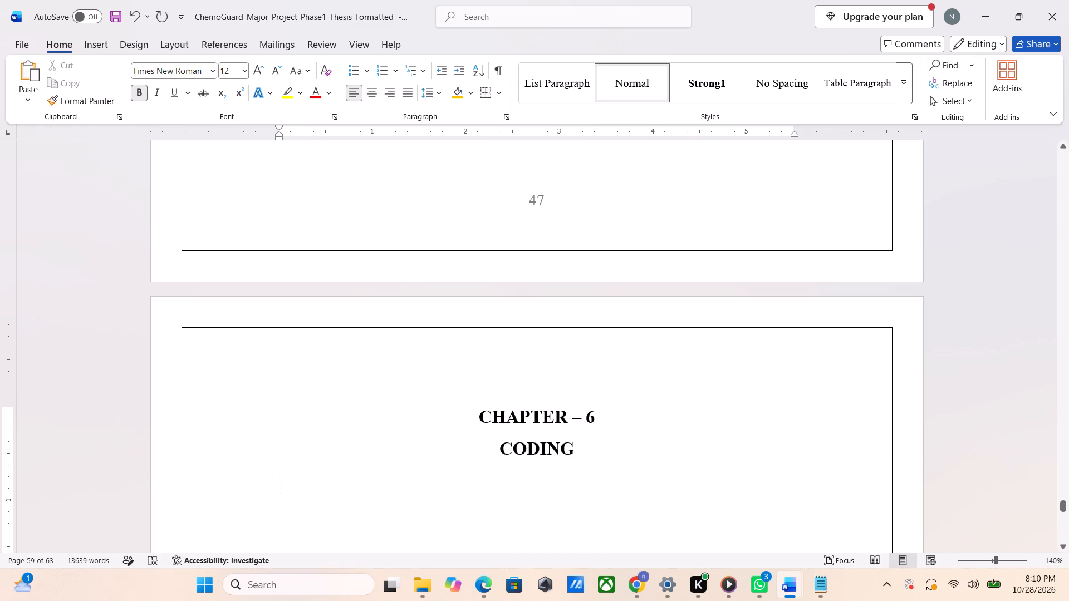
pyautogui.hotkey('alt', 'Tab')
pyautogui.scroll(-1, 385, 497)
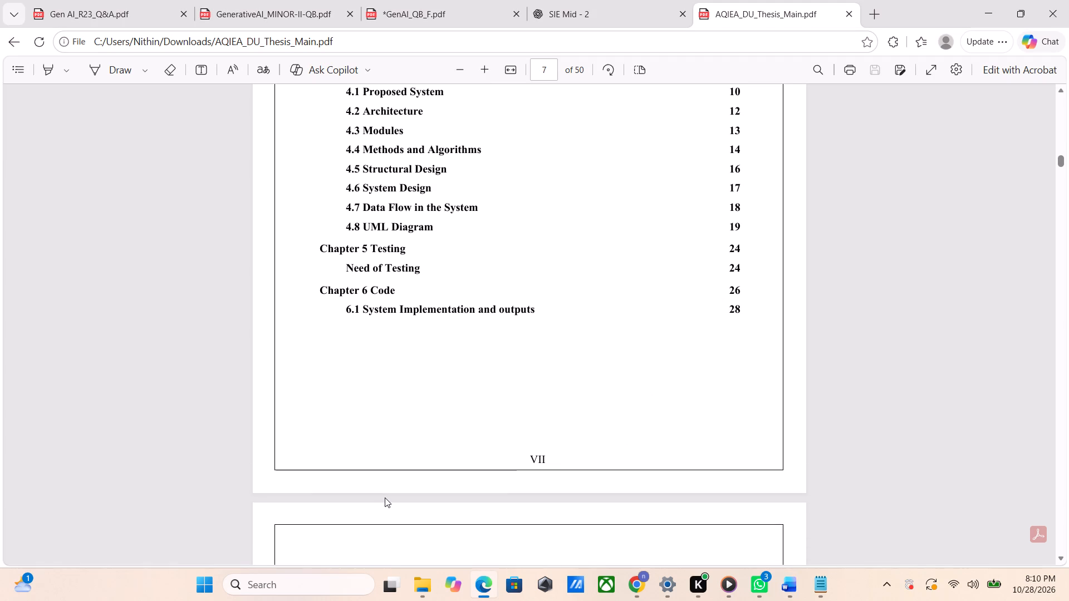
pyautogui.scroll(-1, 385, 497)
pyautogui.hotkey('alt', 'Tab')
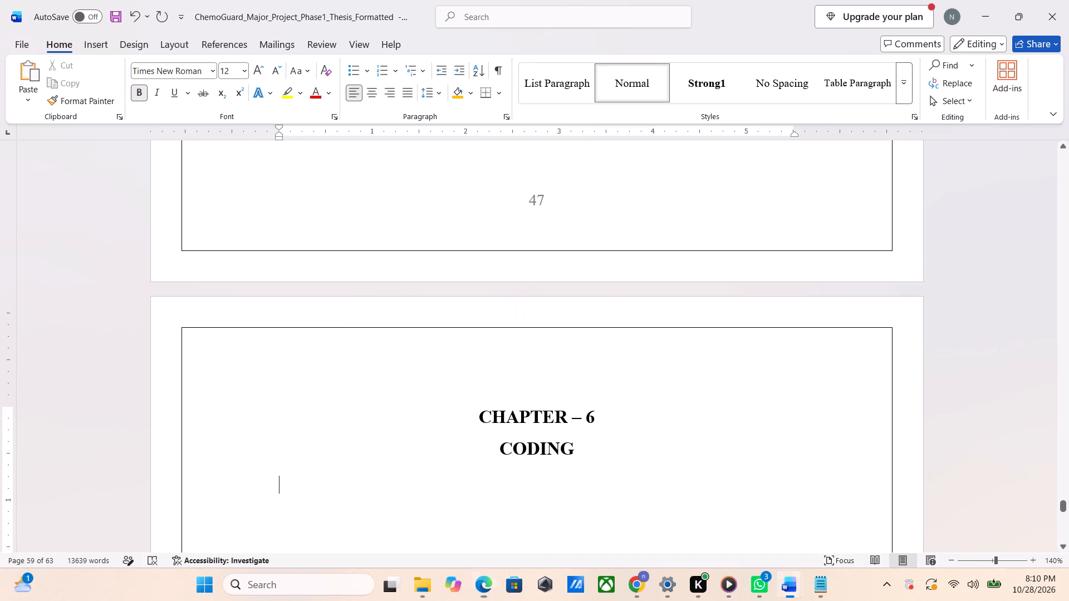
pyautogui.write('6.')
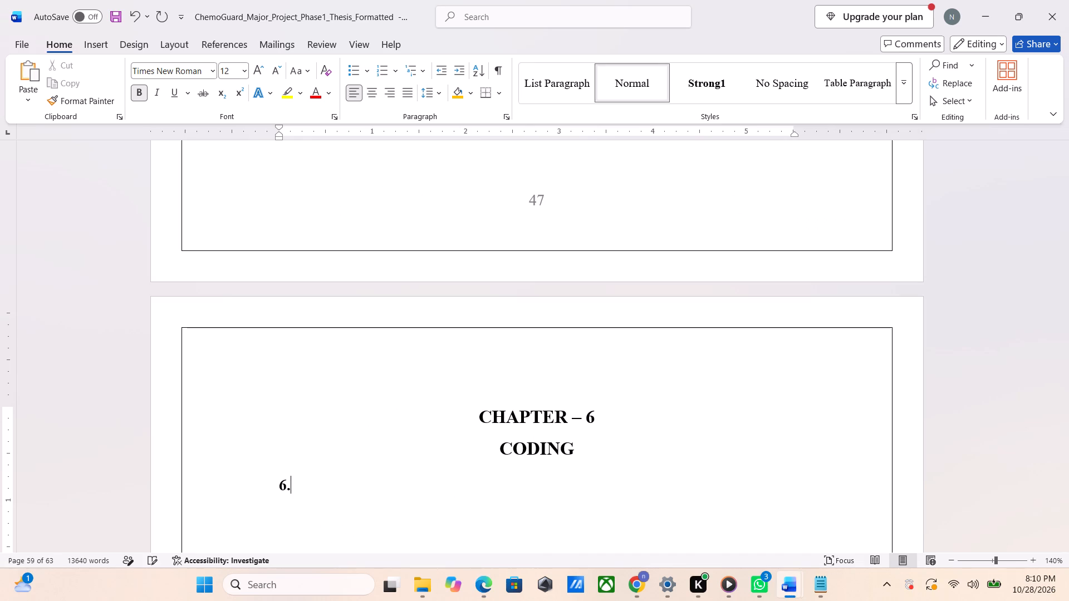
pyautogui.write('1')
pyautogui.press('space')
pyautogui.write('Sy')
pyautogui.write('stem Implementai')
pyautogui.press('BackSpace')
pyautogui.write('tion N')
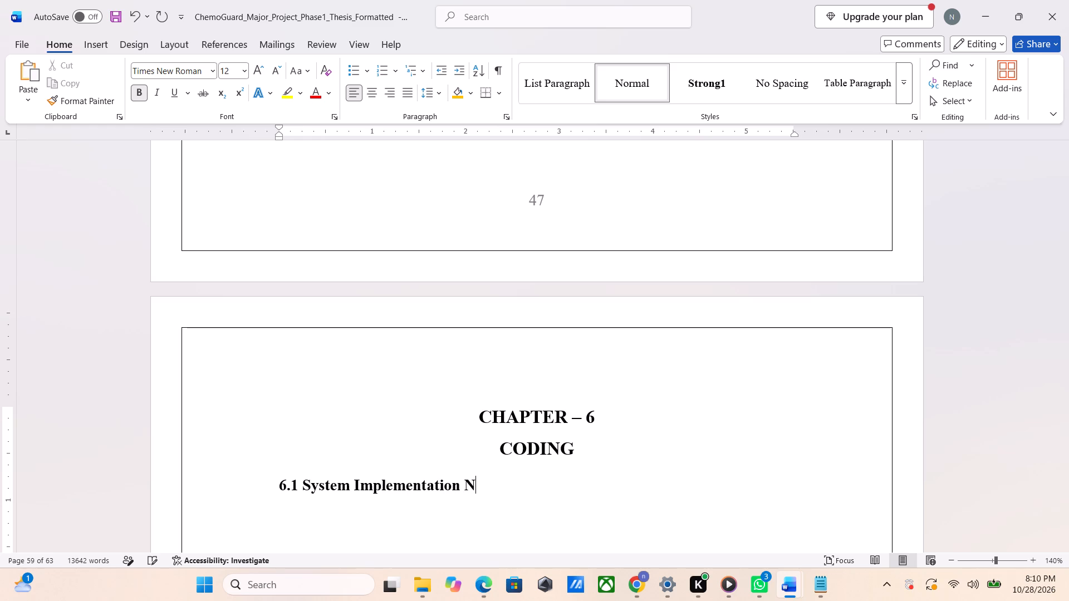
pyautogui.press('BackSpace')
pyautogui.write('and Outpt')
pyautogui.press('BackSpace')
pyautogui.write('uts')
pyautogui.press('space')
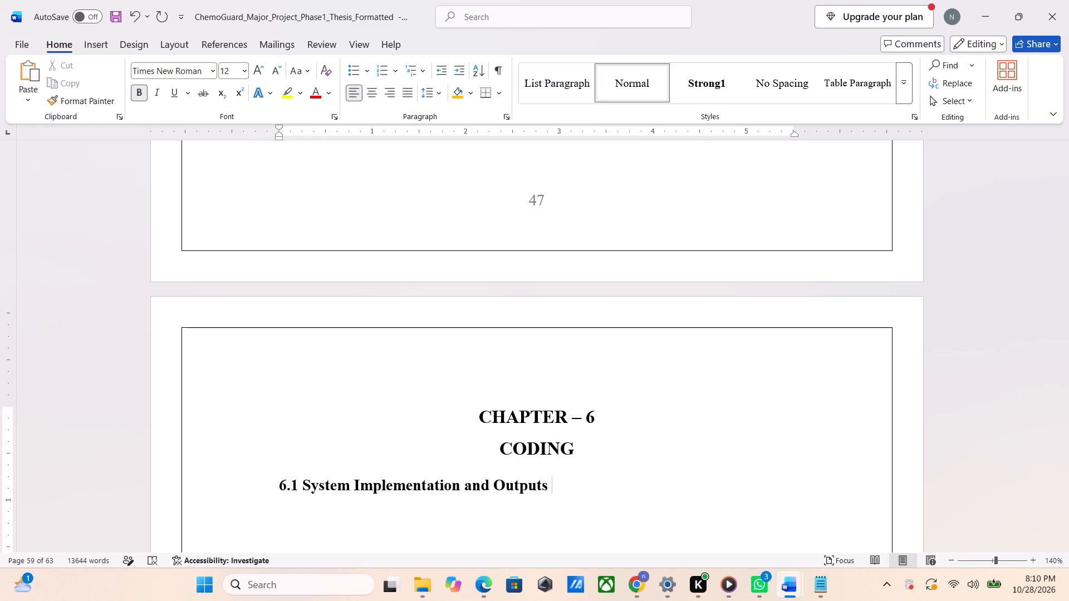
pyautogui.press('Return')
pyautogui.hotkey('ctrl', 'b')
# Check the sample thesis table of contents for the chapters and sections that follow Chapter 6.
pyautogui.hotkey('alt', 'Tab')
pyautogui.scroll(-2, 385, 497)
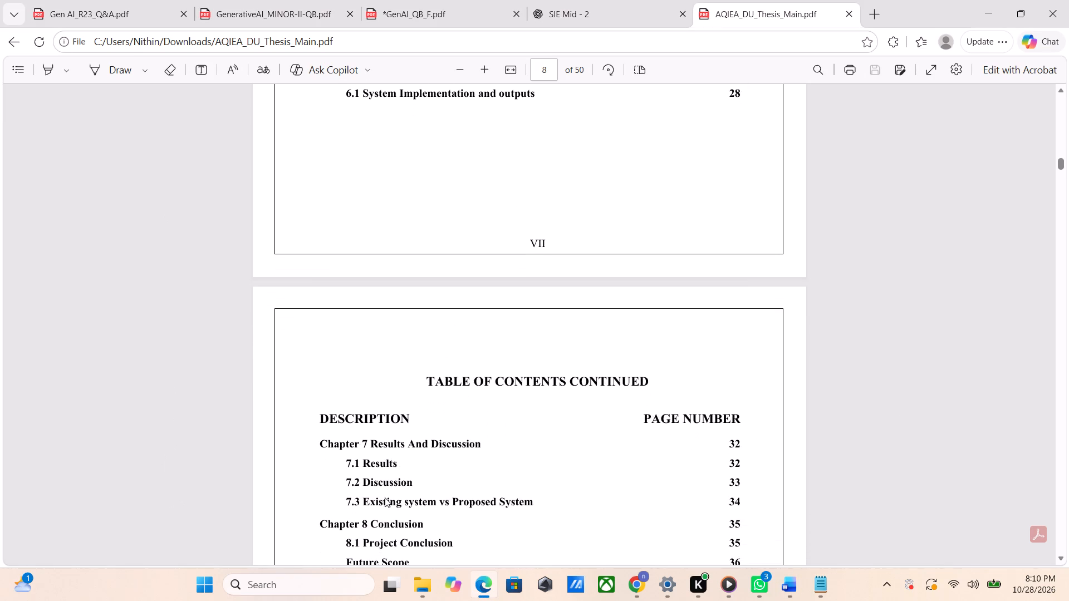
pyautogui.scroll(-1, 385, 497)
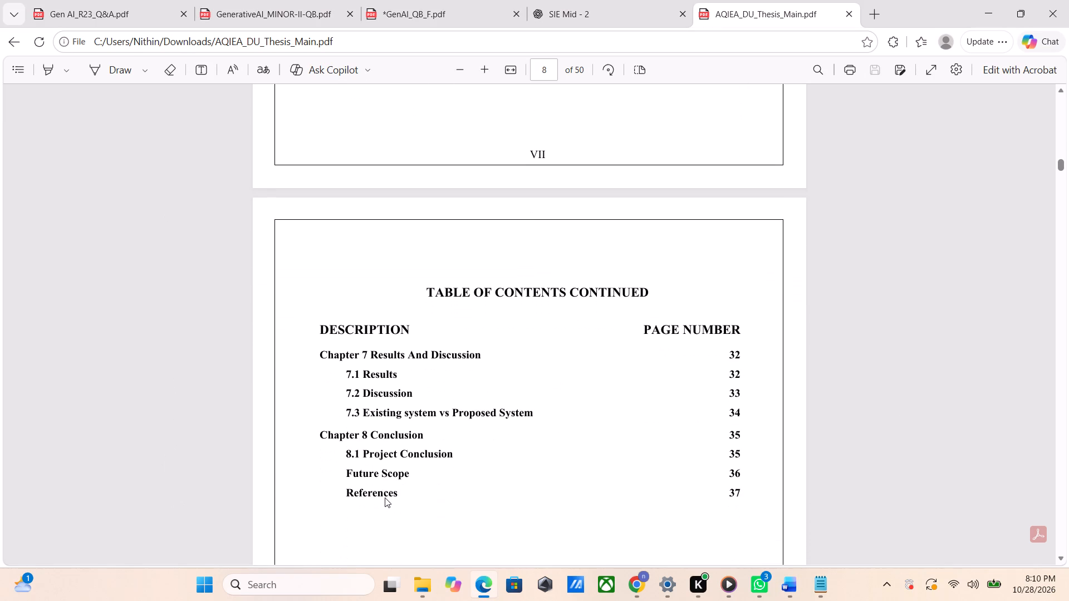